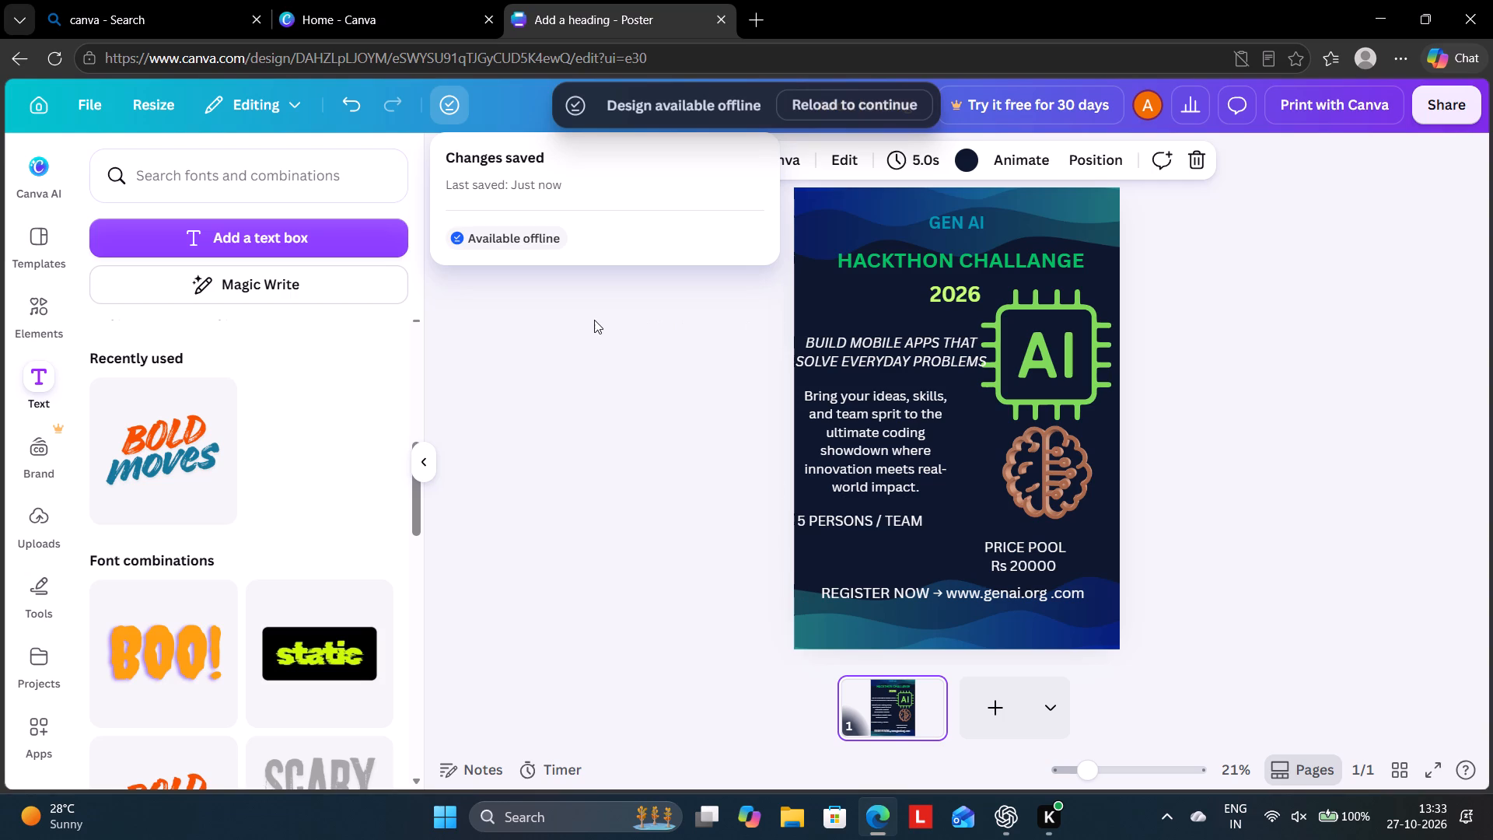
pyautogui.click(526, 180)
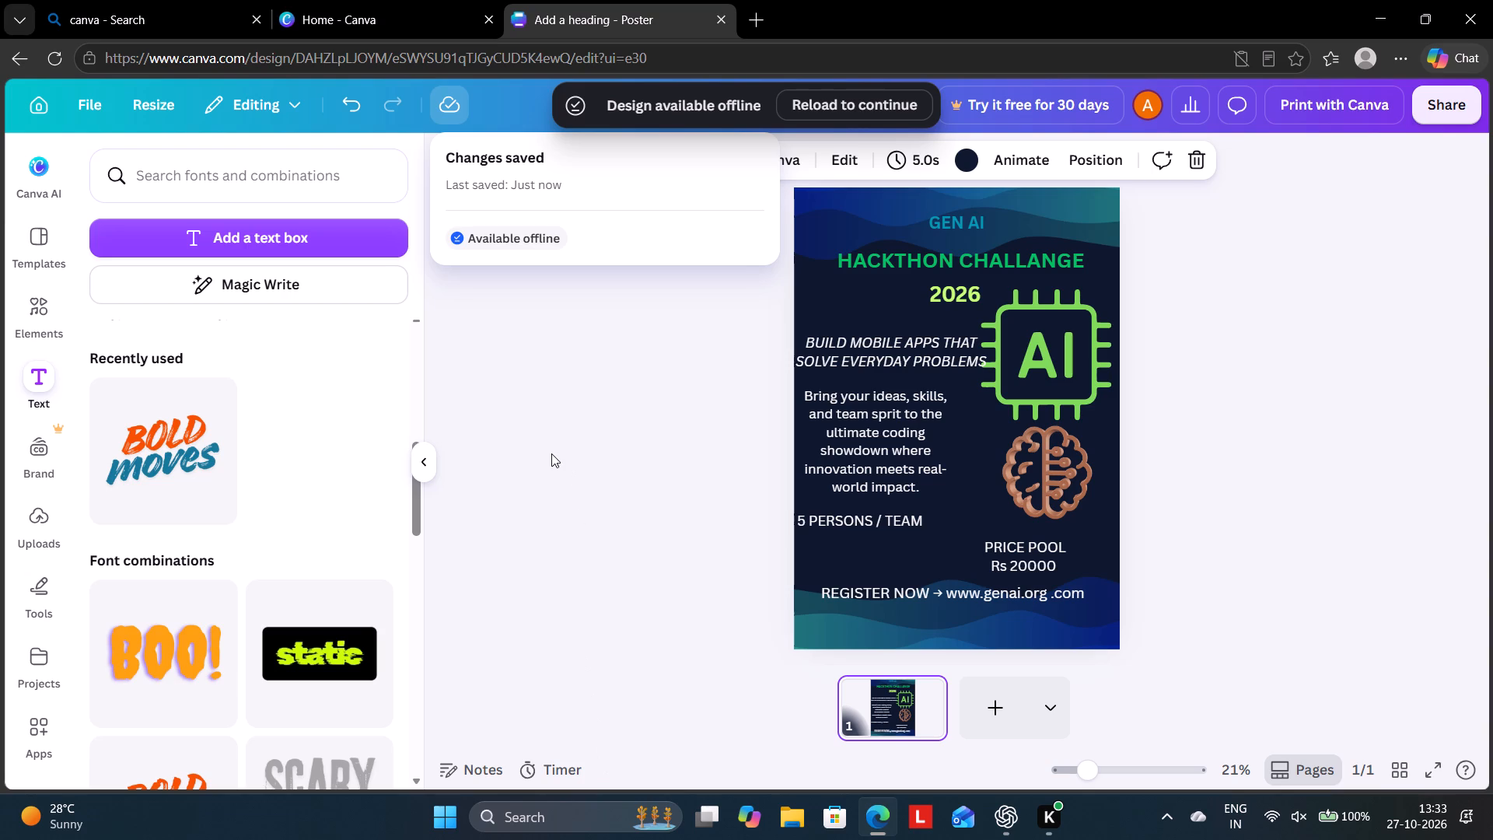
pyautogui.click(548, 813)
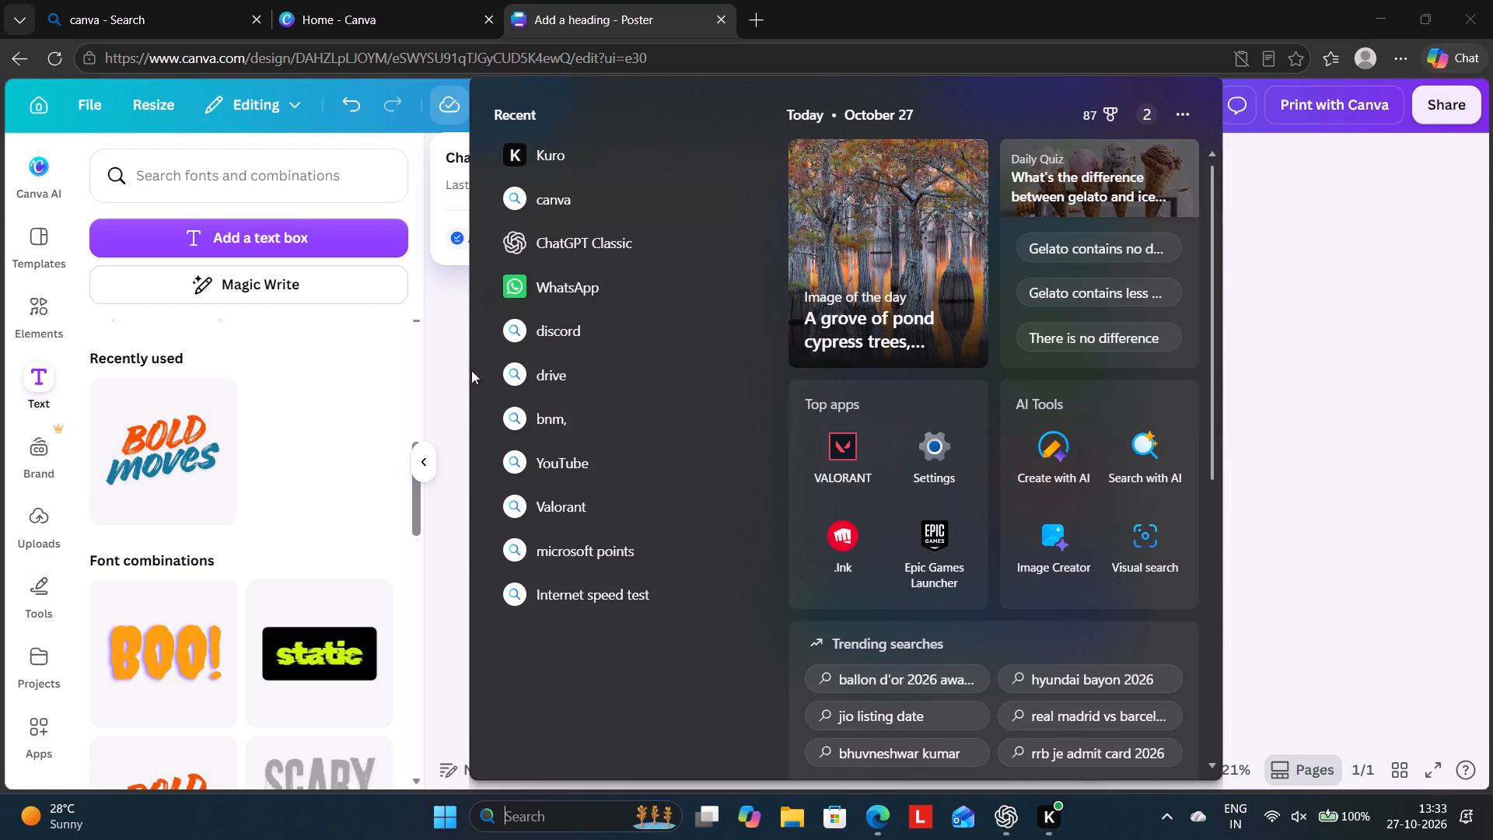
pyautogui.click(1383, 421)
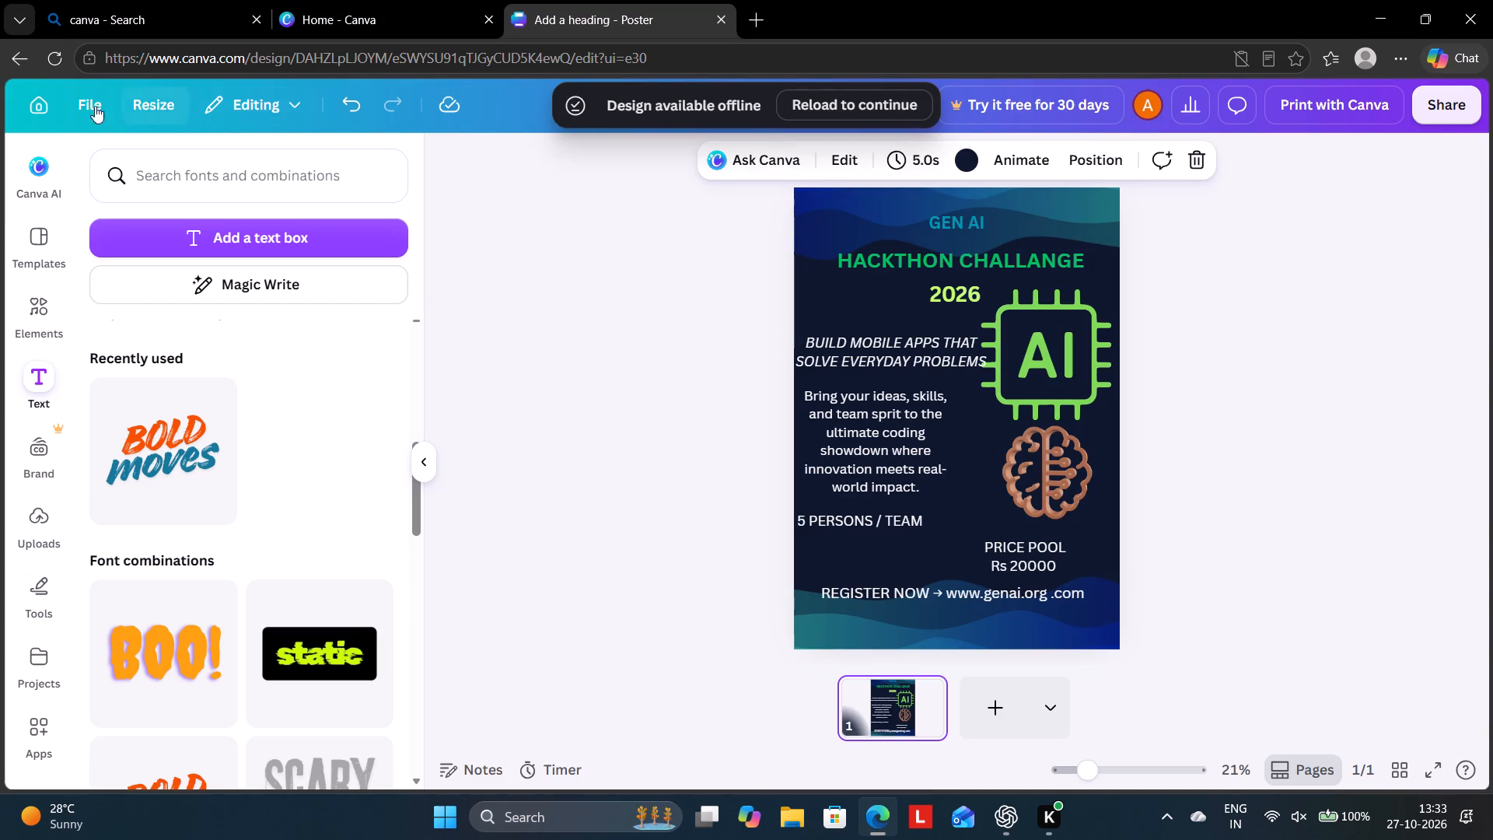
# Leave the open hackathon poster and return to the home page.
pyautogui.click(33, 102)
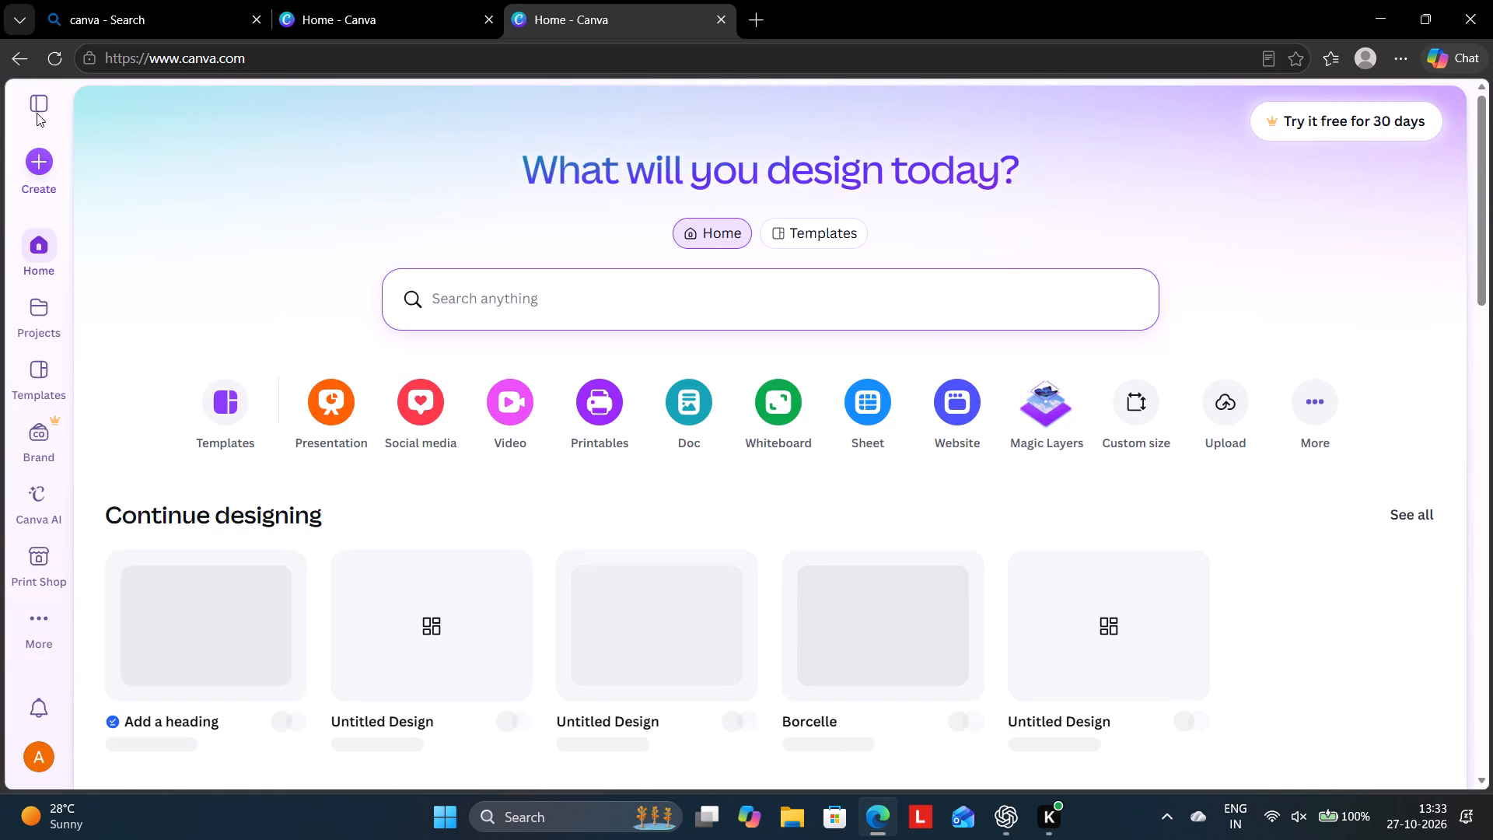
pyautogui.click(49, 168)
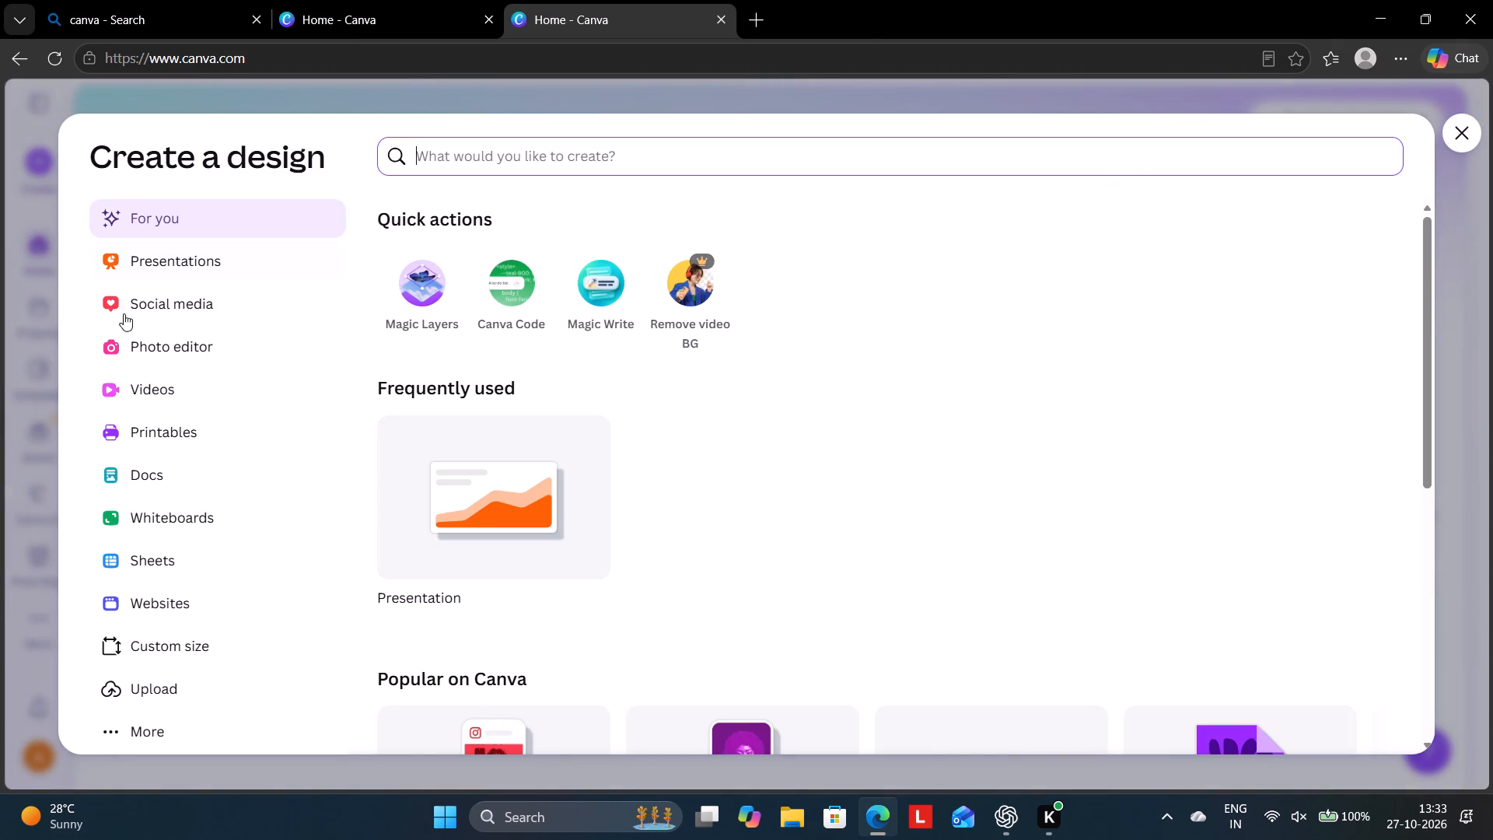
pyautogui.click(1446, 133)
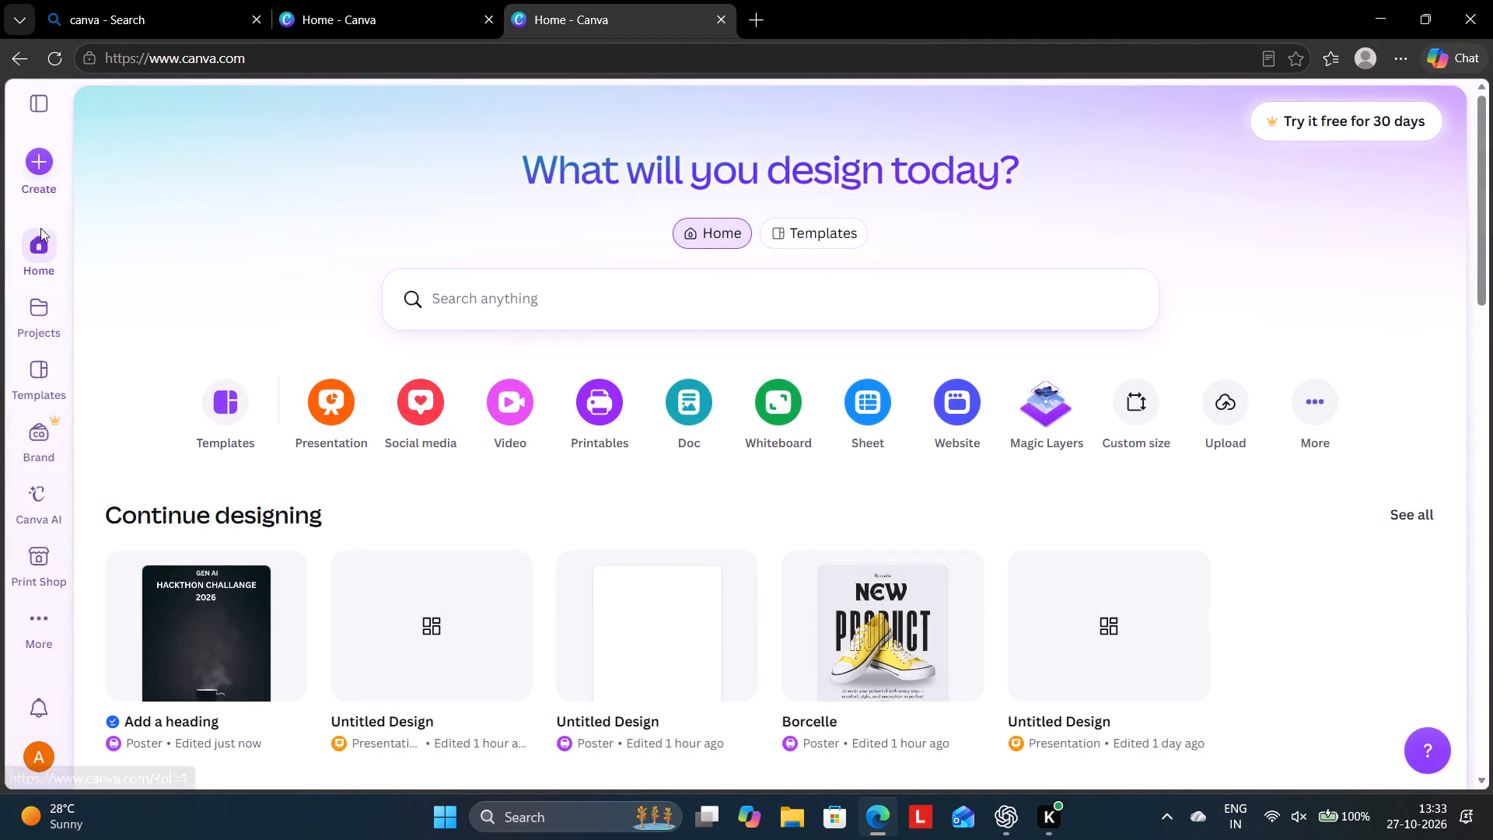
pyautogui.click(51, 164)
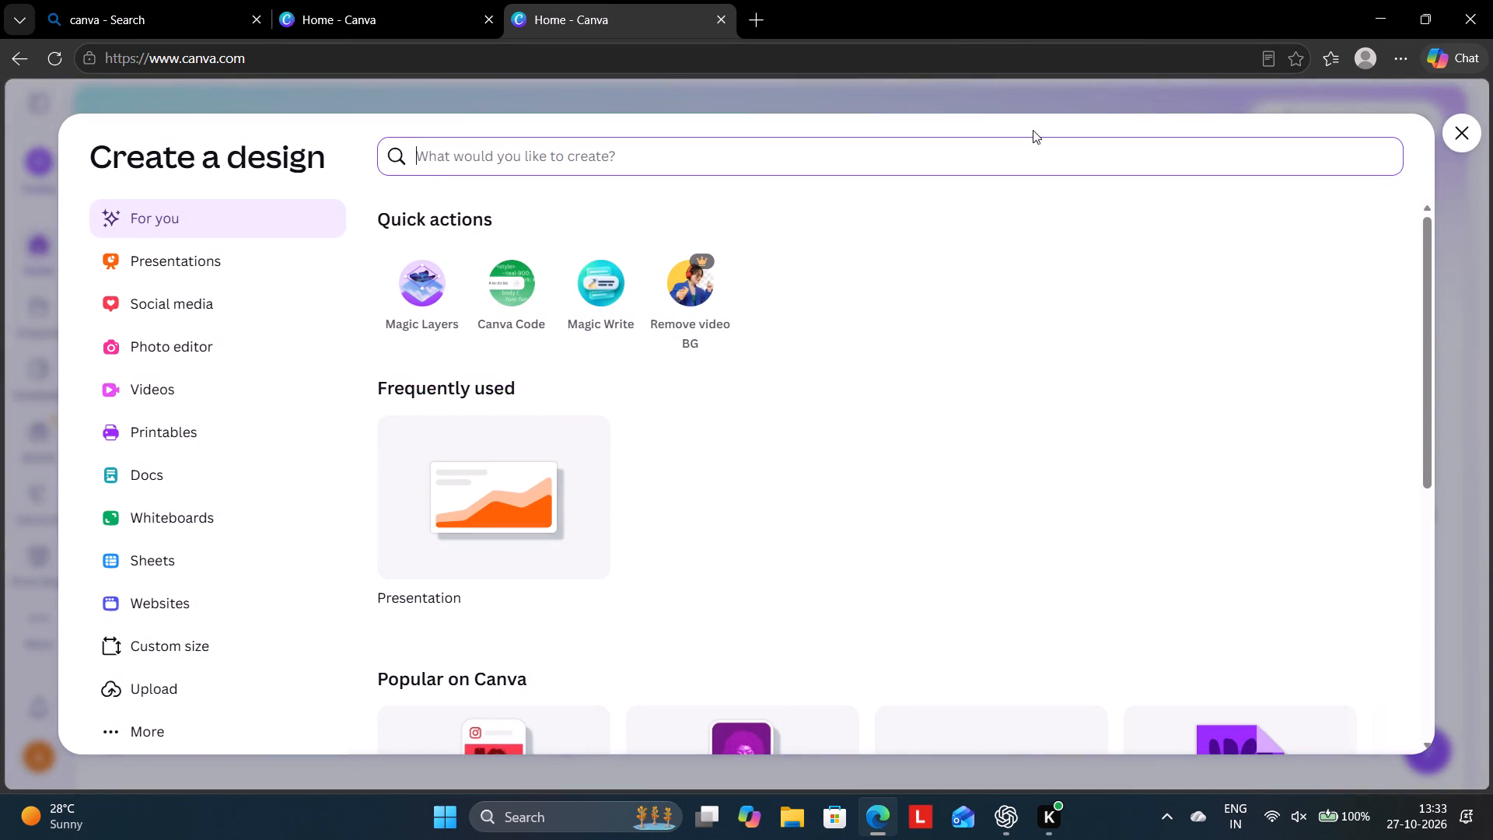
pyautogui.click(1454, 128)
# View the existing "Add a heading" hackathon poster from the recent designs, and return to the home page.
pyautogui.scroll(1, 368, 582)
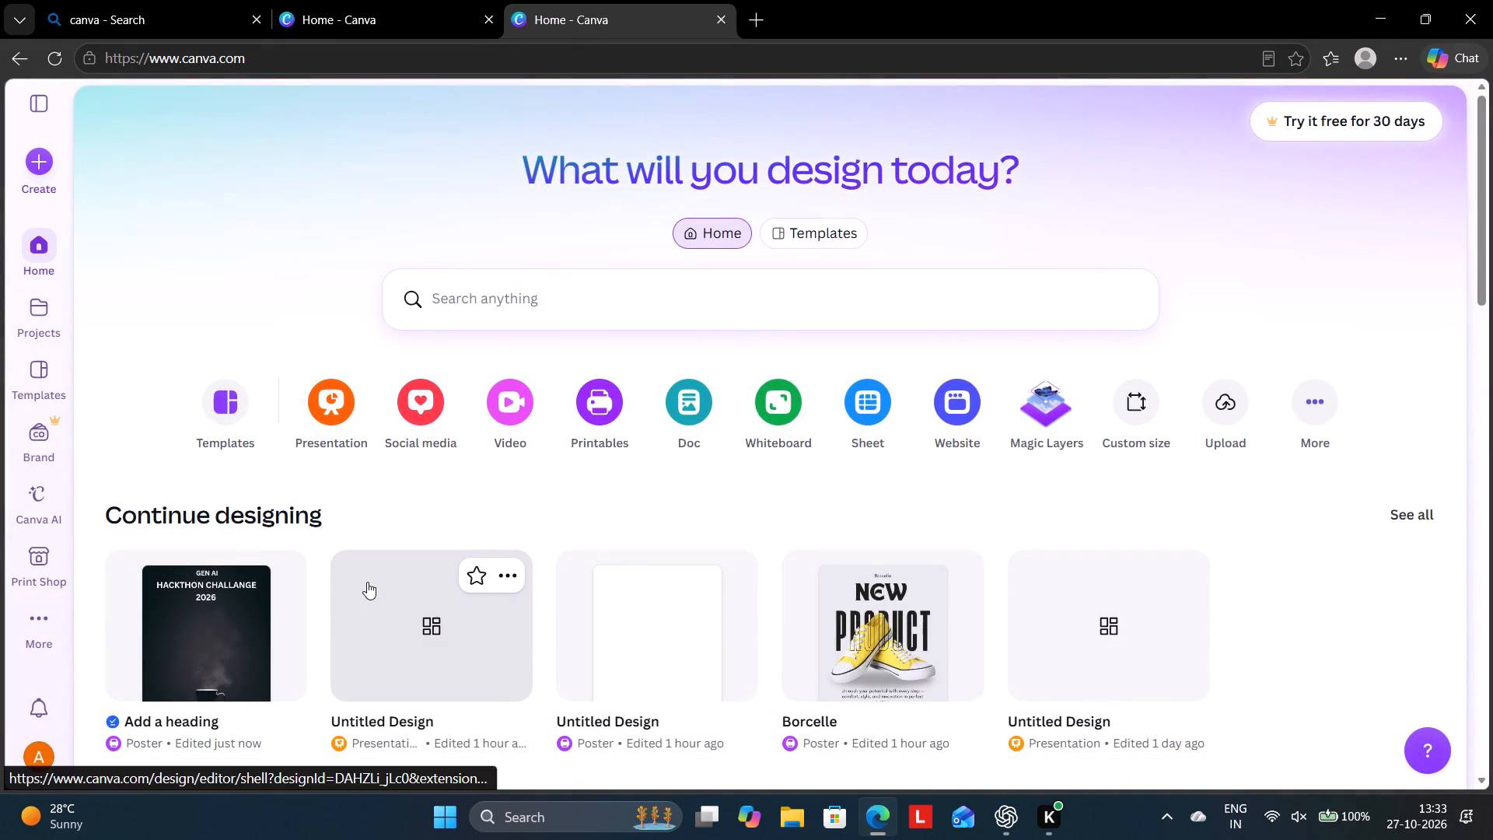
pyautogui.scroll(-1, 363, 582)
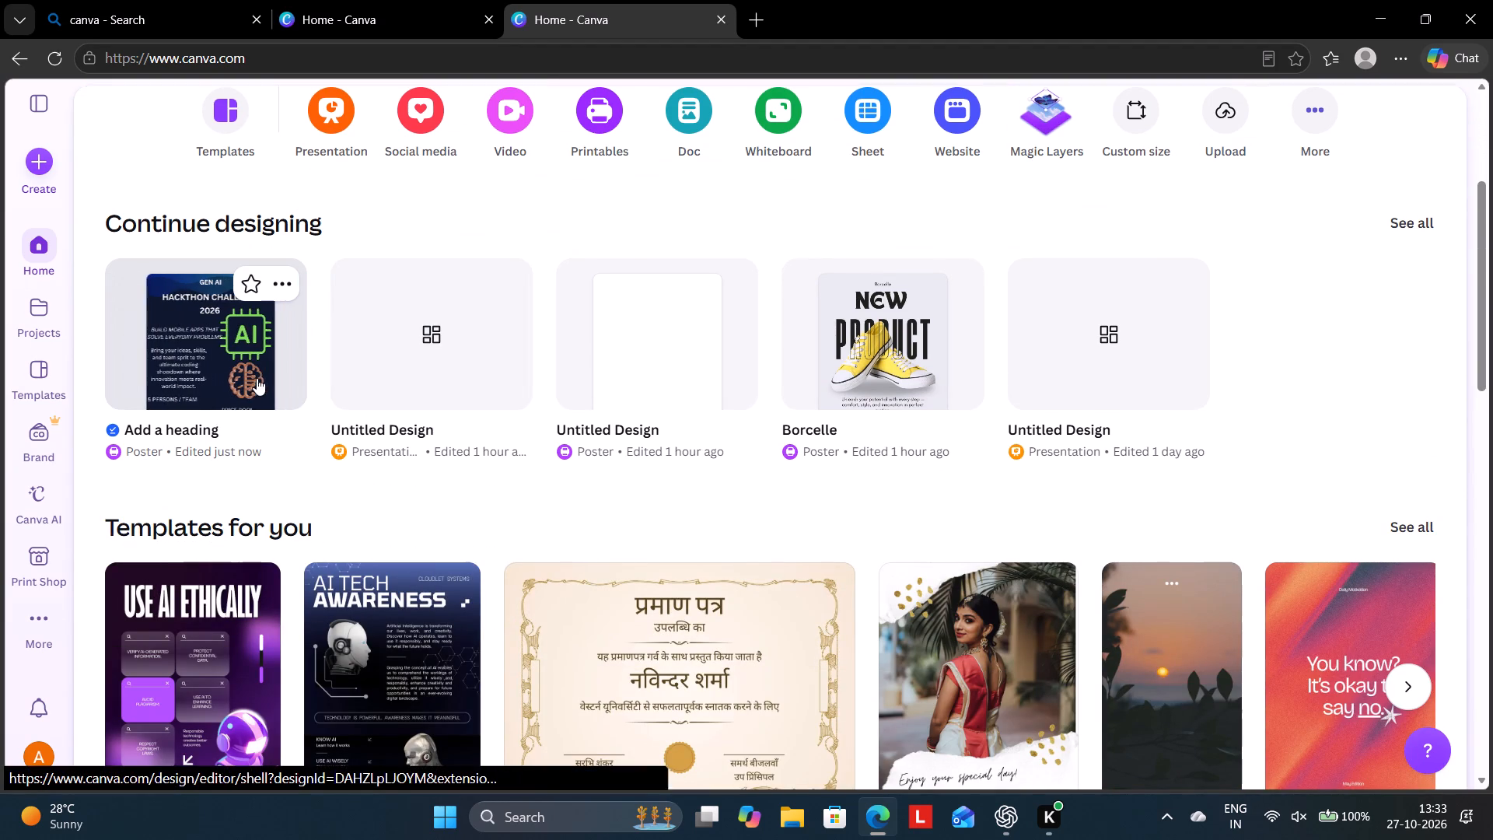
pyautogui.click(211, 344)
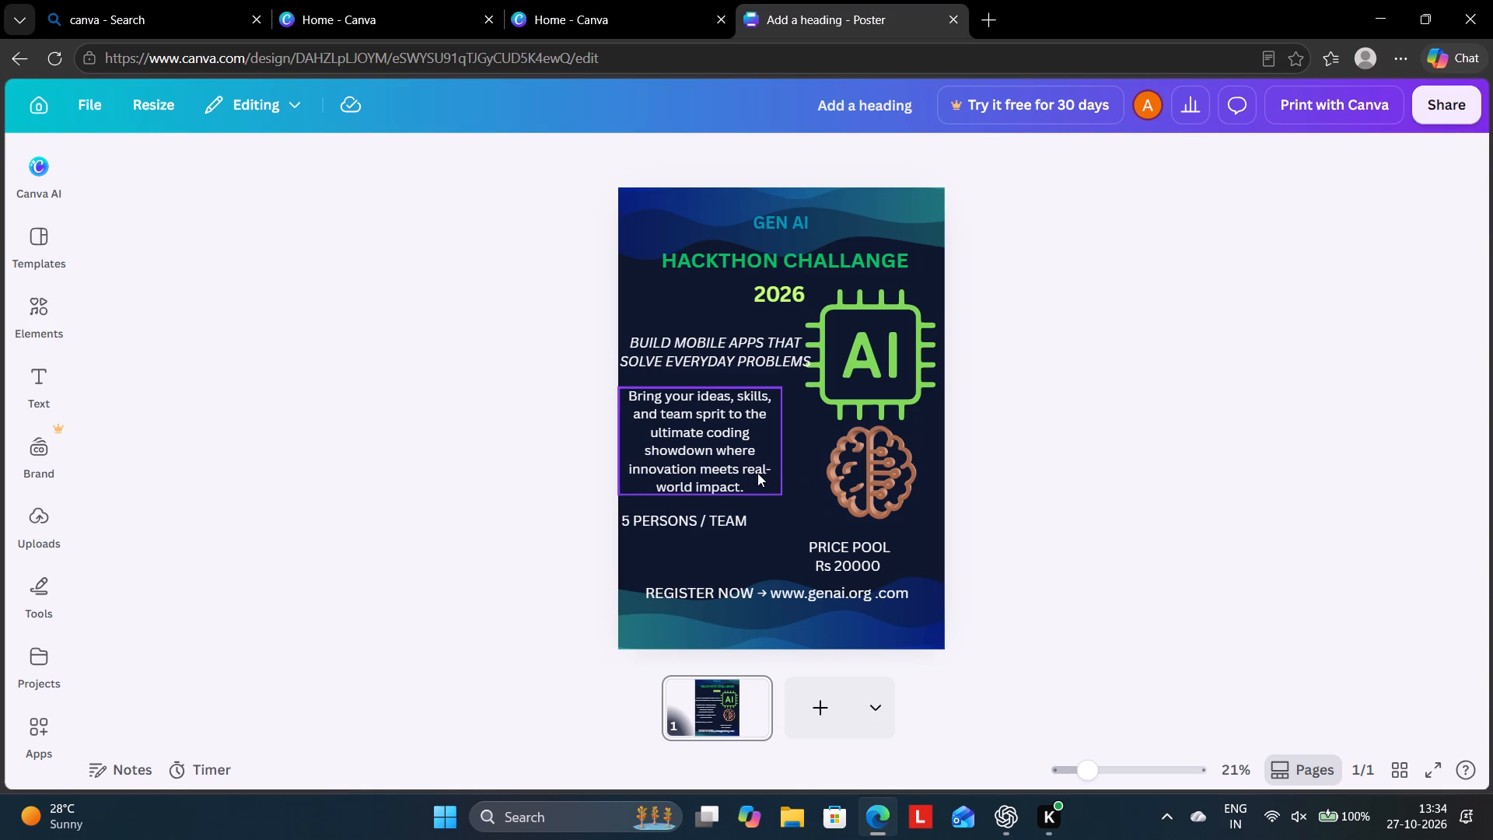
pyautogui.click(12, 51)
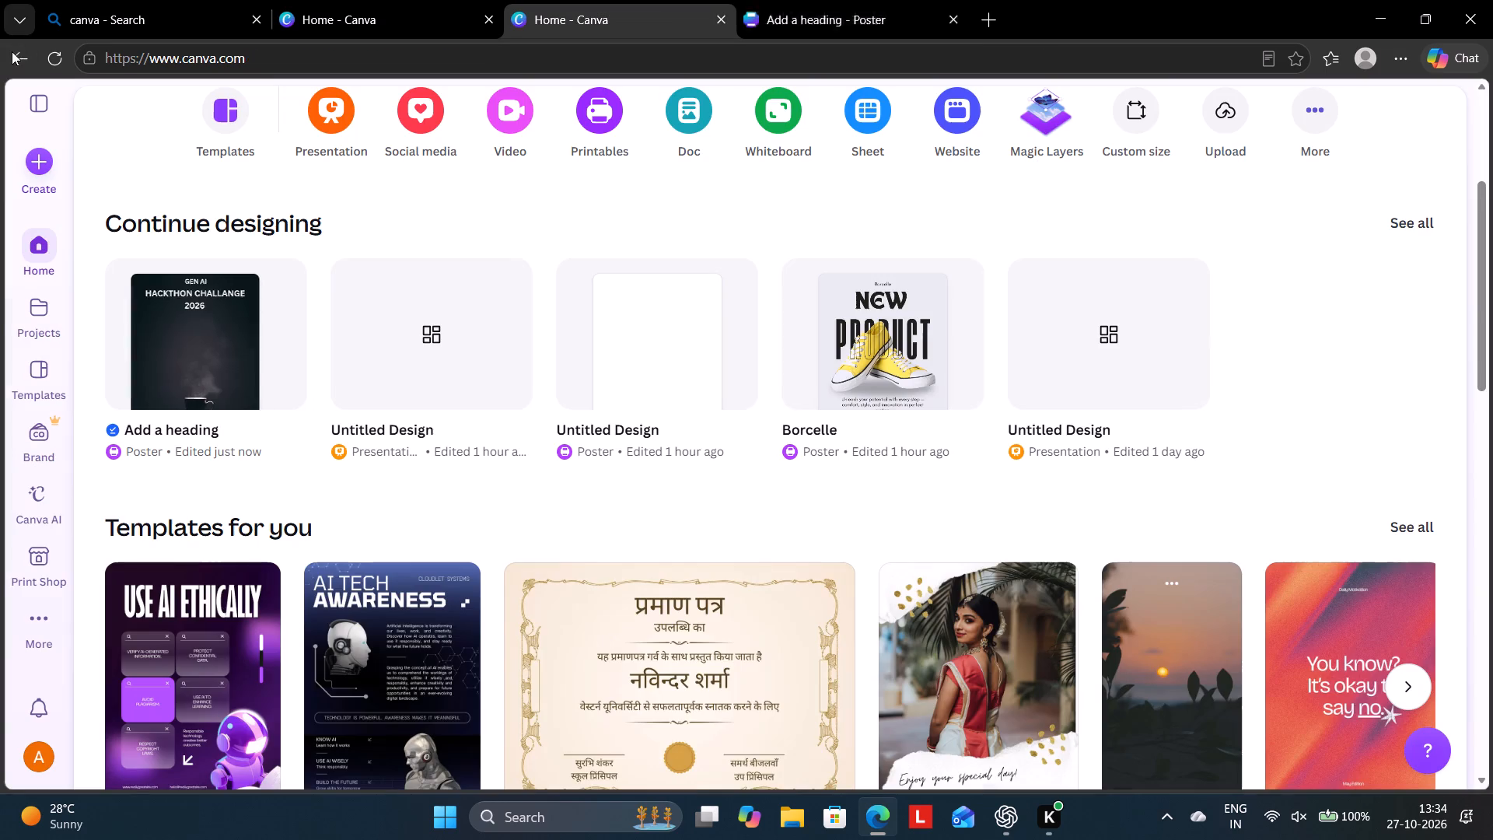
# Look through the folders and designs among all projects, and return to the home page.
pyautogui.scroll(1, 264, 333)
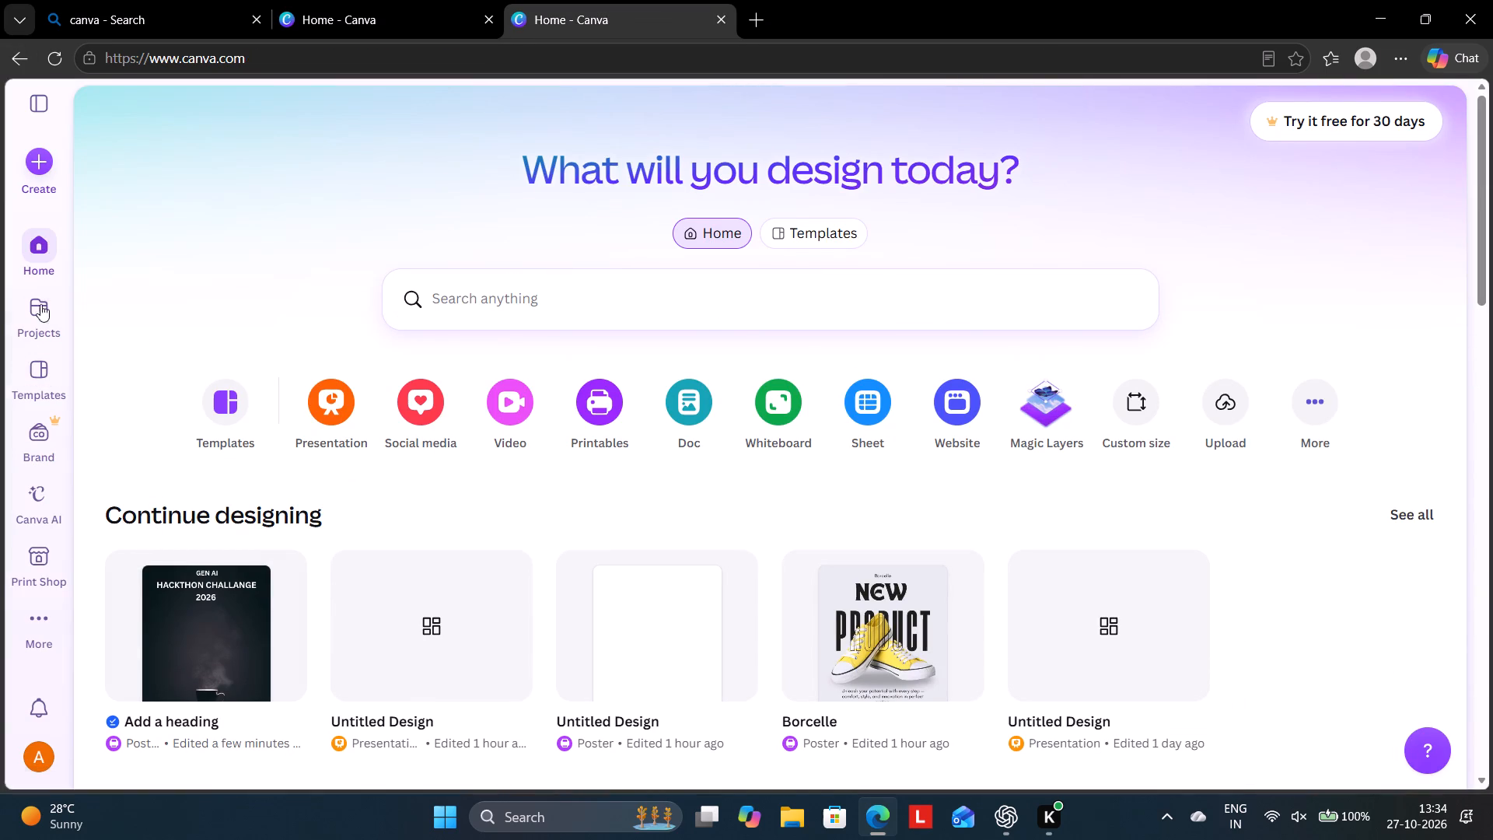
pyautogui.click(51, 320)
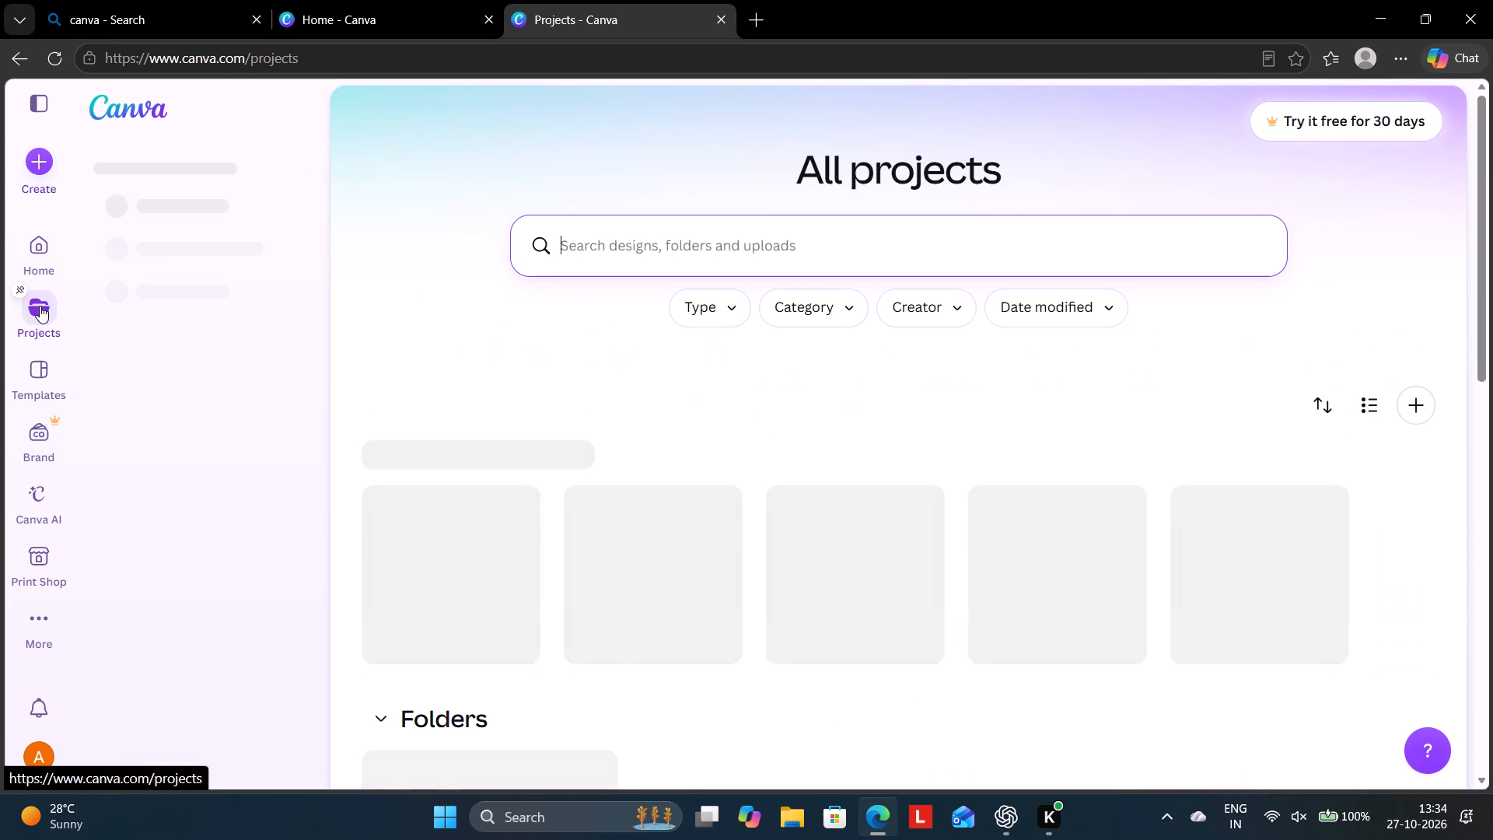
pyautogui.scroll(-2, 488, 431)
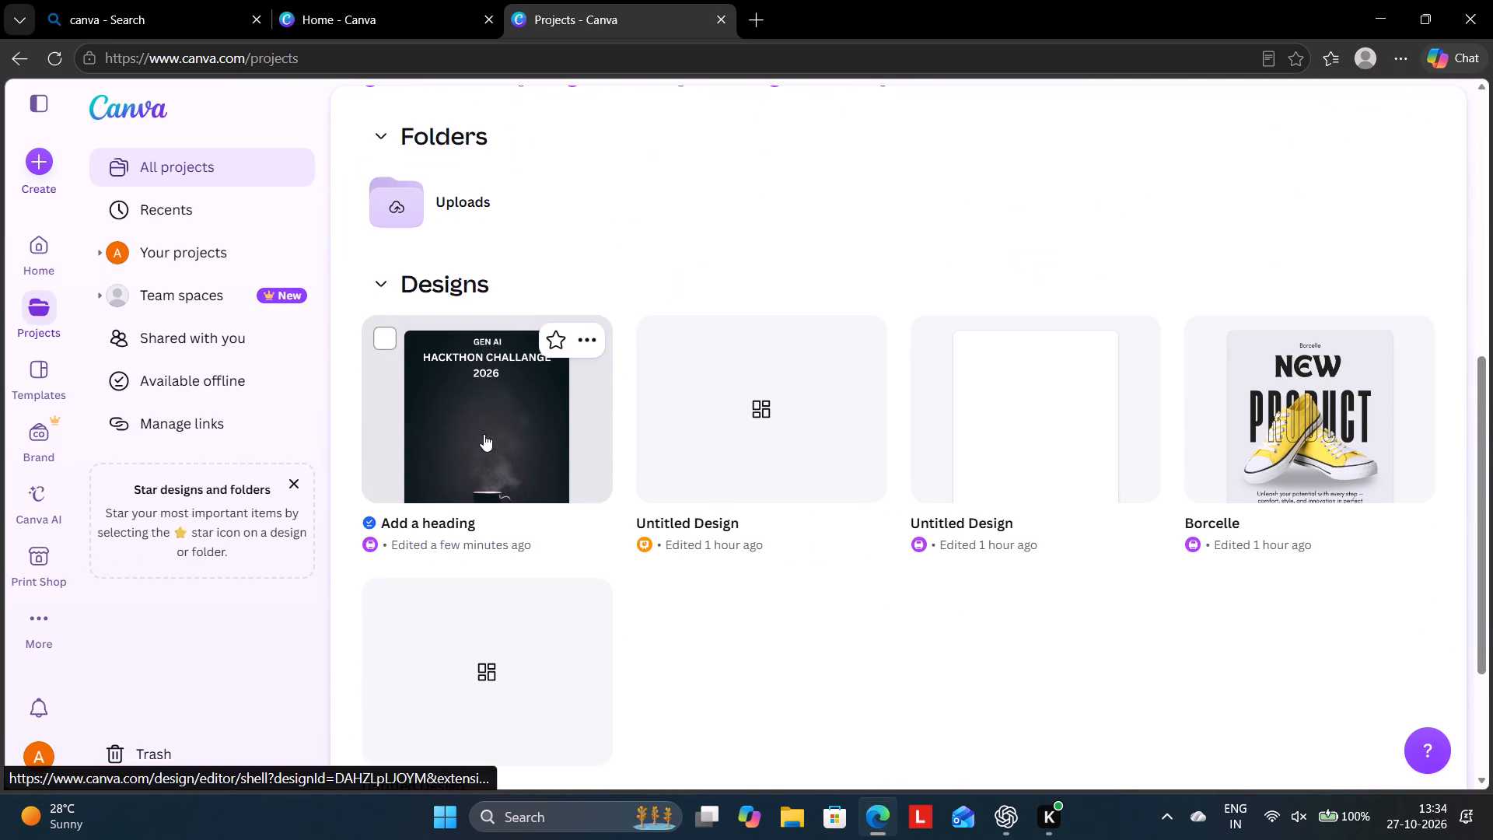
pyautogui.scroll(-2, 499, 411)
pyautogui.scroll(1, 432, 403)
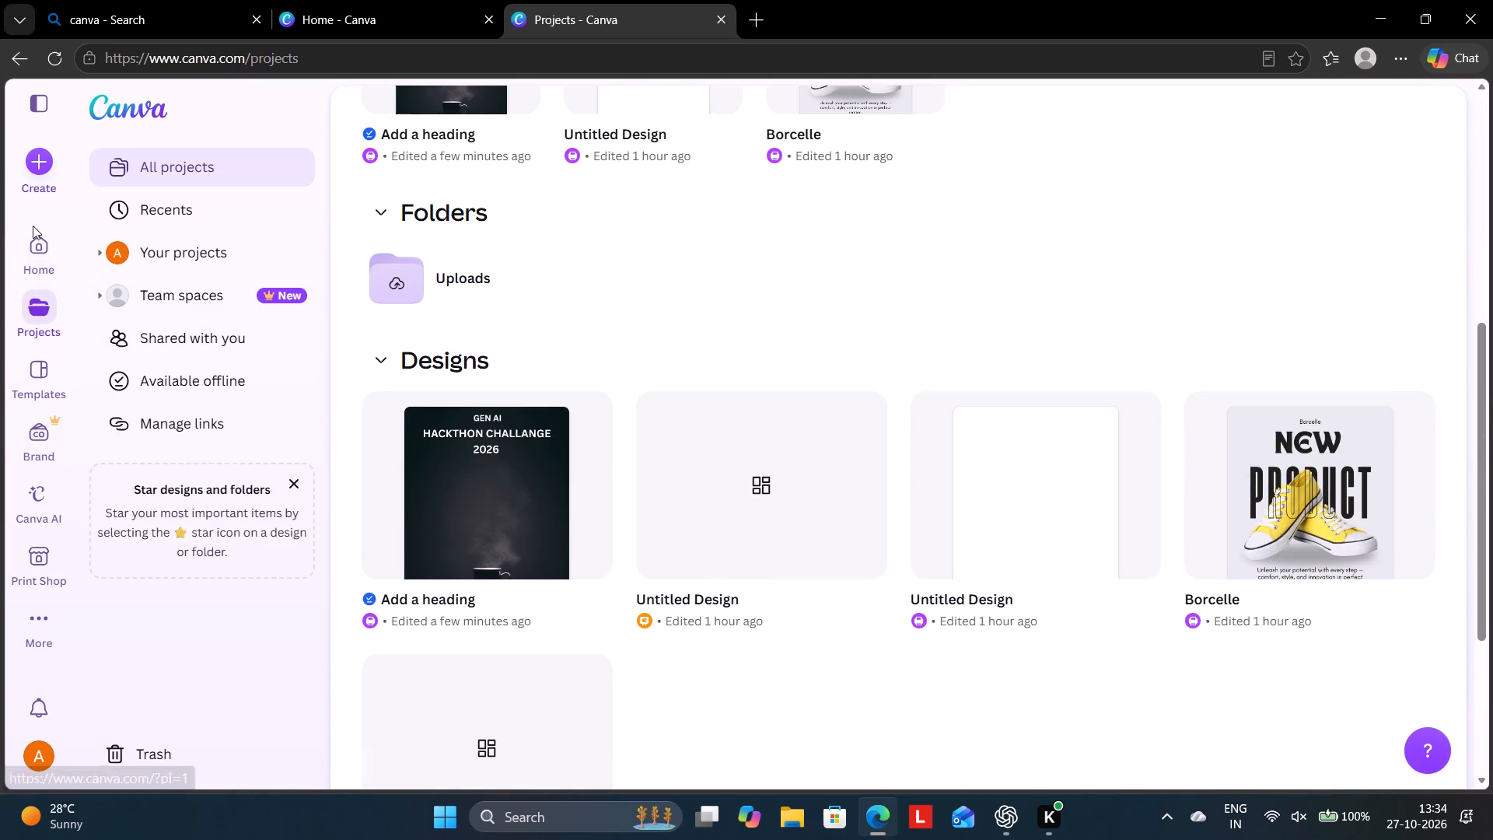
pyautogui.click(30, 253)
# Create a new blank Poster (A2, Portrait) design, 42 × 59.4 cm.
pyautogui.click(51, 156)
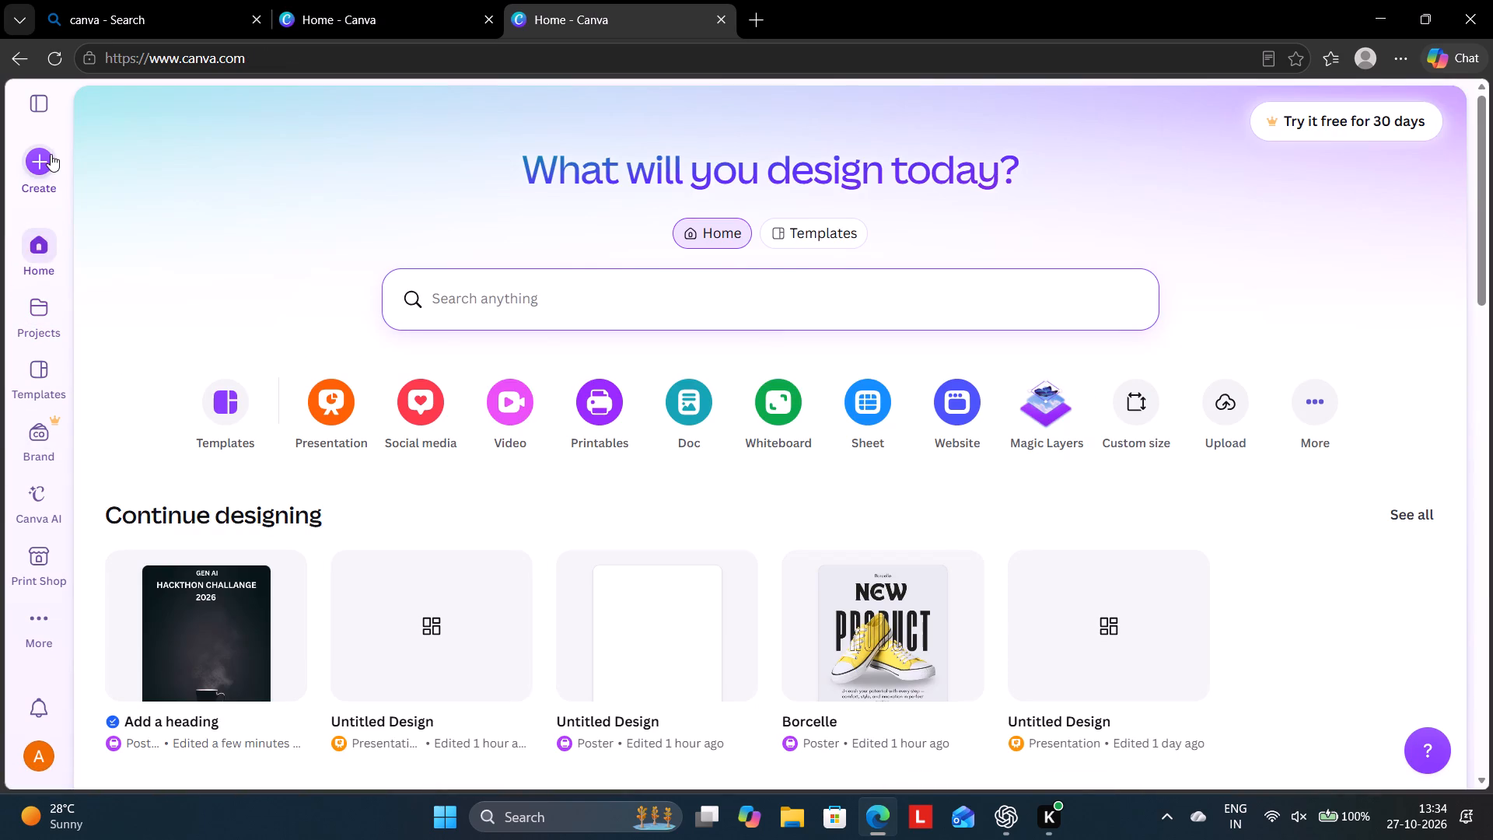
pyautogui.scroll(-1, 298, 505)
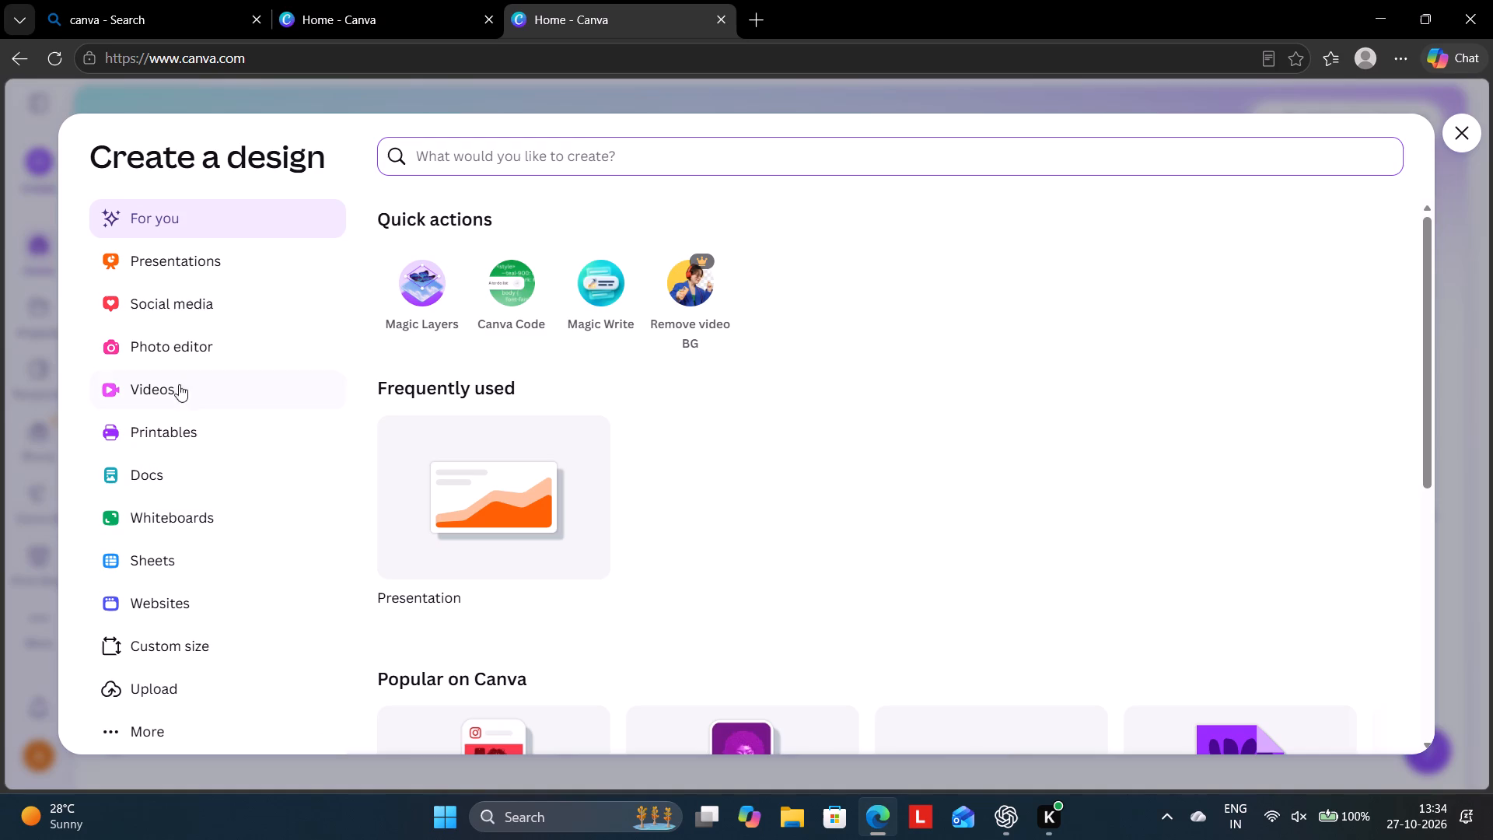
pyautogui.scroll(-9, 447, 625)
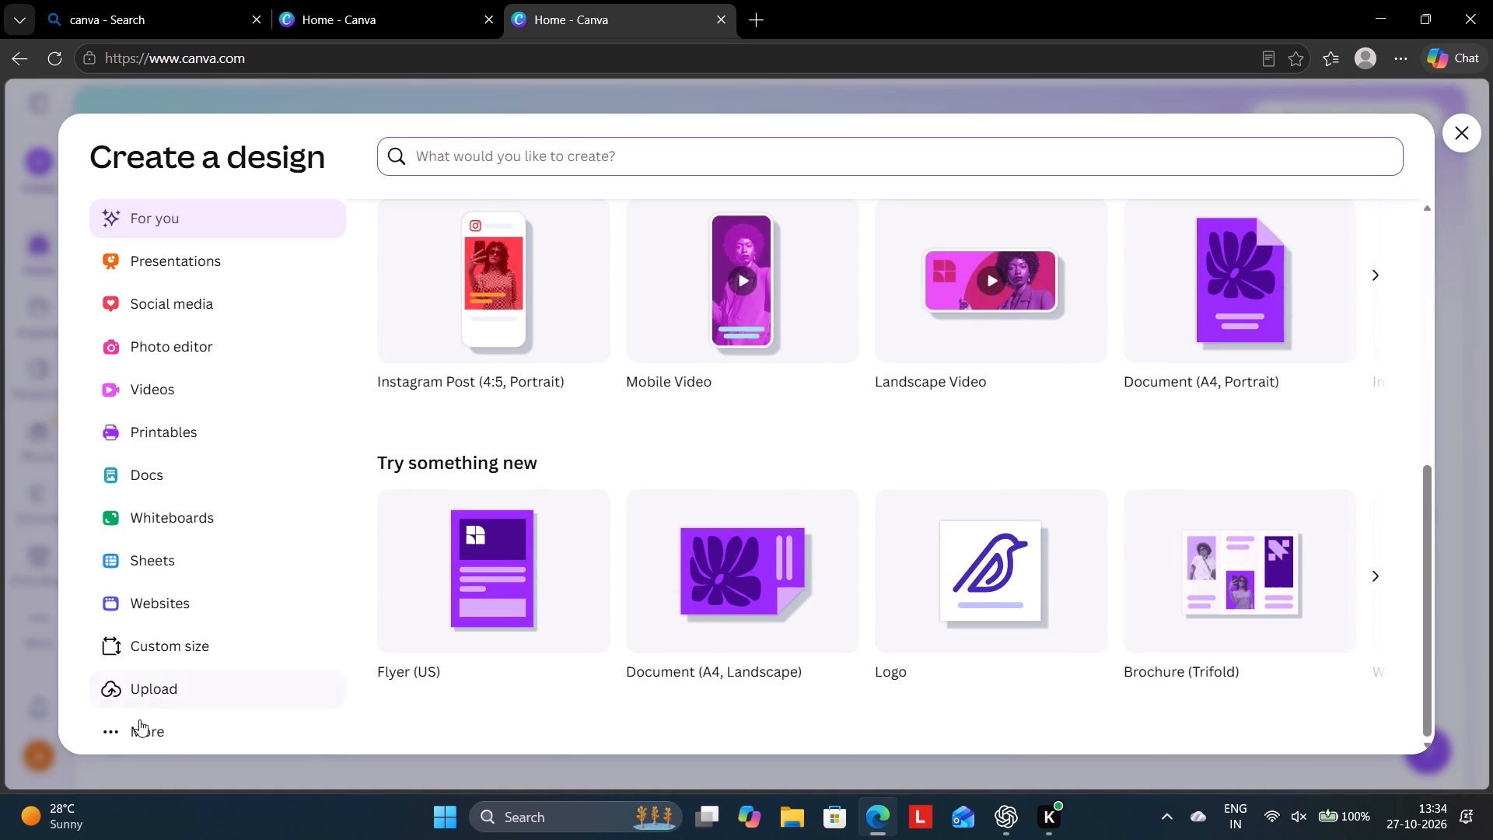
pyautogui.click(124, 746)
pyautogui.scroll(-1, 853, 495)
pyautogui.scroll(2, 807, 444)
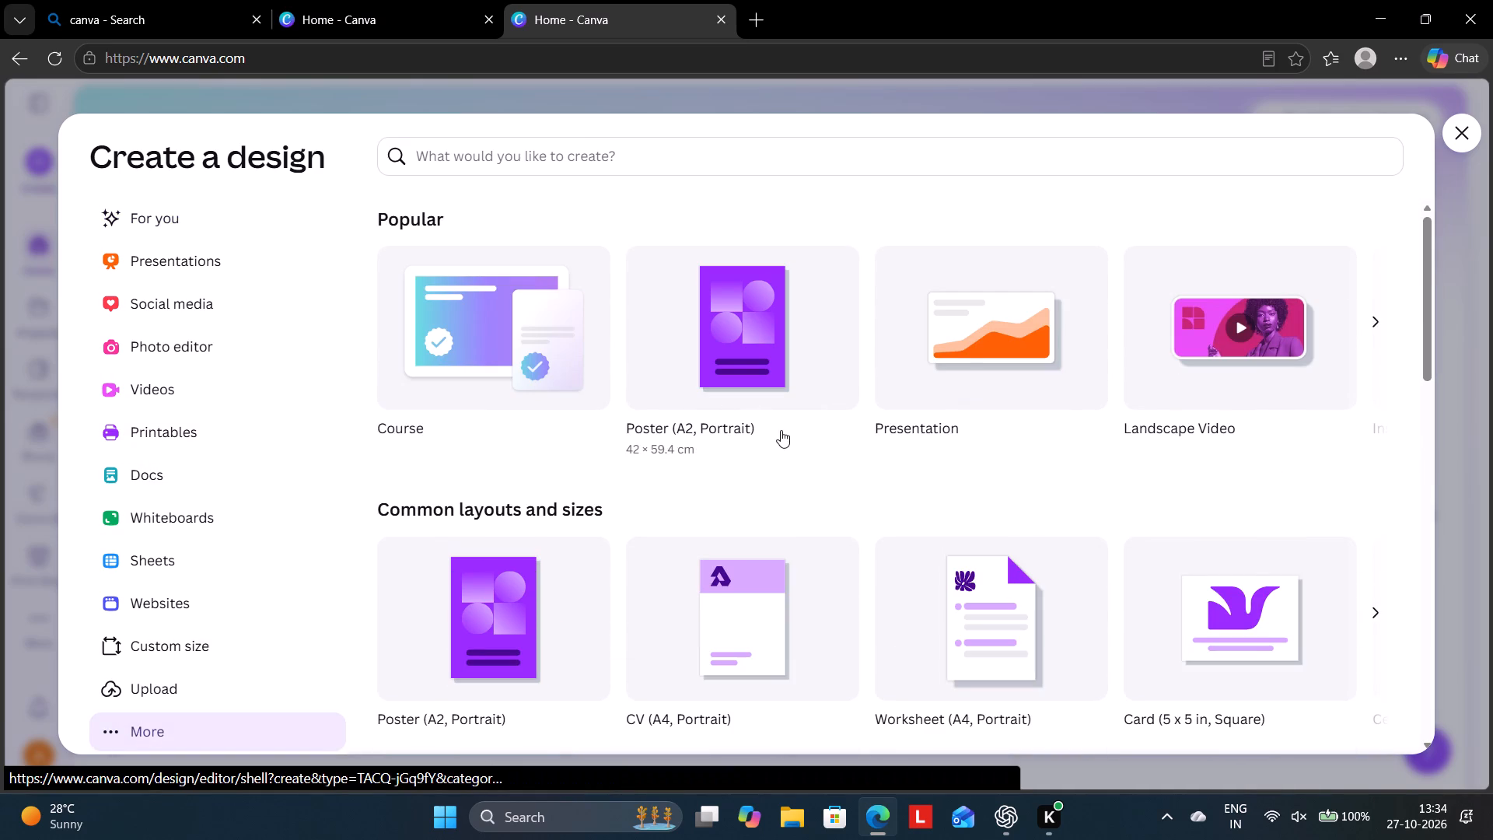
pyautogui.click(756, 321)
pyautogui.doubleClick(749, 338)
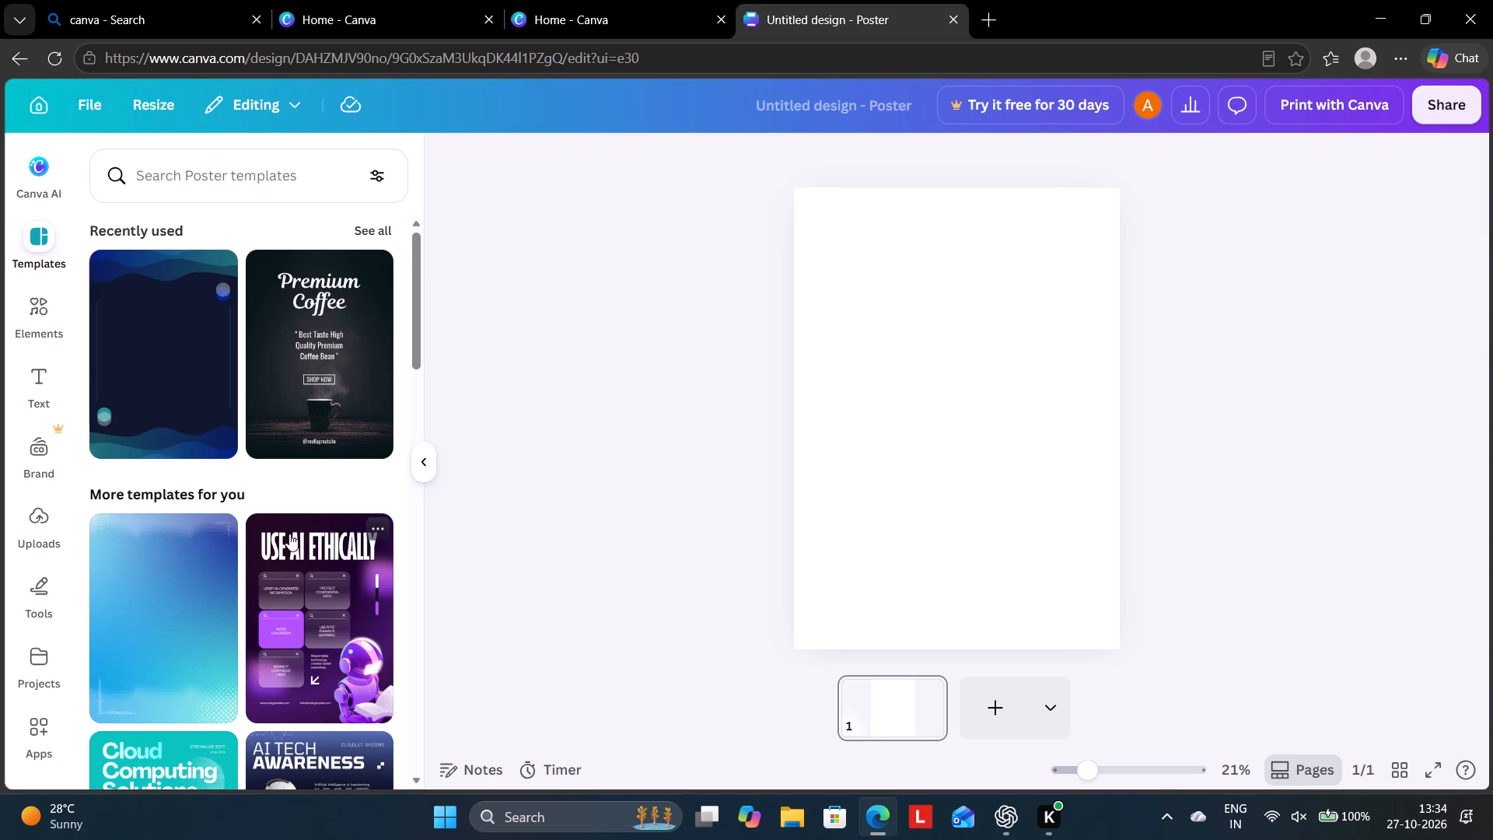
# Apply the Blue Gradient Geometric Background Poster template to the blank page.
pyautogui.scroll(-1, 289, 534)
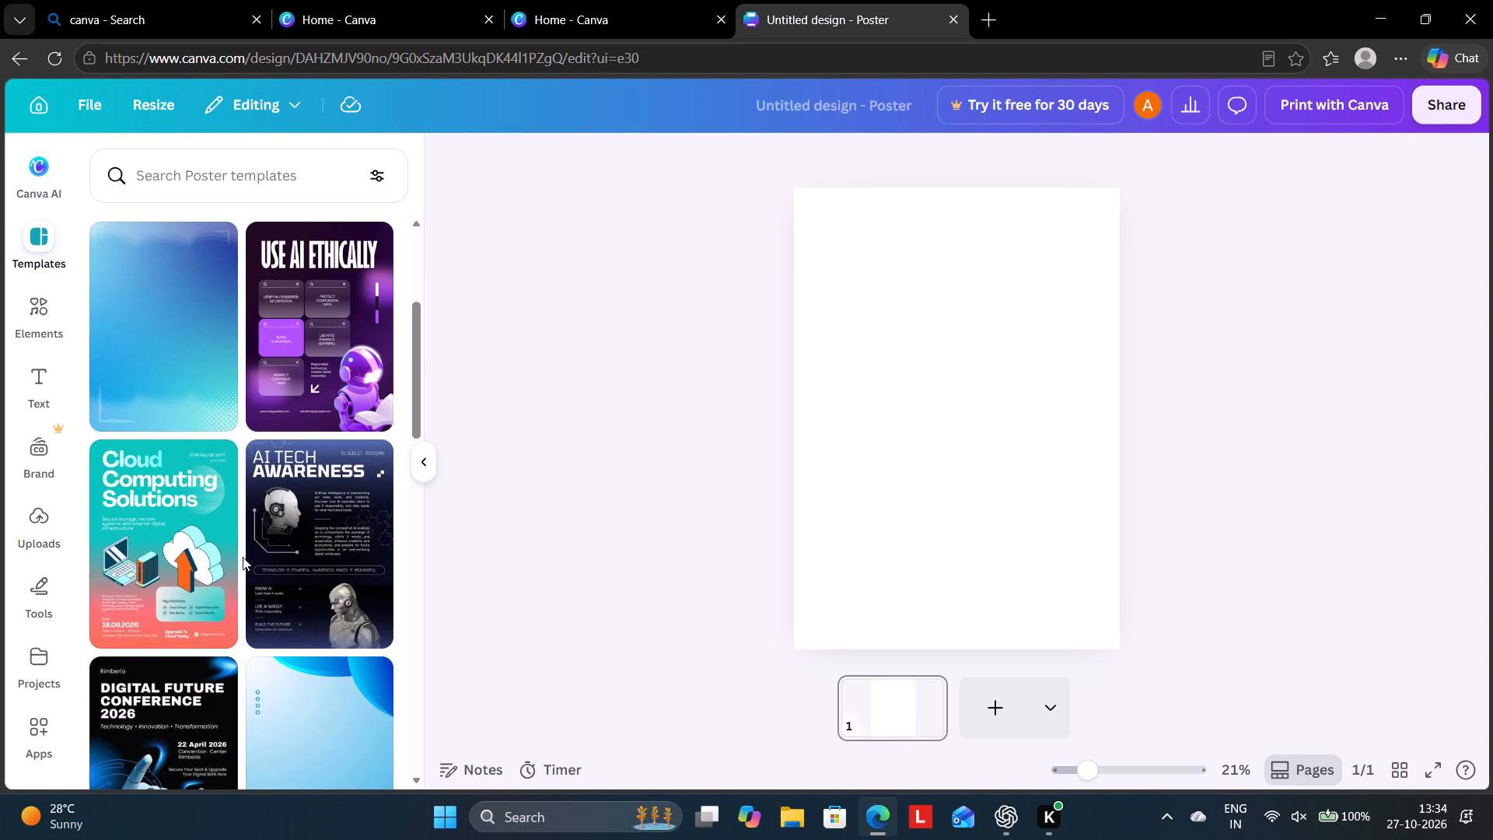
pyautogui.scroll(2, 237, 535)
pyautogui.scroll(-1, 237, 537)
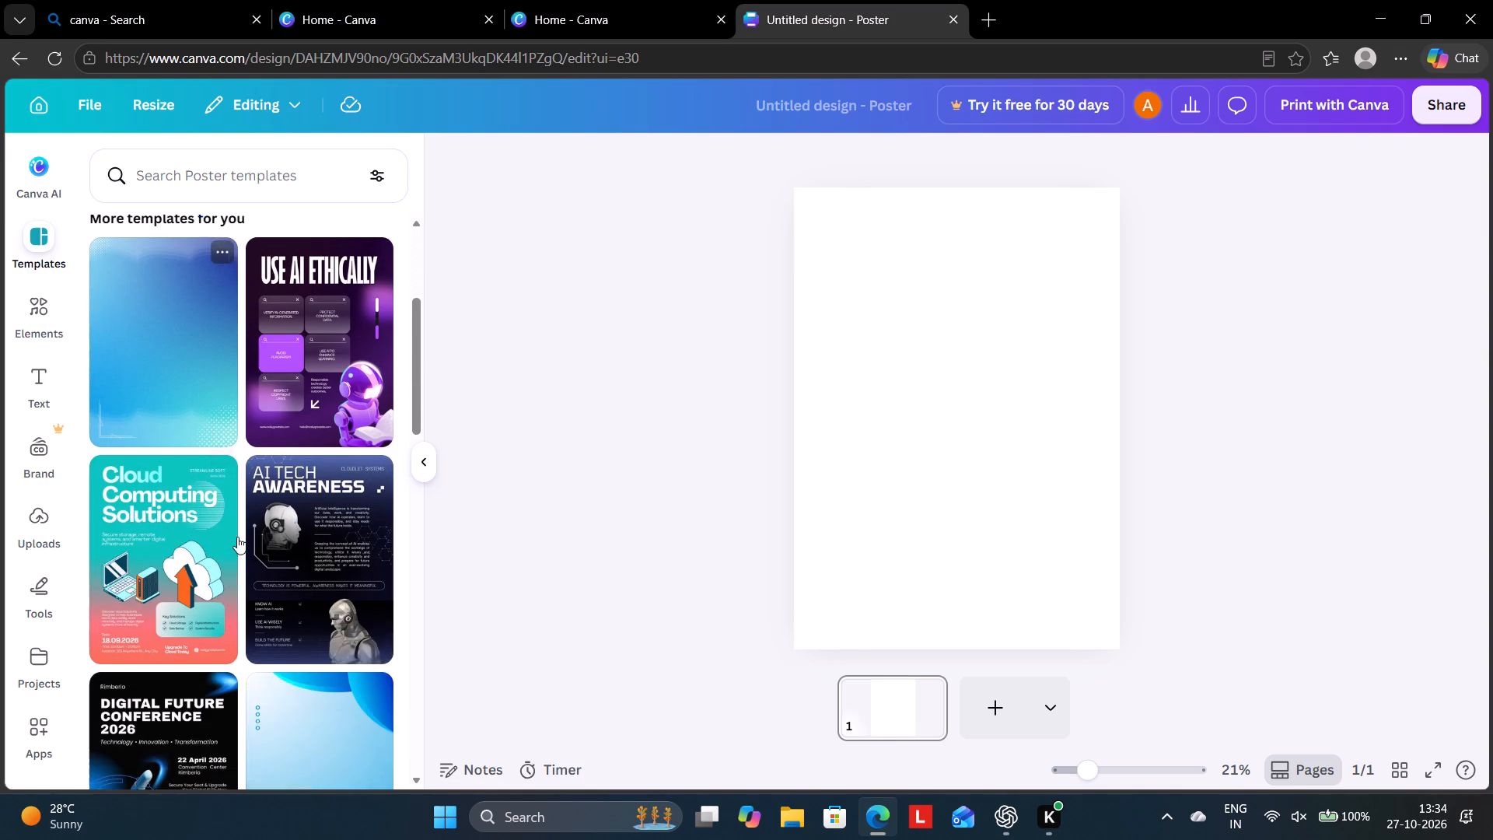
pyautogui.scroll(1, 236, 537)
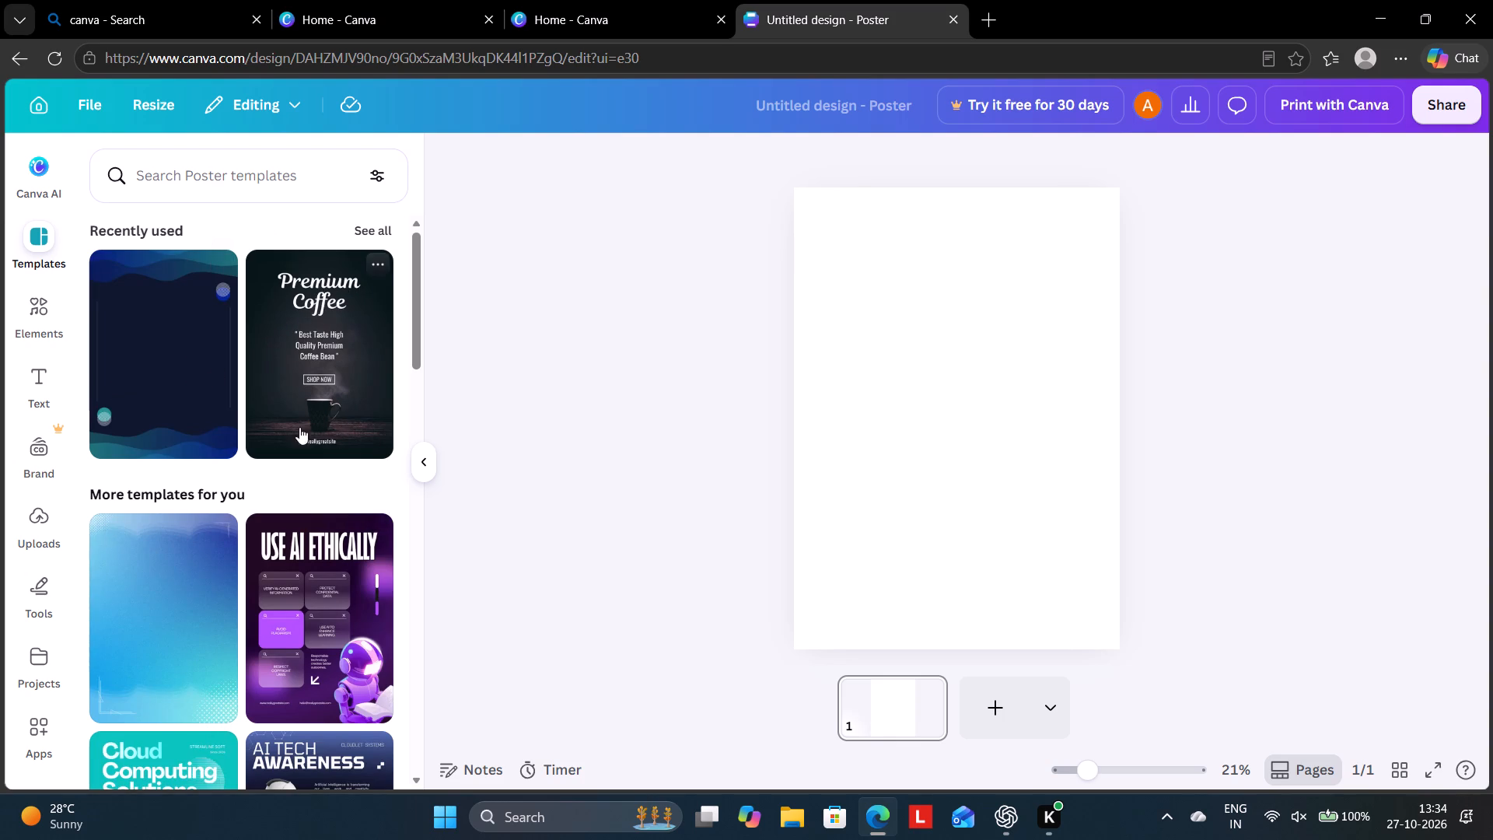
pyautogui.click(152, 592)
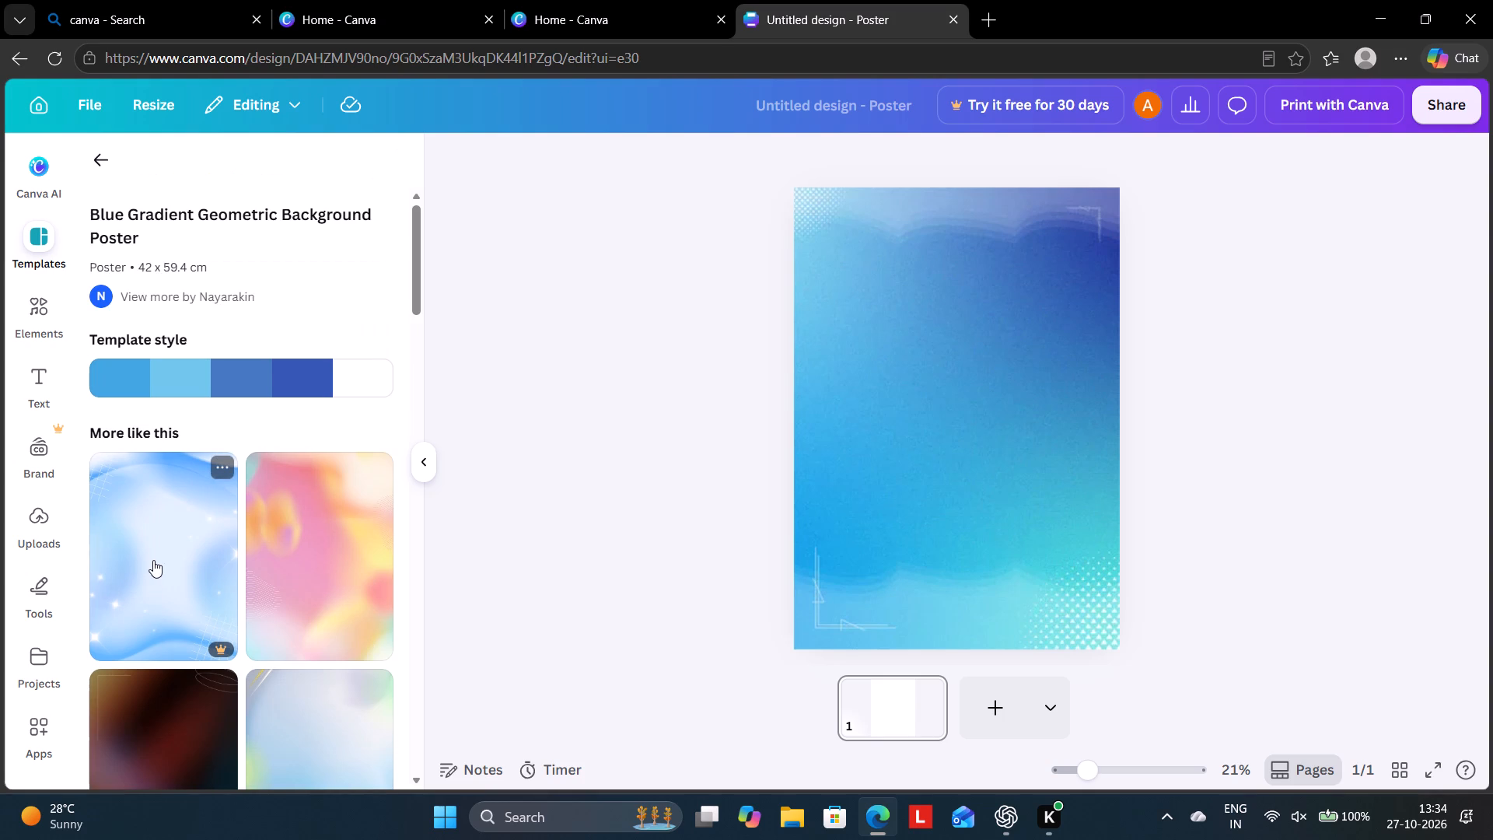
# Examine the templates similar to the applied blue gradient background.
pyautogui.scroll(-4, 247, 551)
pyautogui.scroll(2, 248, 558)
pyautogui.scroll(-3, 248, 559)
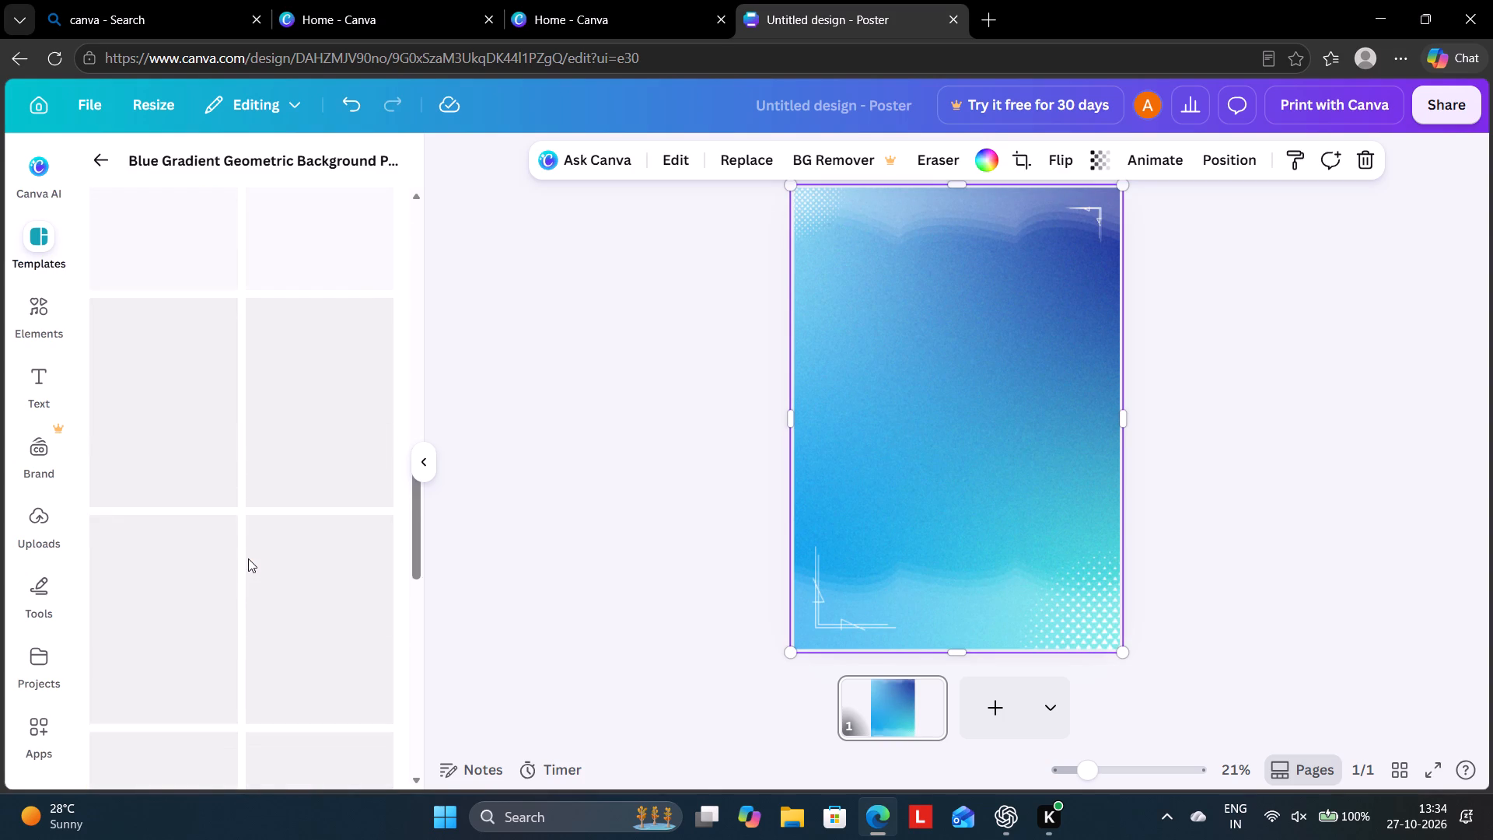
pyautogui.scroll(-2, 248, 558)
pyautogui.scroll(6, 248, 558)
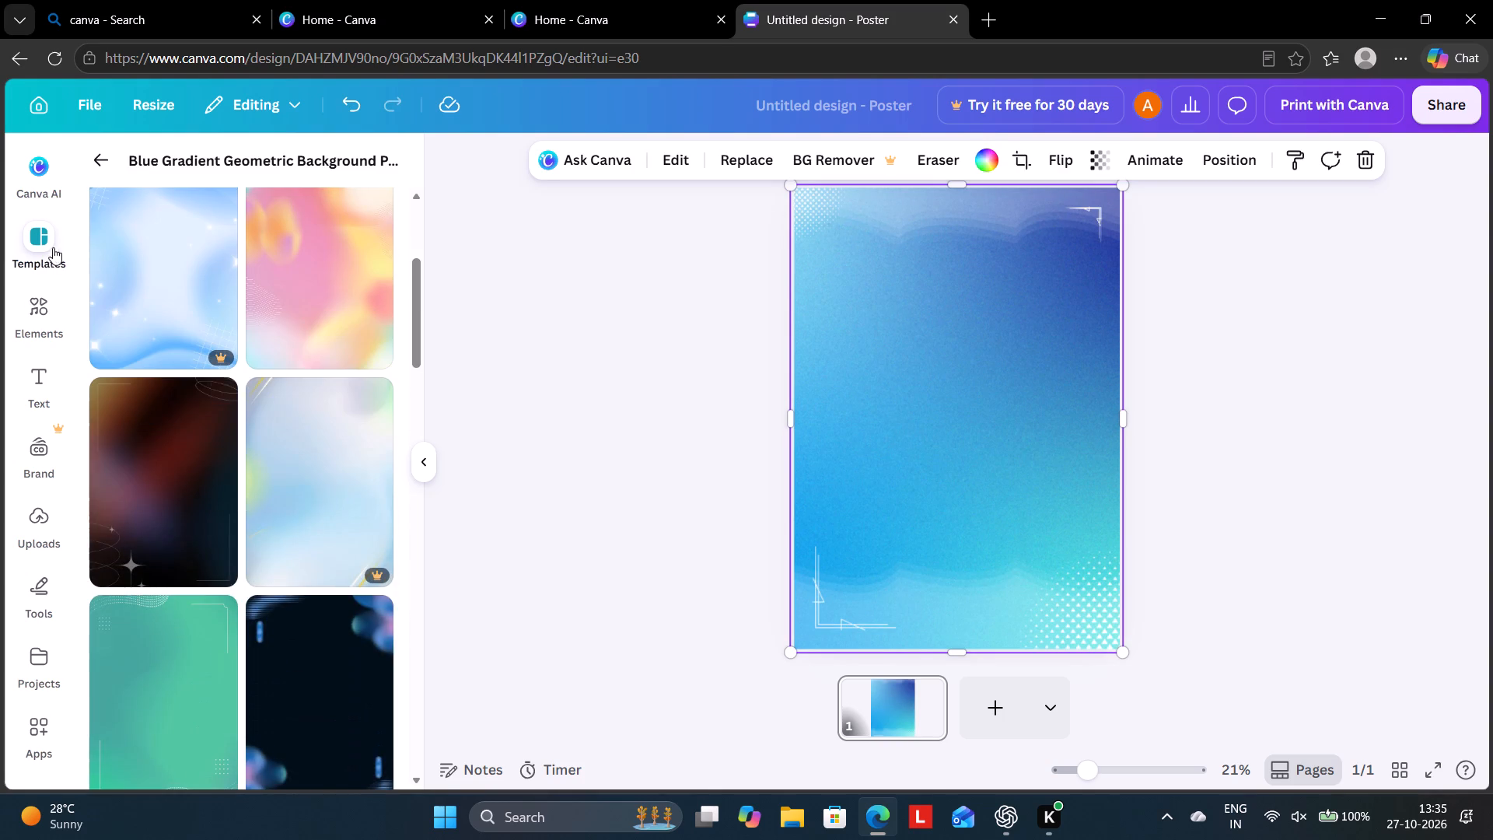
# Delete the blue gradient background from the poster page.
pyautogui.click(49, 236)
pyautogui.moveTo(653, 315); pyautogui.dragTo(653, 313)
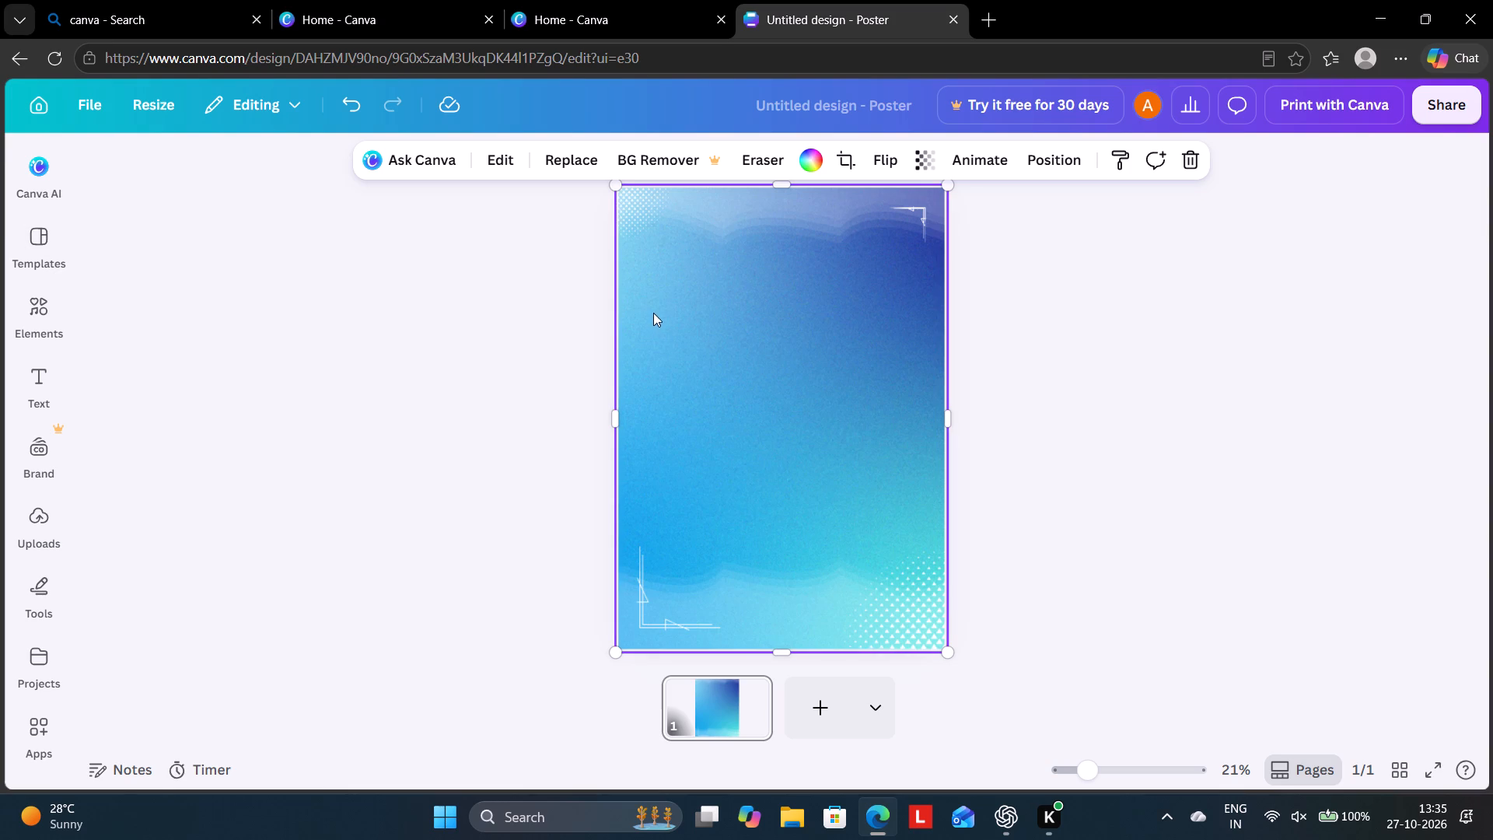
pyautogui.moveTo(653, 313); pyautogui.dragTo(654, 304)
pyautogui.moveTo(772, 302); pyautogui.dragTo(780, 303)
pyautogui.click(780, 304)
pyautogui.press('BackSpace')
# Search the poster templates for "dark background".
pyautogui.click(0, 235)
pyautogui.click(36, 247)
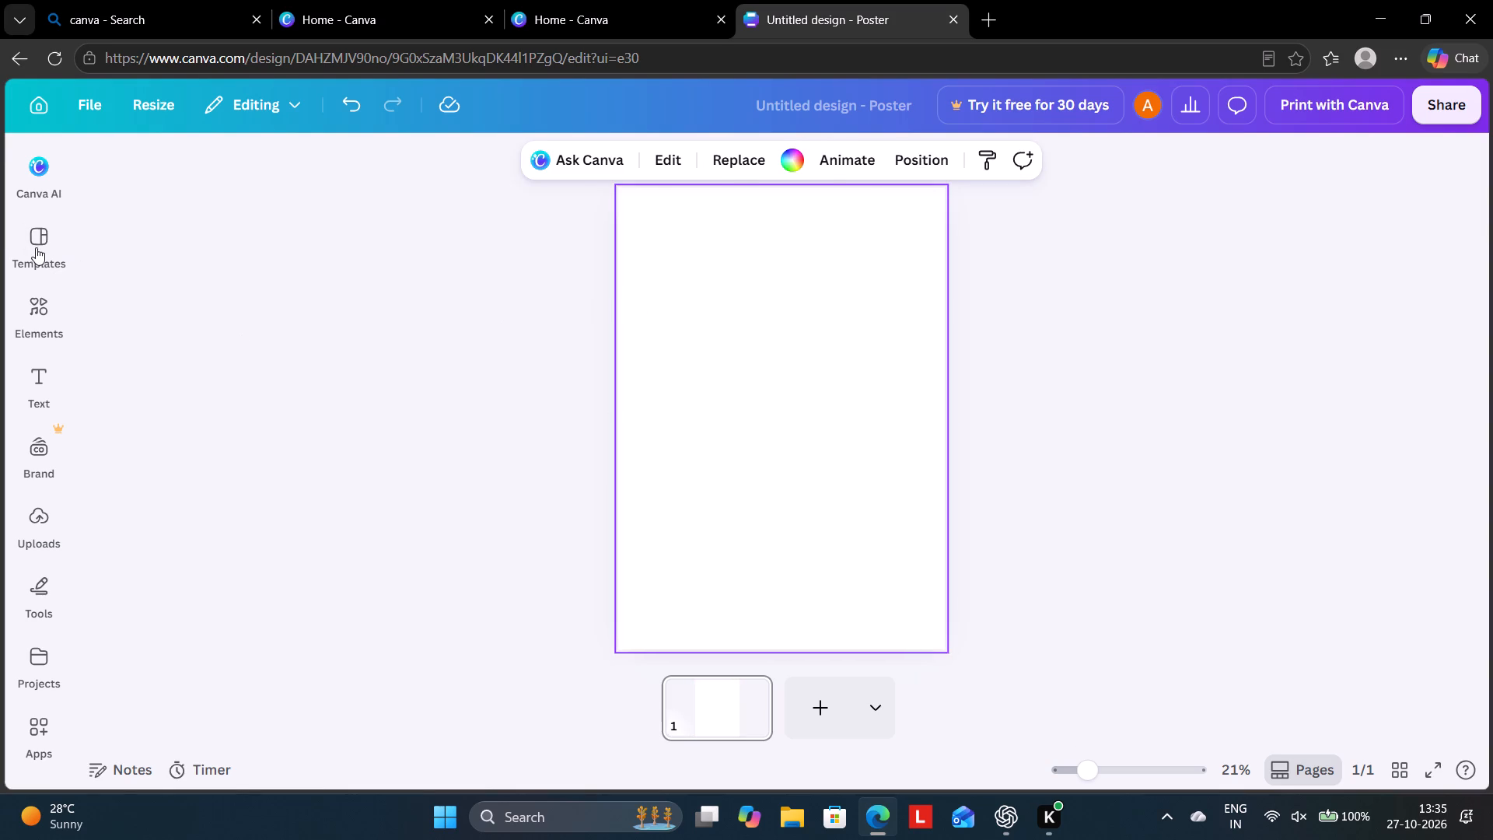
pyautogui.scroll(5, 177, 376)
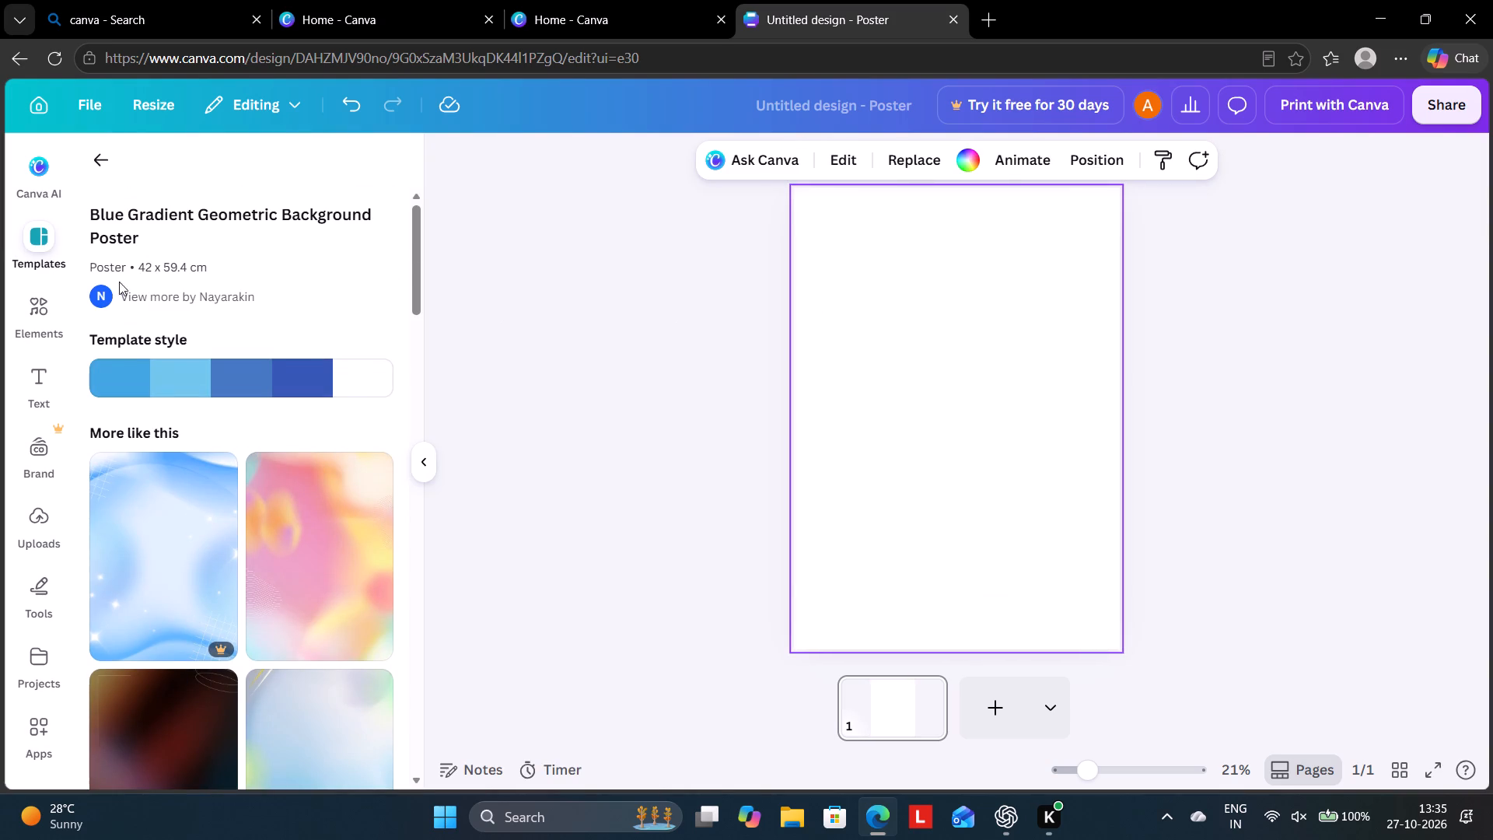
pyautogui.click(33, 233)
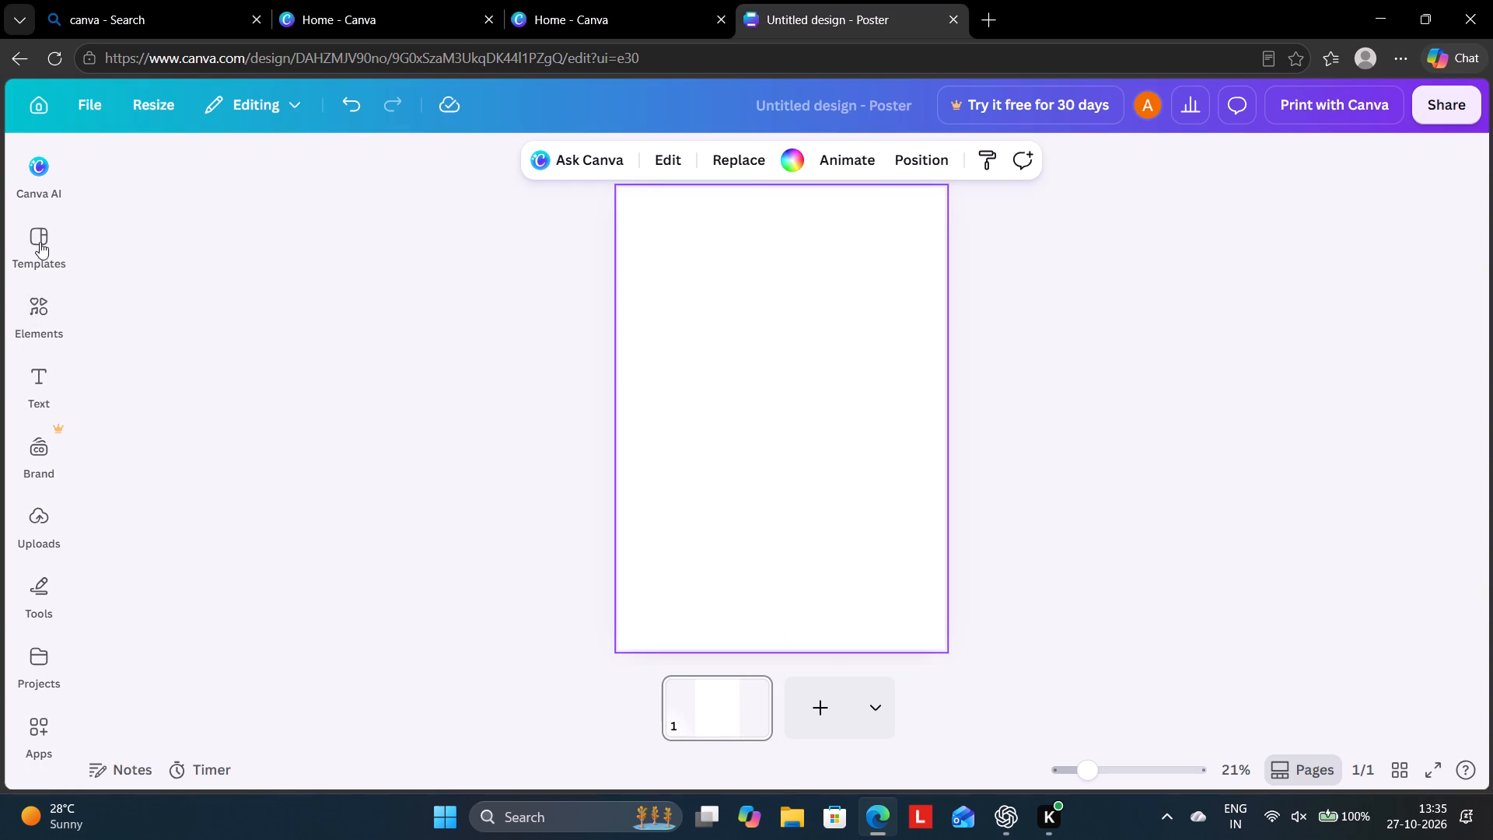
pyautogui.click(32, 227)
pyautogui.click(91, 149)
pyautogui.click(194, 179)
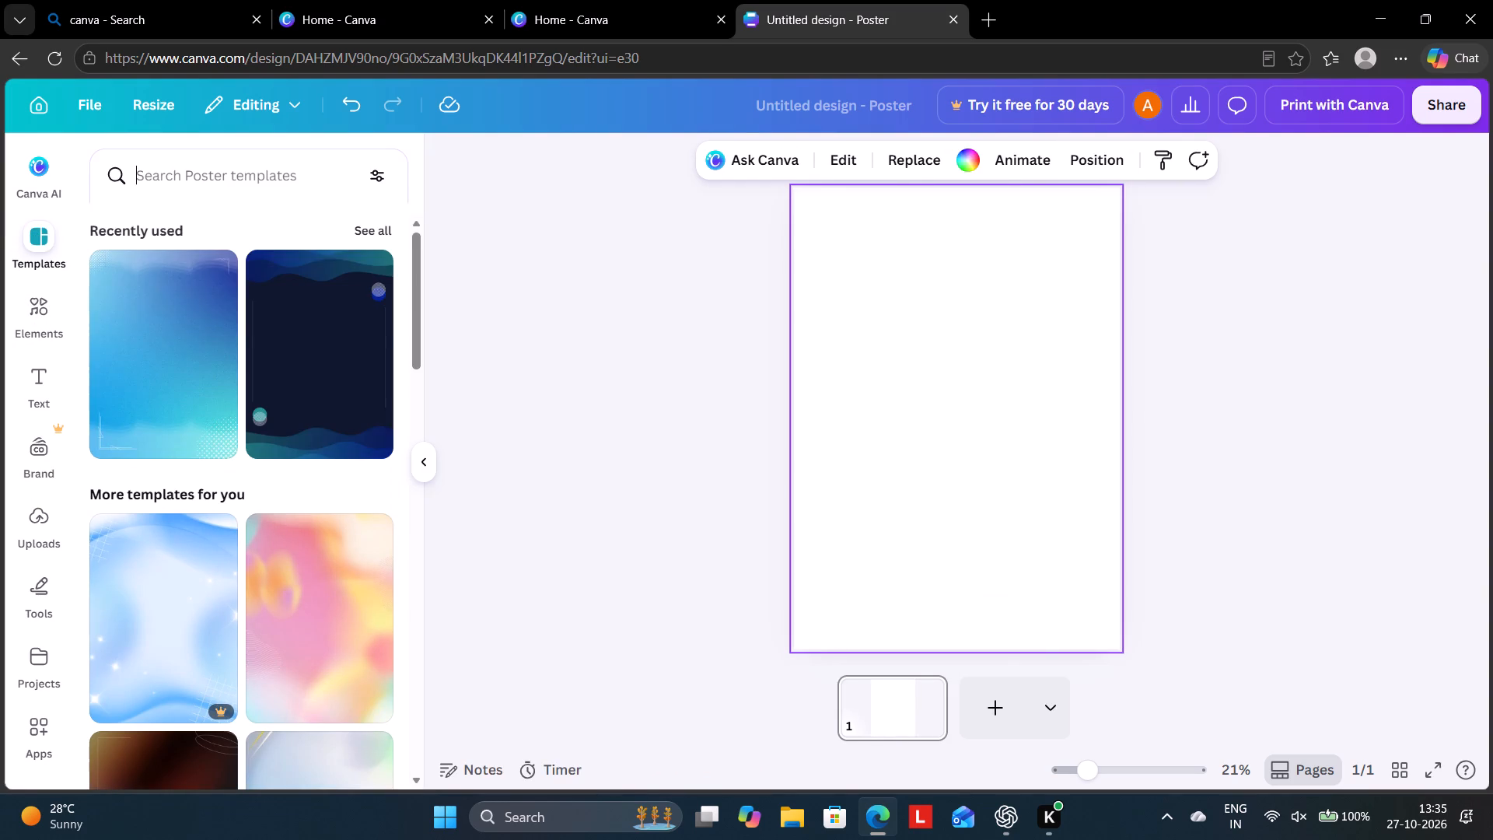
pyautogui.click(209, 267)
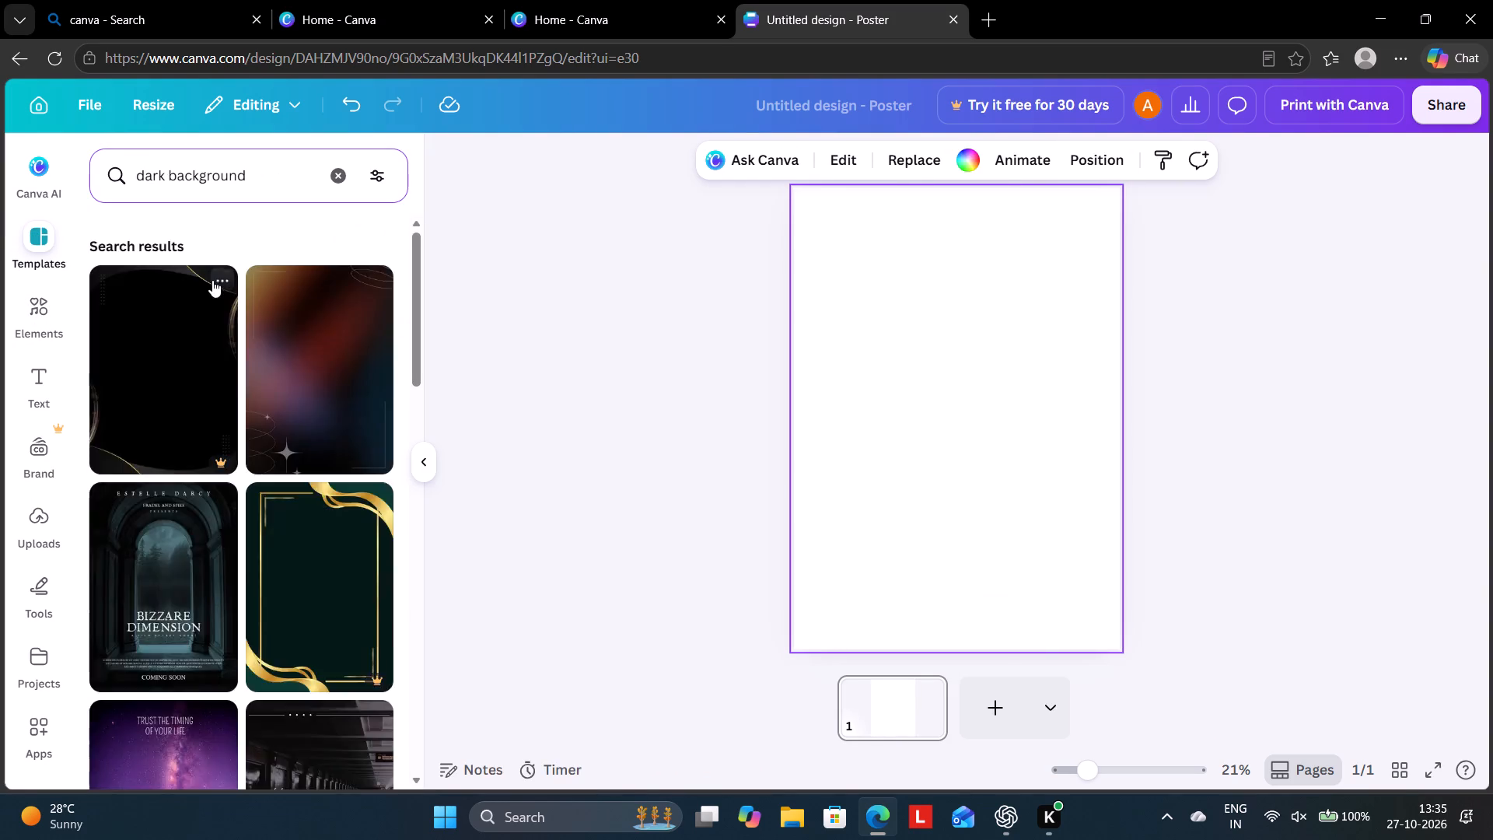
# Examine the dark background template results for a suitable poster background.
pyautogui.scroll(-4, 243, 562)
pyautogui.scroll(2, 243, 561)
pyautogui.scroll(-1, 243, 561)
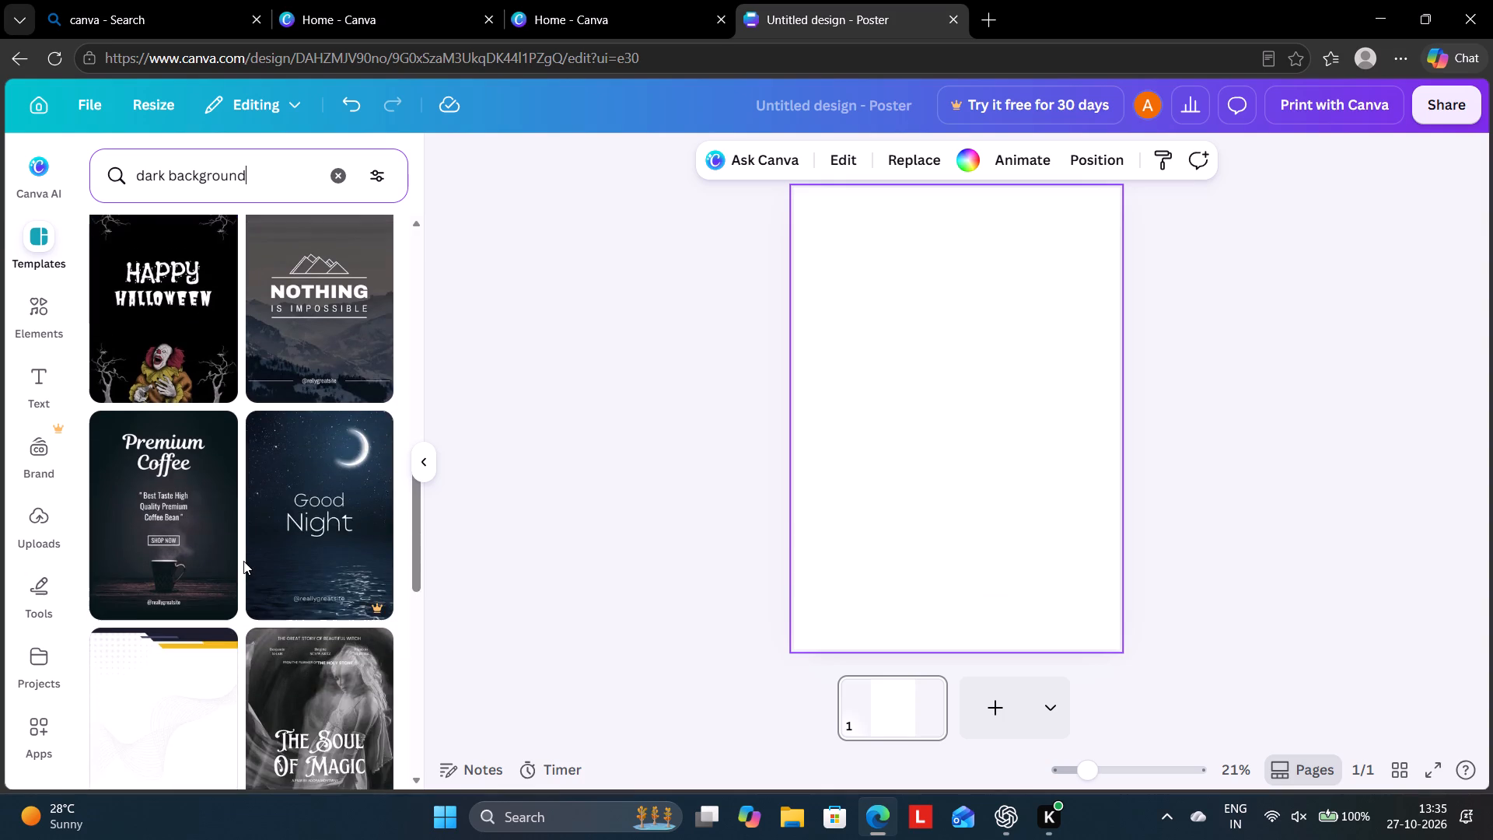
pyautogui.scroll(-1, 243, 561)
pyautogui.scroll(1, 243, 561)
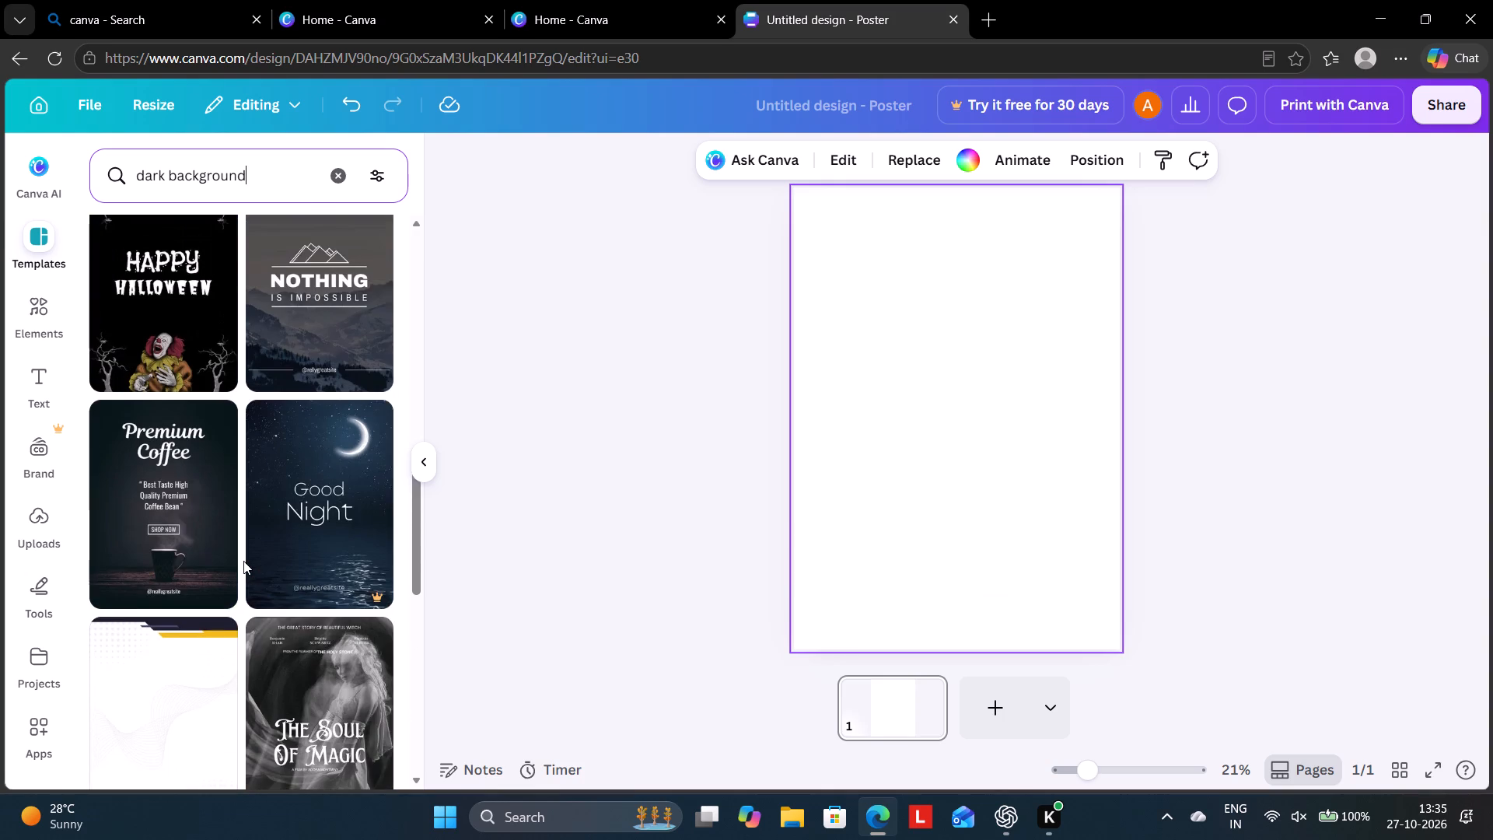
pyautogui.scroll(-1, 243, 561)
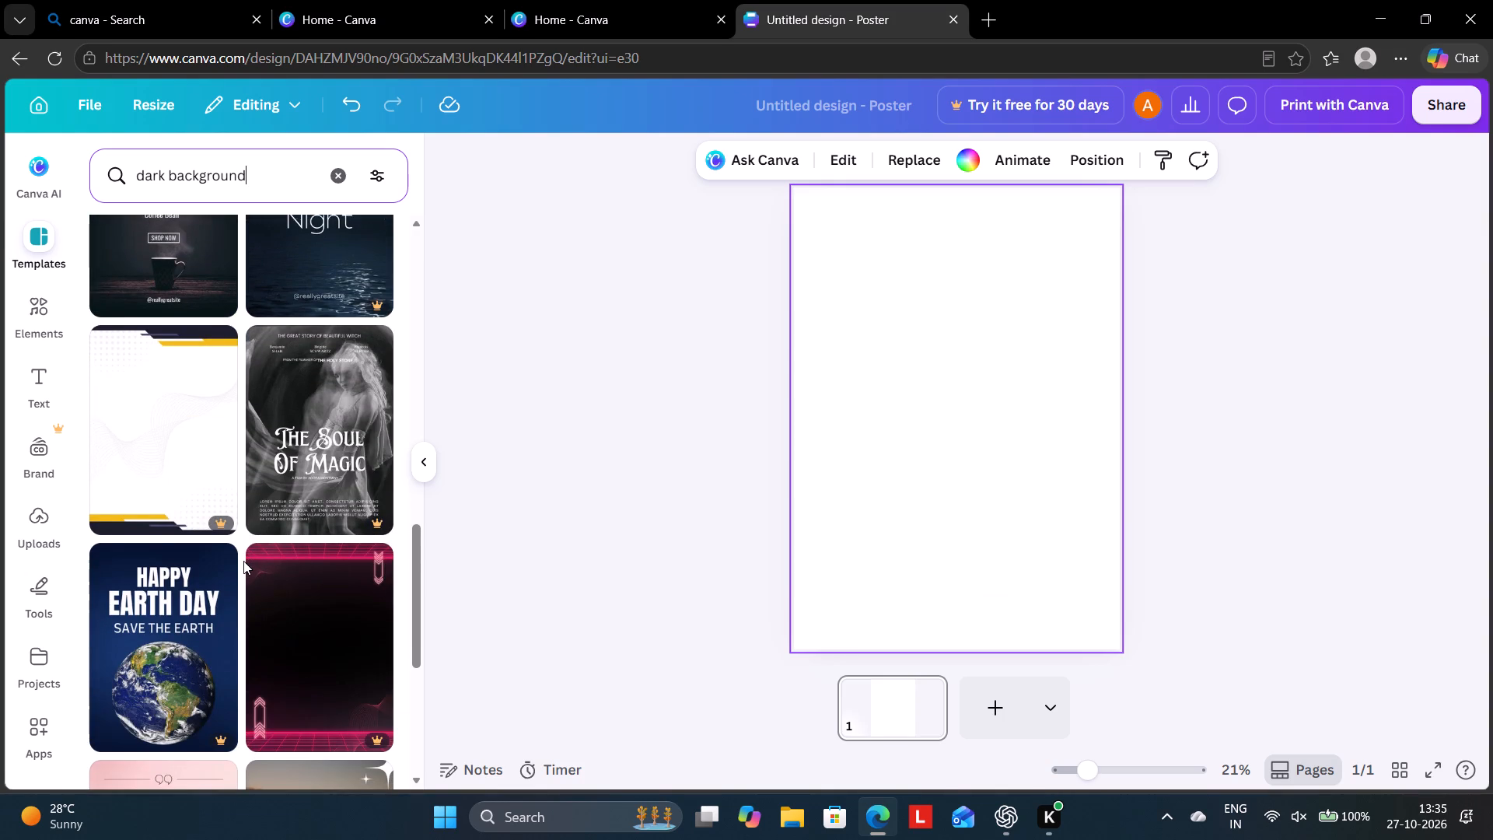
pyautogui.scroll(1, 243, 558)
pyautogui.scroll(-2, 142, 580)
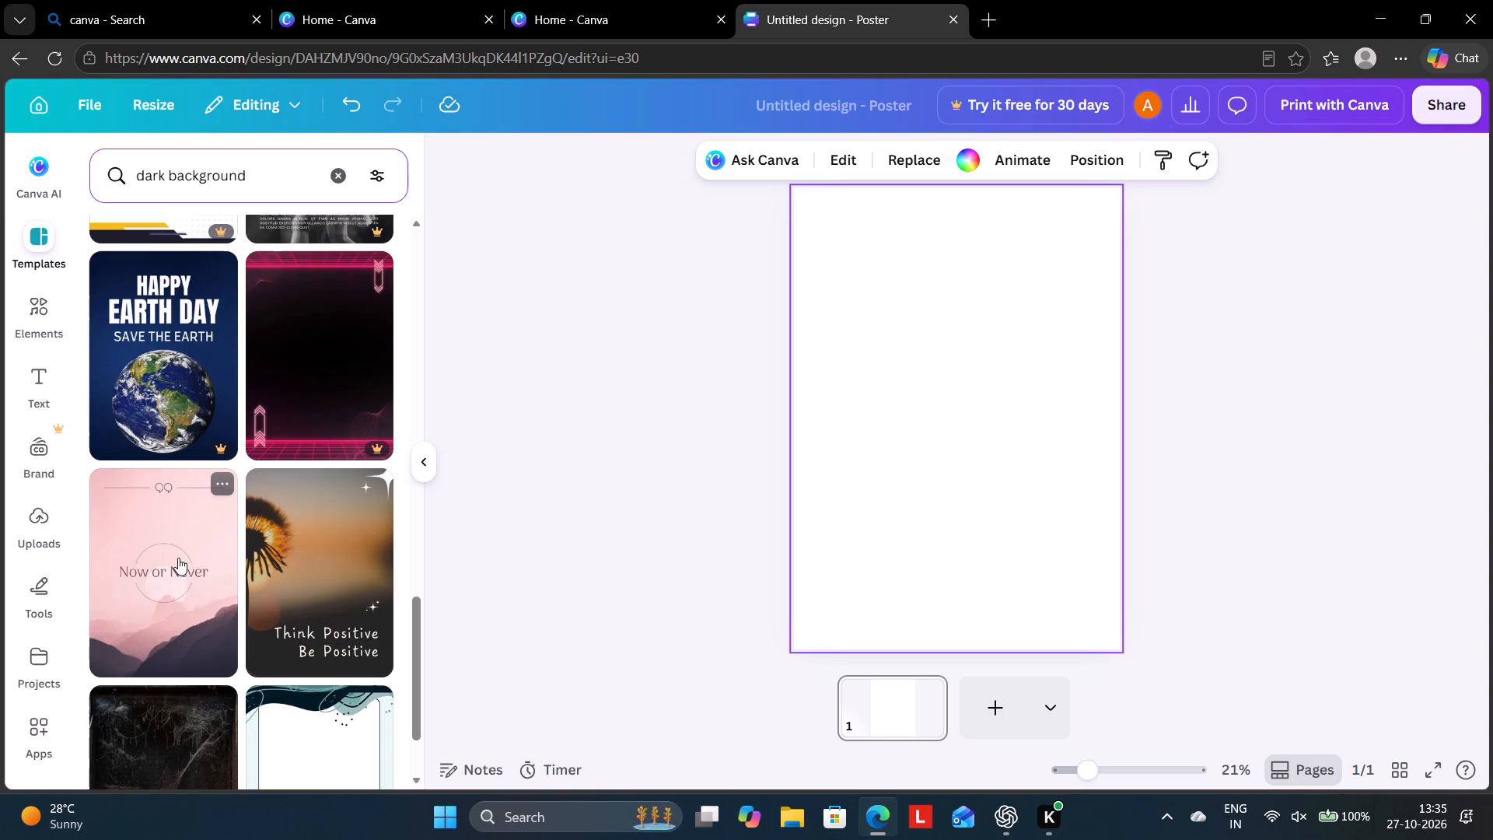
pyautogui.scroll(-3, 180, 580)
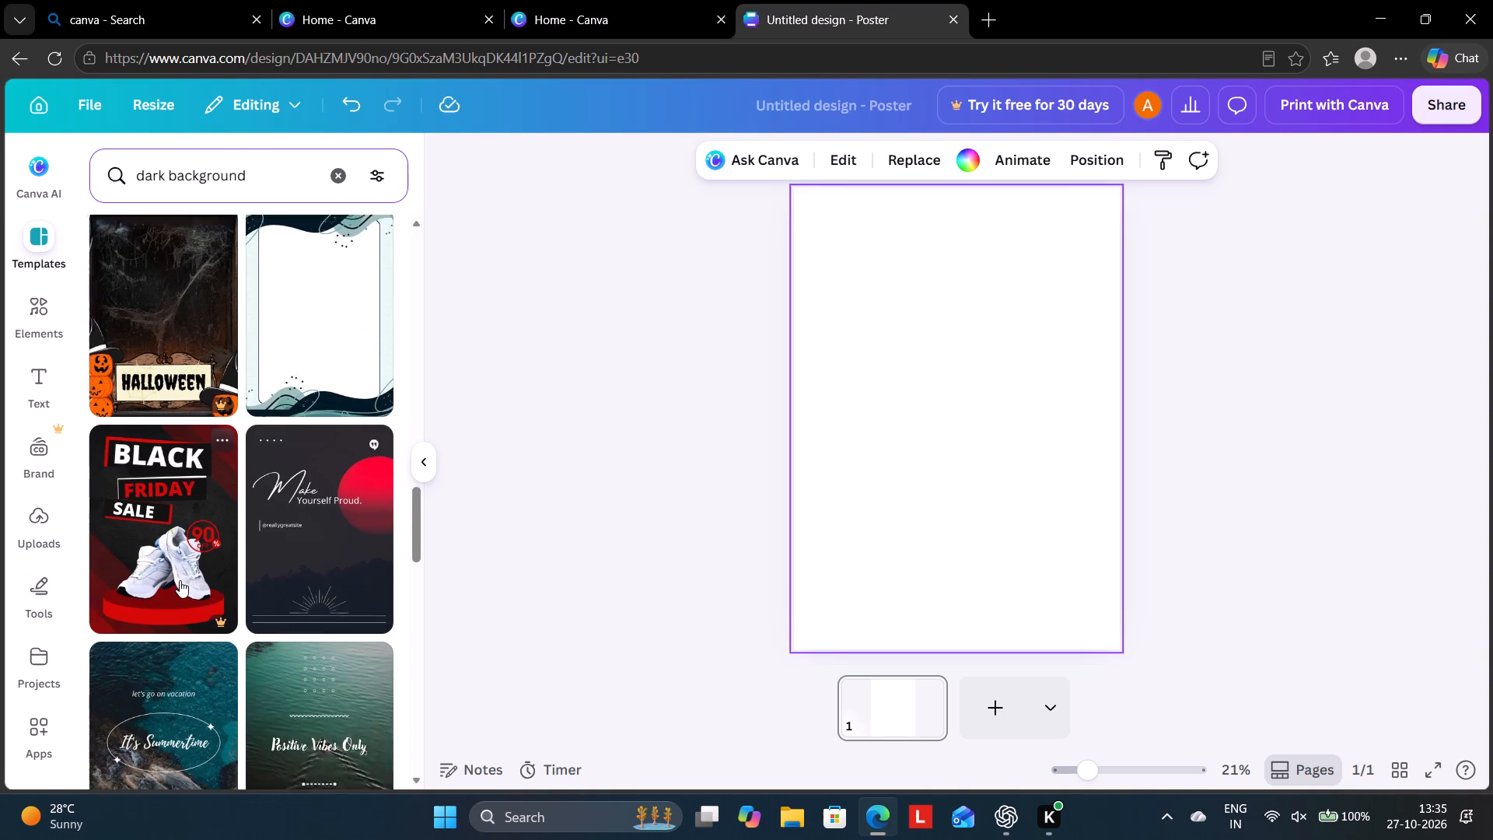
pyautogui.scroll(-1, 180, 580)
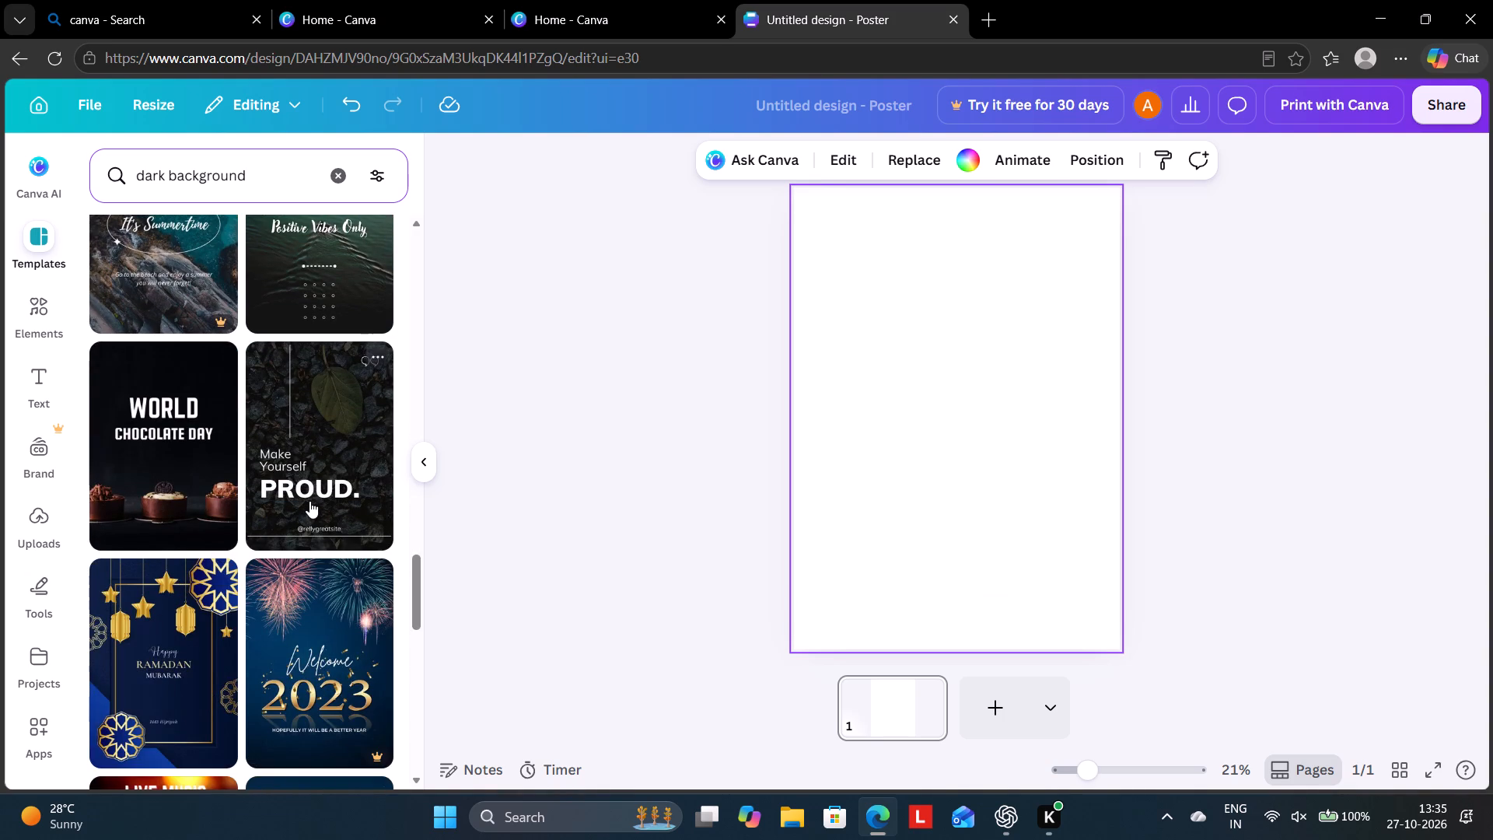
pyautogui.scroll(-2, 298, 516)
pyautogui.scroll(3, 297, 523)
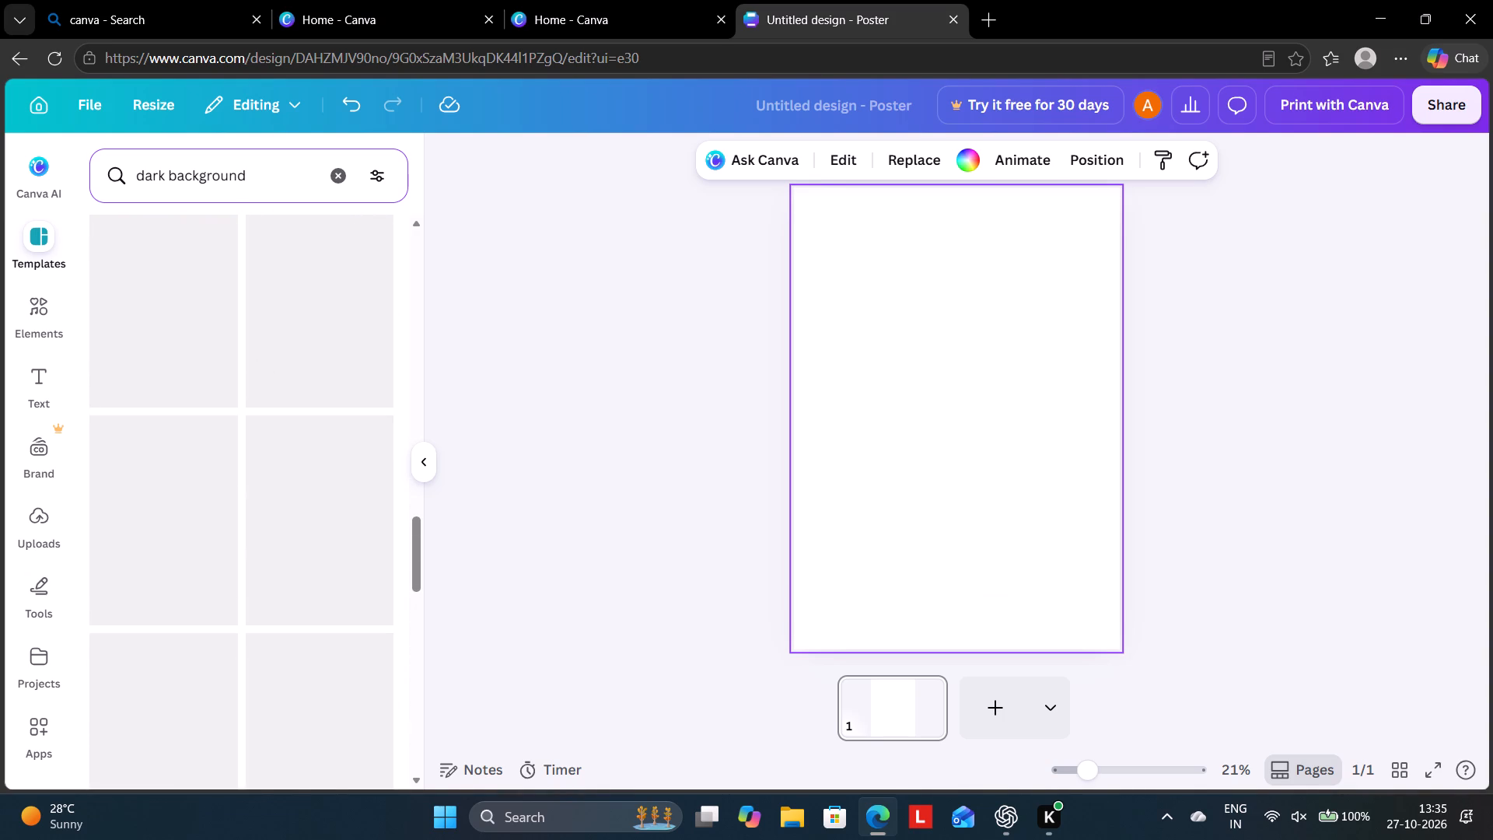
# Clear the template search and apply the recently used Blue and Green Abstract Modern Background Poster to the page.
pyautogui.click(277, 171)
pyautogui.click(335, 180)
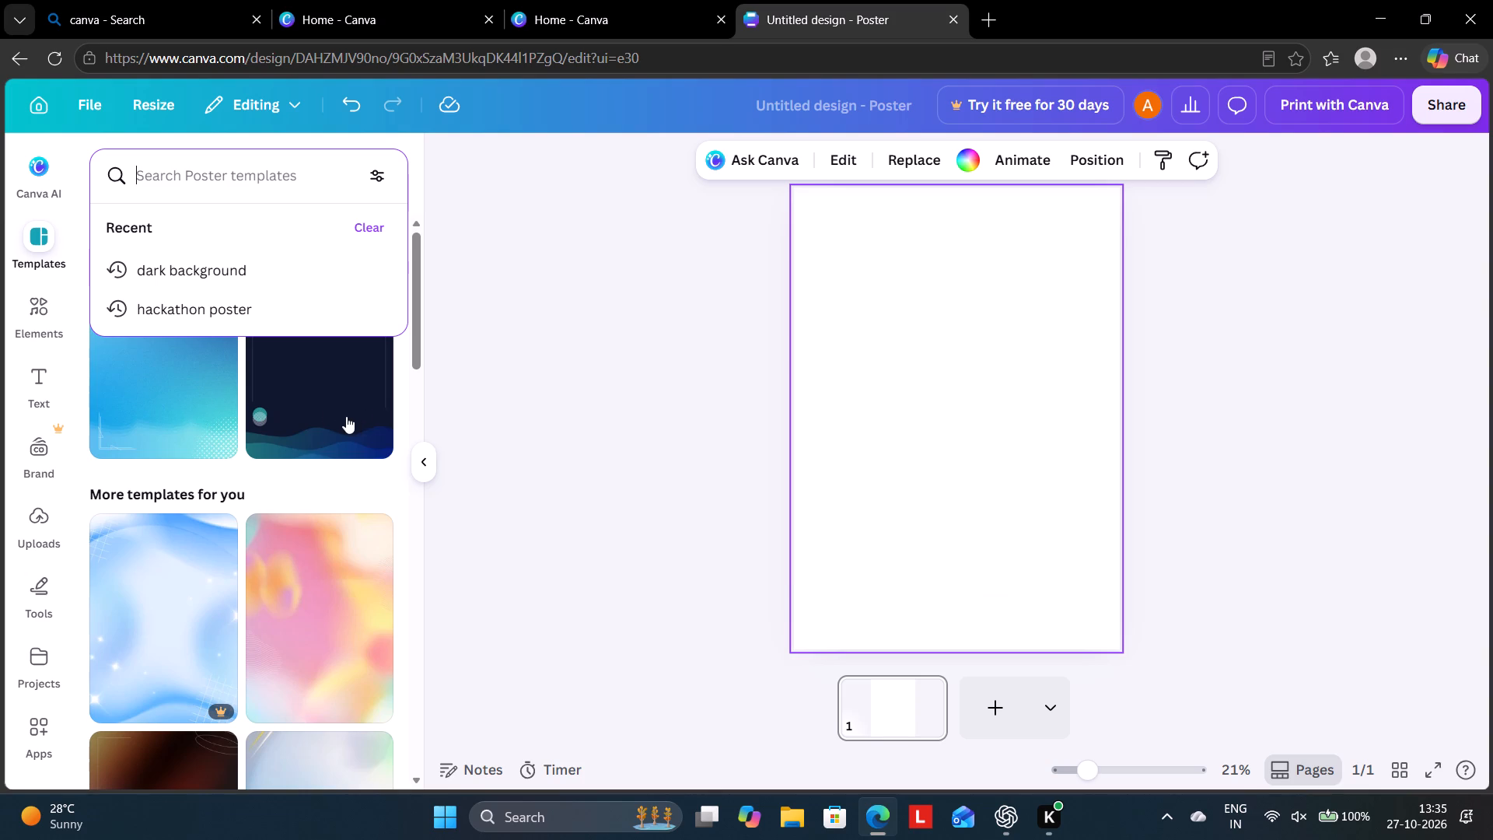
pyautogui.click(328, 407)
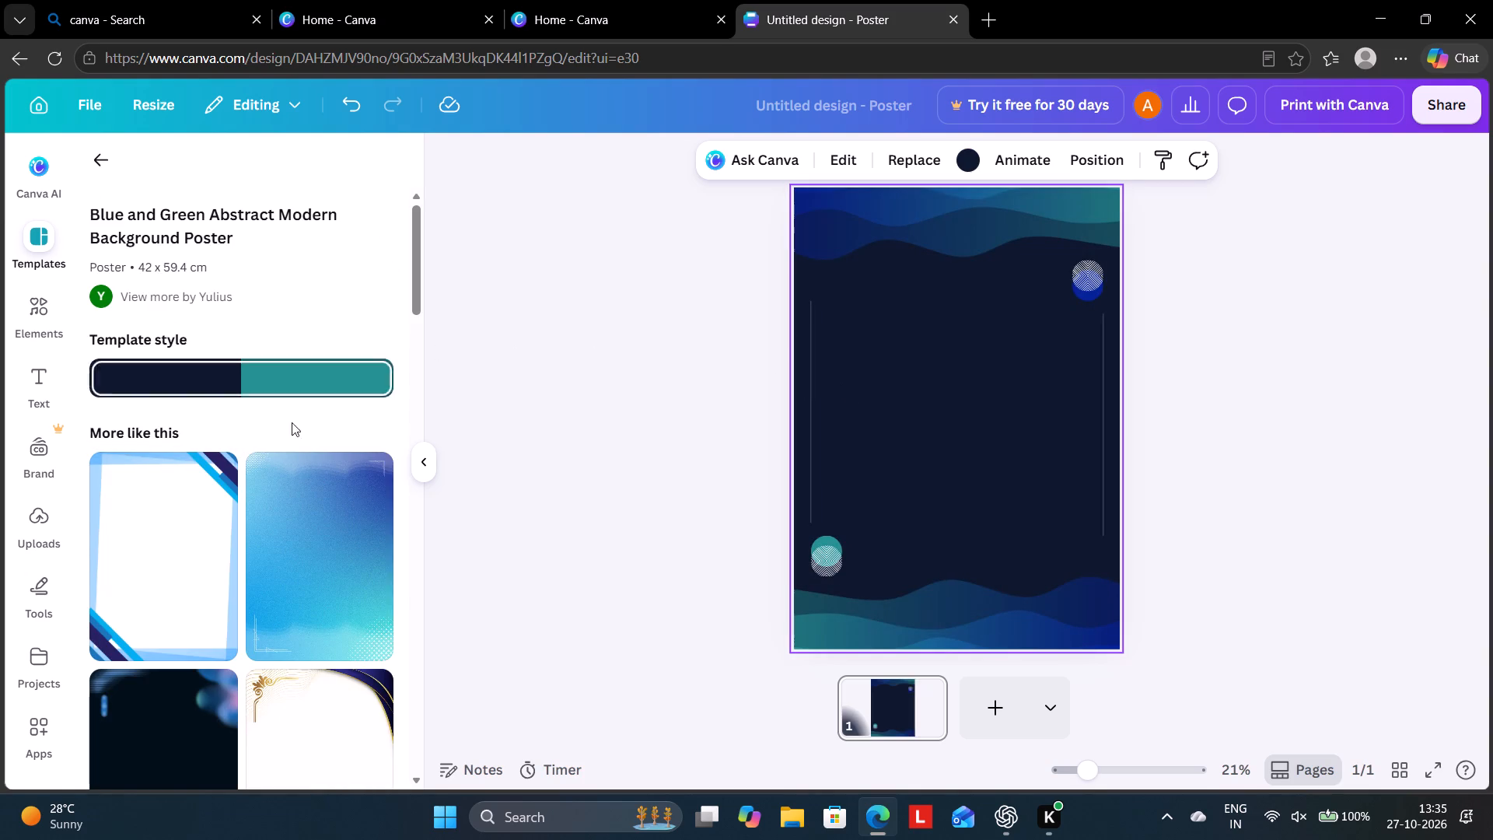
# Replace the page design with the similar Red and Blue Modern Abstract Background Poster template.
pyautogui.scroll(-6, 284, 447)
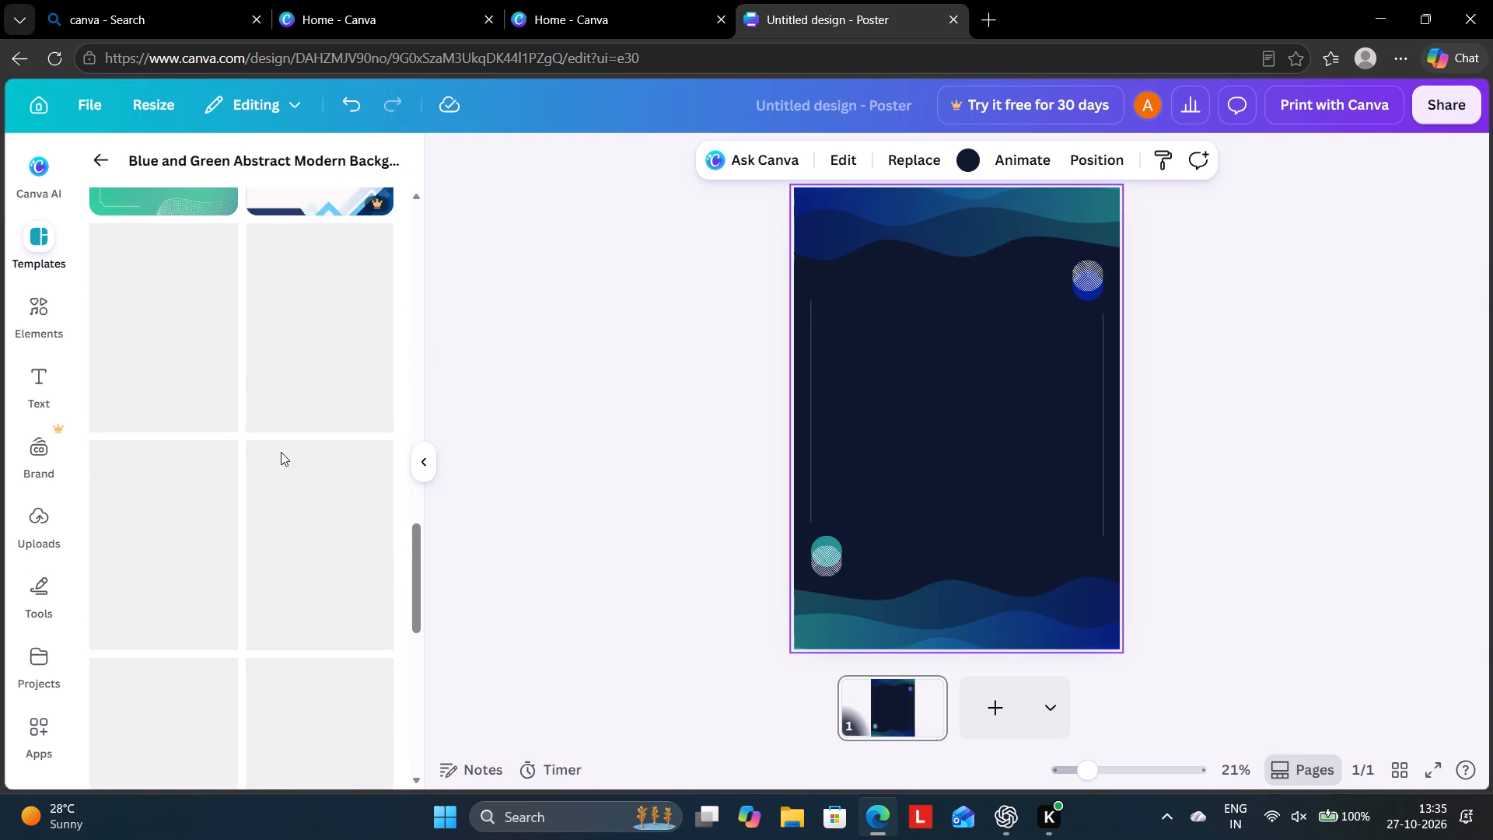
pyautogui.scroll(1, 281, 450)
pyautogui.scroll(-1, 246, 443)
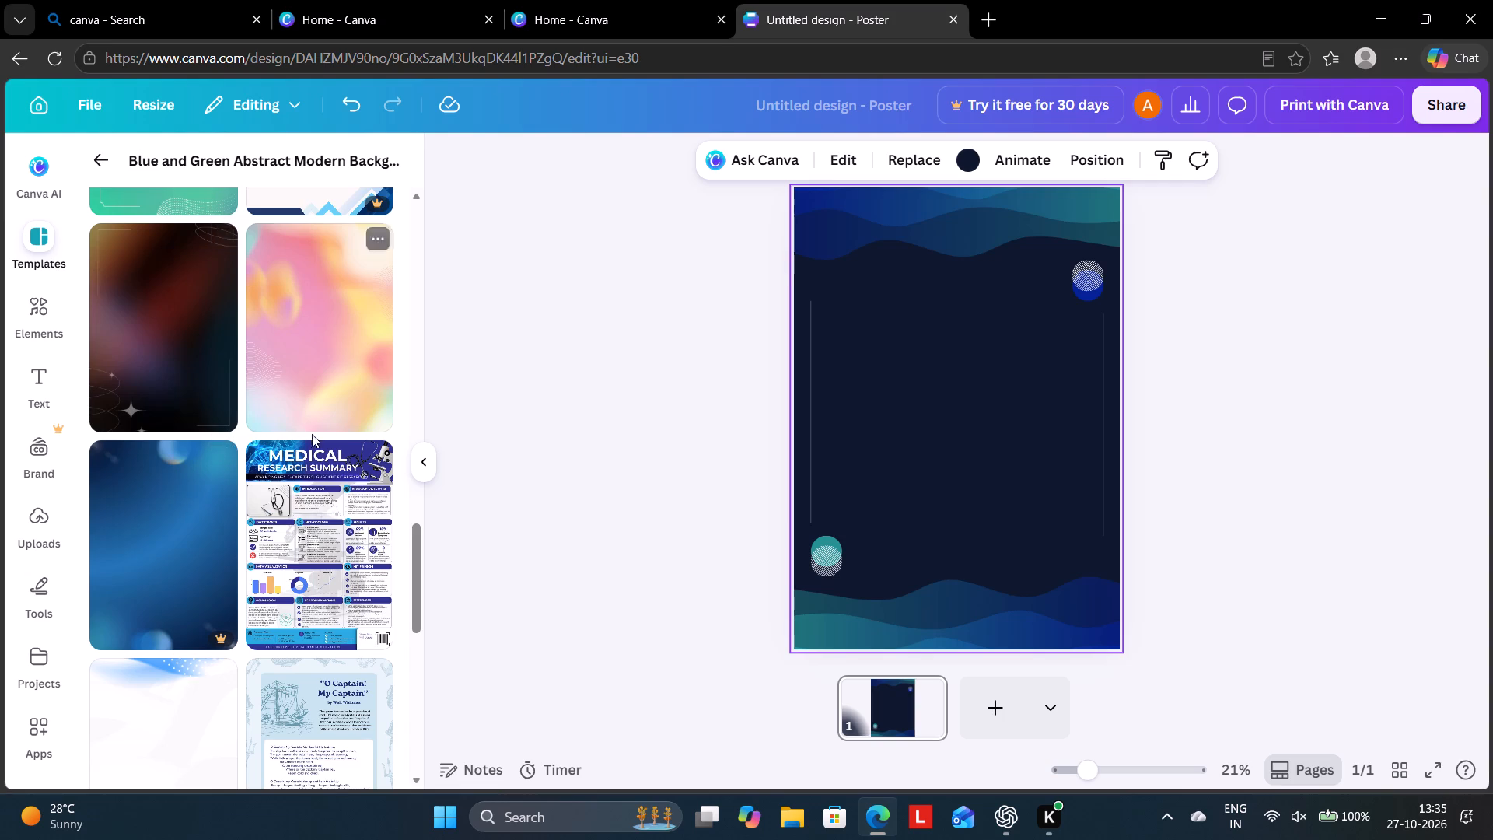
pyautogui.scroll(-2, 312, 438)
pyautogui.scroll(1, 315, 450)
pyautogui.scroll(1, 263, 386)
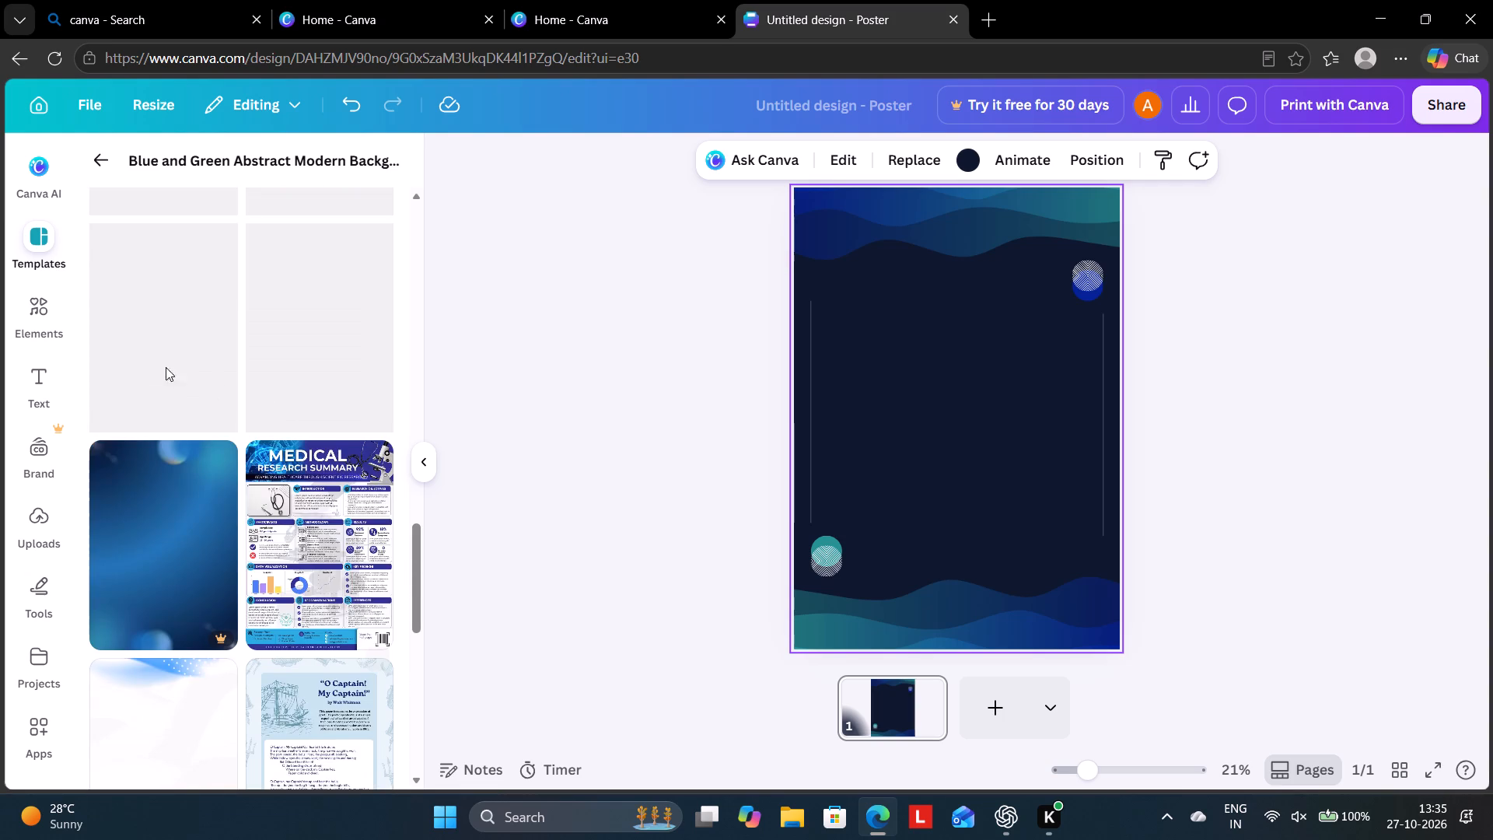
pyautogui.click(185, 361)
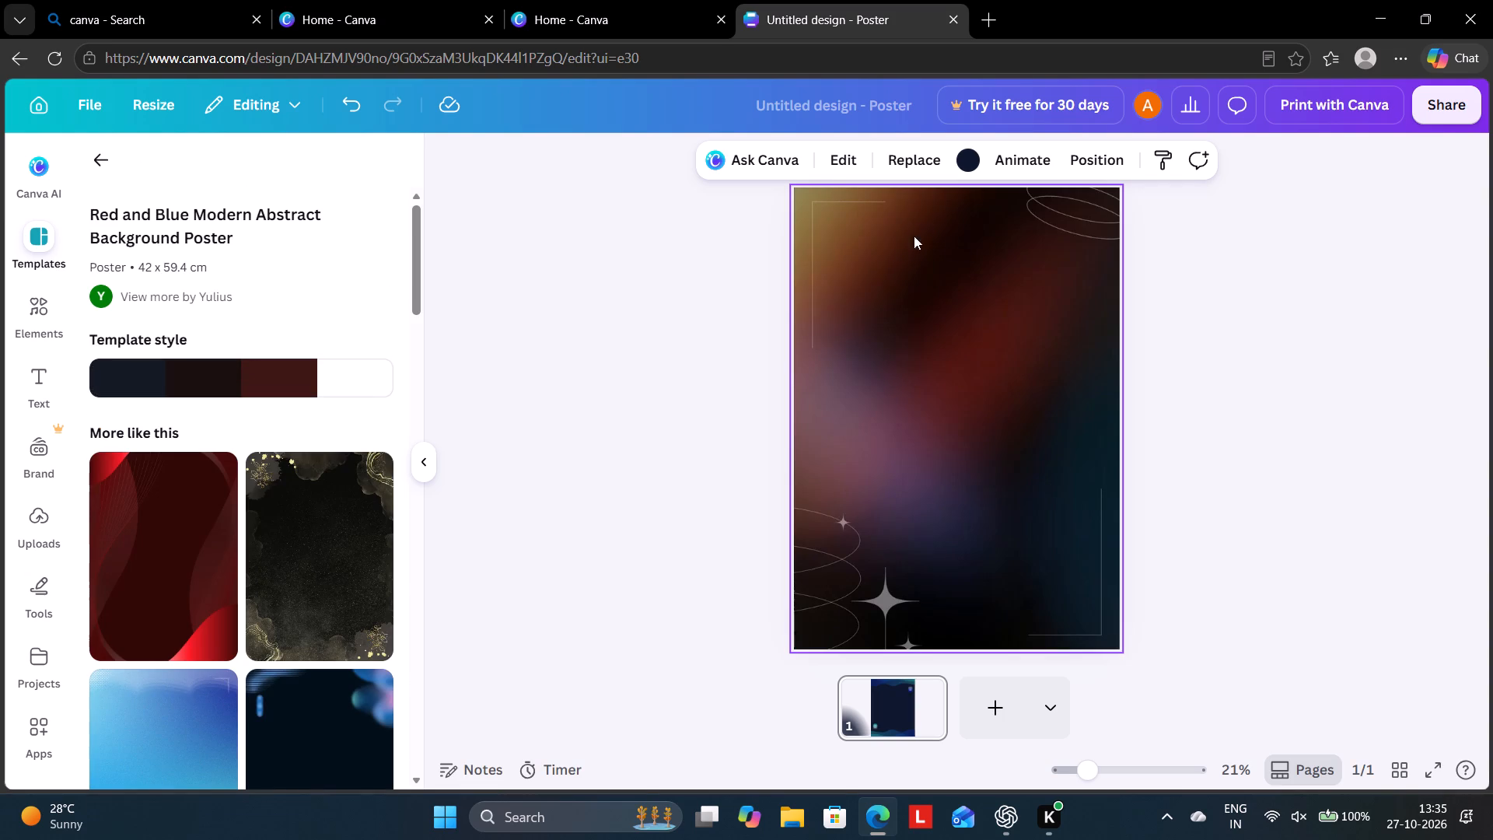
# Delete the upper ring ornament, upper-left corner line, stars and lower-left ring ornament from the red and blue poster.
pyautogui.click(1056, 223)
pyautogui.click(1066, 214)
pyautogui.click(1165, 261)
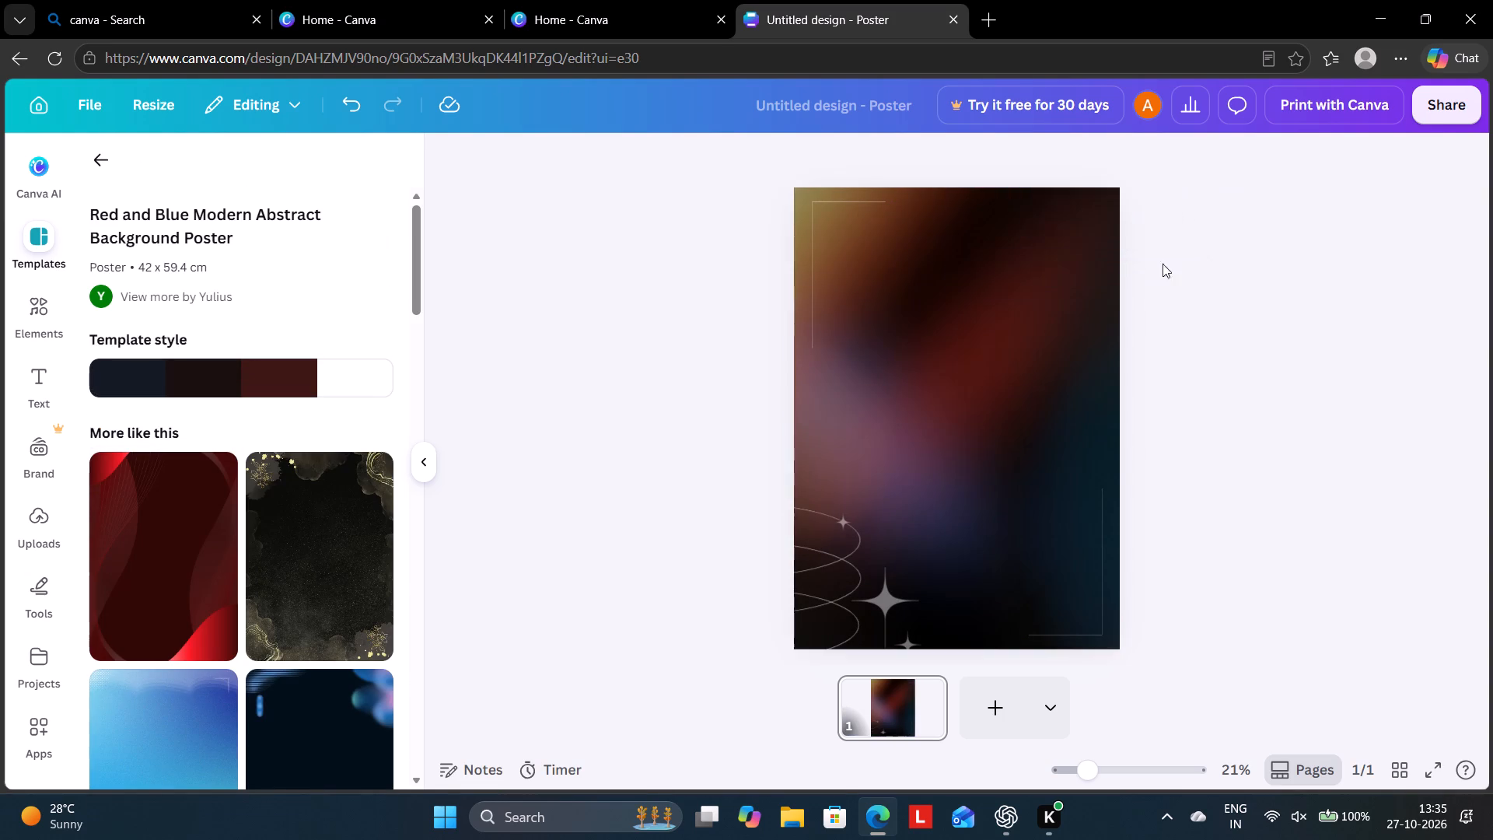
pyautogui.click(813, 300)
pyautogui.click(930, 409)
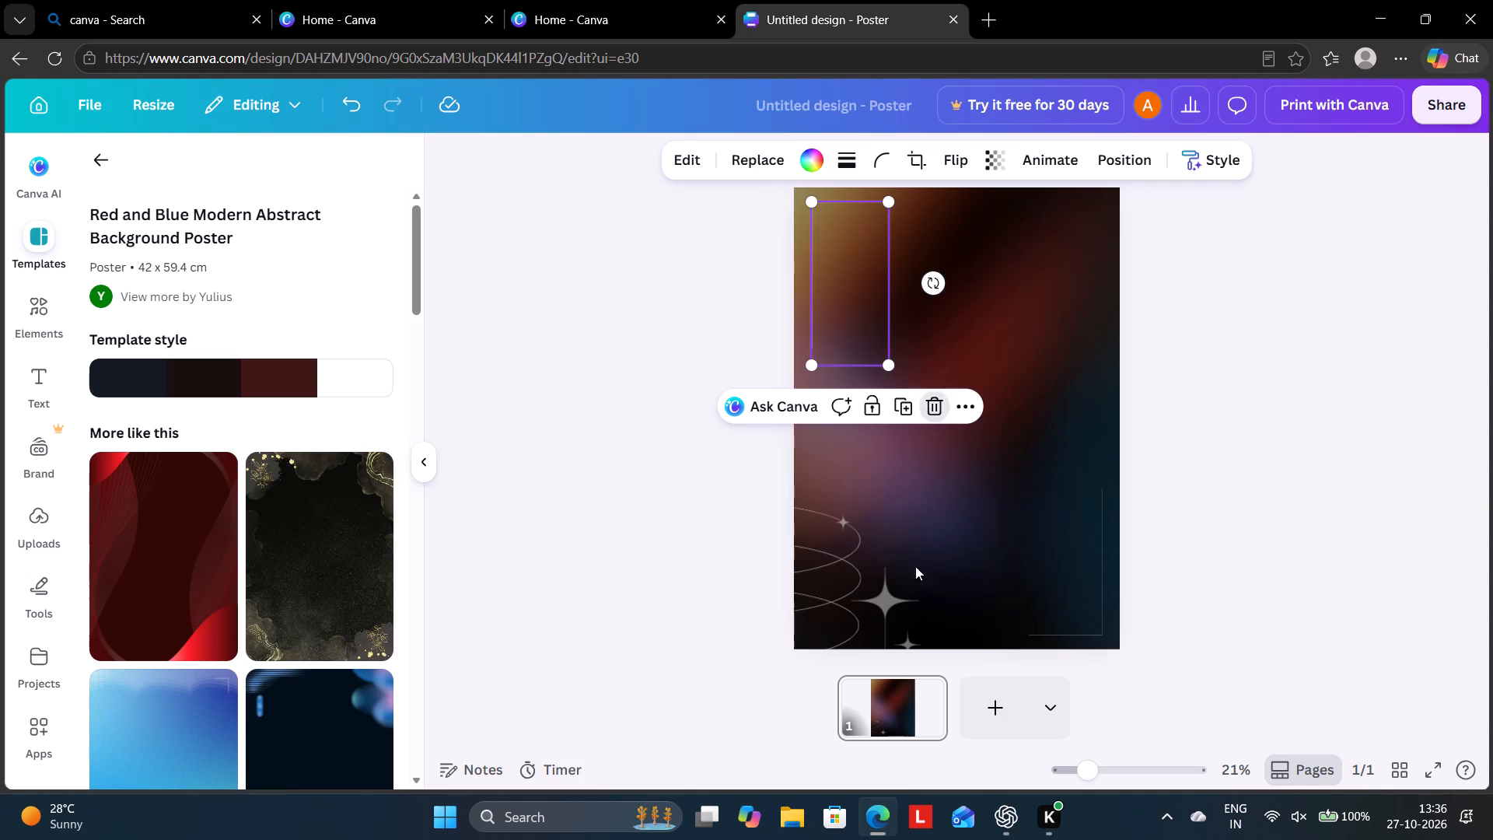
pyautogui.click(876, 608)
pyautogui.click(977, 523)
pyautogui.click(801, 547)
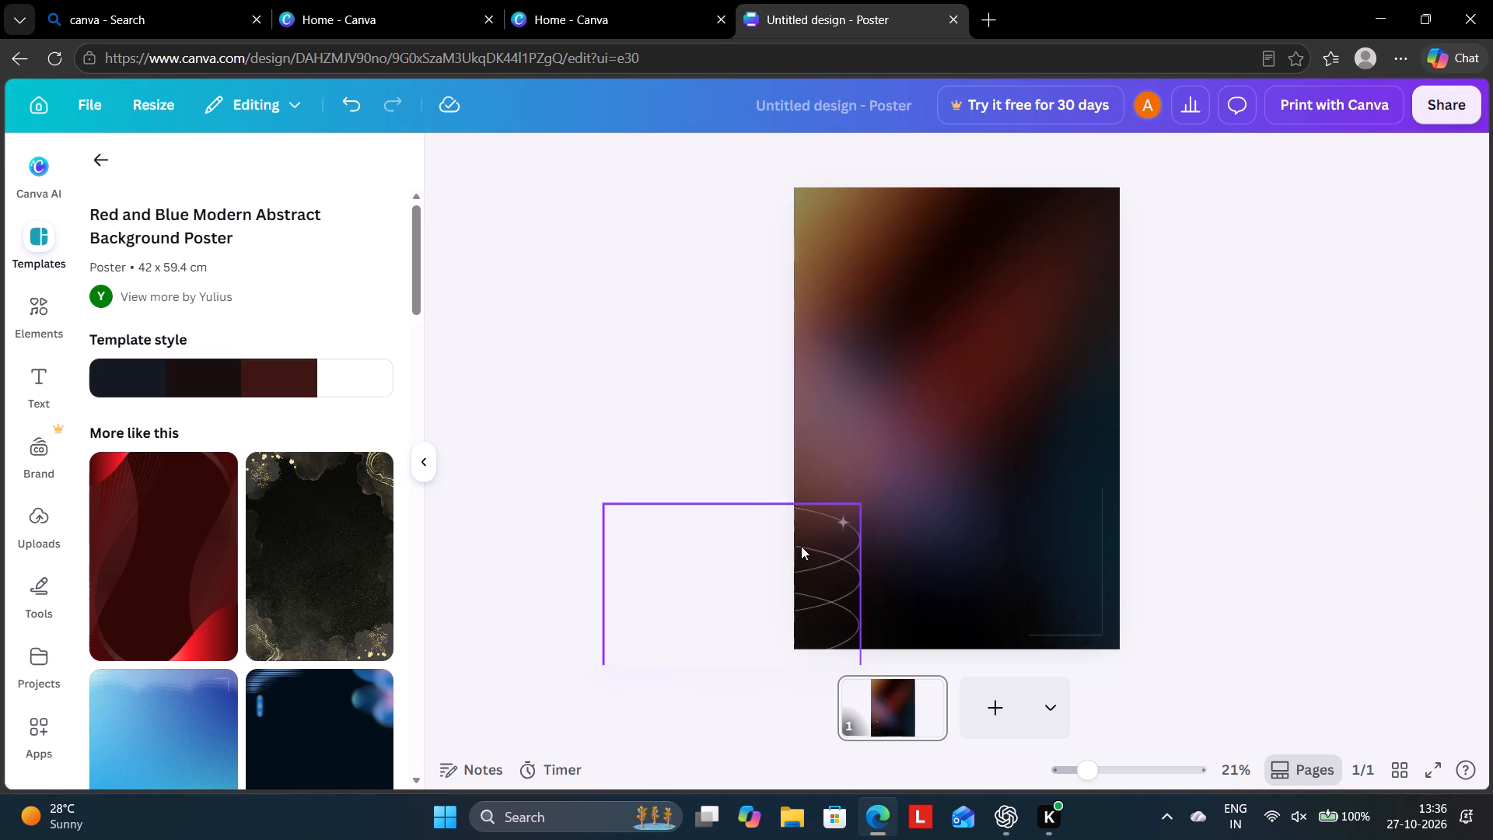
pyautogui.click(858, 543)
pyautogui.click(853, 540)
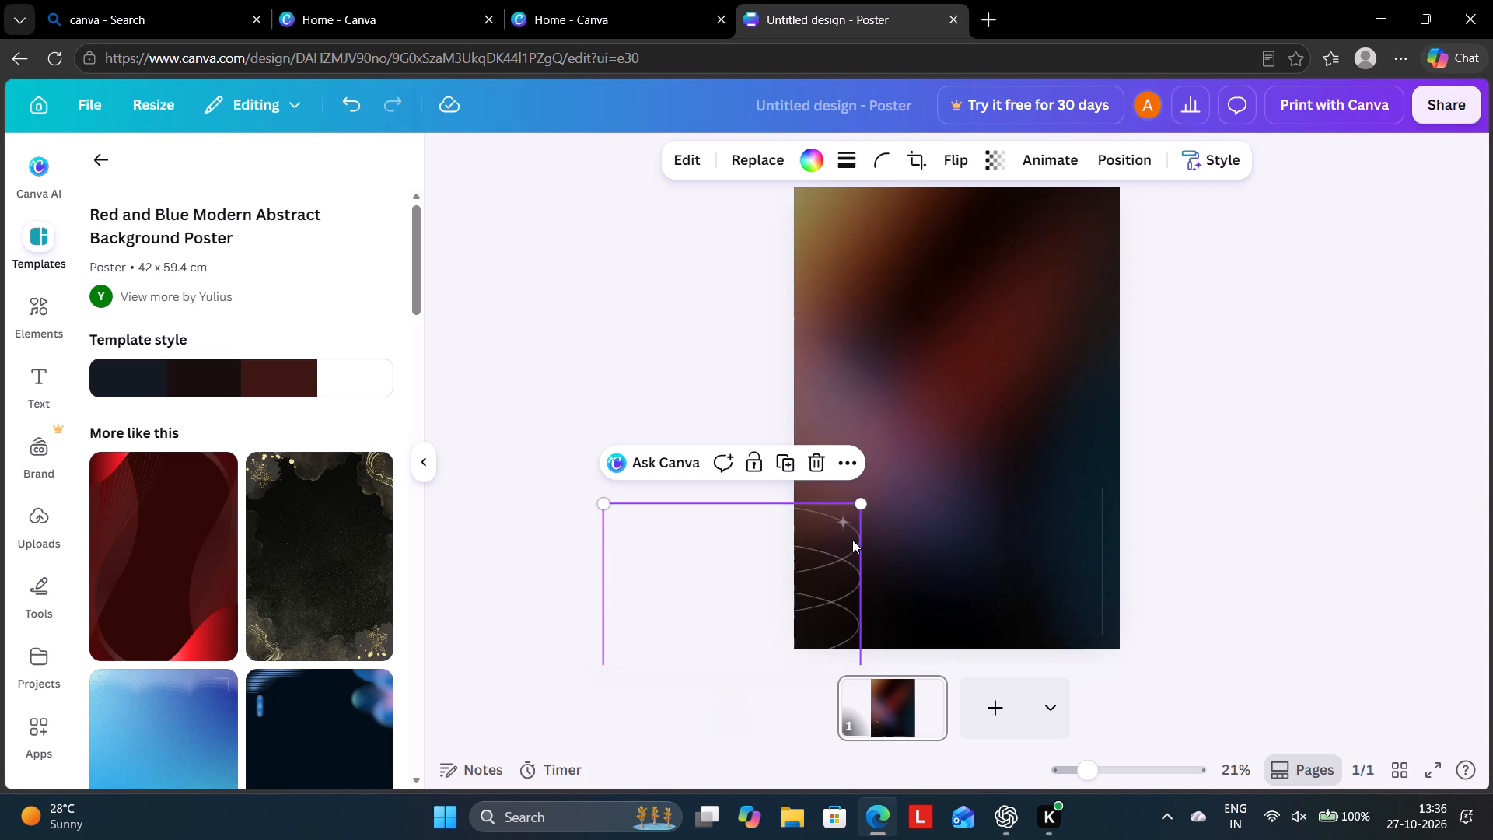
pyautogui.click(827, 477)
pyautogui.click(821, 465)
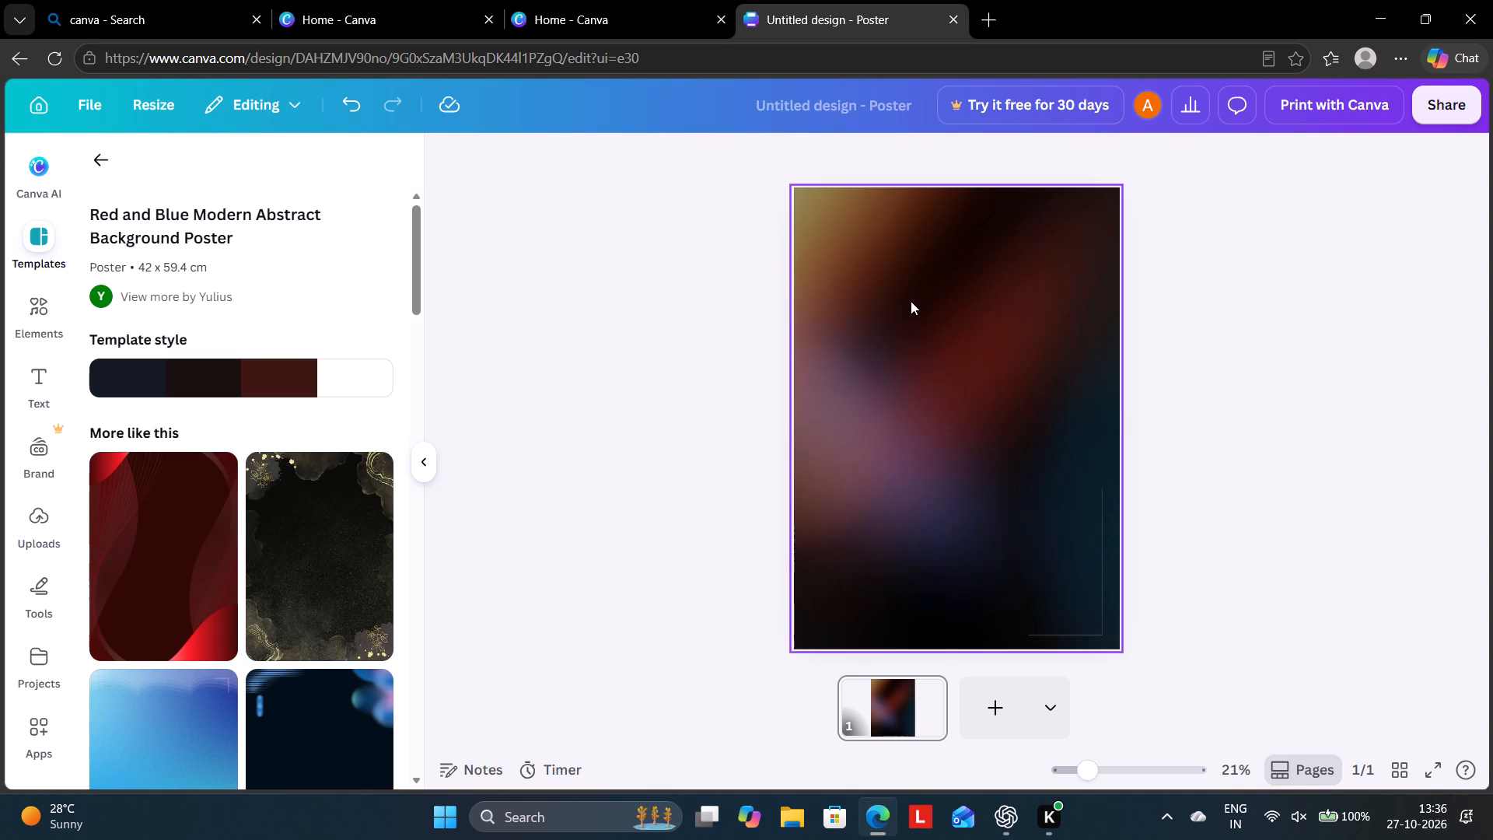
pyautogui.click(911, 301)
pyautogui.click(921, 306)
# Replace the page design with the similar Blue and Pink Modern Abstract Background Poster template.
pyautogui.scroll(-1, 236, 520)
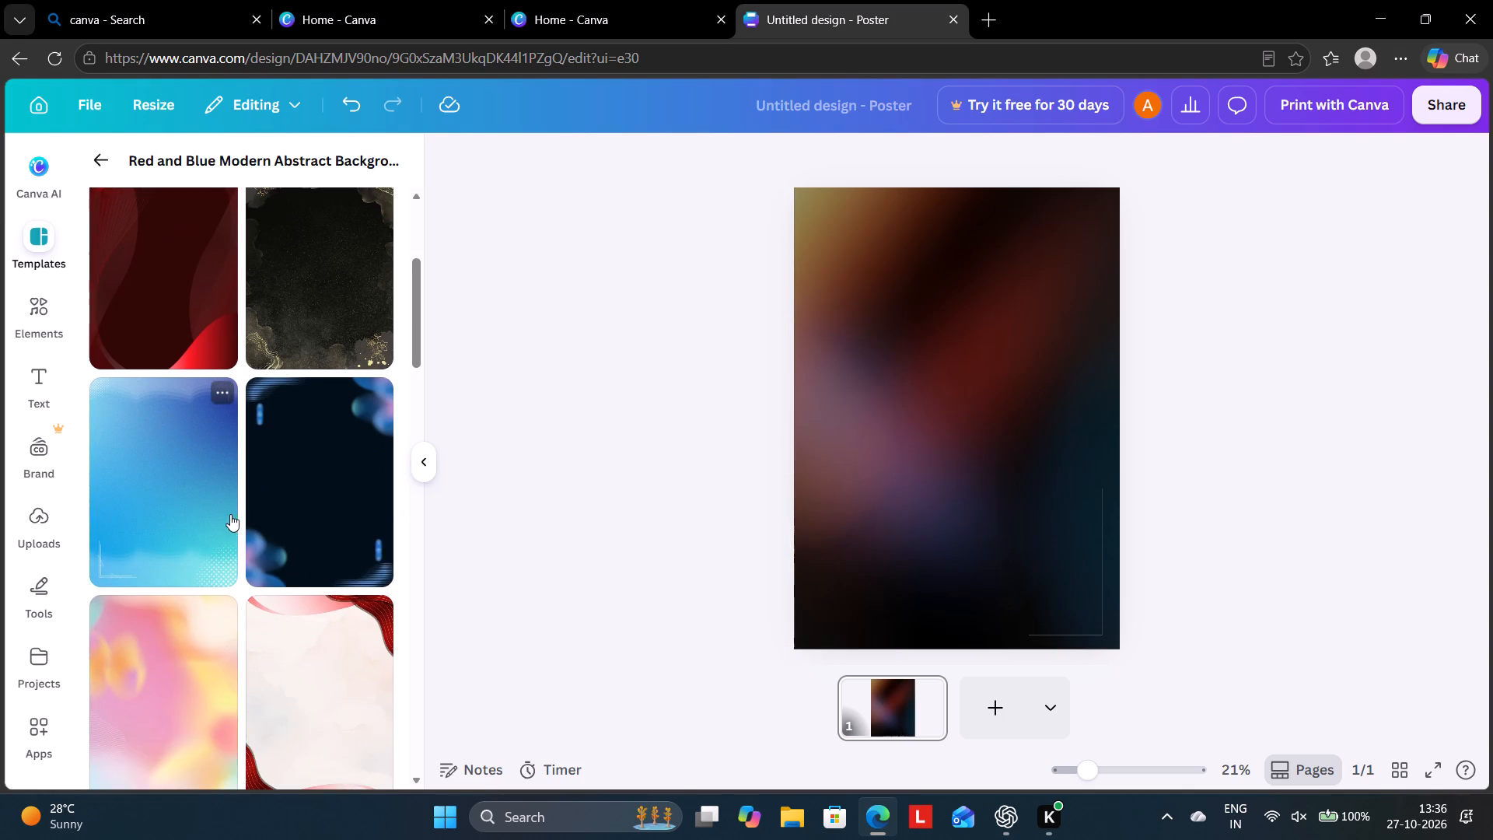
pyautogui.scroll(1, 233, 494)
pyautogui.scroll(-1, 236, 506)
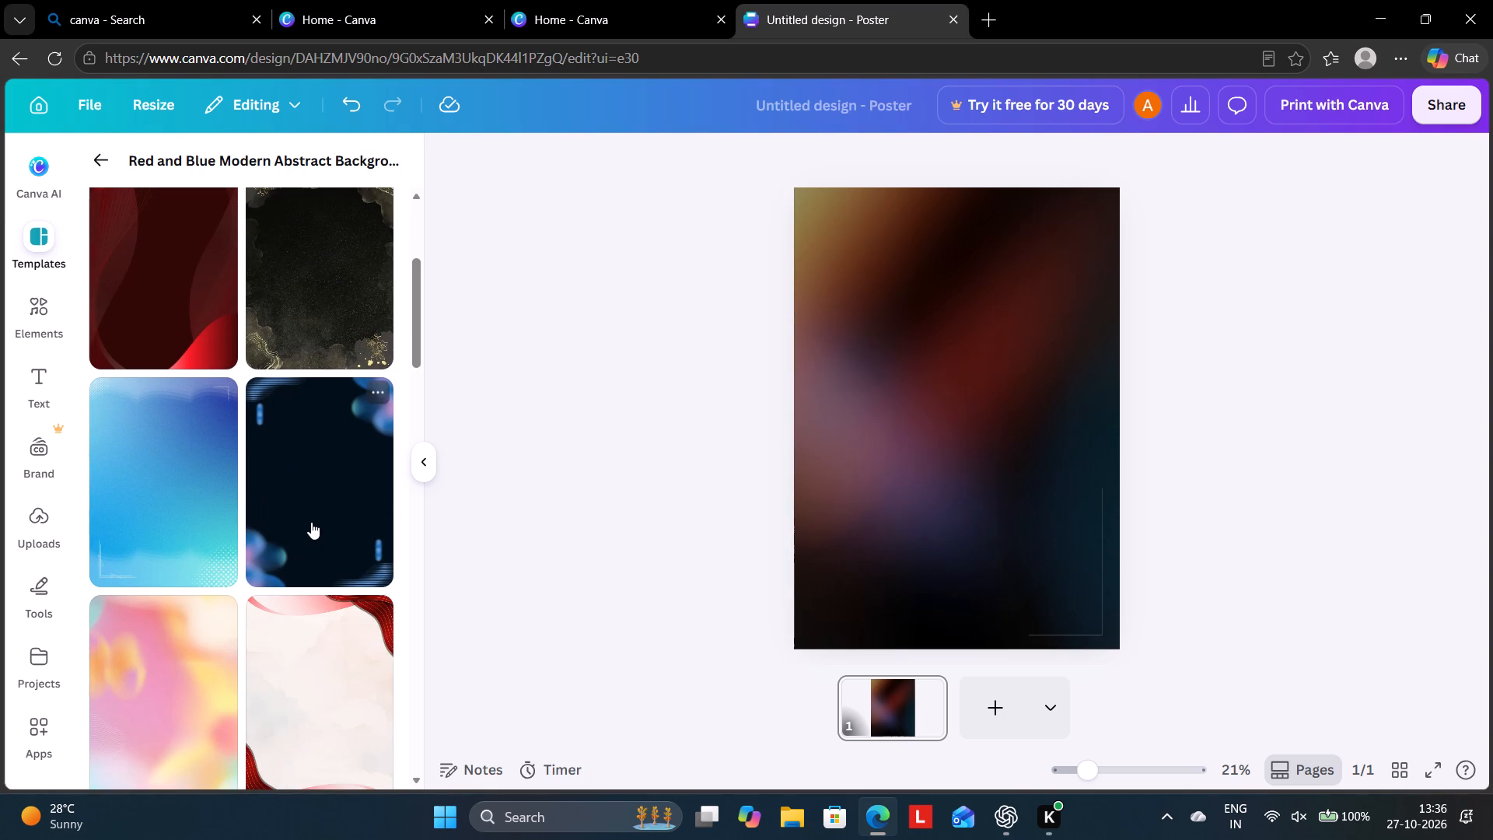
pyautogui.click(311, 521)
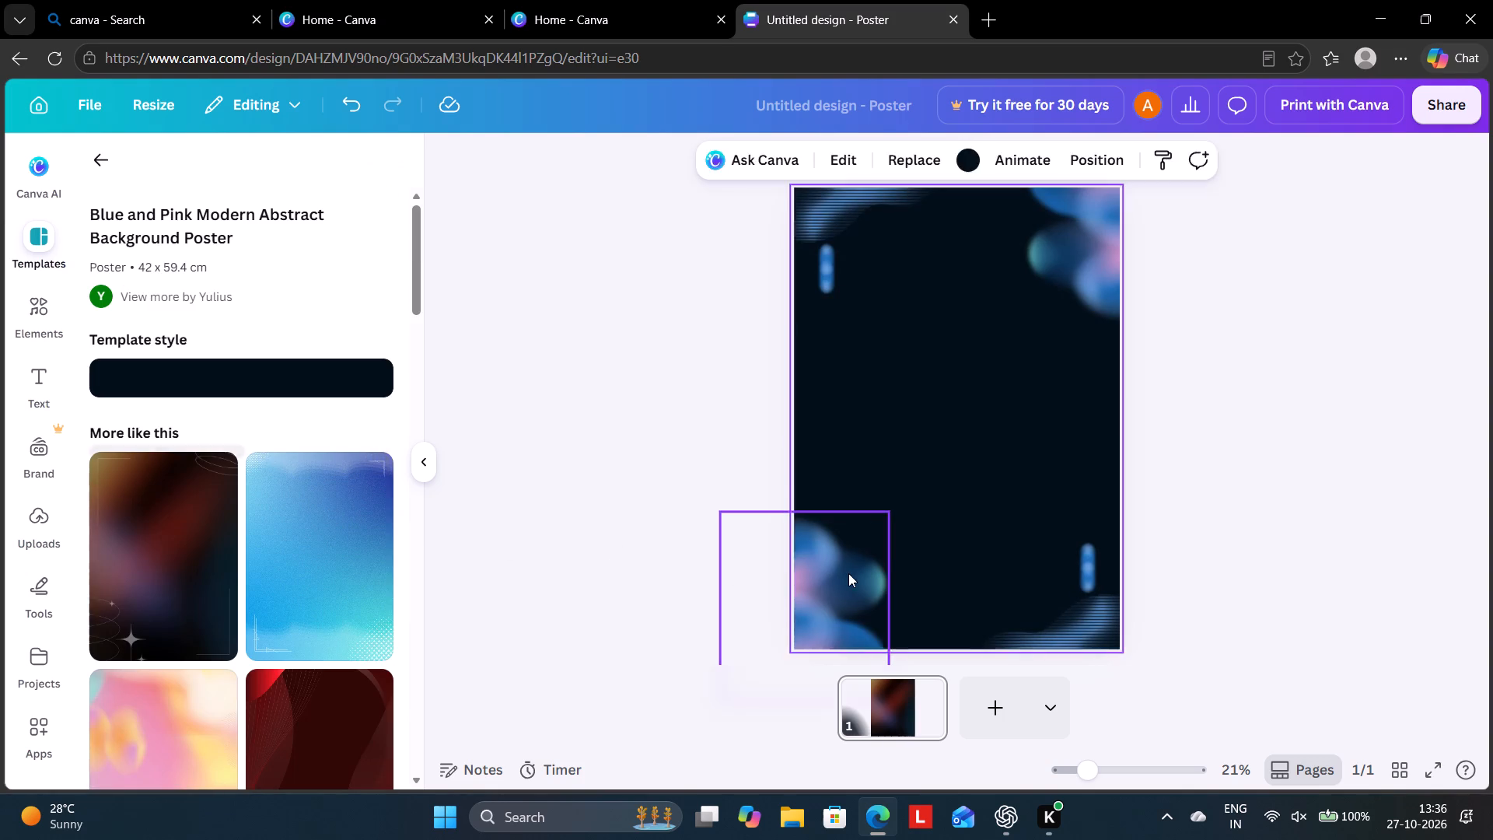
# Delete the blurred shape, small blue bar and striped wave from the lower part of the poster.
pyautogui.click(850, 572)
pyautogui.click(889, 463)
pyautogui.click(1088, 564)
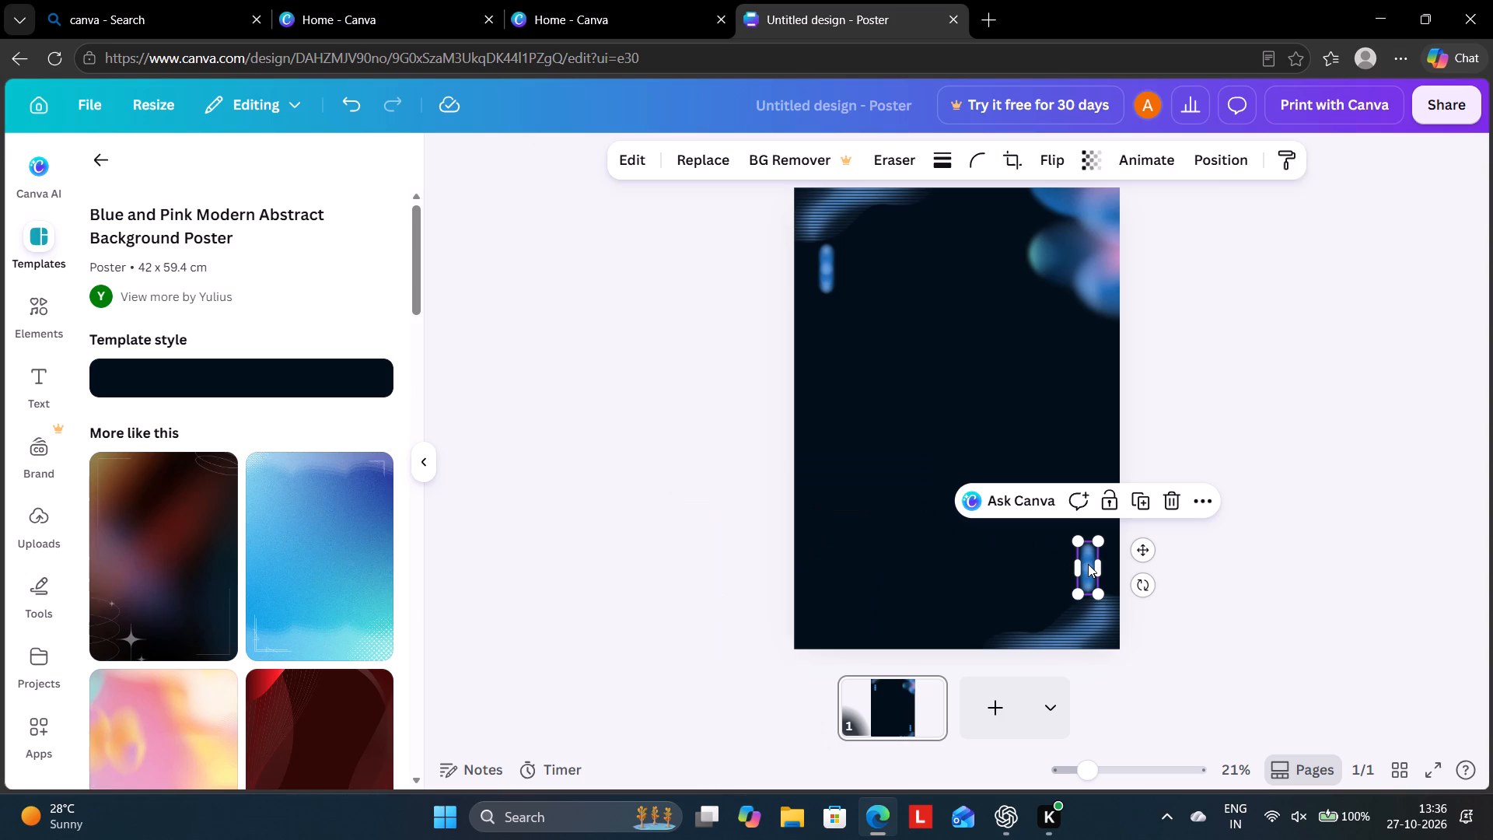
pyautogui.click(1175, 491)
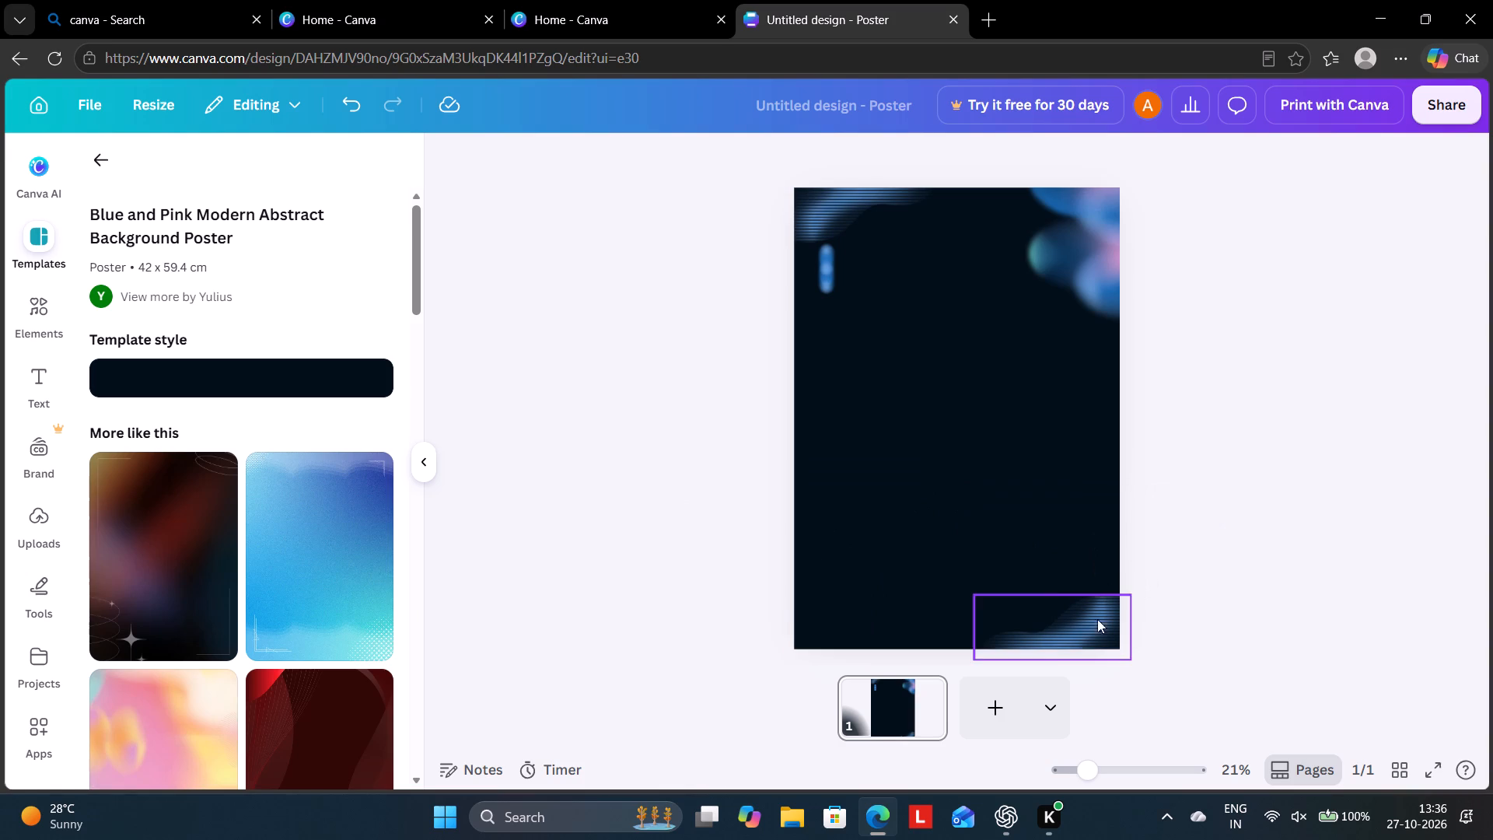
pyautogui.click(1091, 627)
pyautogui.click(1135, 542)
# Delete the blurred shape, small blue bar and striped wave from the upper part of the poster.
pyautogui.click(1101, 258)
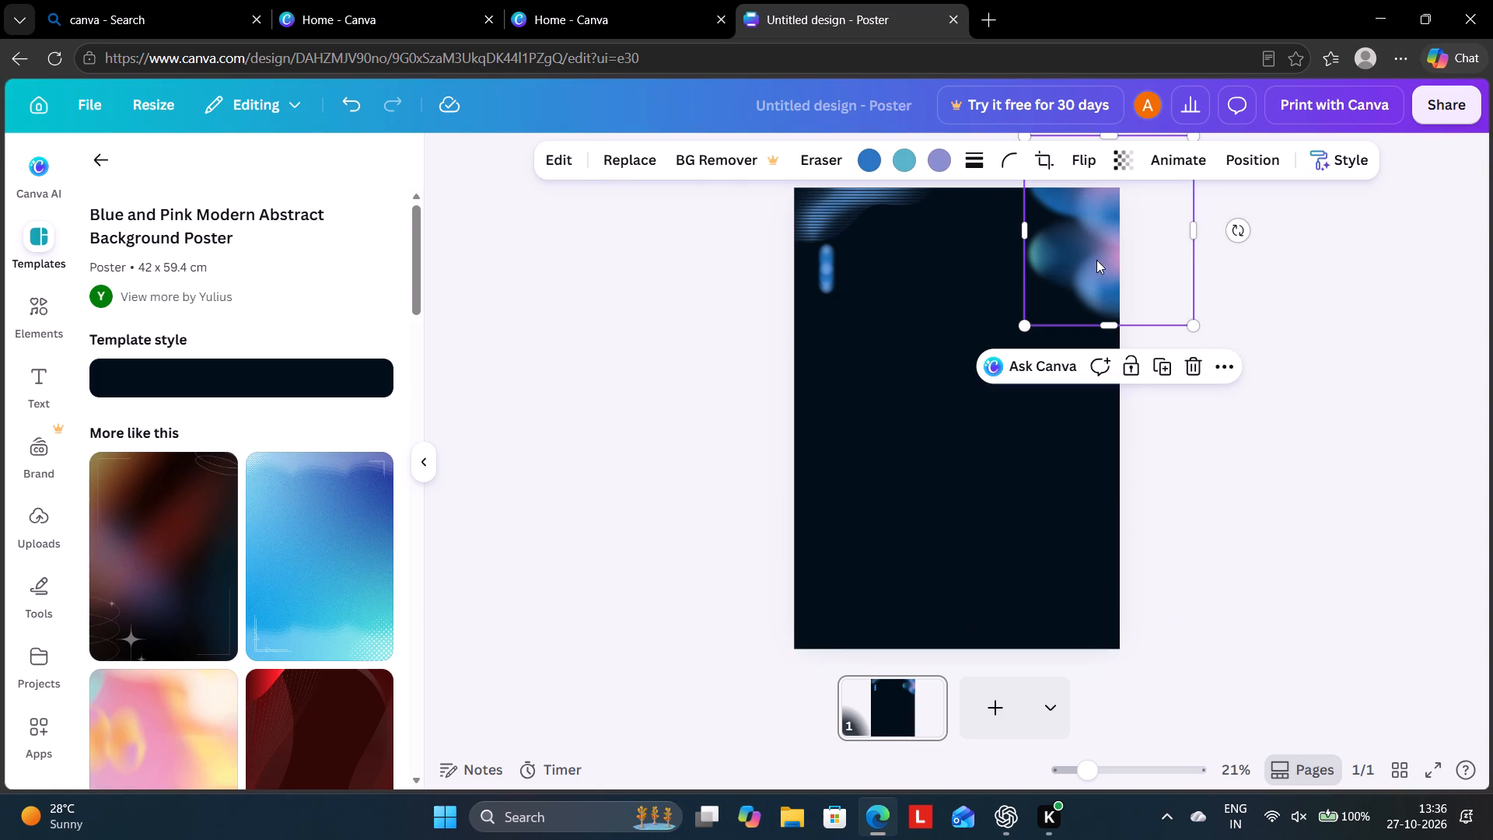
pyautogui.click(1082, 268)
pyautogui.click(1060, 262)
pyautogui.click(1194, 376)
pyautogui.click(834, 278)
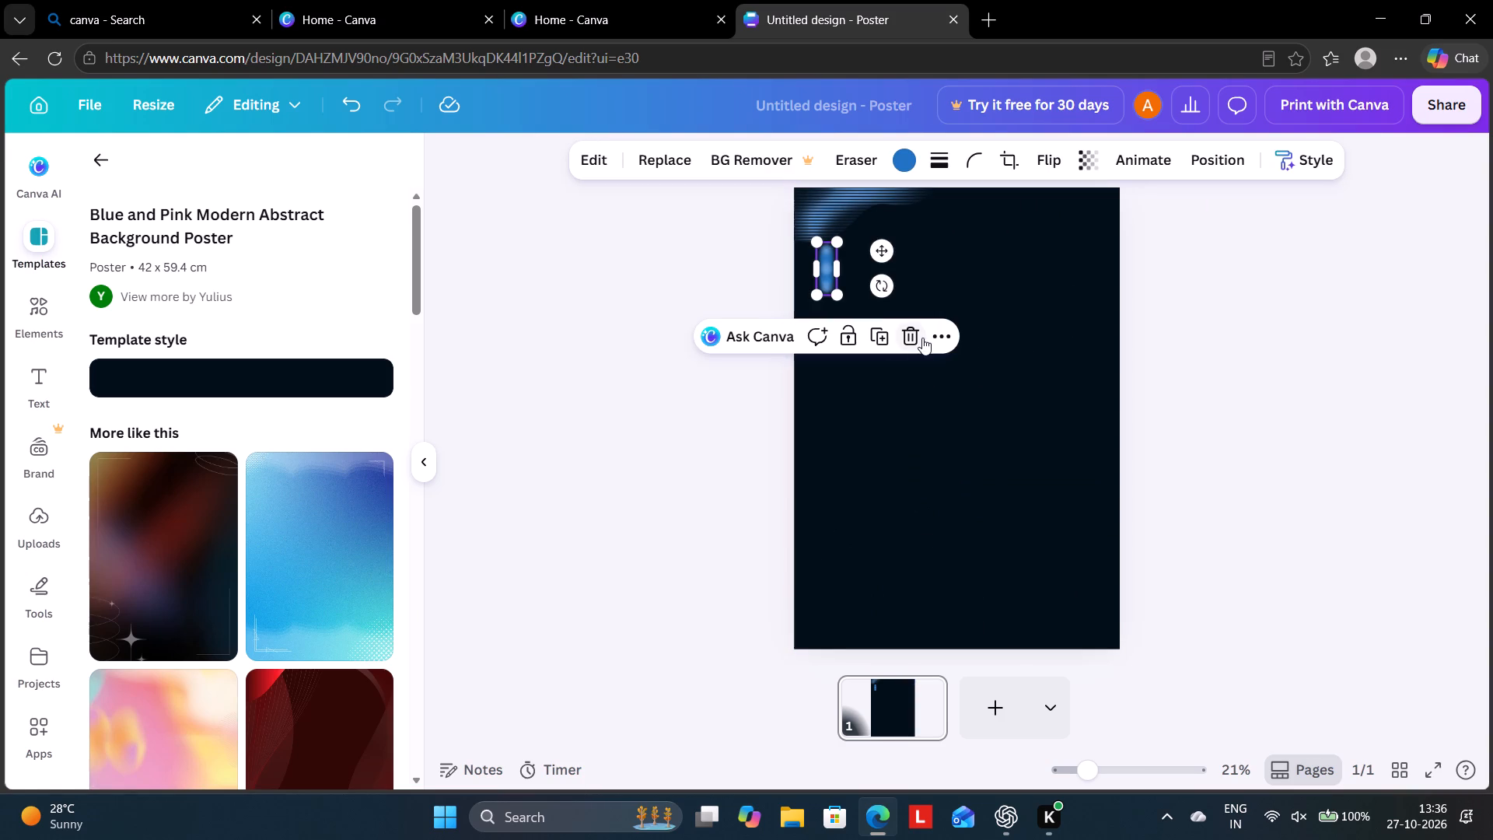
pyautogui.click(914, 335)
pyautogui.click(834, 208)
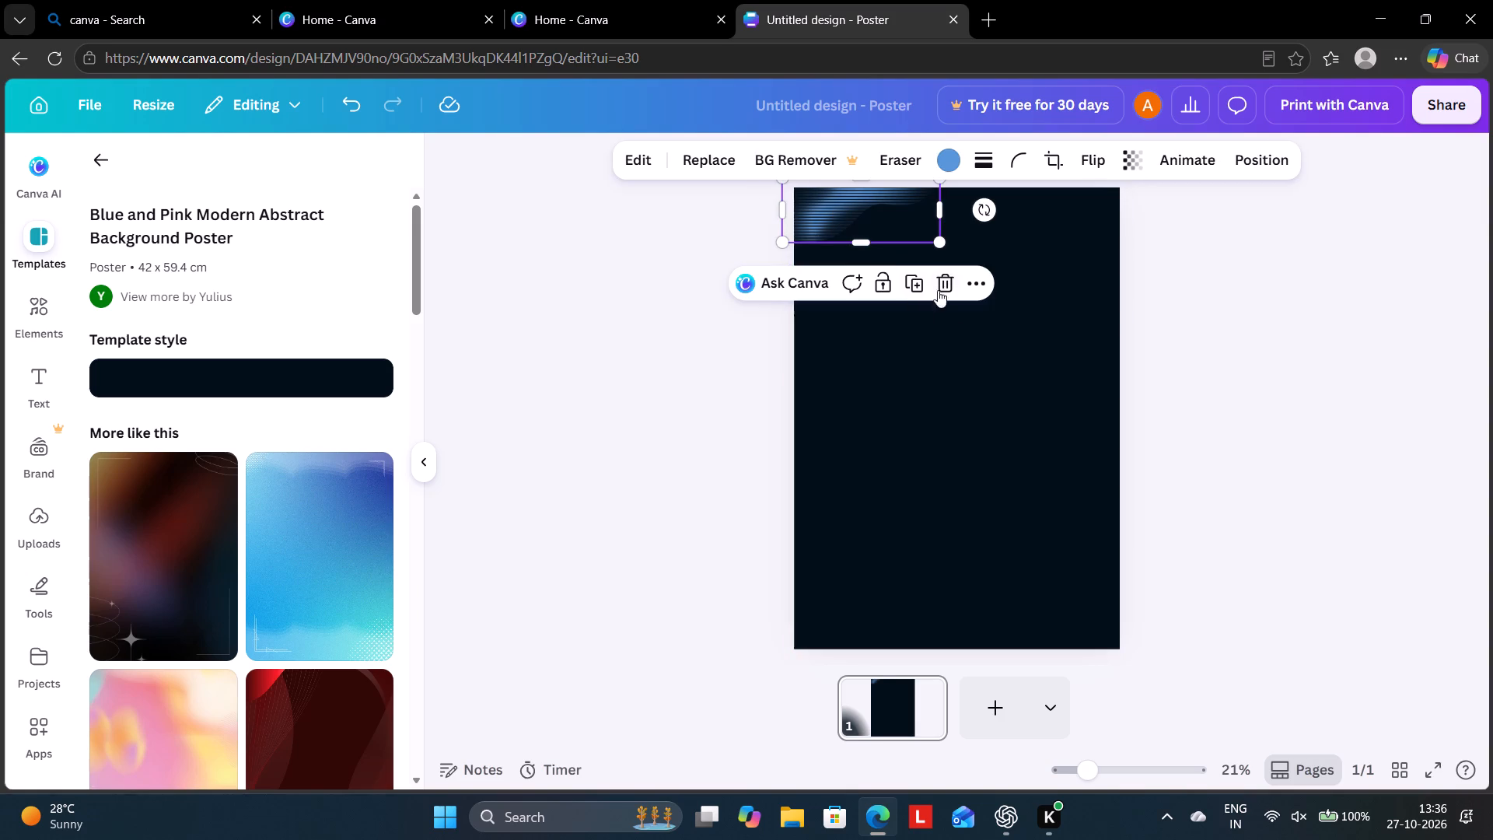
pyautogui.click(941, 280)
pyautogui.click(873, 214)
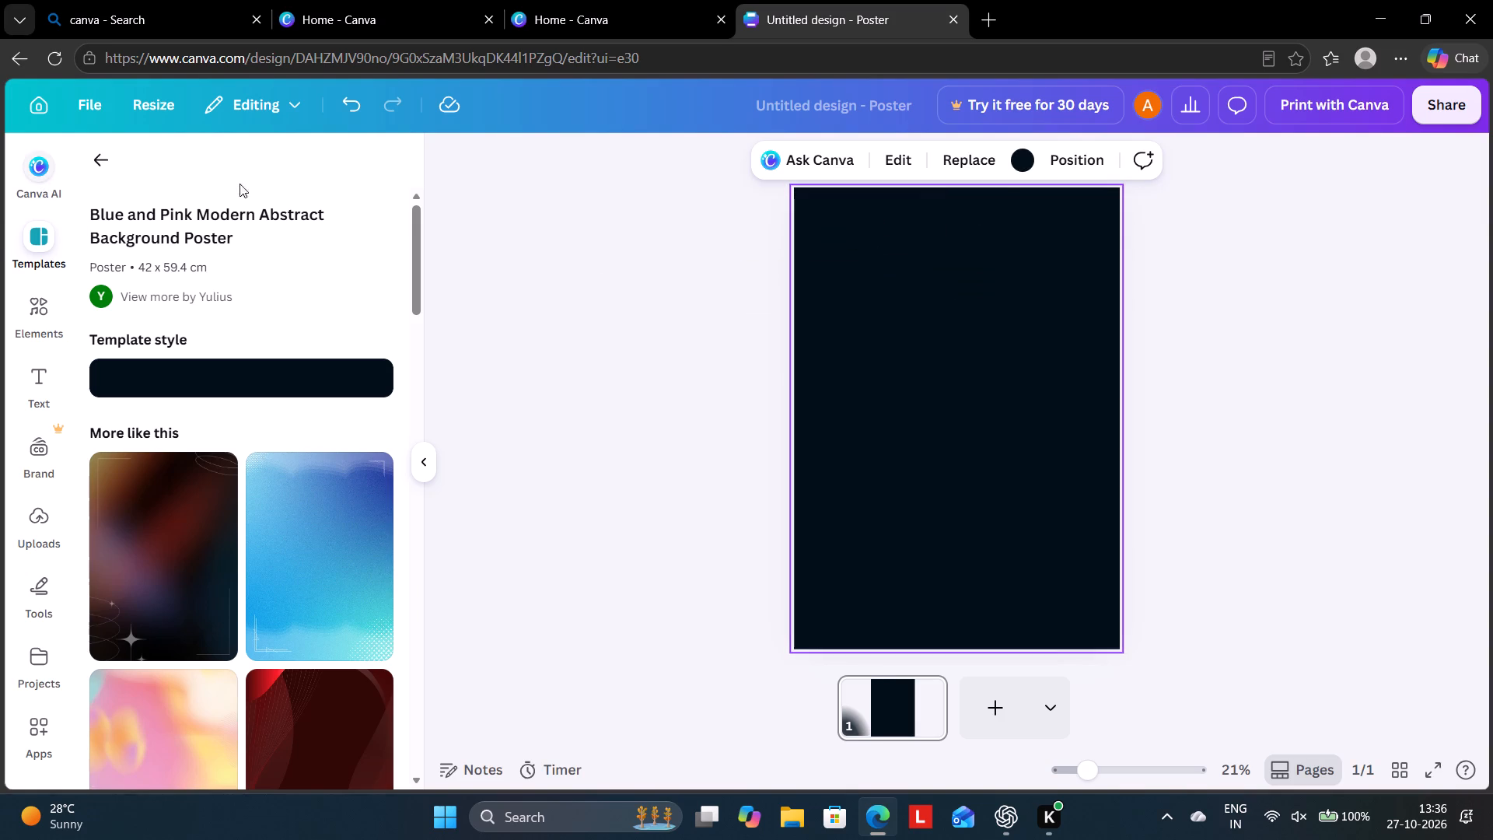
# Return to the template library and search the poster templates for "gaming".
pyautogui.click(111, 156)
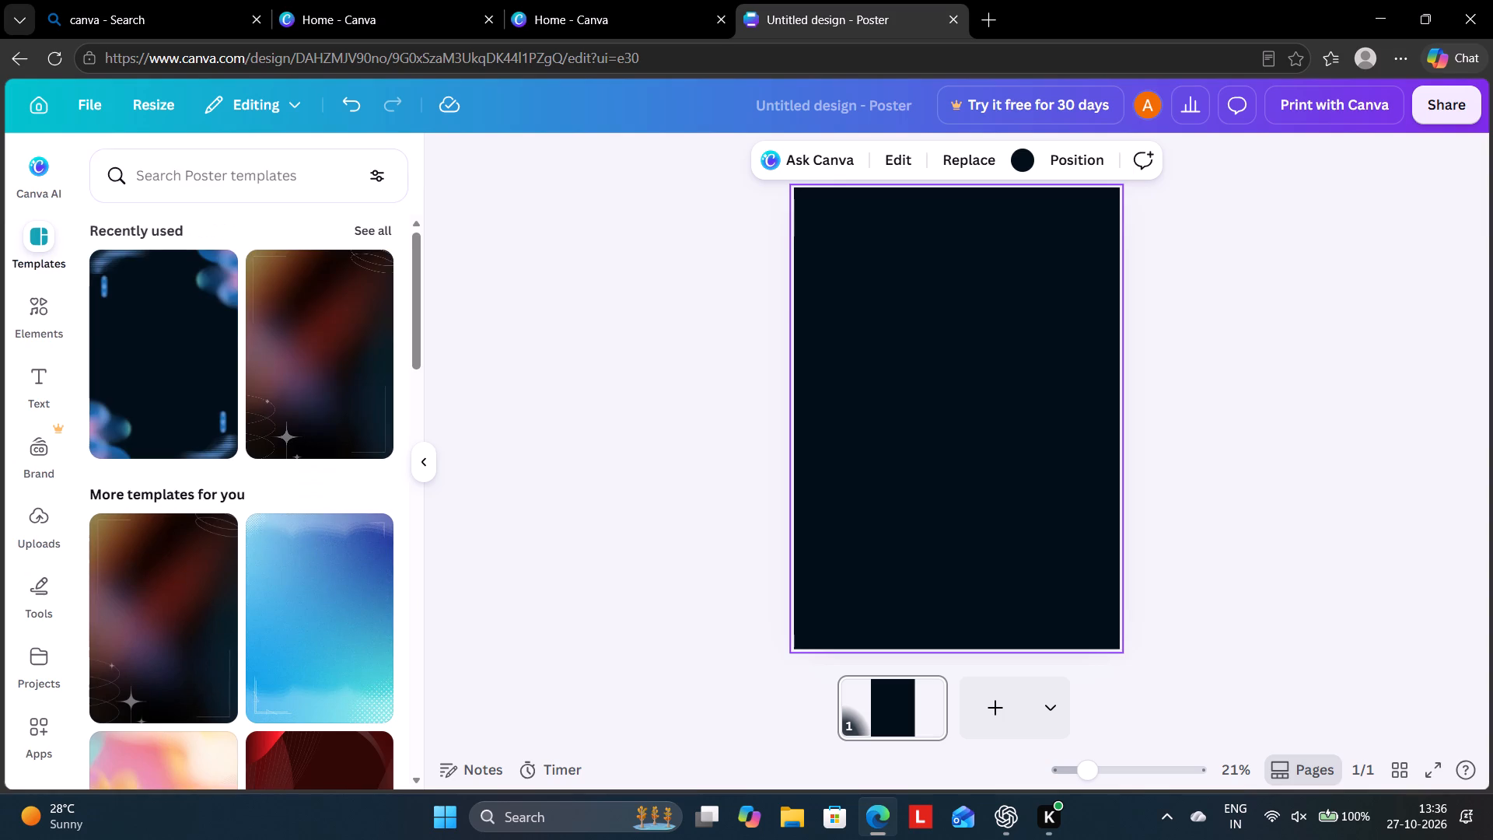
pyautogui.click(152, 163)
pyautogui.write('gam')
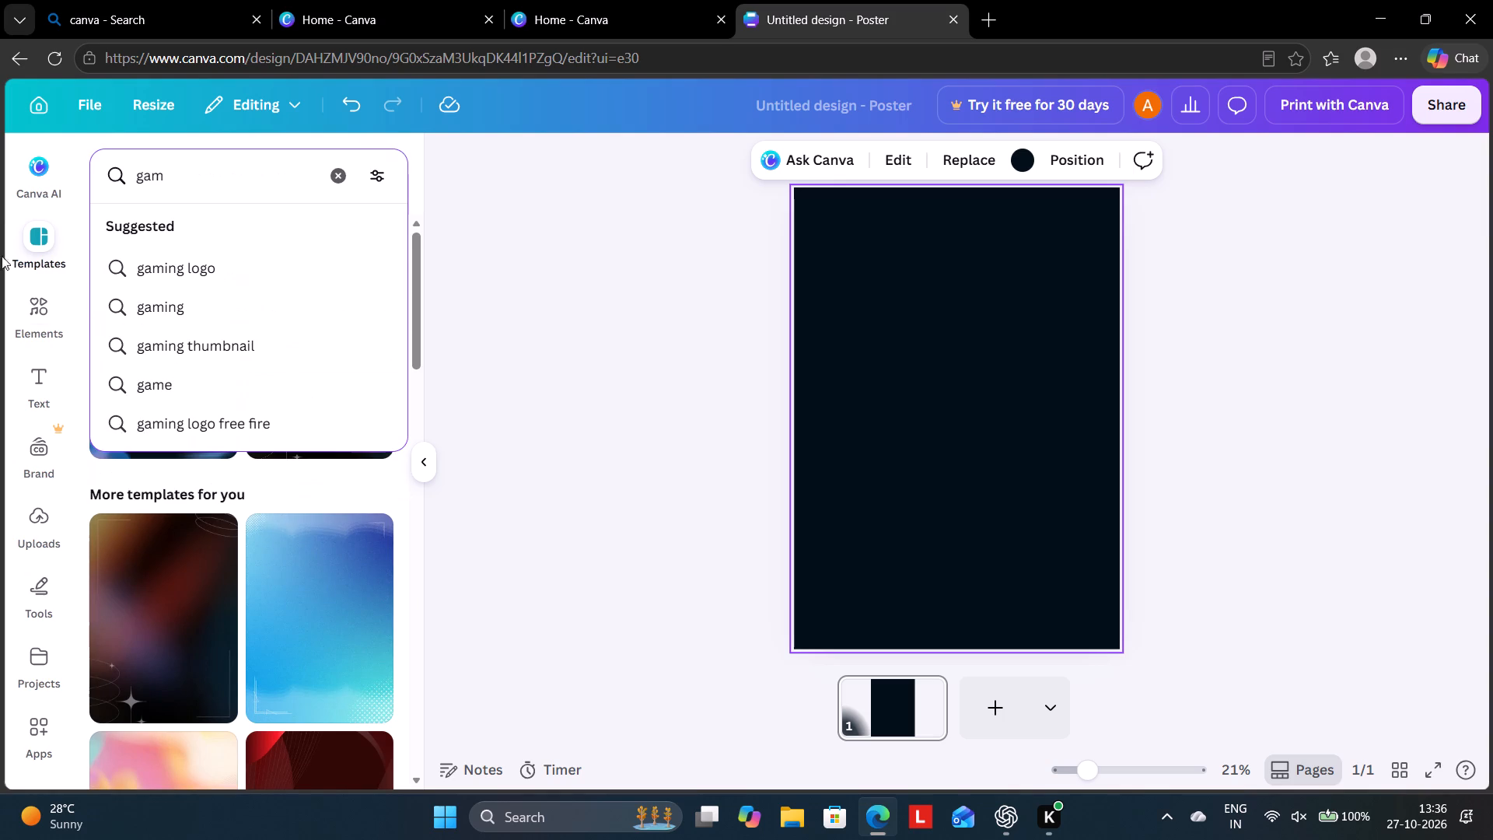
pyautogui.click(180, 311)
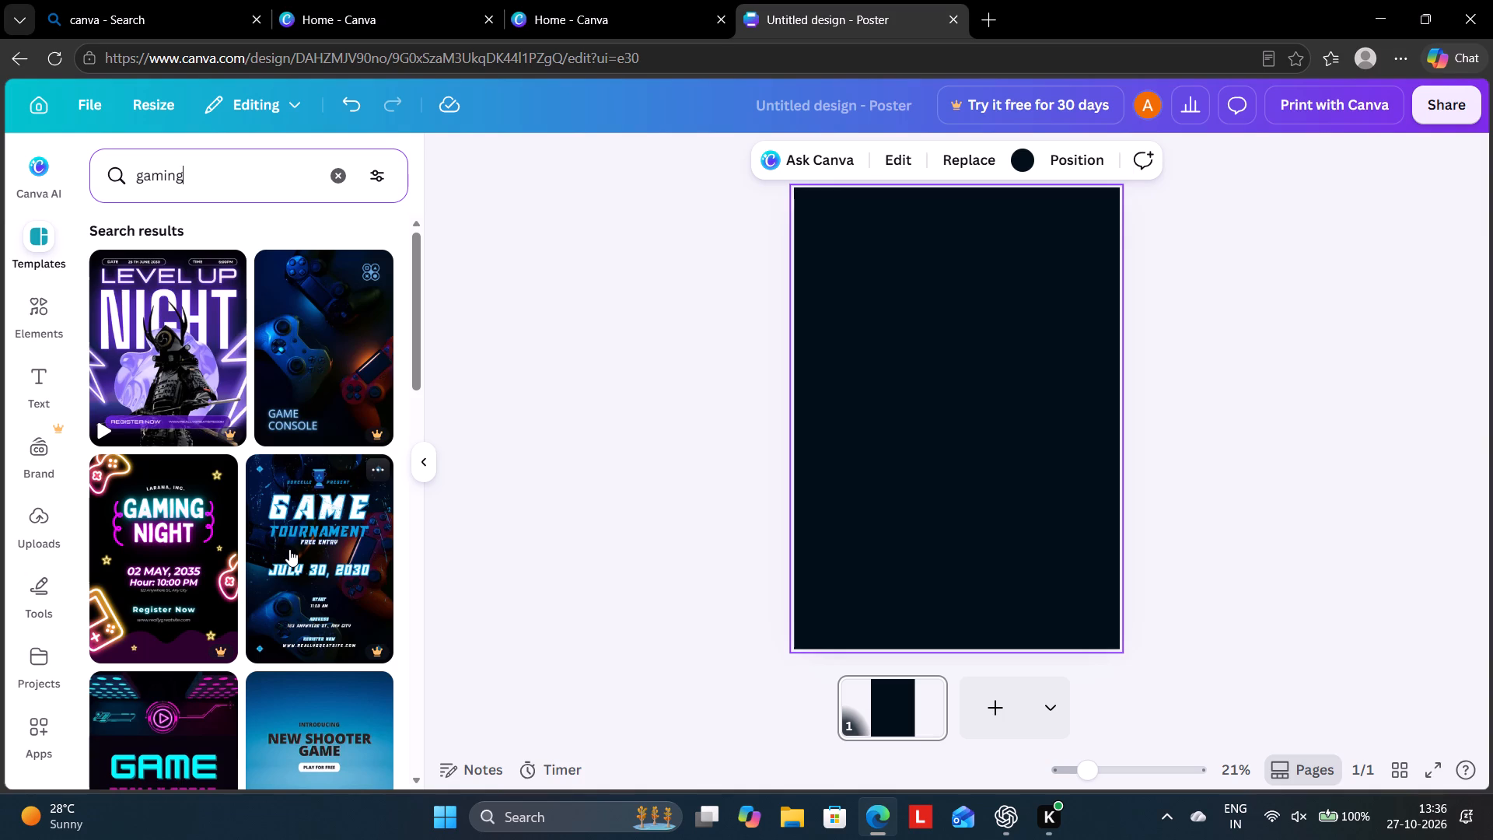
# Browse the gaming poster templates for design ideas to use on the dark poster.
pyautogui.scroll(-2, 313, 547)
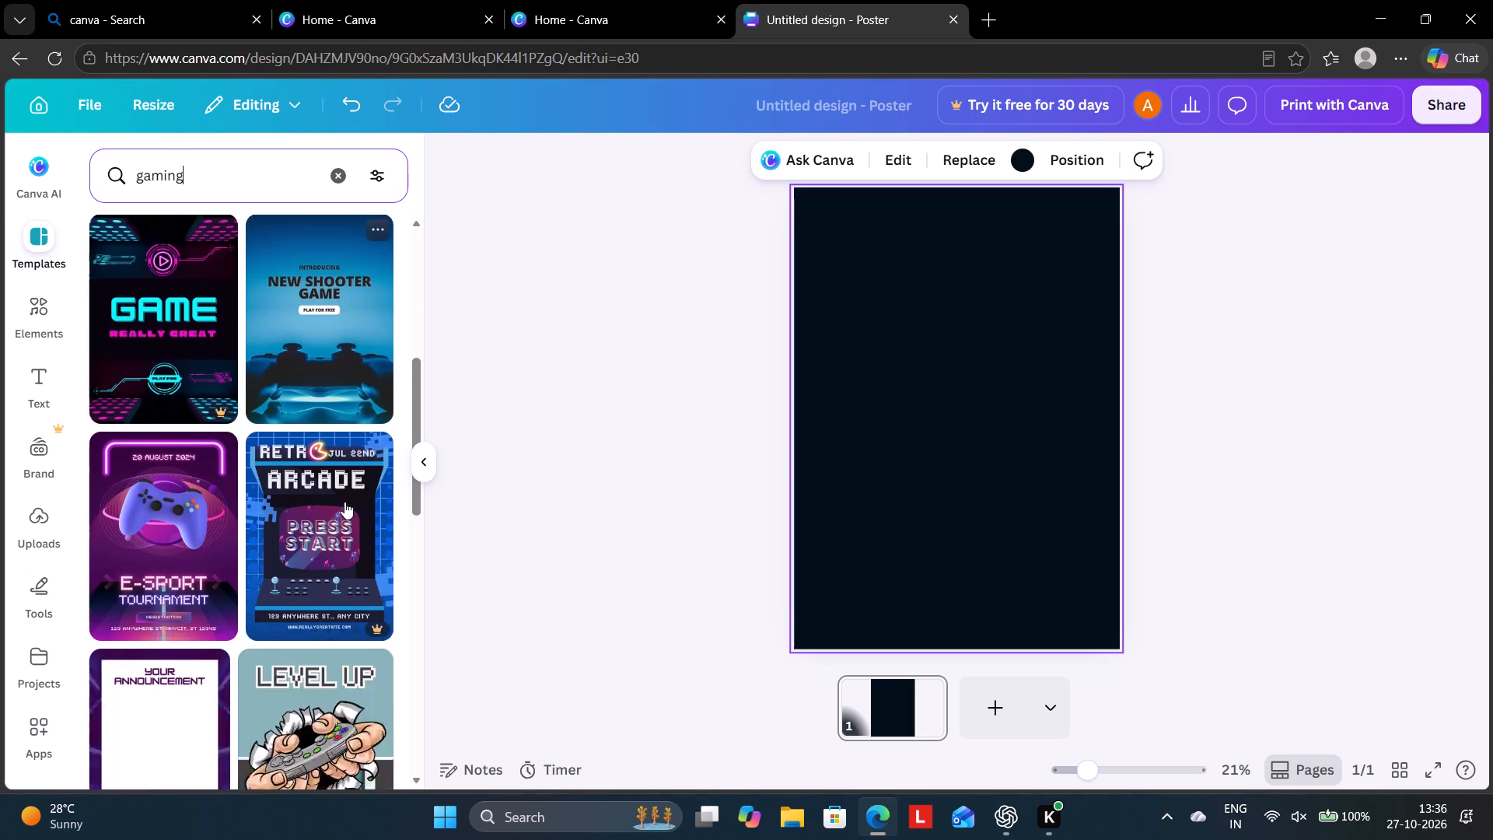
pyautogui.scroll(1, 349, 447)
pyautogui.scroll(-4, 355, 460)
pyautogui.scroll(2, 357, 500)
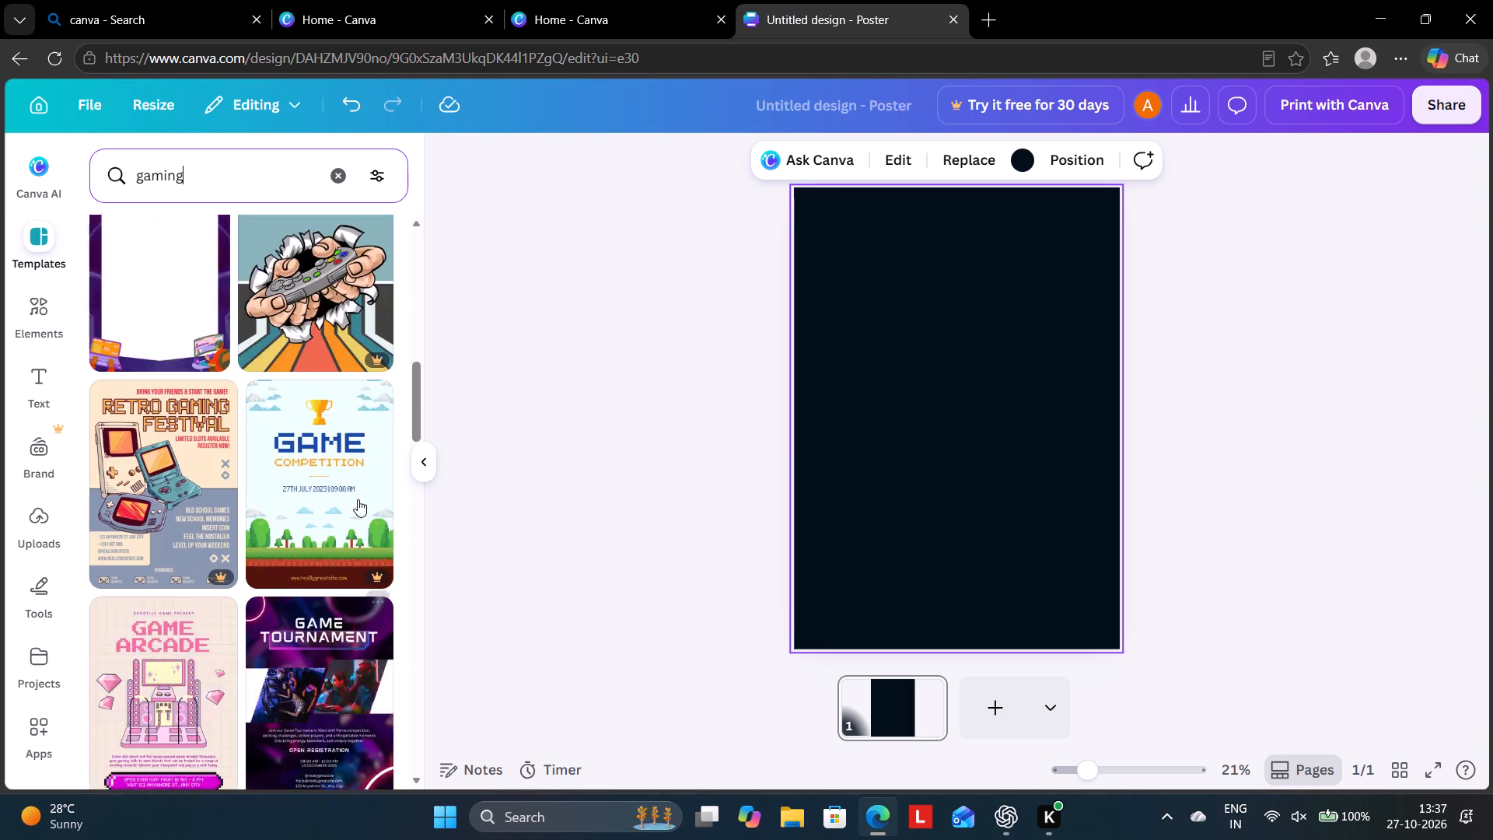
pyautogui.scroll(-1, 358, 499)
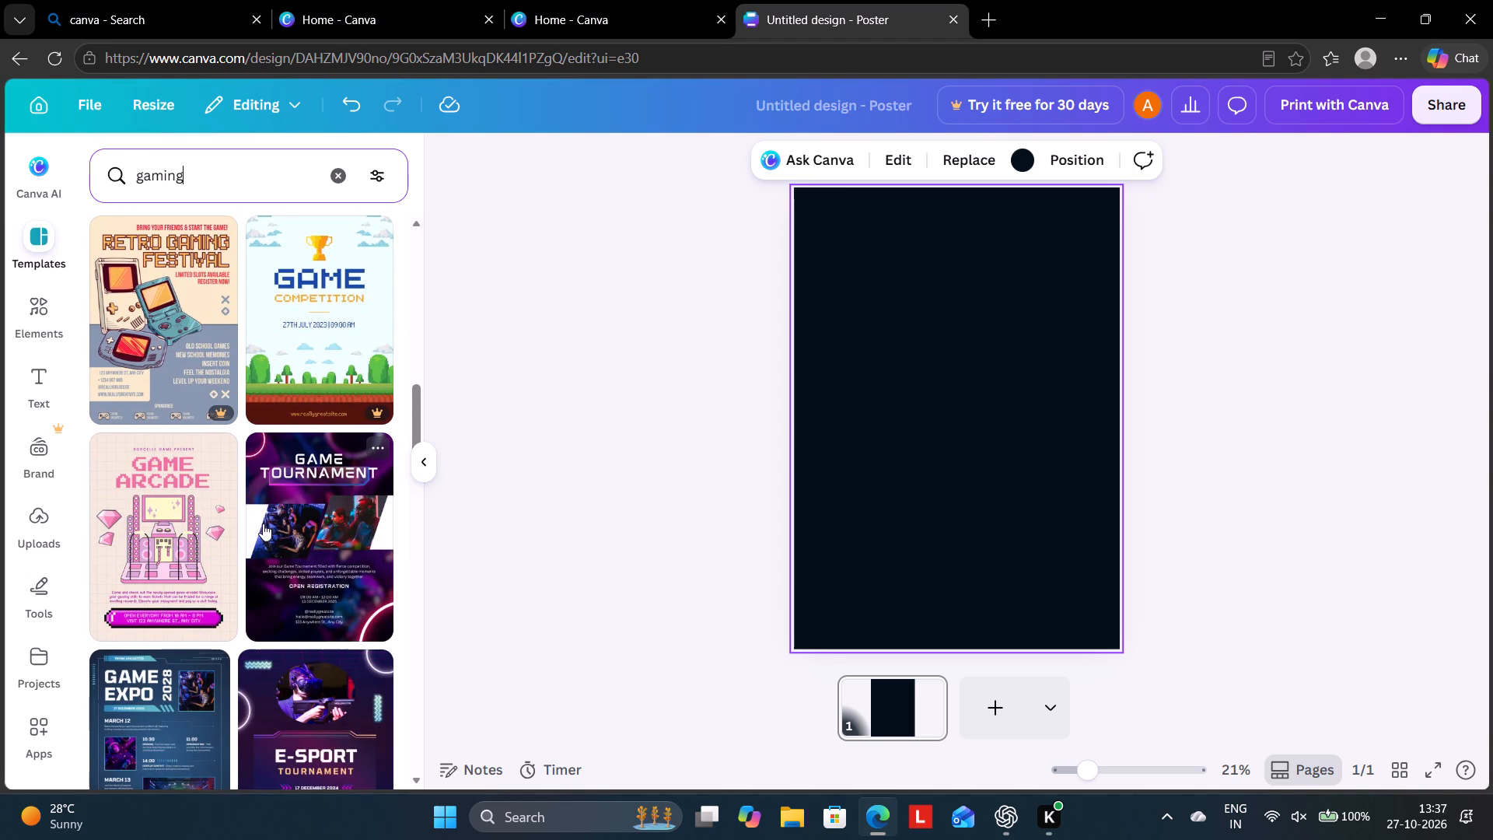
pyautogui.scroll(4, 341, 545)
pyautogui.scroll(2, 281, 654)
pyautogui.scroll(2, 244, 597)
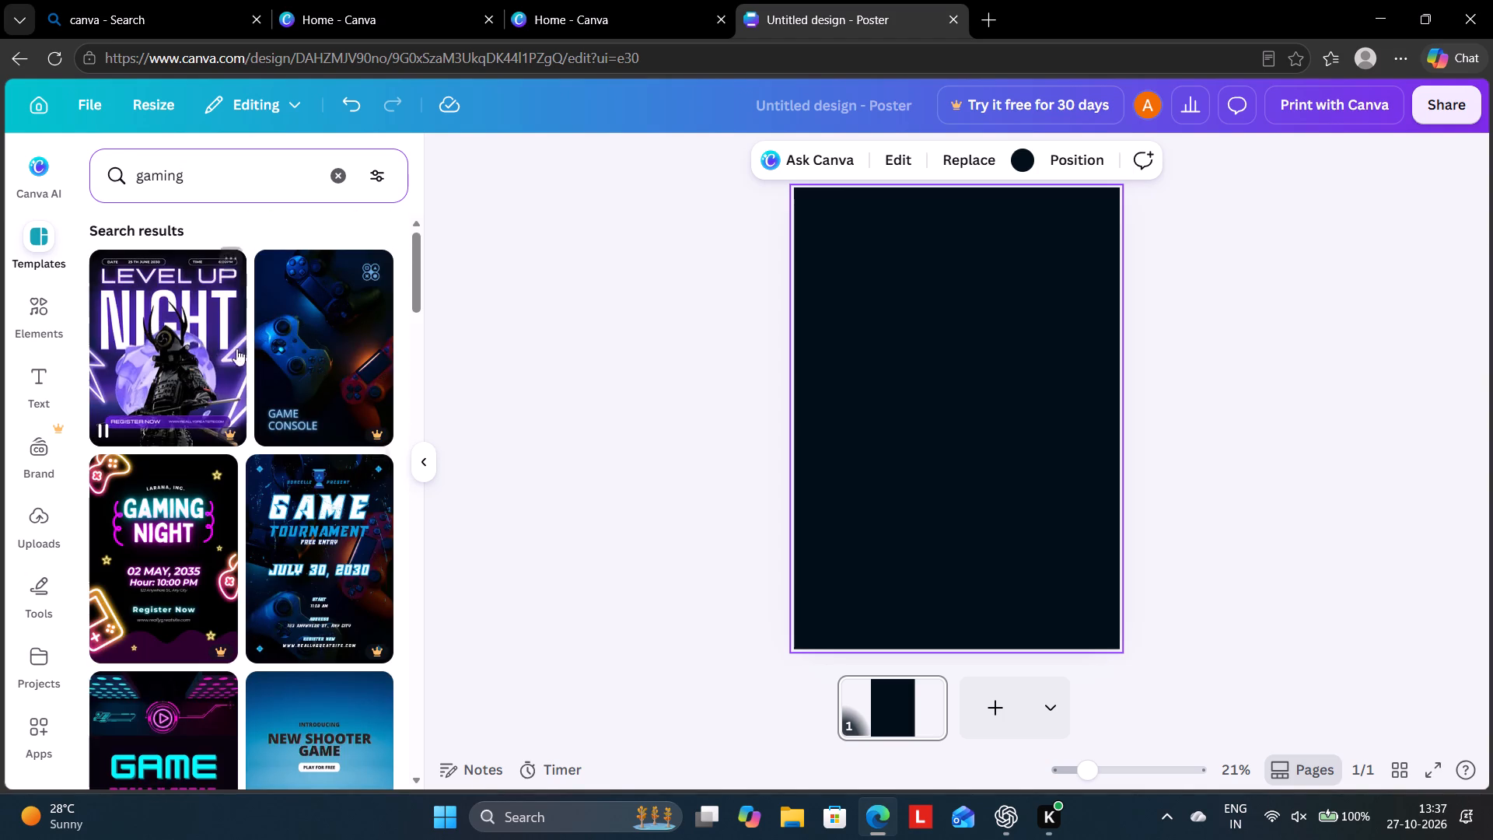
# Replace the gaming search with a poster template search for "hackathon logo", reusing the recent "hackathon poster" search.
pyautogui.click(337, 171)
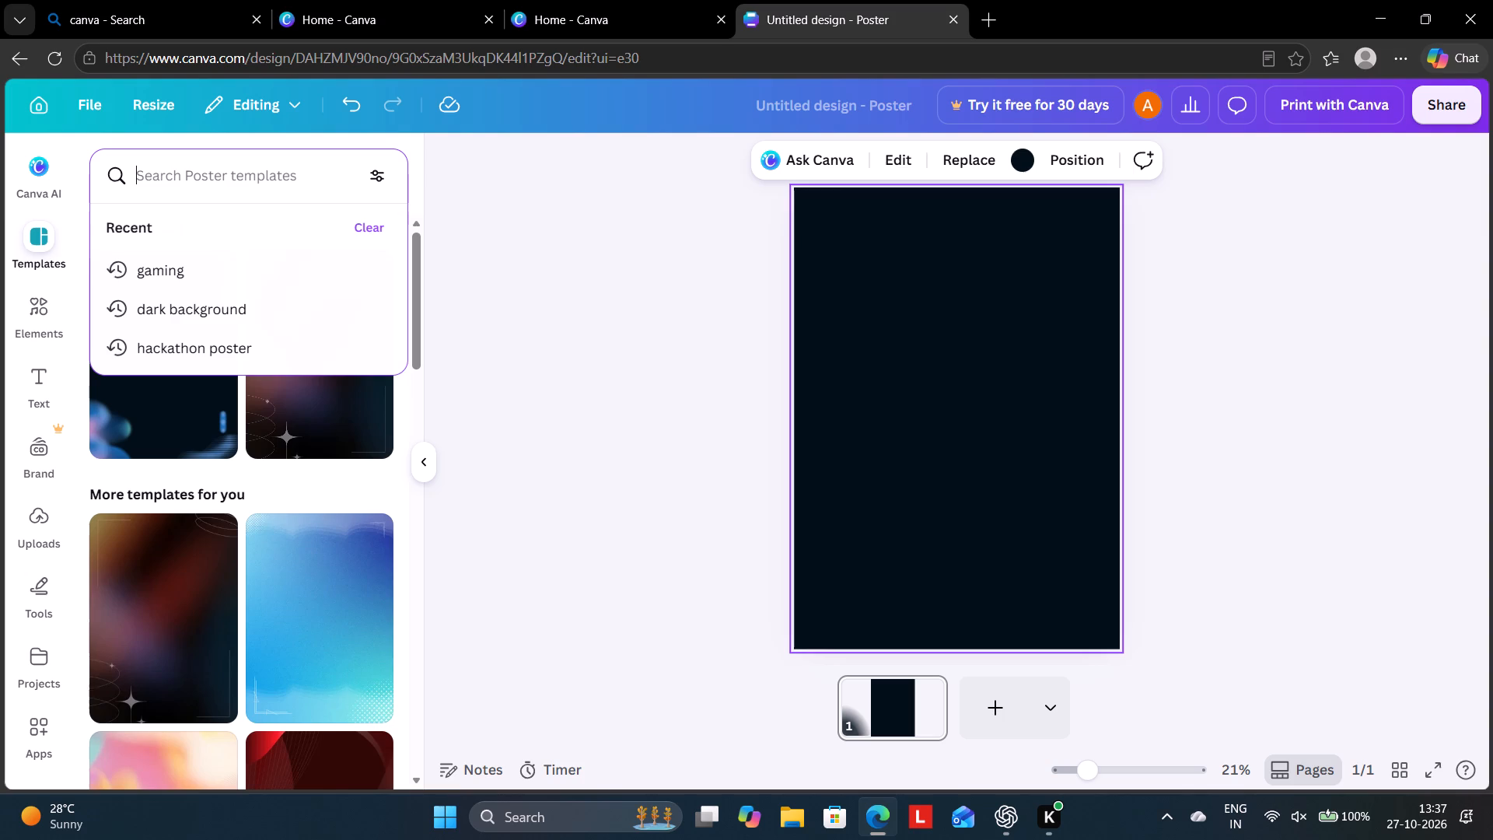
pyautogui.click(177, 177)
pyautogui.click(189, 347)
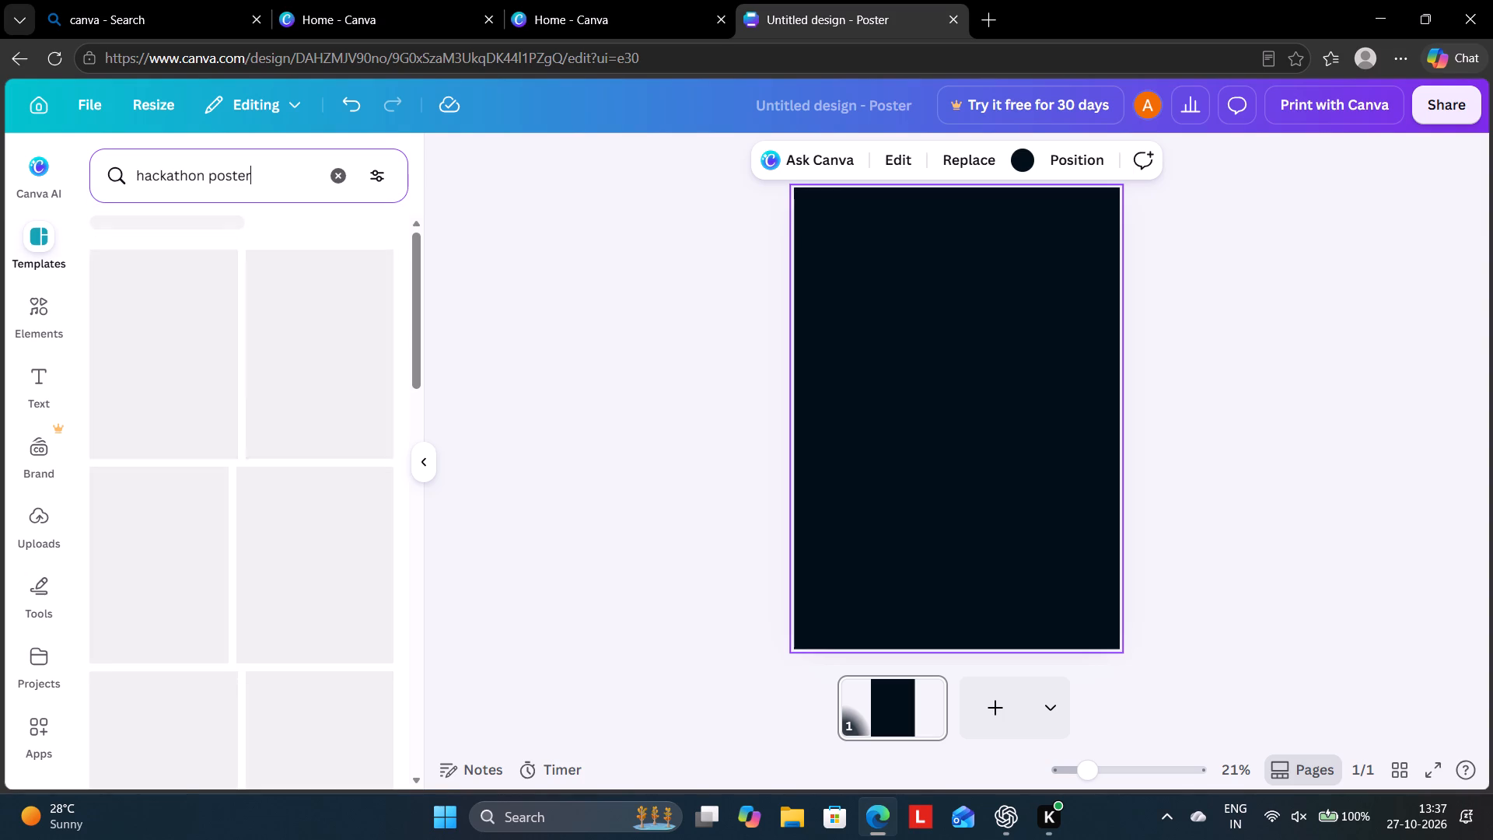
pyautogui.click(251, 177)
pyautogui.press('BackSpace')
pyautogui.press('BackSpace')
pyautogui.press('BackSpace')
pyautogui.press('BackSpace')
pyautogui.press('BackSpace')
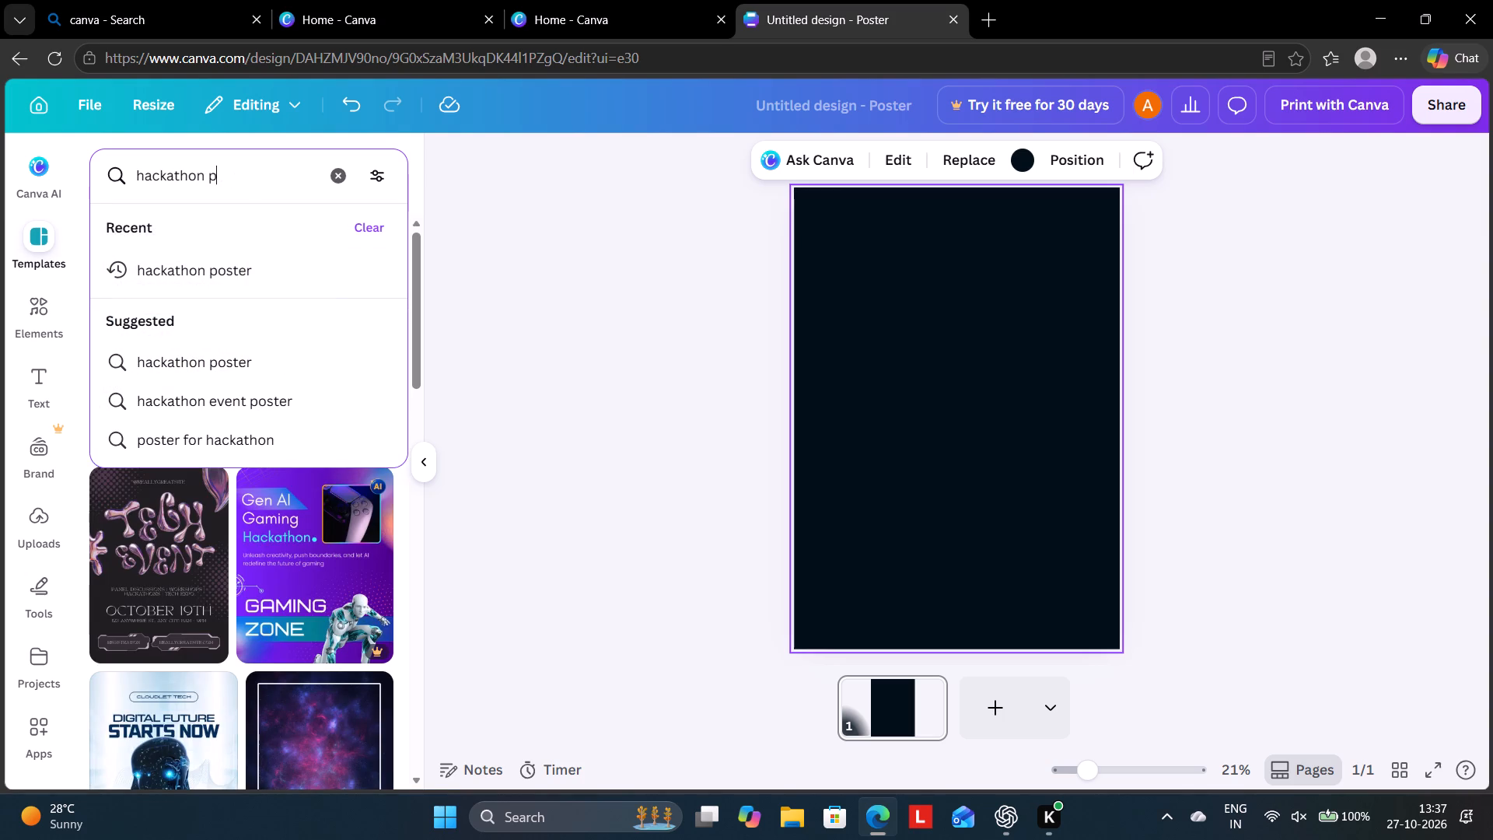
pyautogui.press('BackSpace')
pyautogui.write('lo')
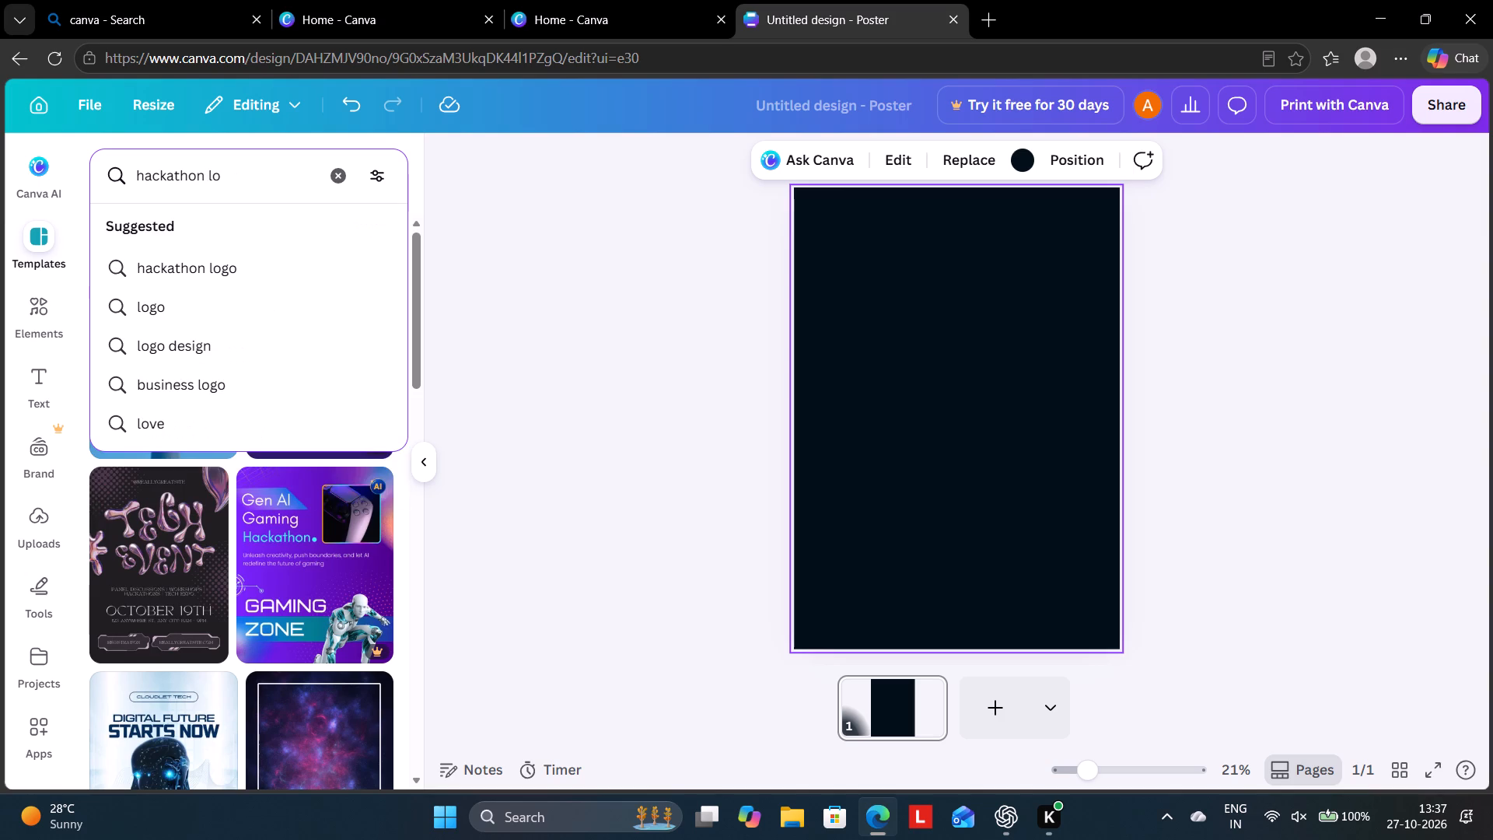
pyautogui.click(153, 257)
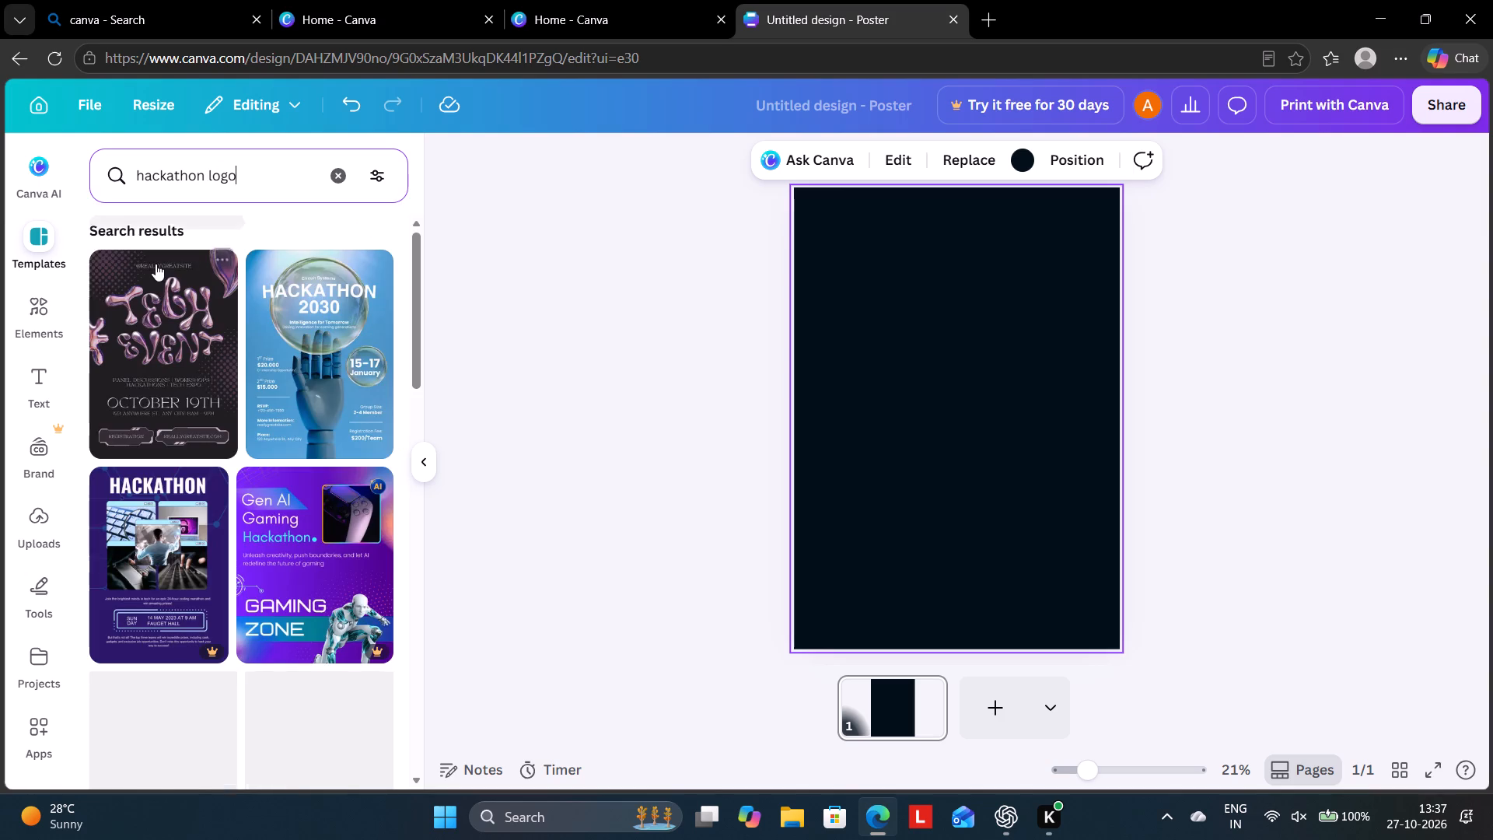
# Look through the hackathon logo template results for a usable design, and clear the template search.
pyautogui.scroll(3, 191, 501)
pyautogui.scroll(-4, 194, 501)
pyautogui.scroll(3, 194, 501)
pyautogui.scroll(-1, 194, 501)
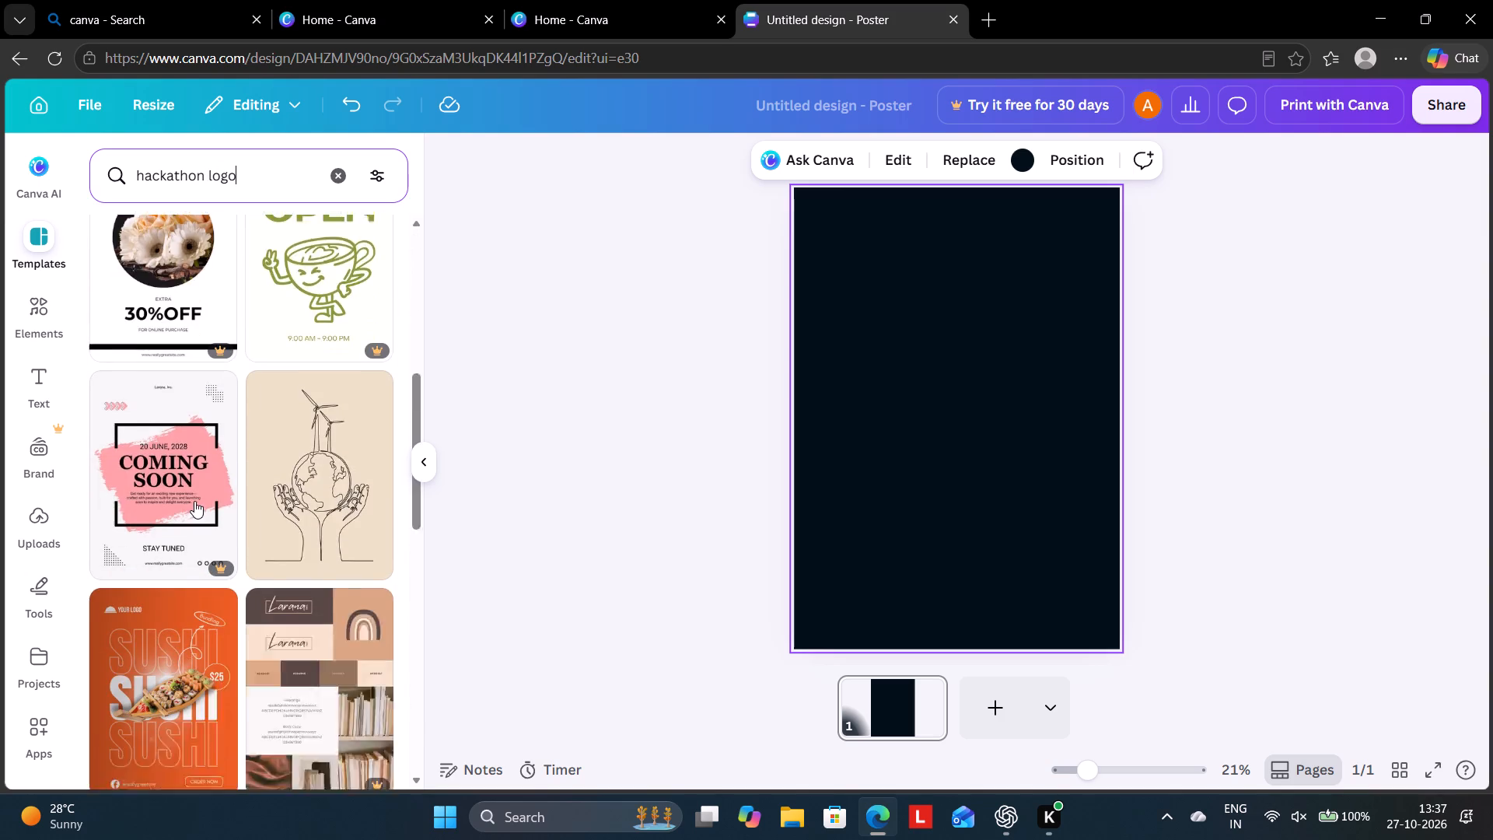
pyautogui.scroll(-2, 194, 501)
pyautogui.scroll(1, 194, 501)
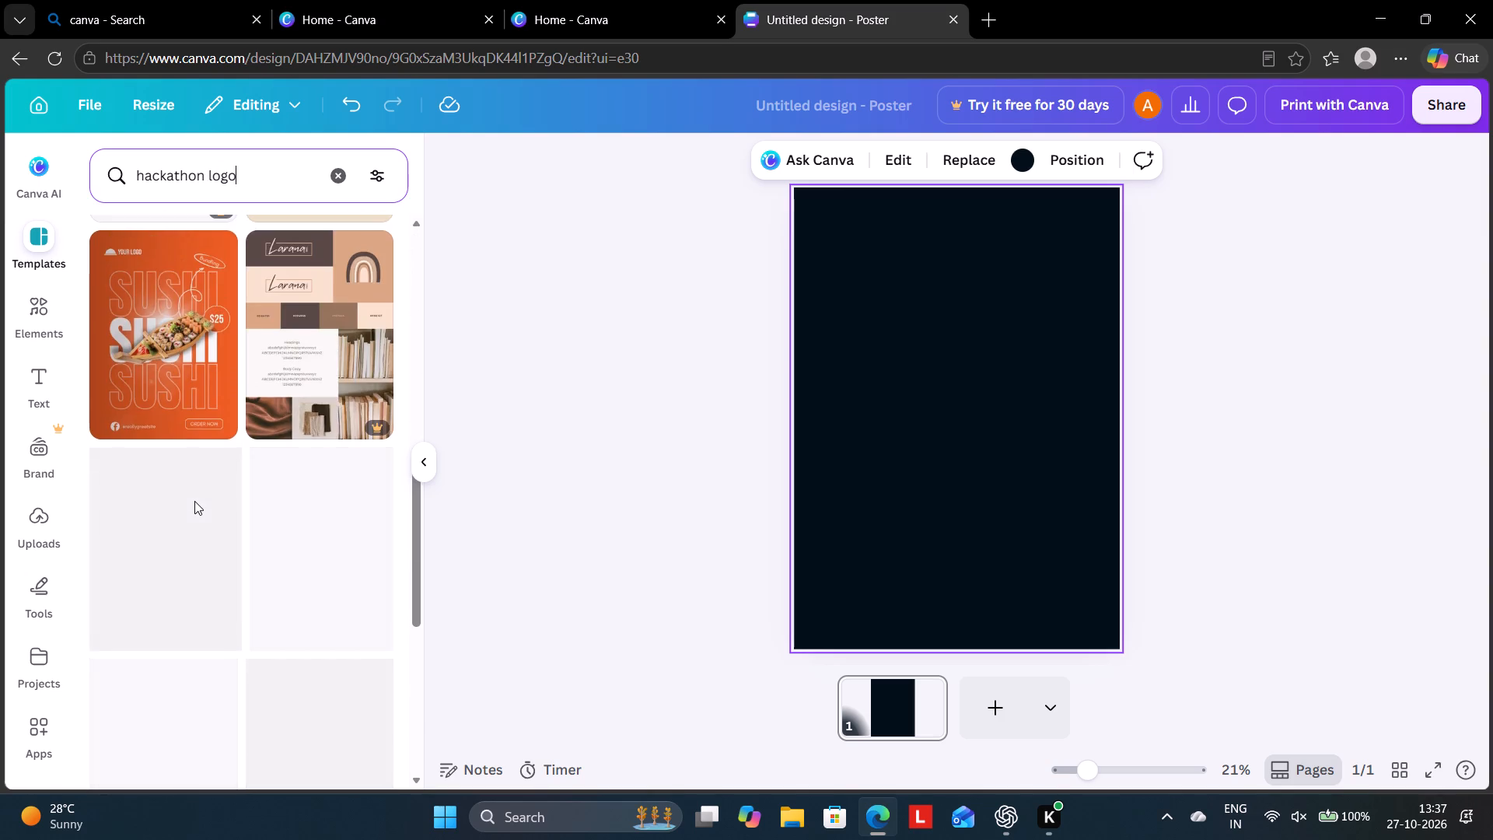
pyautogui.scroll(-4, 194, 502)
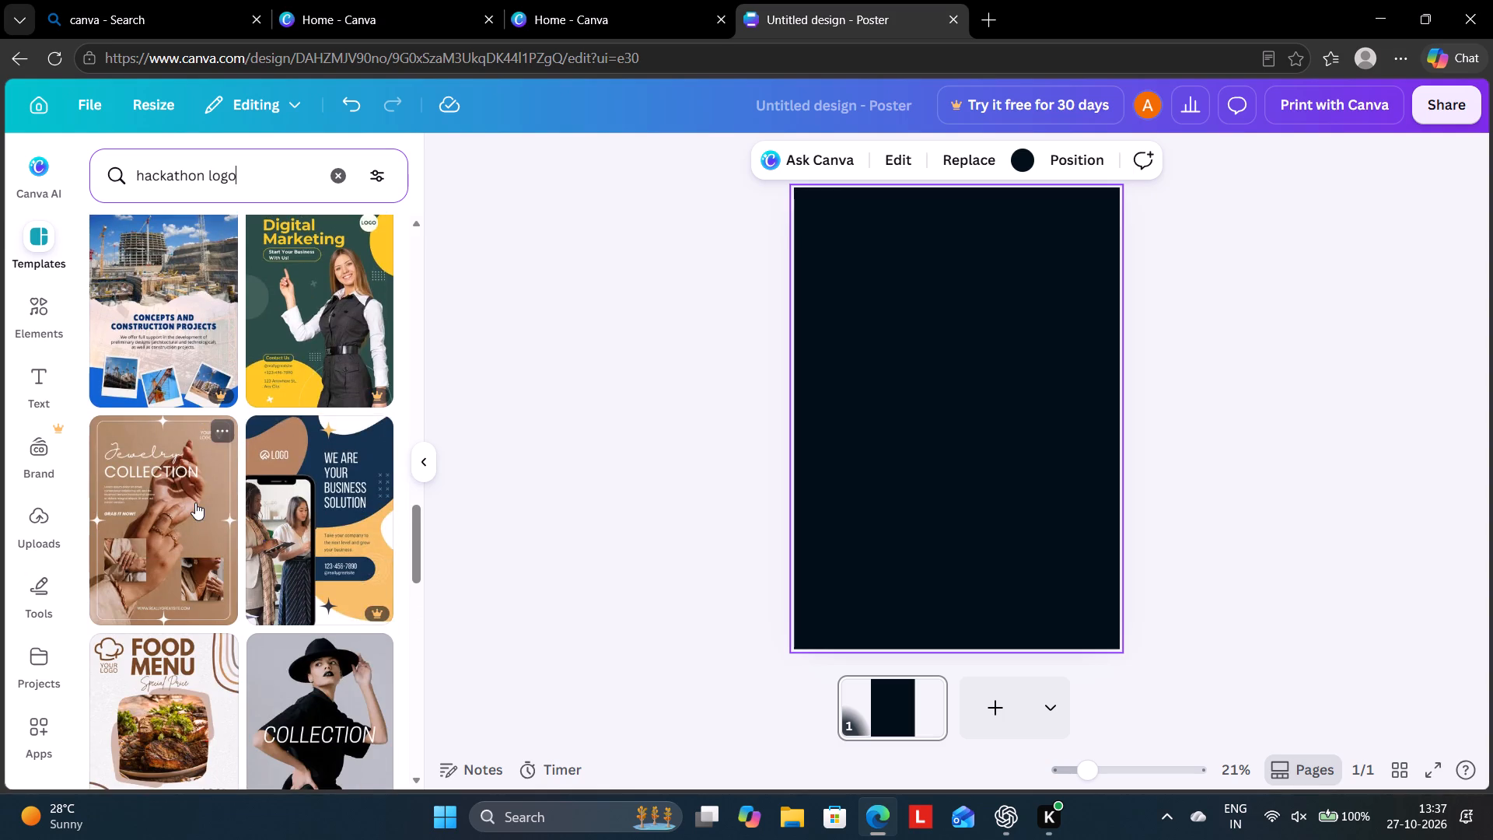
pyautogui.scroll(-3, 195, 502)
pyautogui.scroll(8, 195, 502)
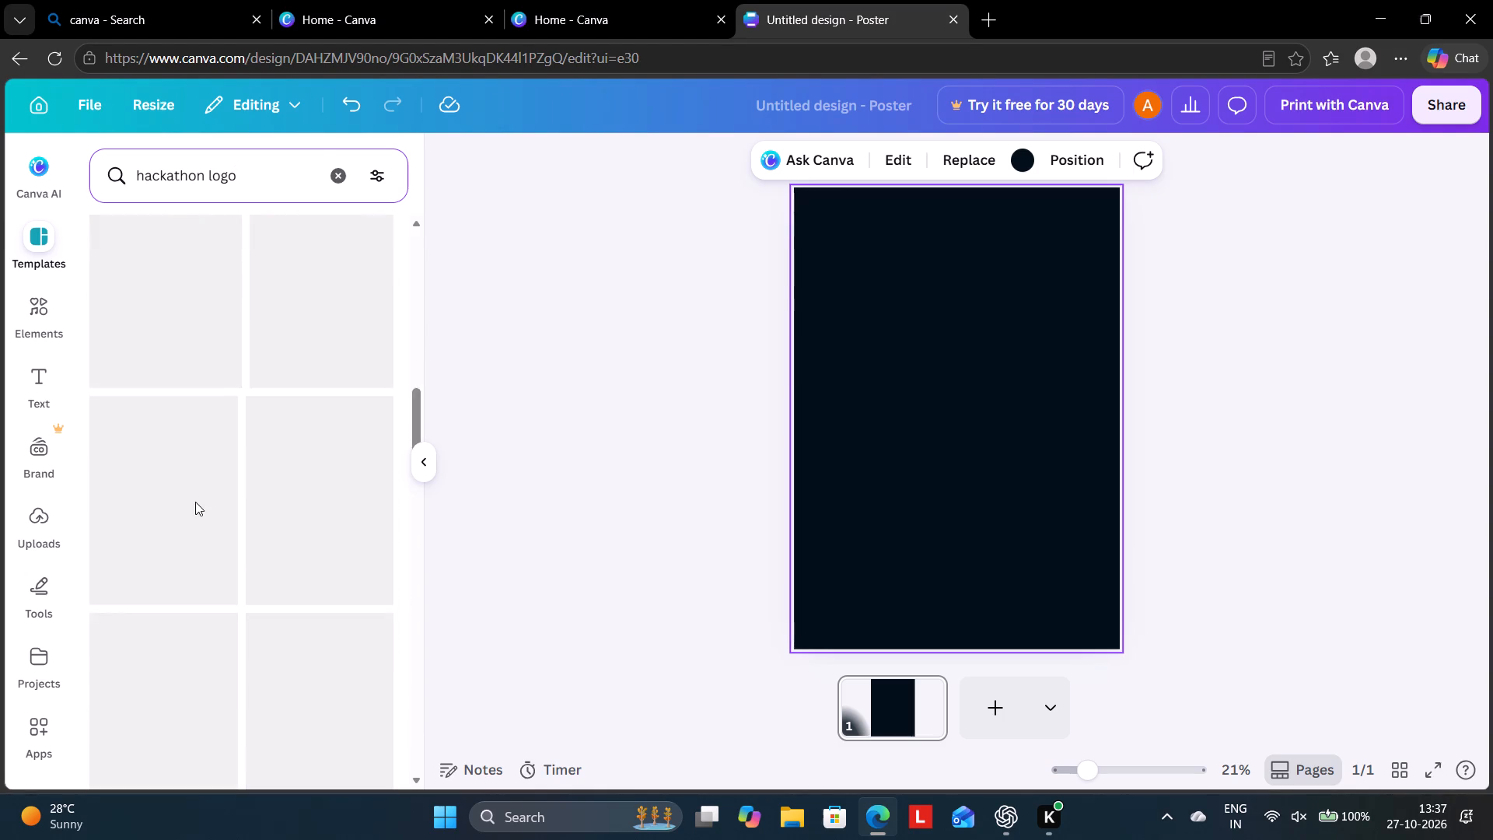
pyautogui.scroll(3, 195, 502)
pyautogui.click(267, 181)
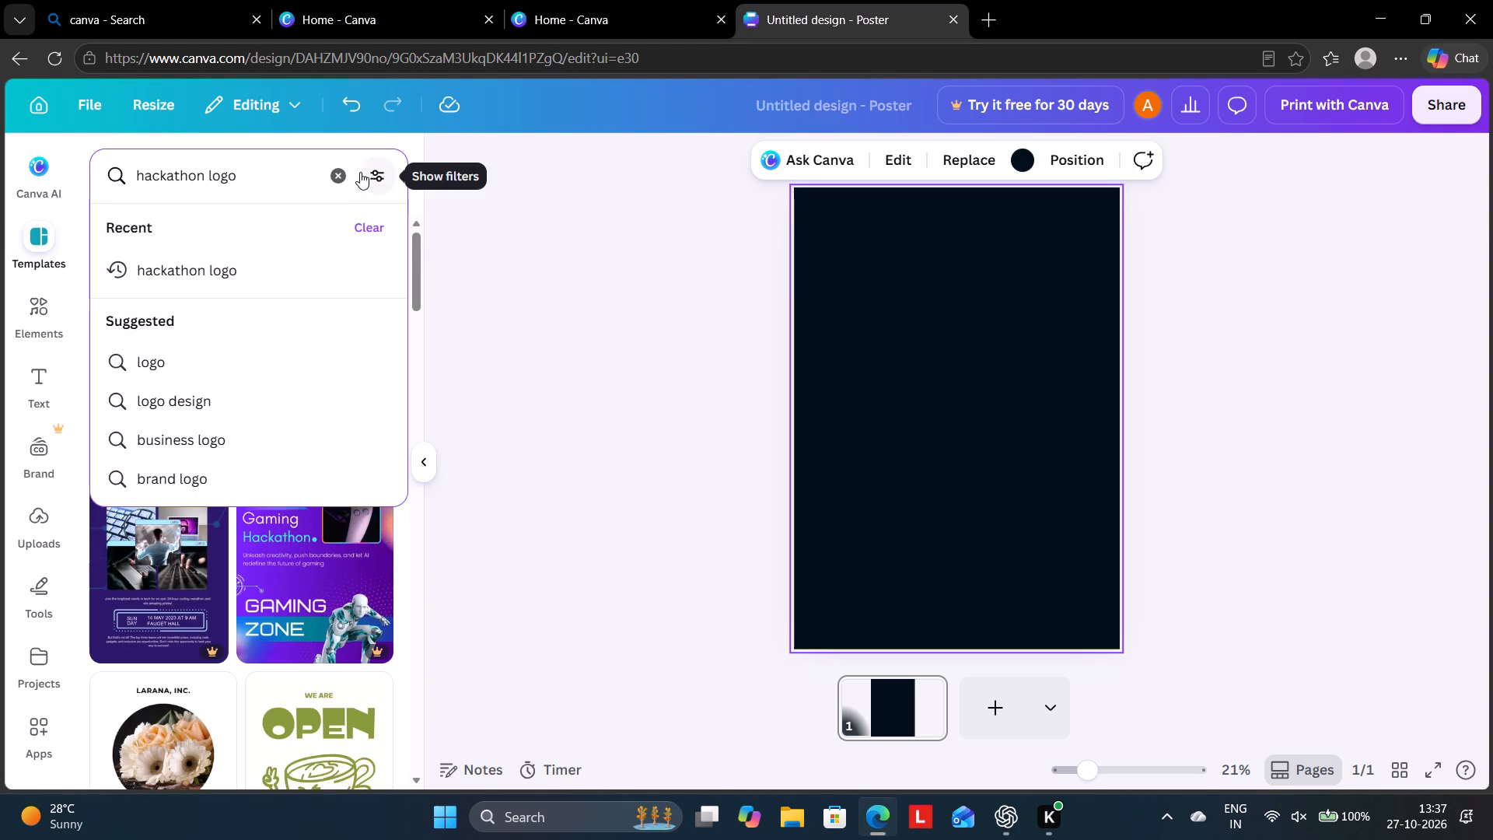
pyautogui.click(341, 182)
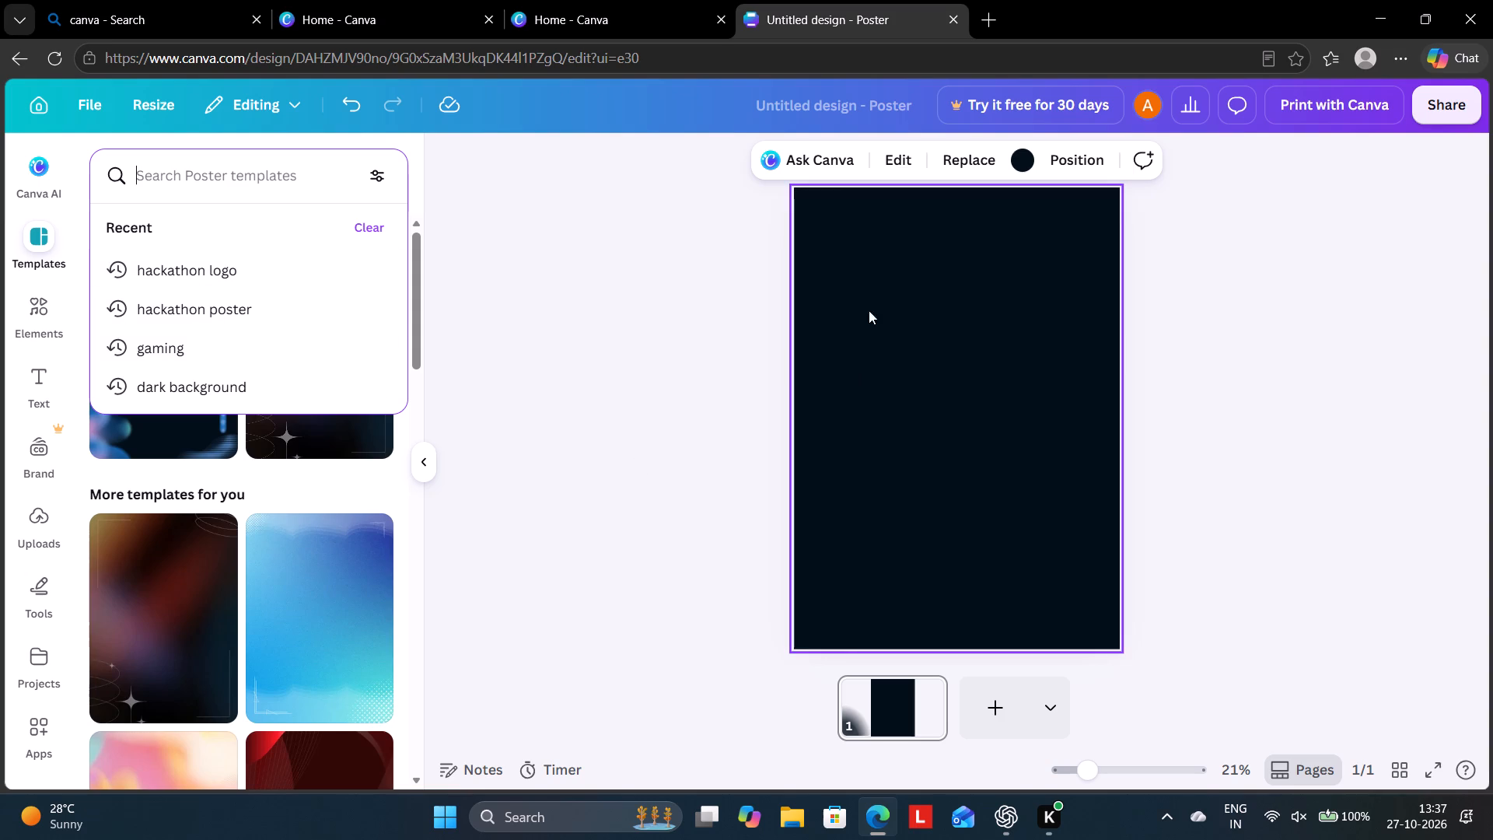
pyautogui.click(889, 265)
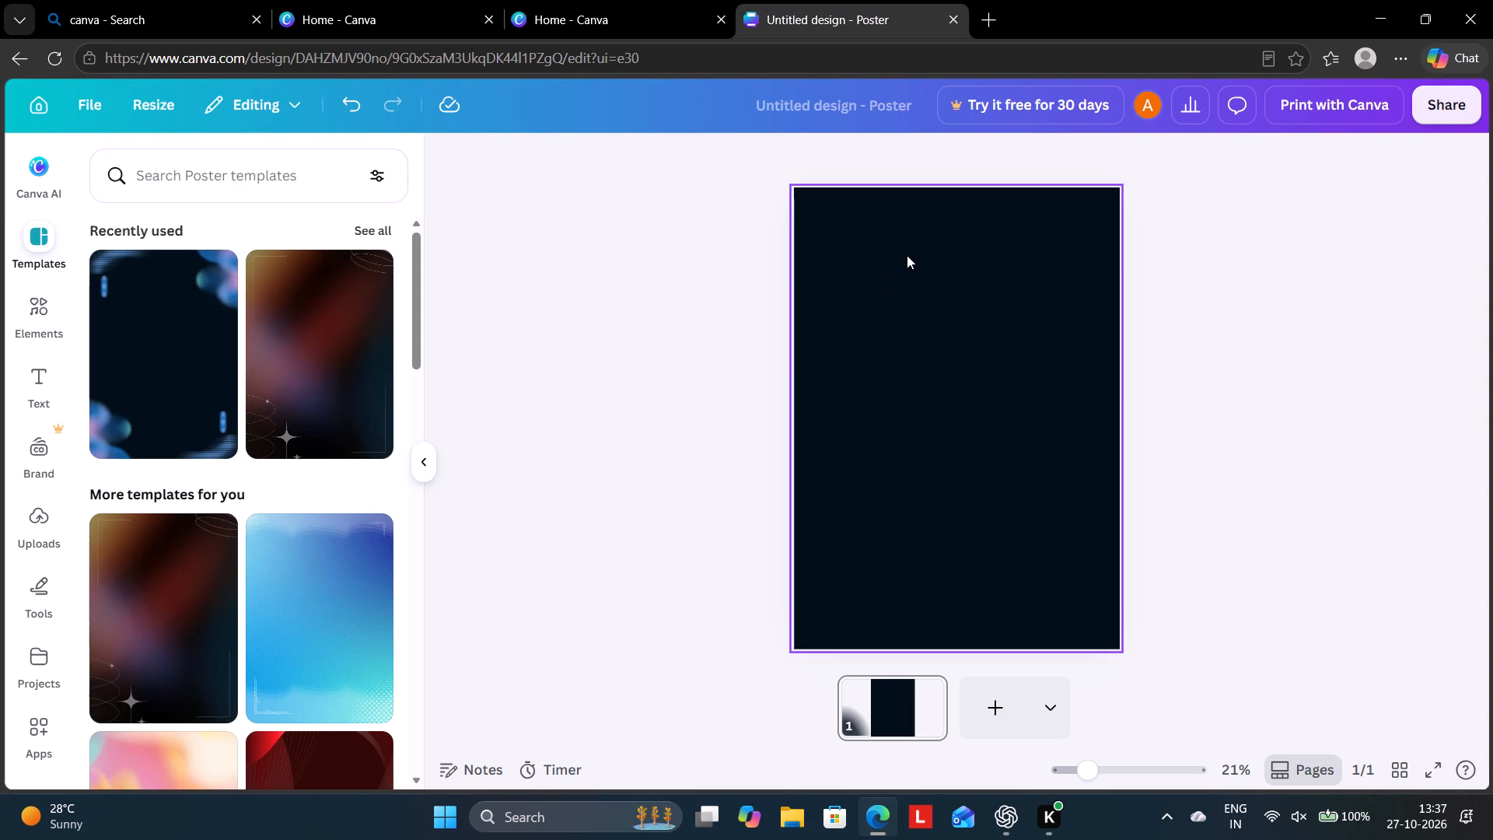
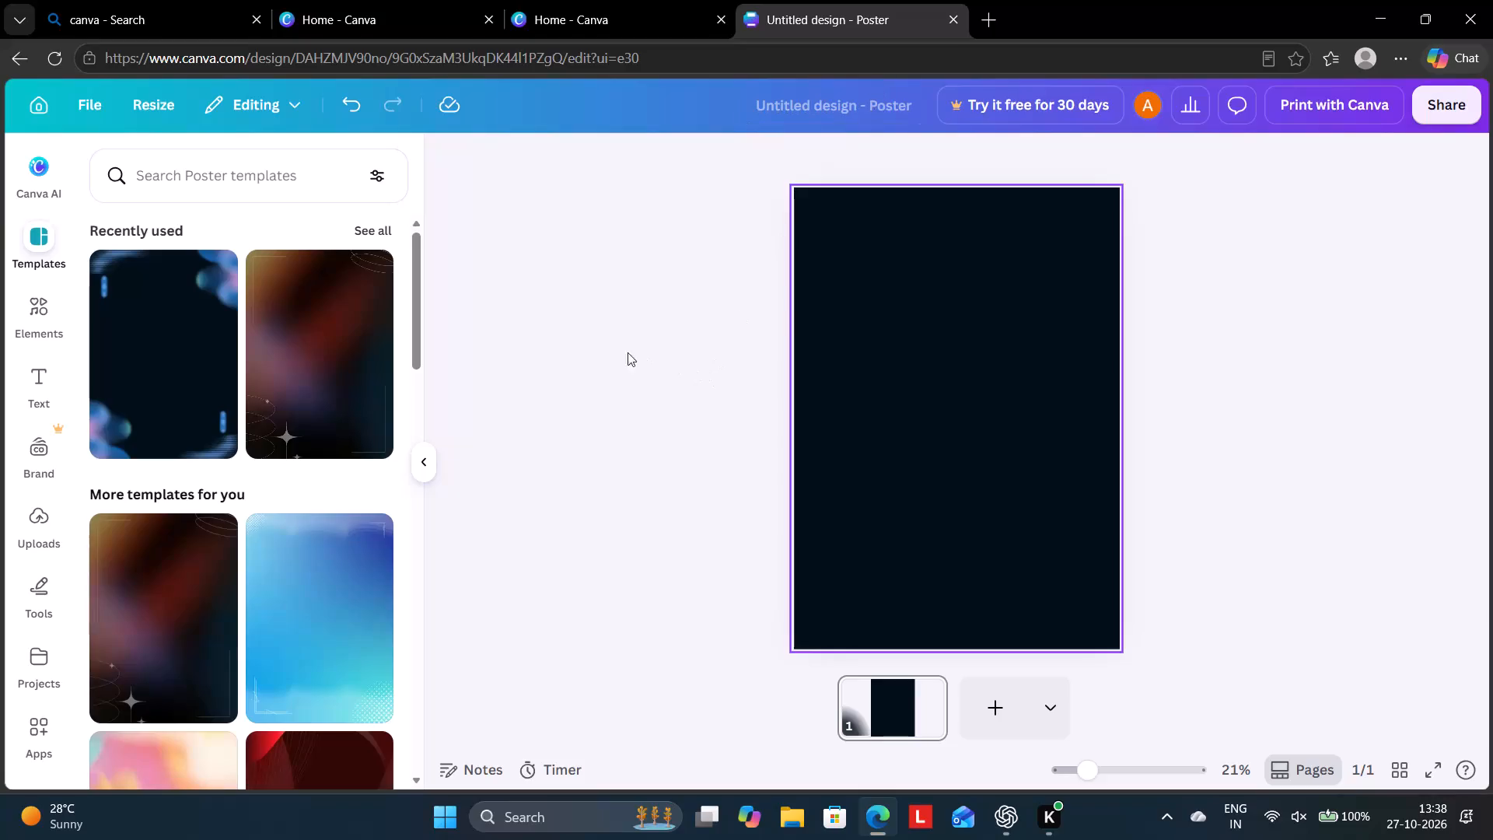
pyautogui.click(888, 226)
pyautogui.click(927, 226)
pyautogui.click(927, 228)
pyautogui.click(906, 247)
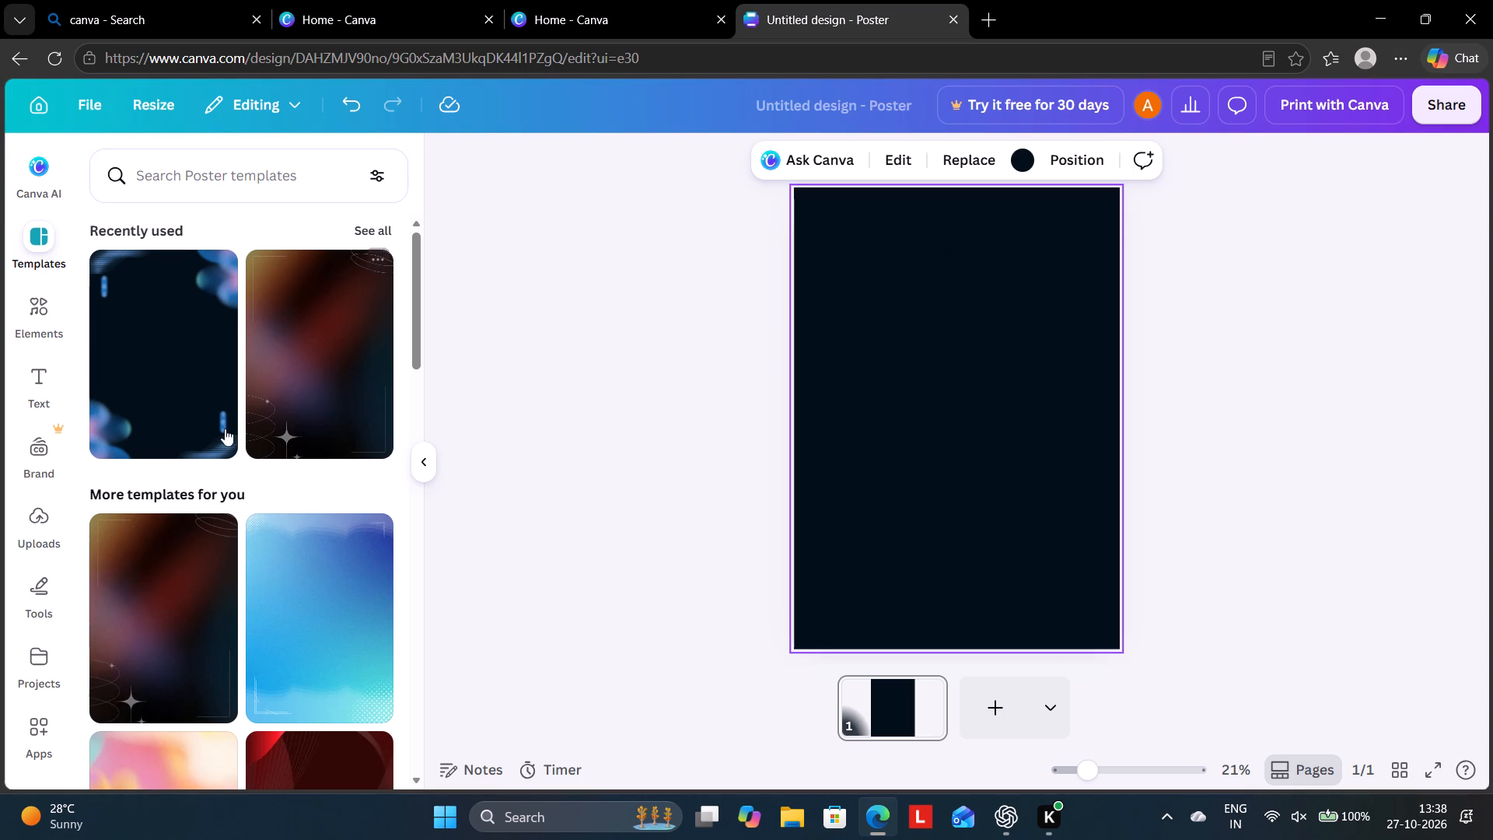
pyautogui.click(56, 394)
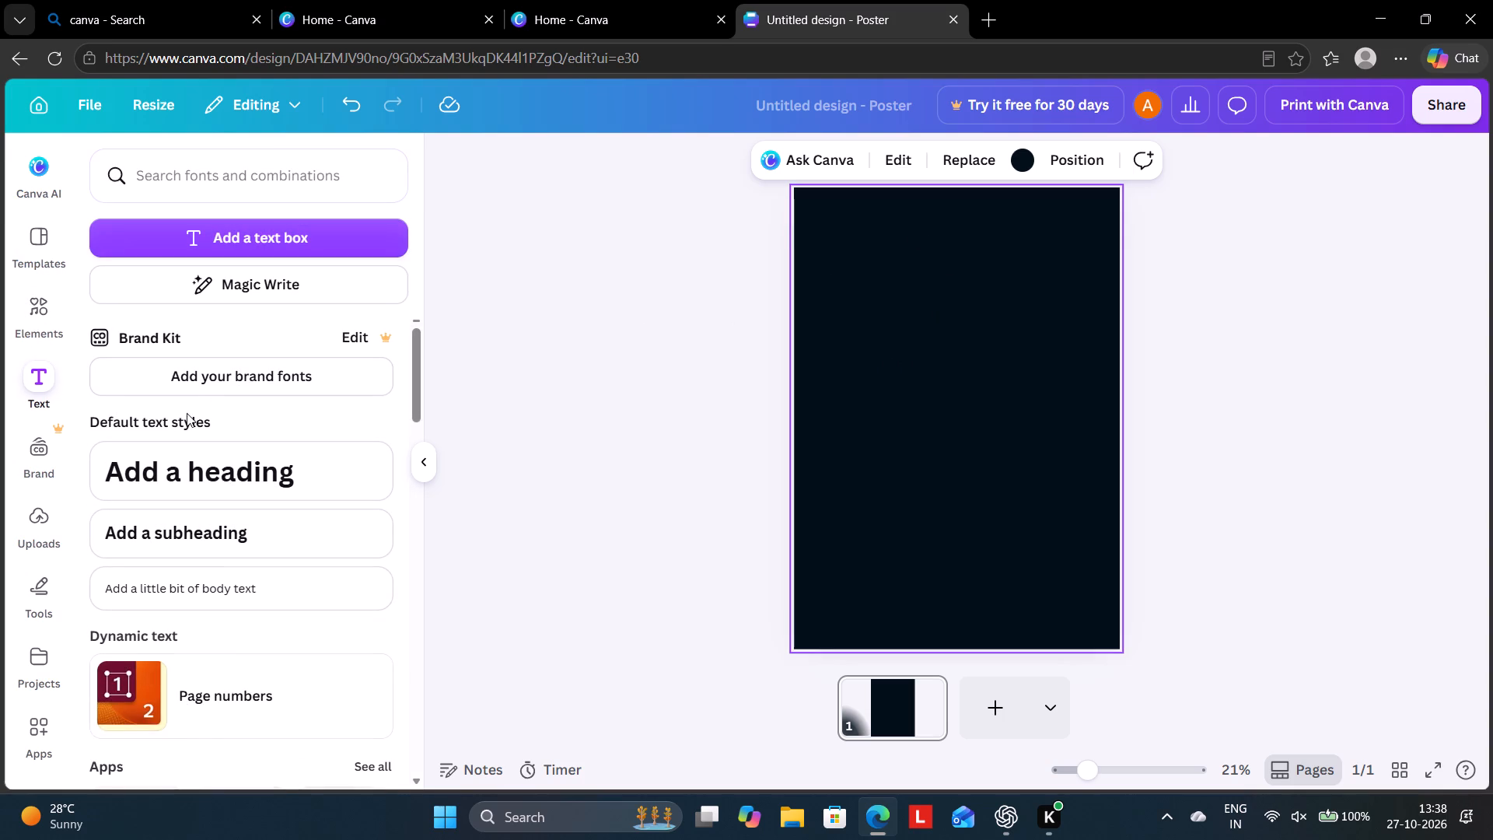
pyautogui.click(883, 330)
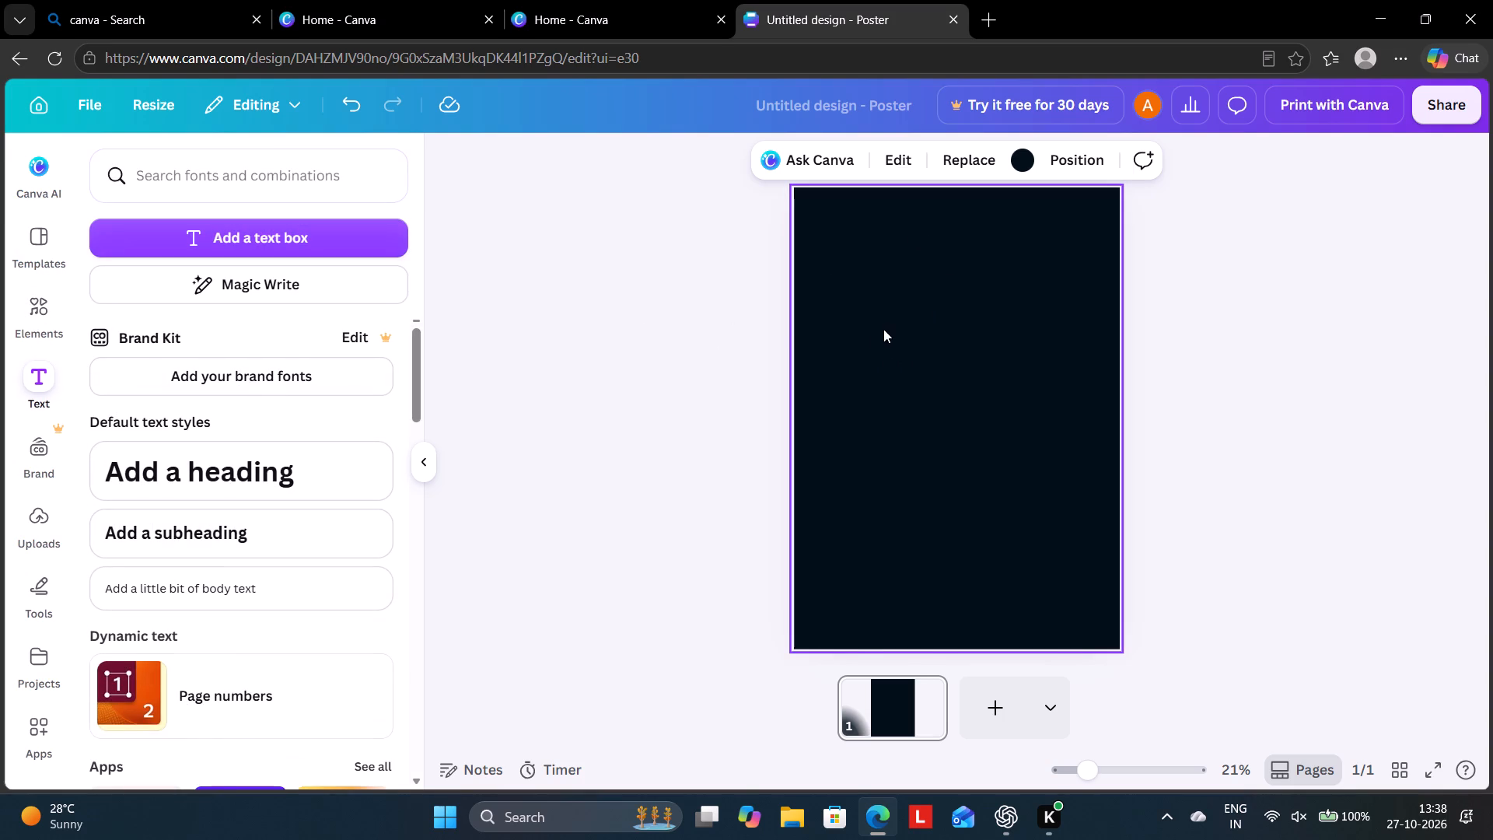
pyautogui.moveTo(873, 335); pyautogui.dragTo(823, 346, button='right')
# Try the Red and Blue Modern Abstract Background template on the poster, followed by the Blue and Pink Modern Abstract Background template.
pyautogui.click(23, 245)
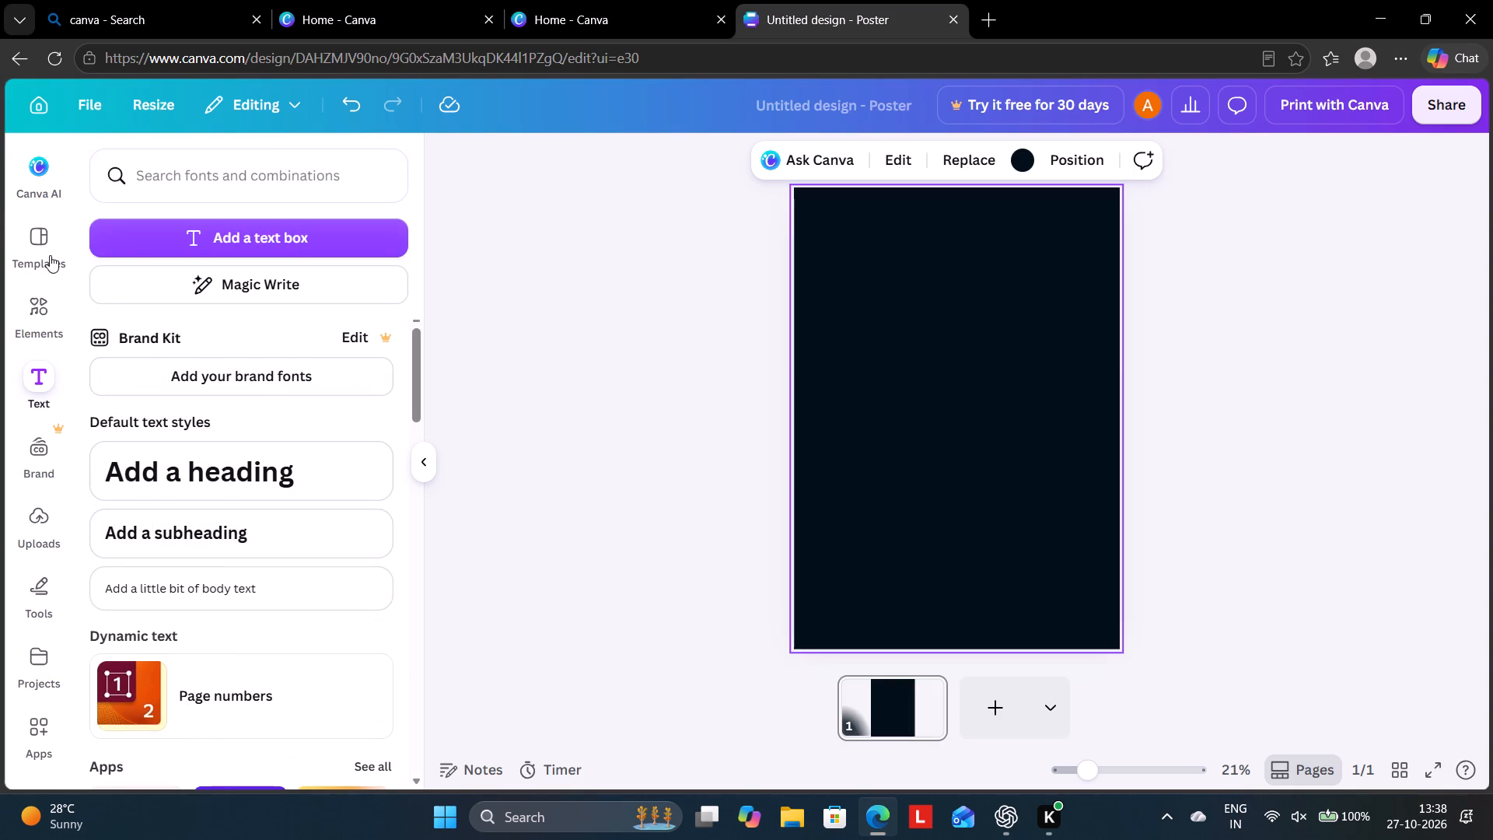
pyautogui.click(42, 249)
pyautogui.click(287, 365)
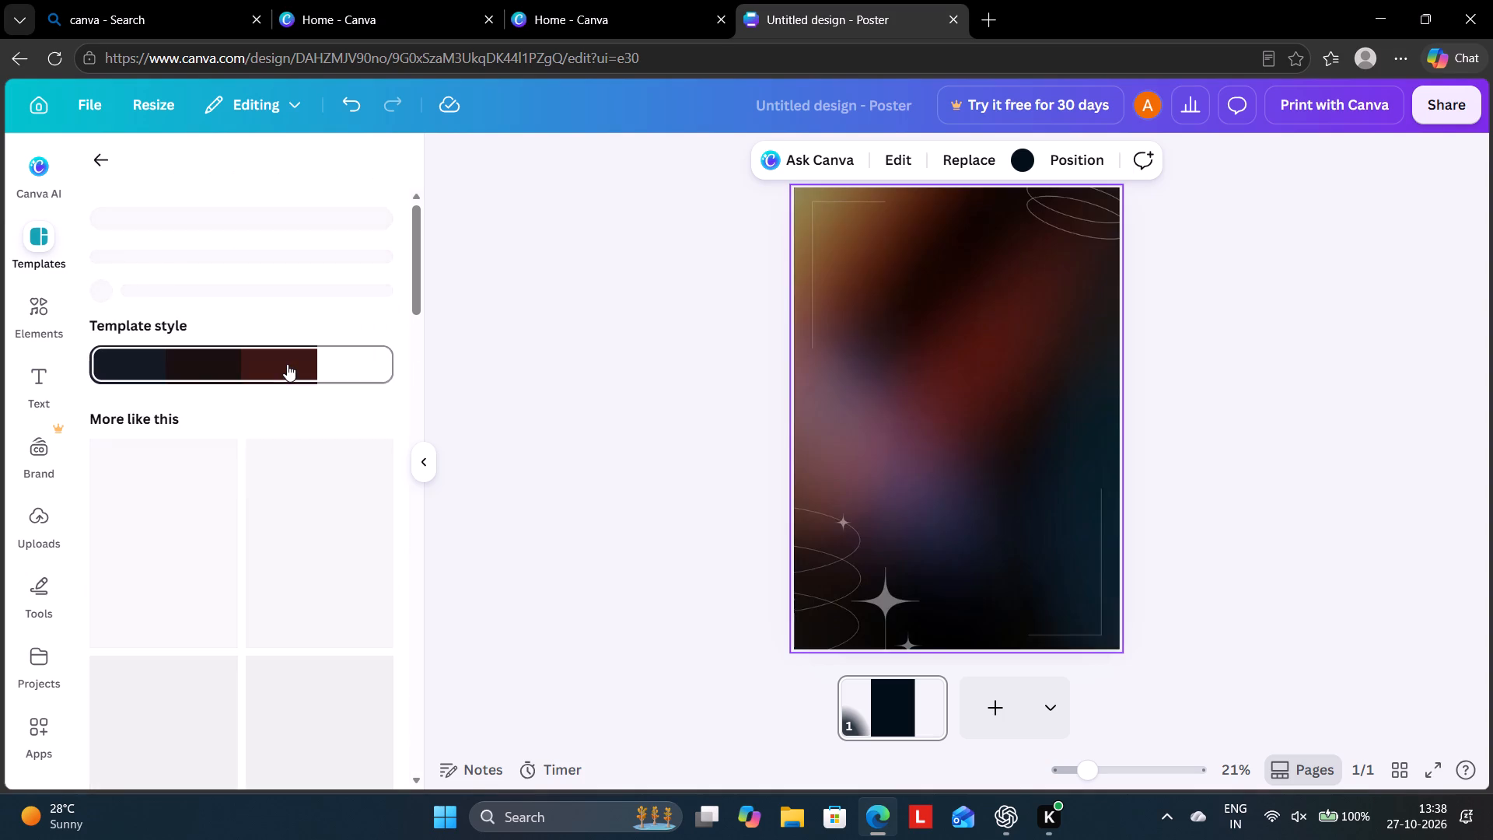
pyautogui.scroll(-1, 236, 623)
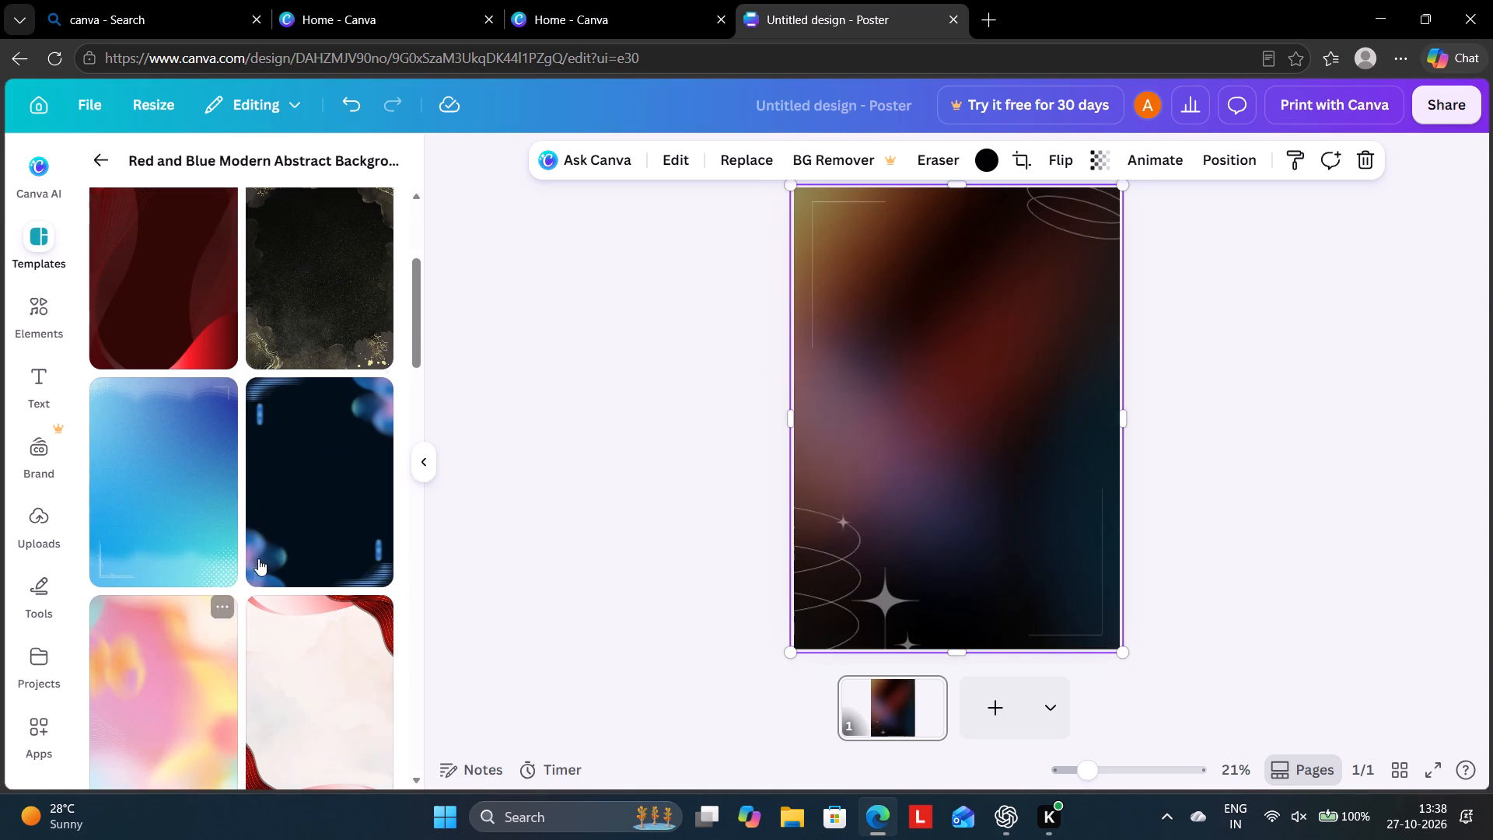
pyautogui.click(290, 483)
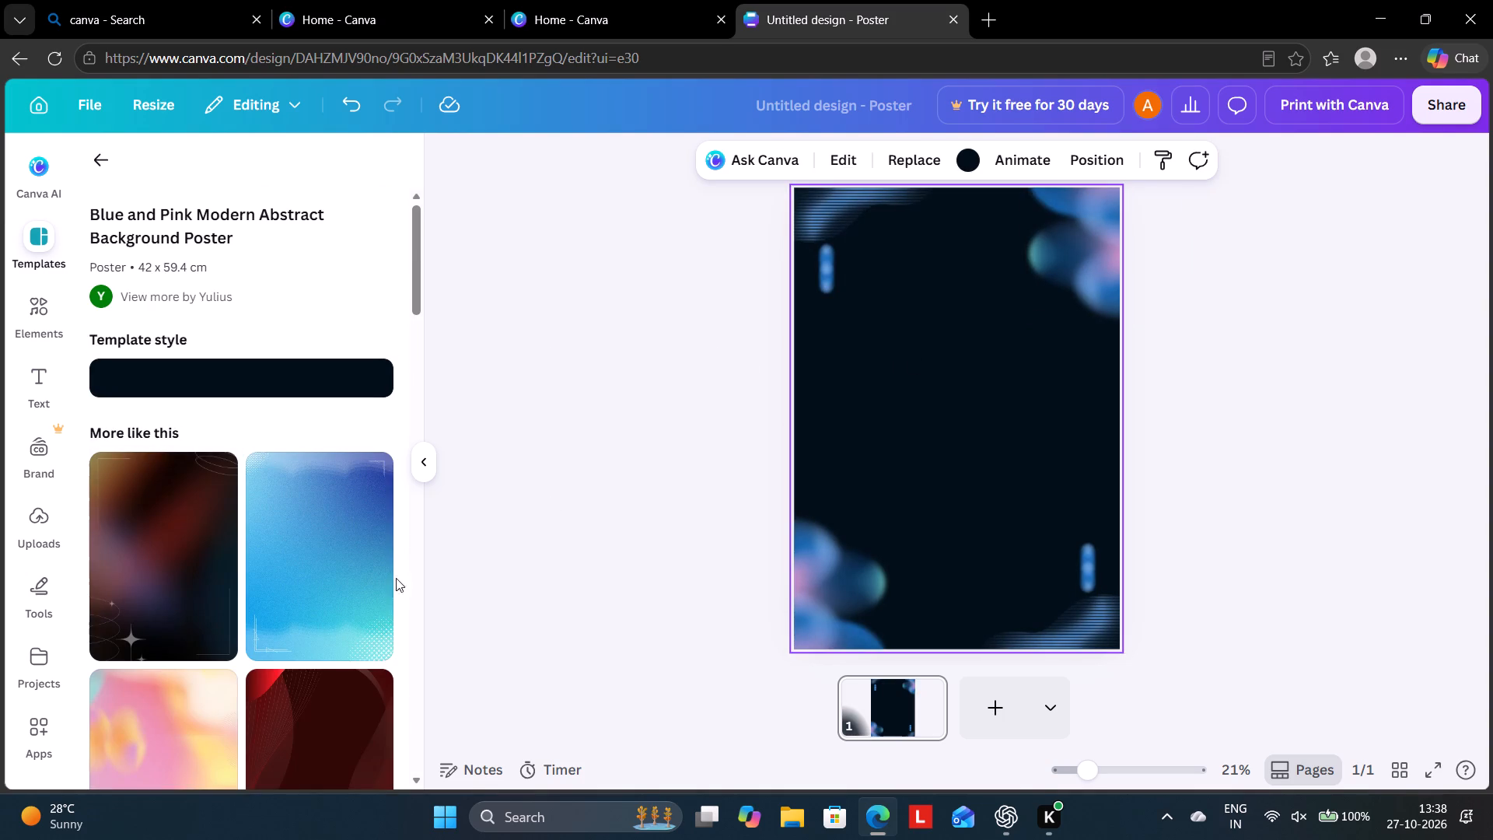
# Browse the similar templates and apply the Blue and White Modern AI Technology Poster with the "AI IS ALREADY AROUND YOU" headline.
pyautogui.scroll(-1, 281, 586)
pyautogui.scroll(-1, 161, 487)
pyautogui.scroll(-1, 343, 555)
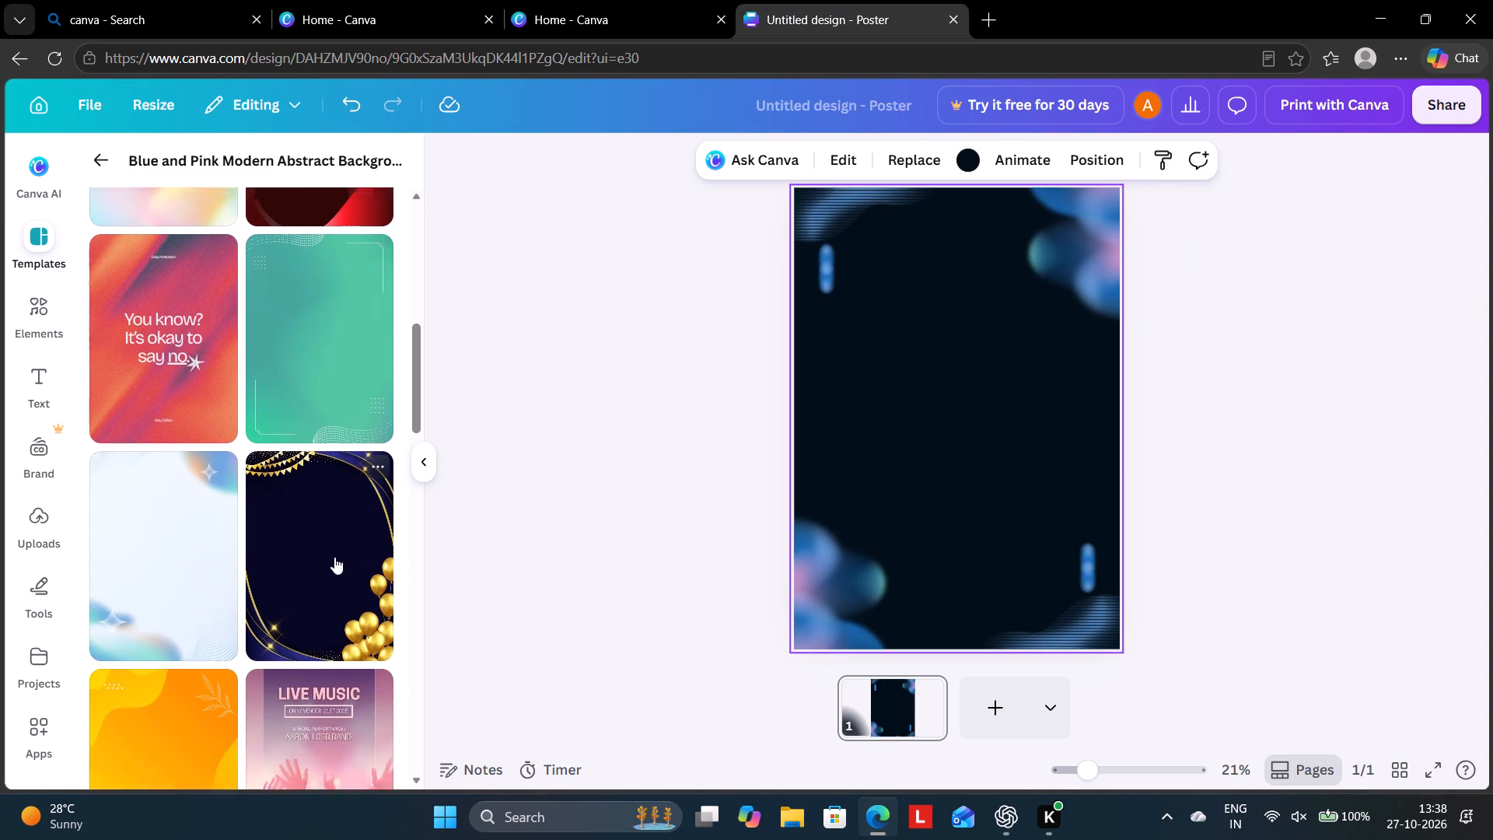
pyautogui.scroll(-1, 225, 562)
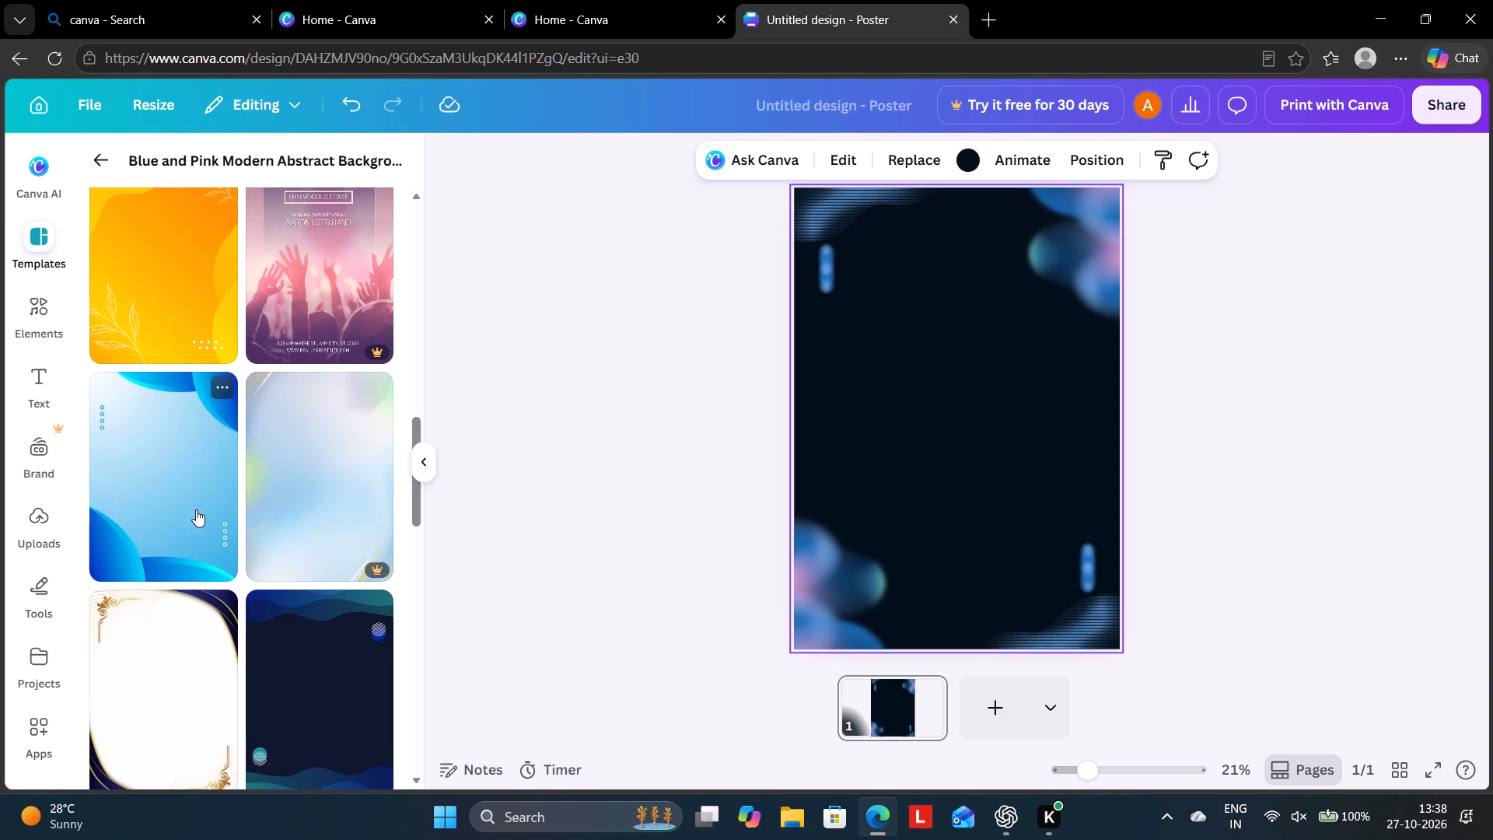
pyautogui.scroll(-2, 262, 514)
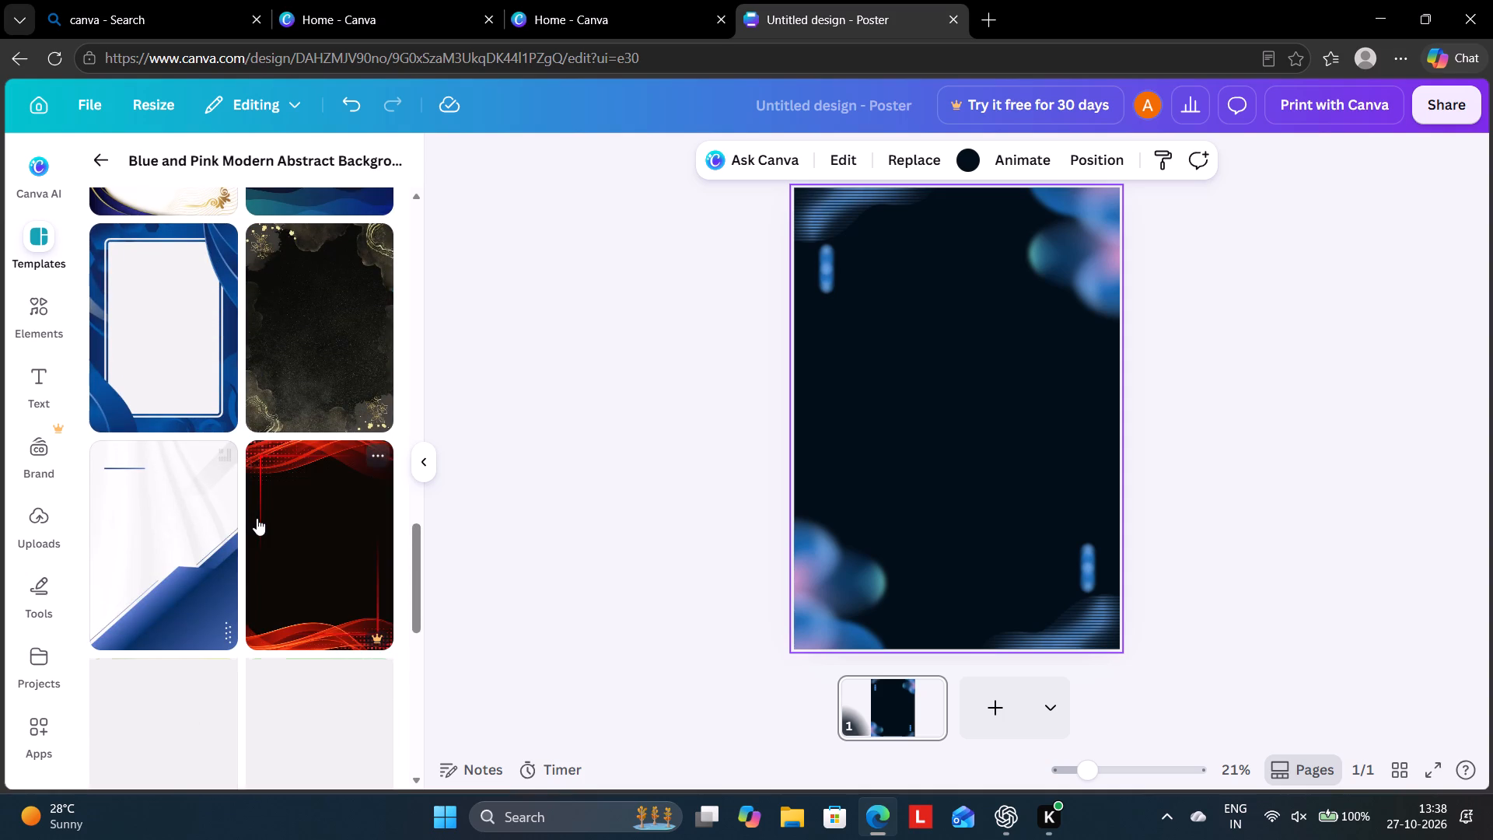
pyautogui.scroll(-2, 168, 563)
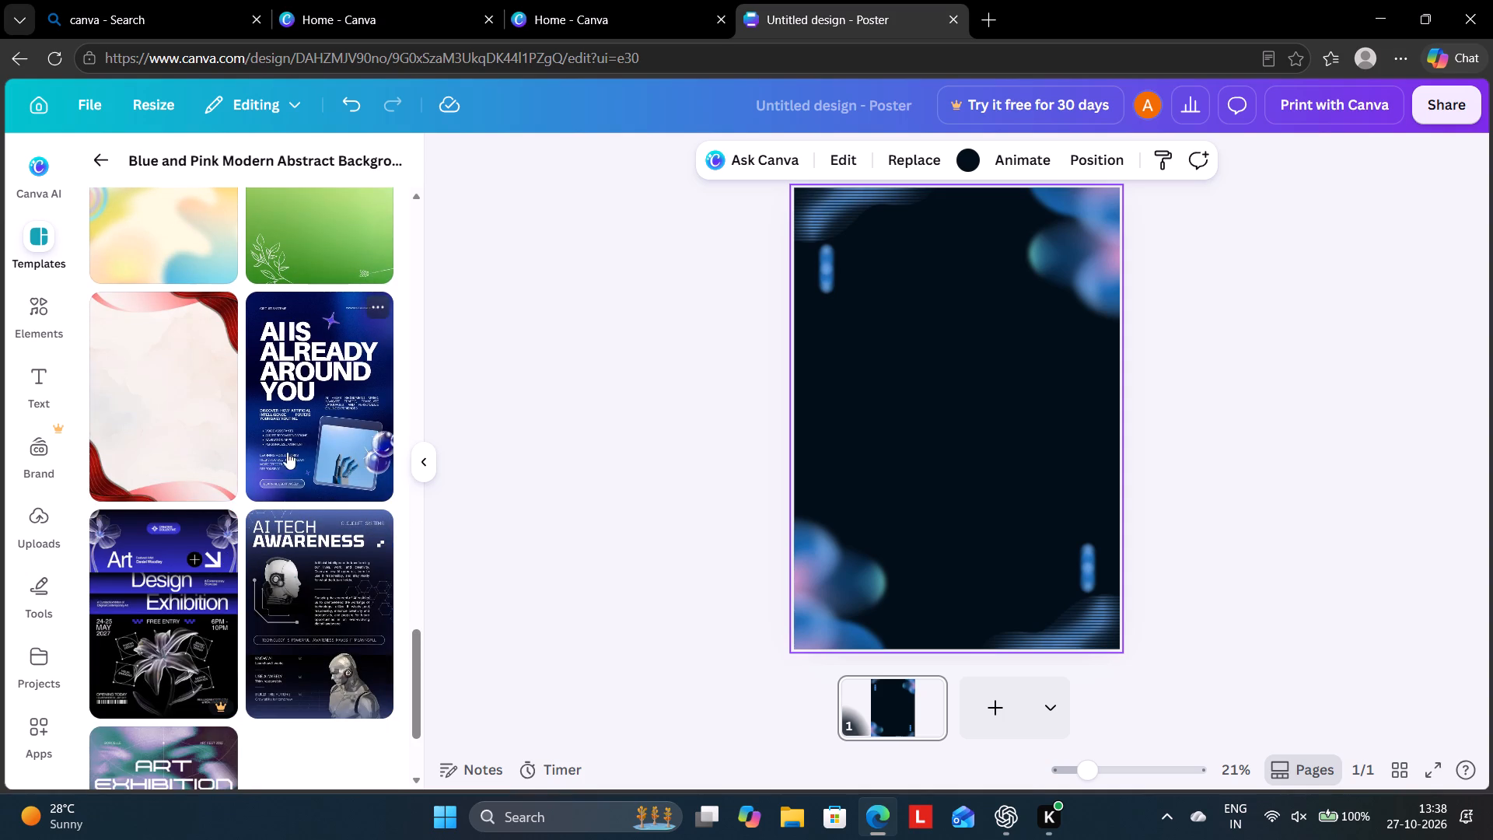
pyautogui.click(339, 393)
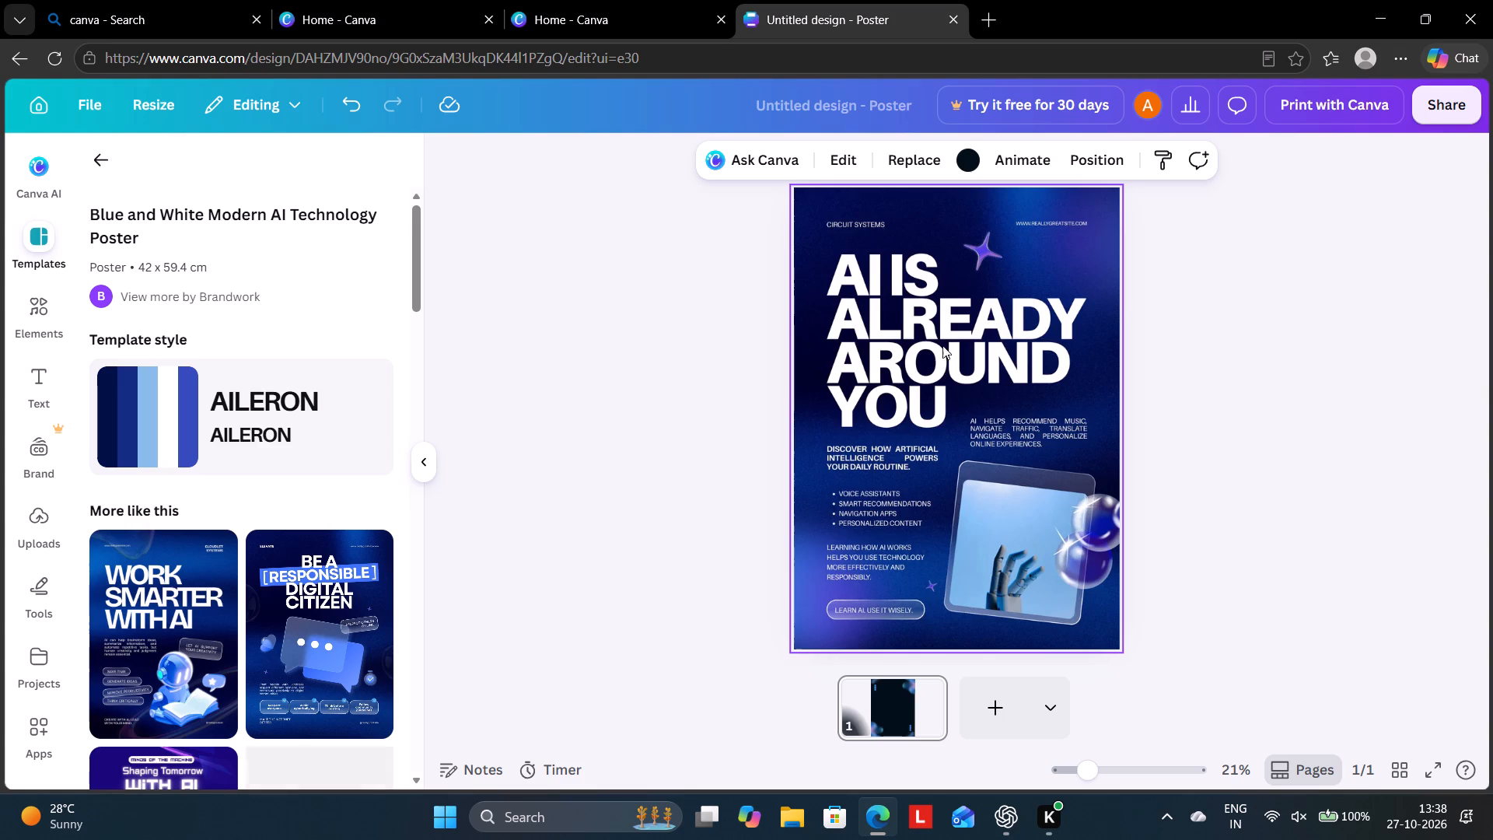
# Clear the poster's upper content: delete the headline, "CIRCUIT SYSTEMS" label, corner glow graphic, large purple star, web address and the paragraph above the picture.
pyautogui.click(905, 308)
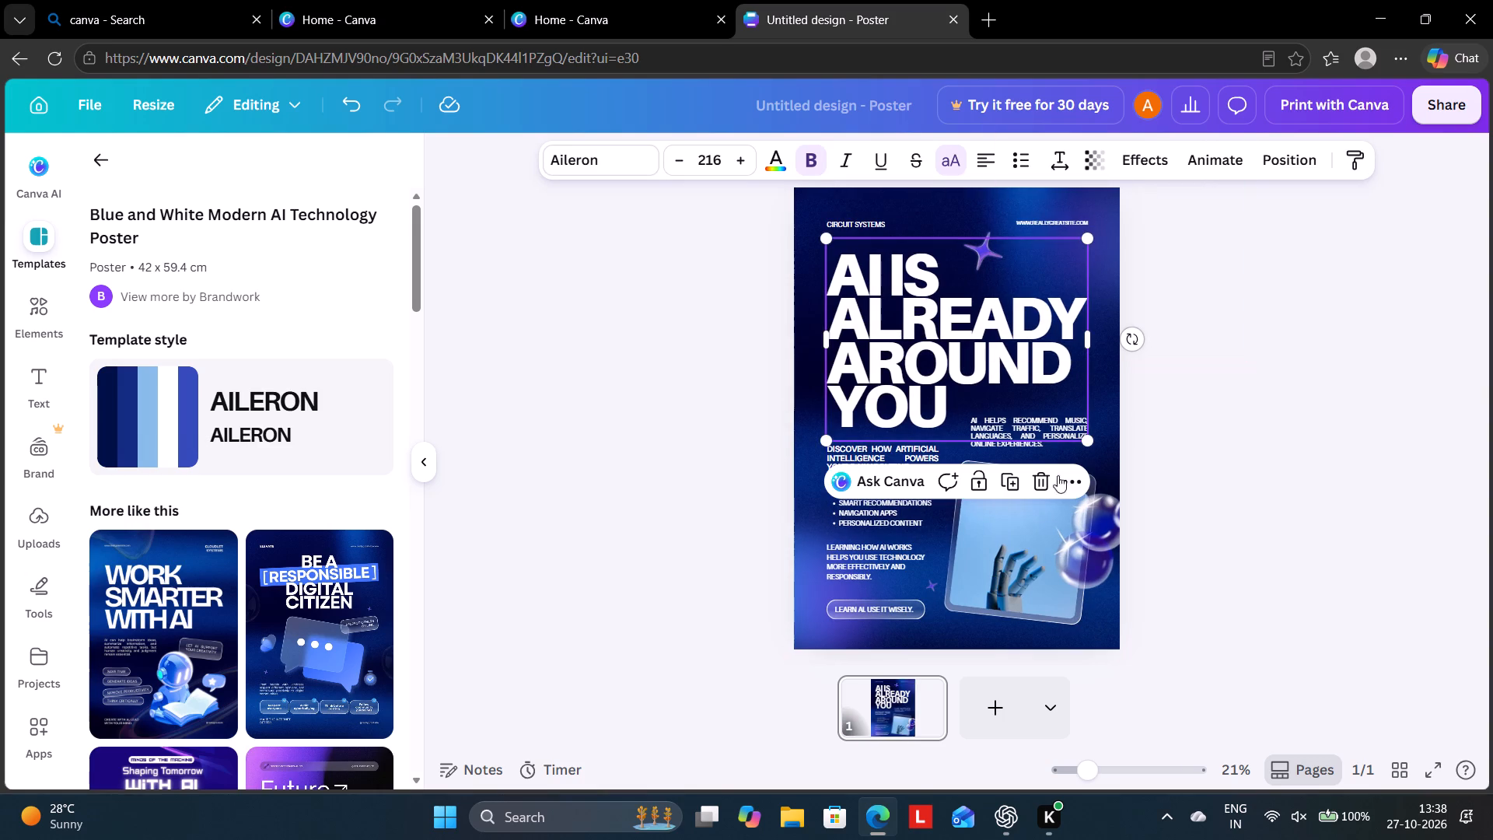
pyautogui.click(1044, 481)
pyautogui.click(848, 224)
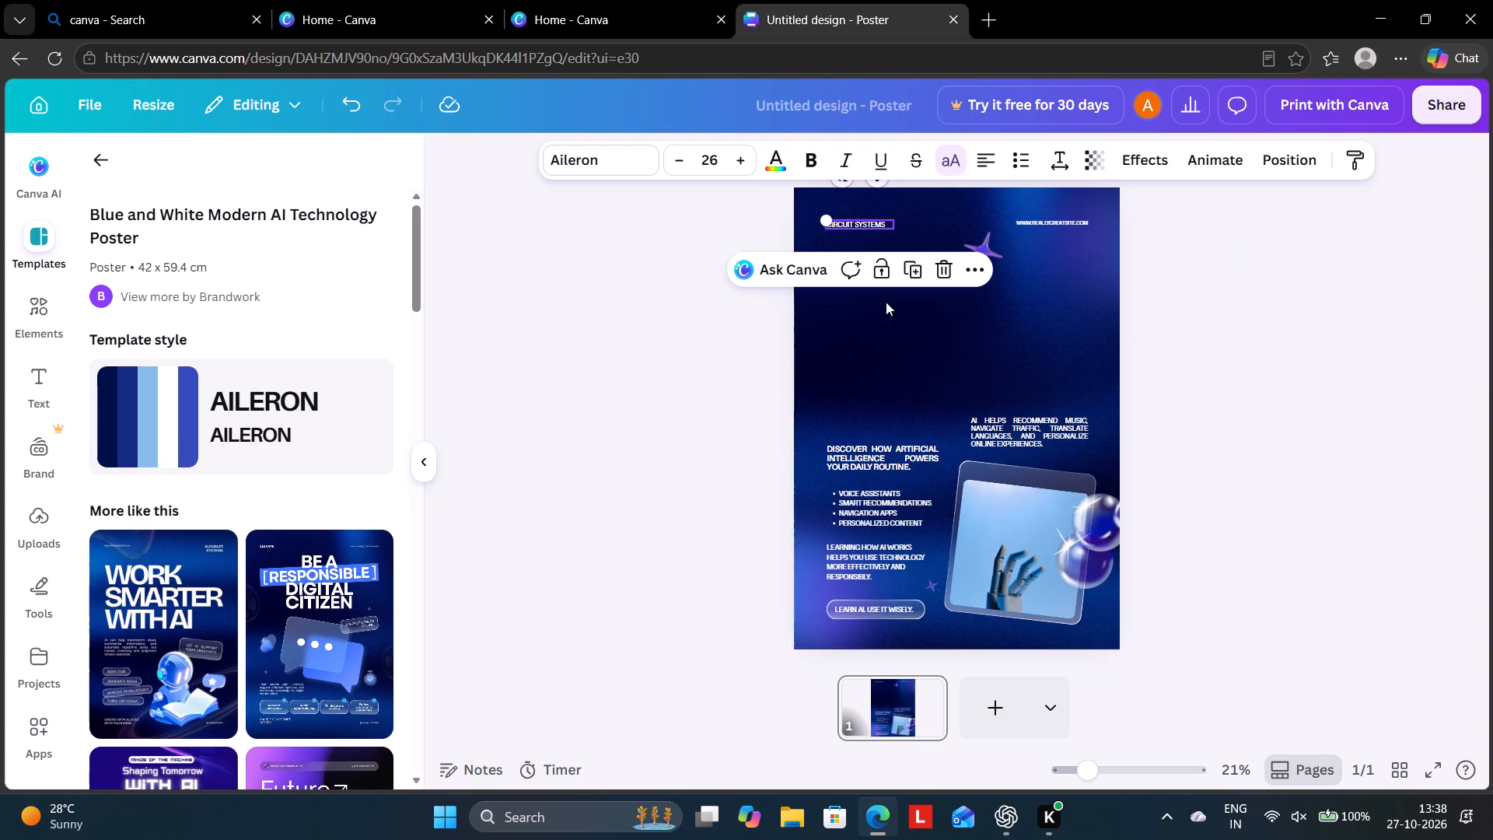
pyautogui.click(949, 269)
pyautogui.click(1020, 215)
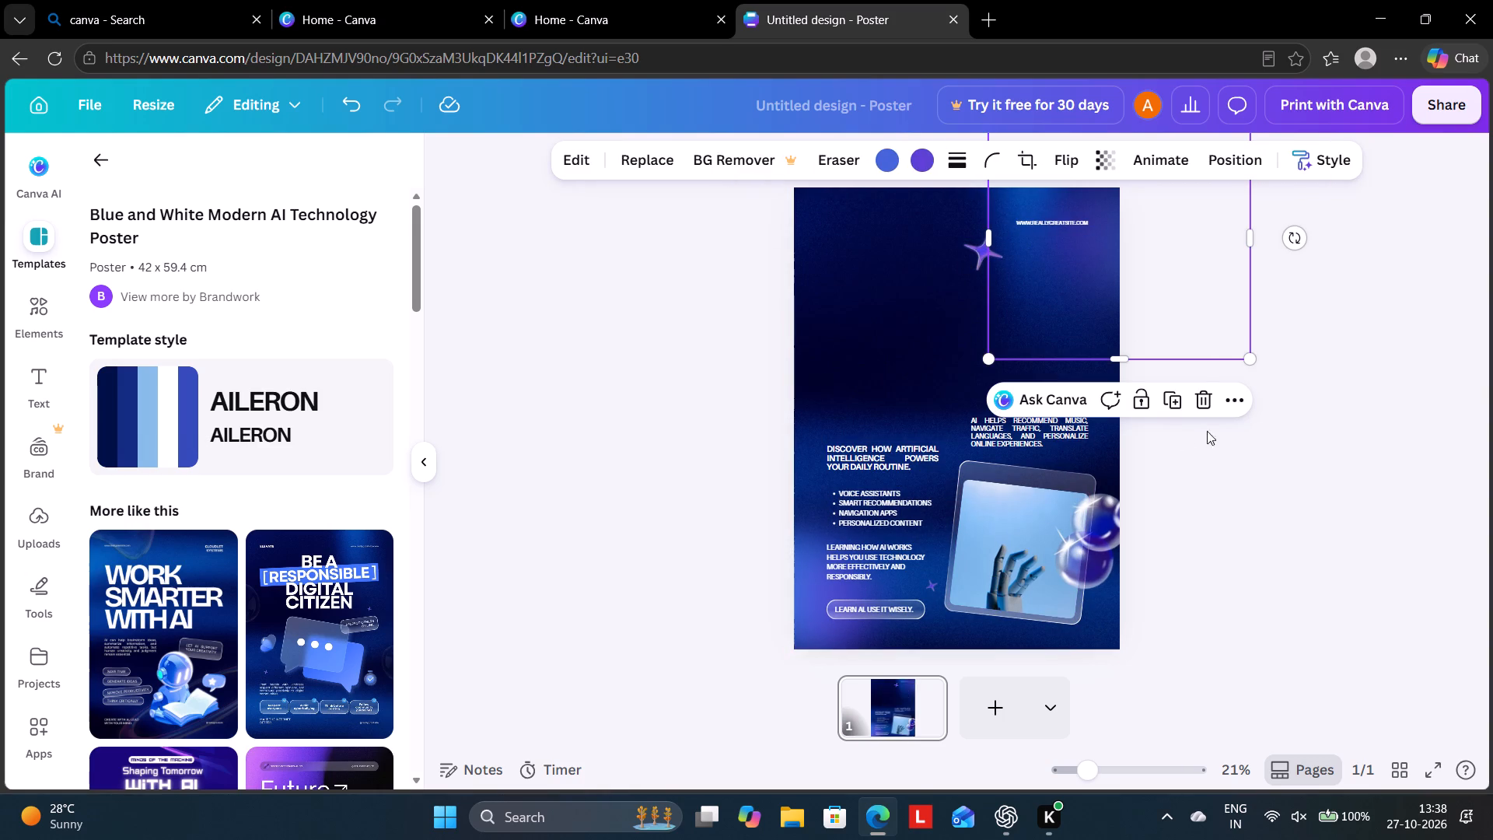
pyautogui.click(1212, 393)
pyautogui.click(985, 242)
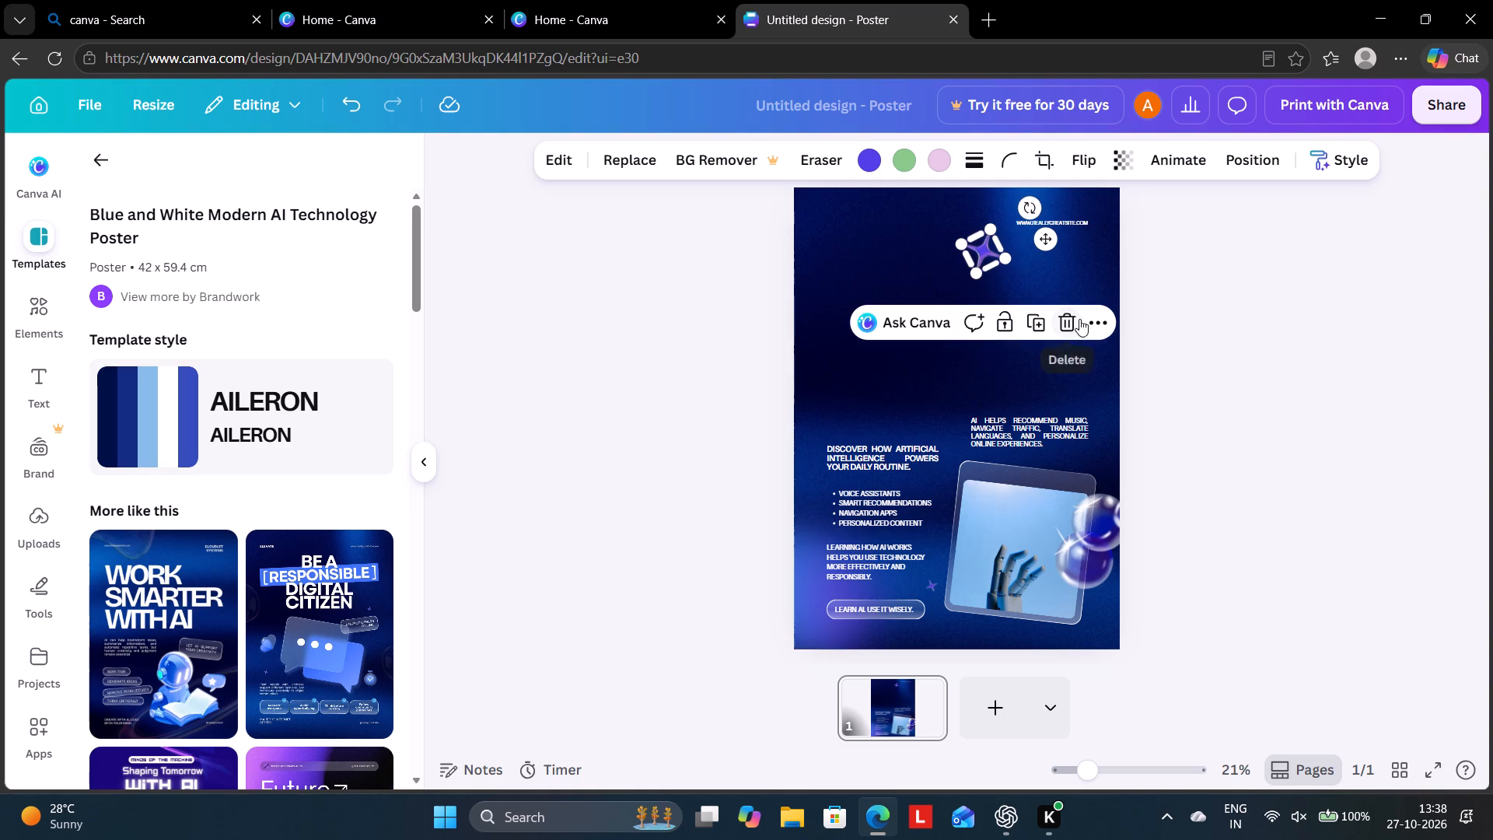
pyautogui.click(1079, 319)
pyautogui.click(1055, 221)
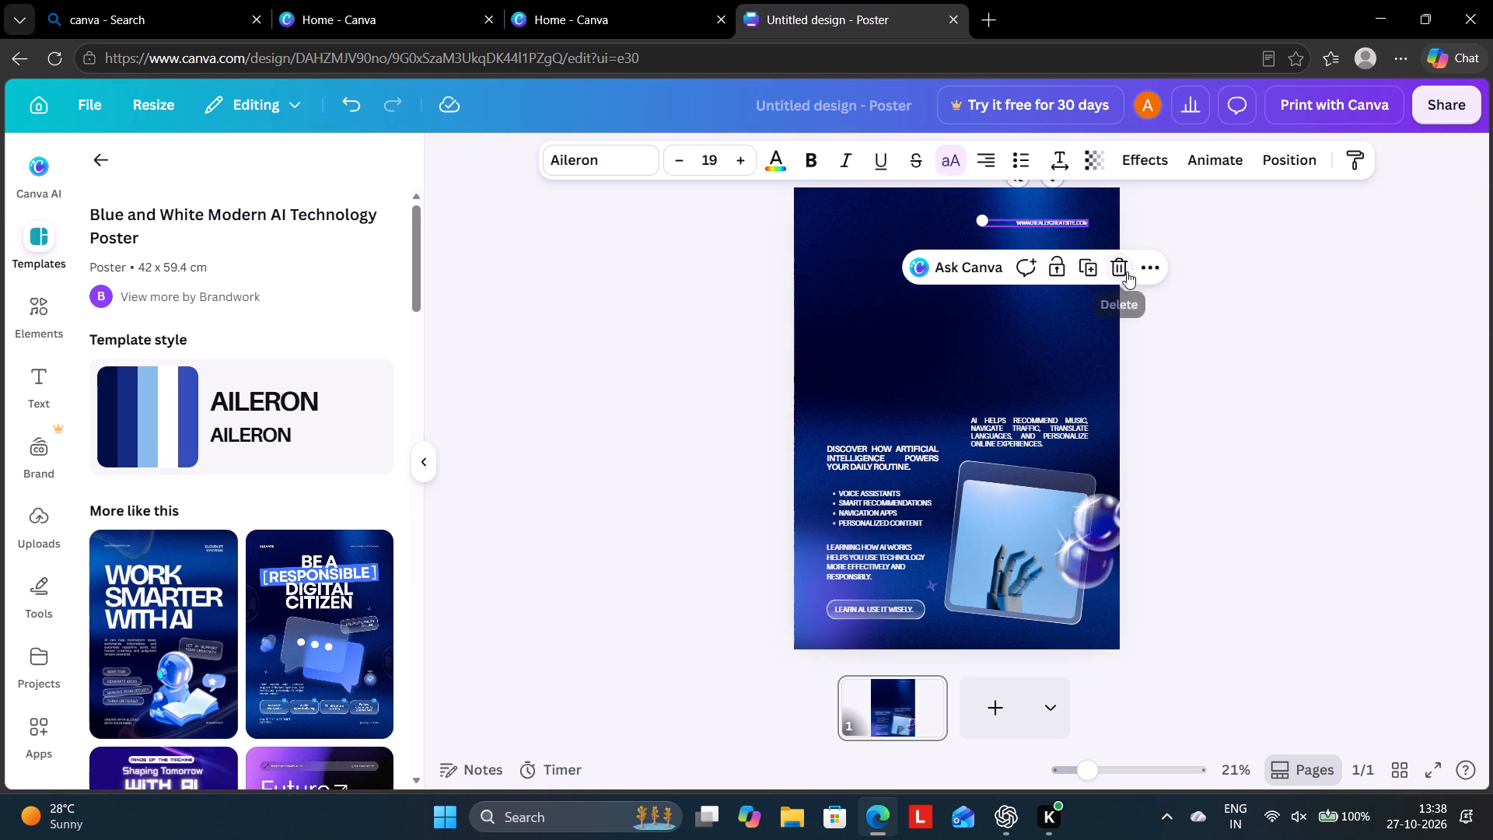
pyautogui.click(1125, 269)
pyautogui.click(1054, 425)
pyautogui.click(1107, 369)
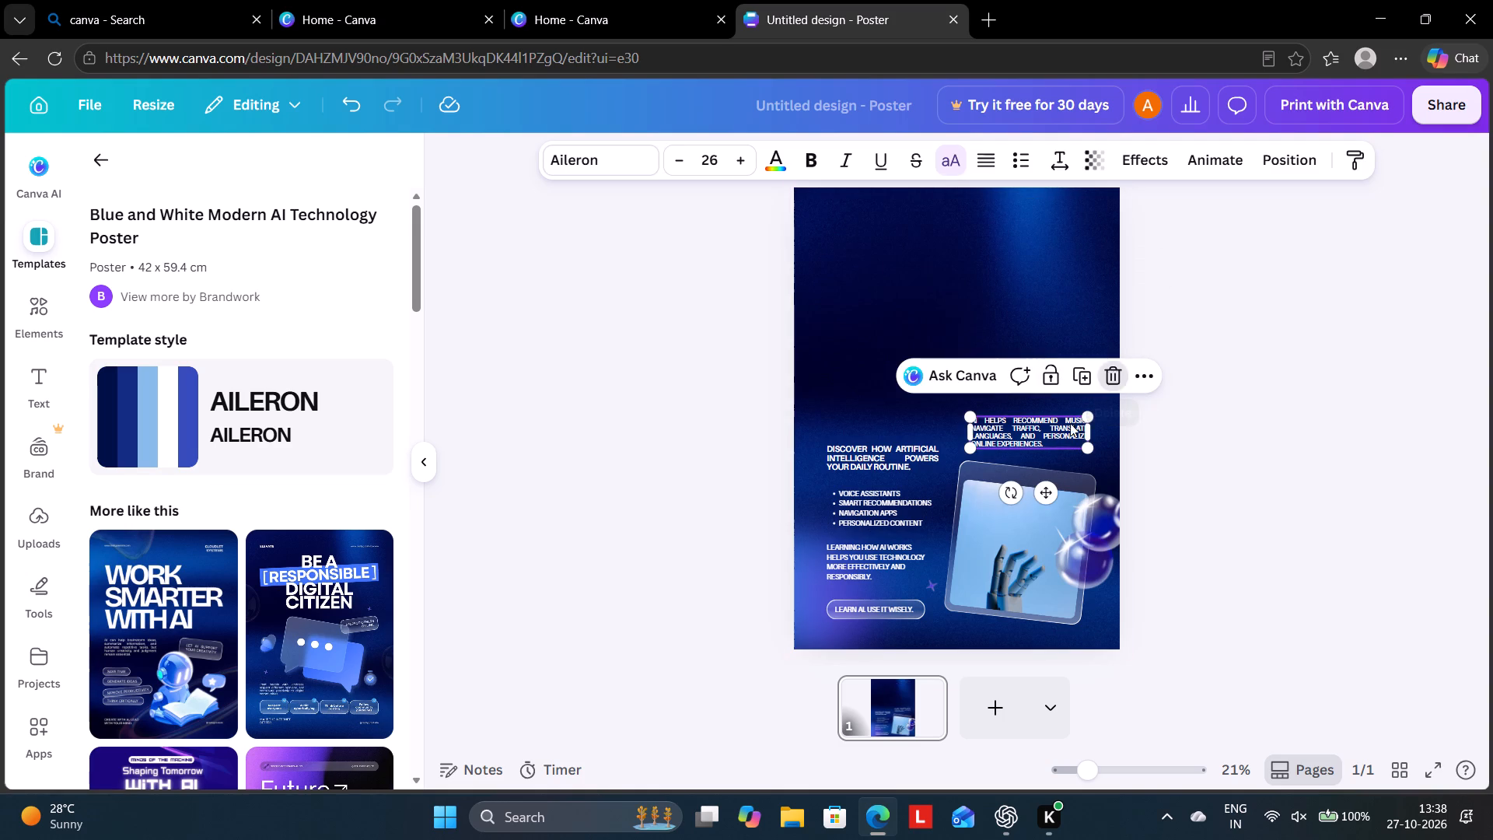
# Delete the robot-hand picture and its frame, the tilted glass panel behind it and the glossy purple spheres.
pyautogui.click(1023, 509)
pyautogui.click(1104, 429)
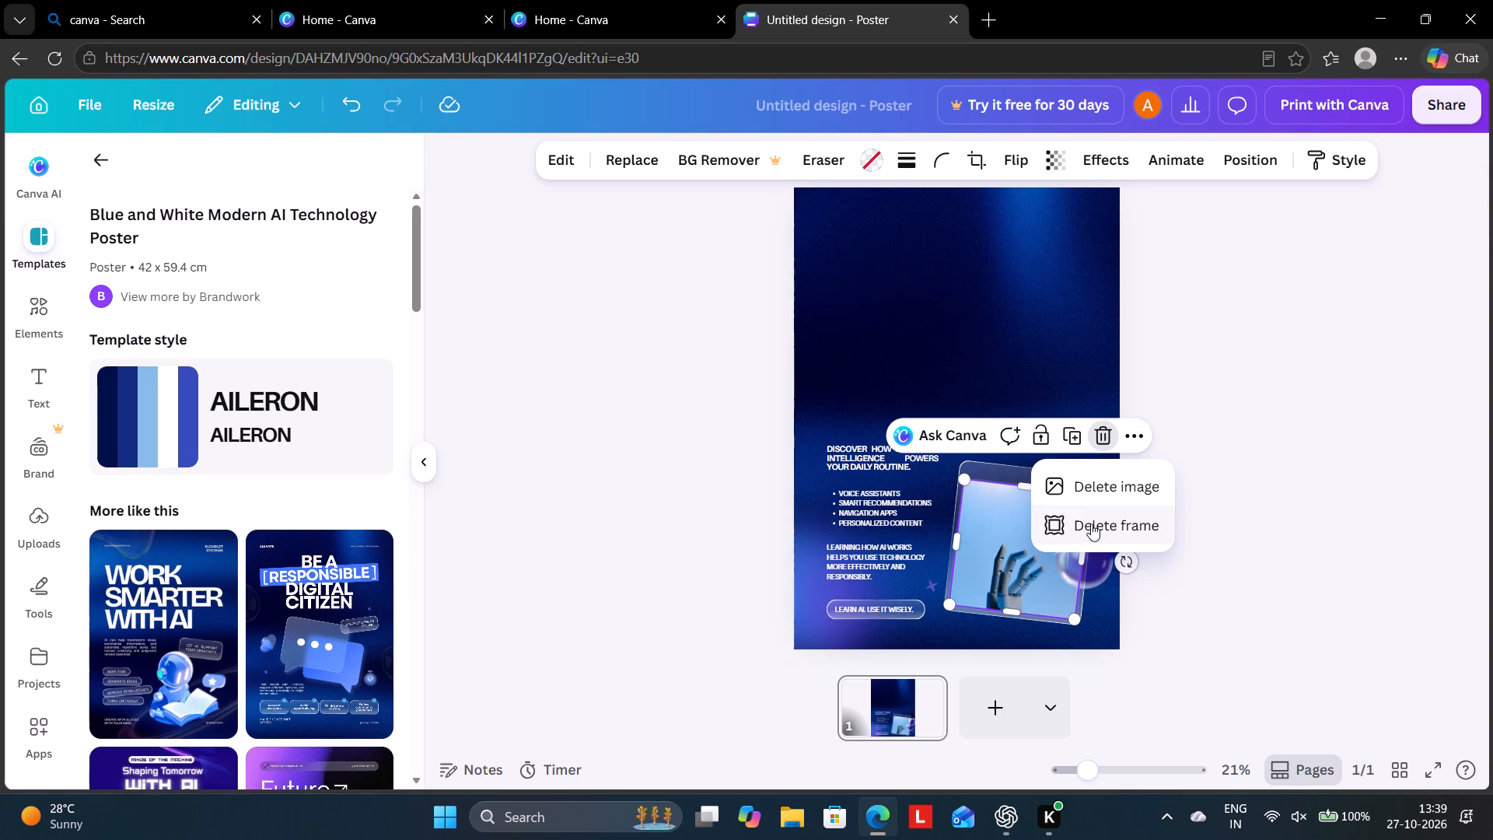
pyautogui.click(1104, 482)
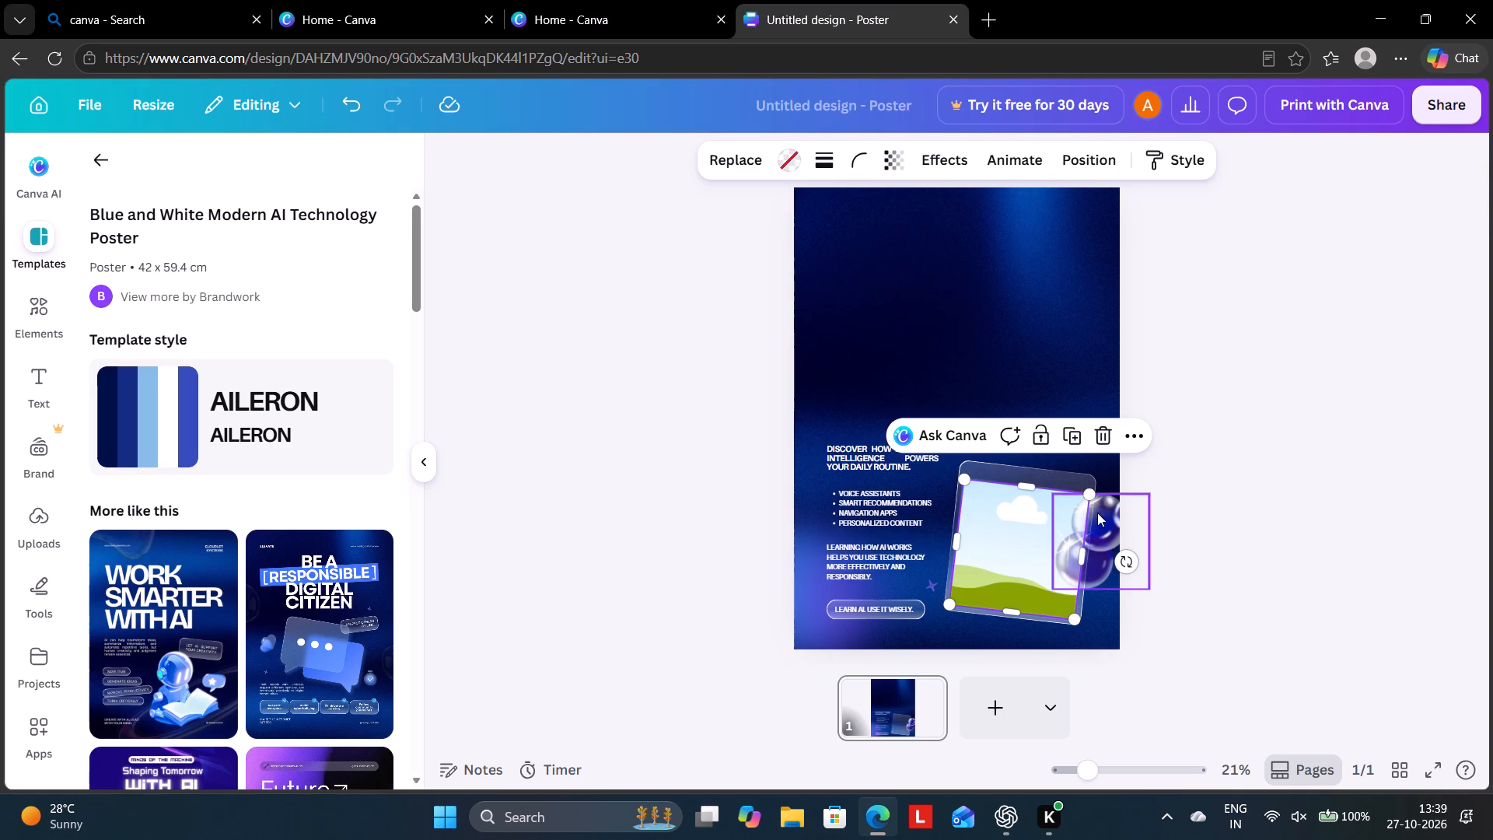
pyautogui.rightClick(1032, 558)
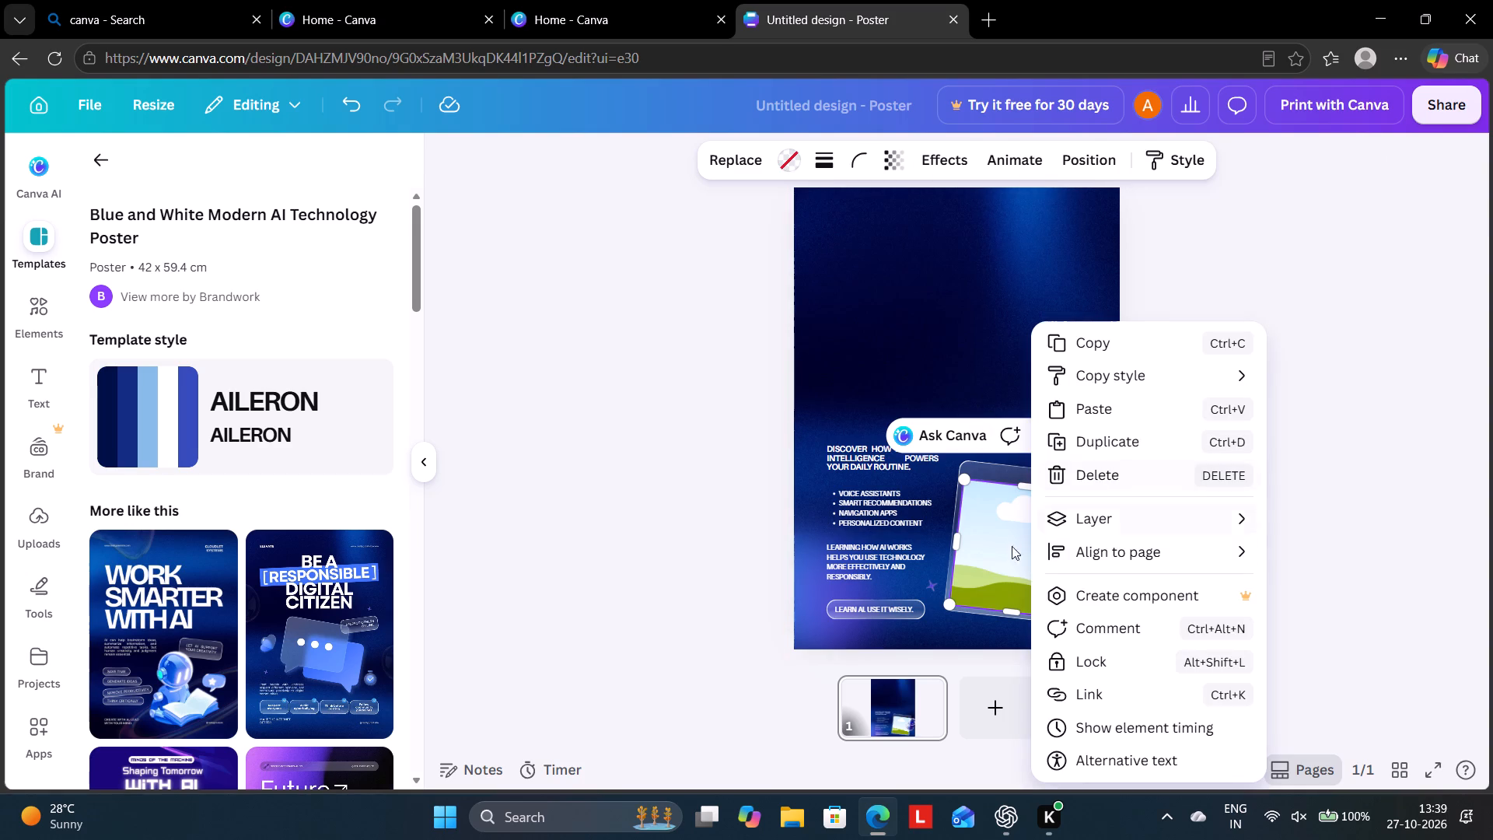
pyautogui.click(1005, 561)
pyautogui.click(1005, 561)
pyautogui.click(1014, 516)
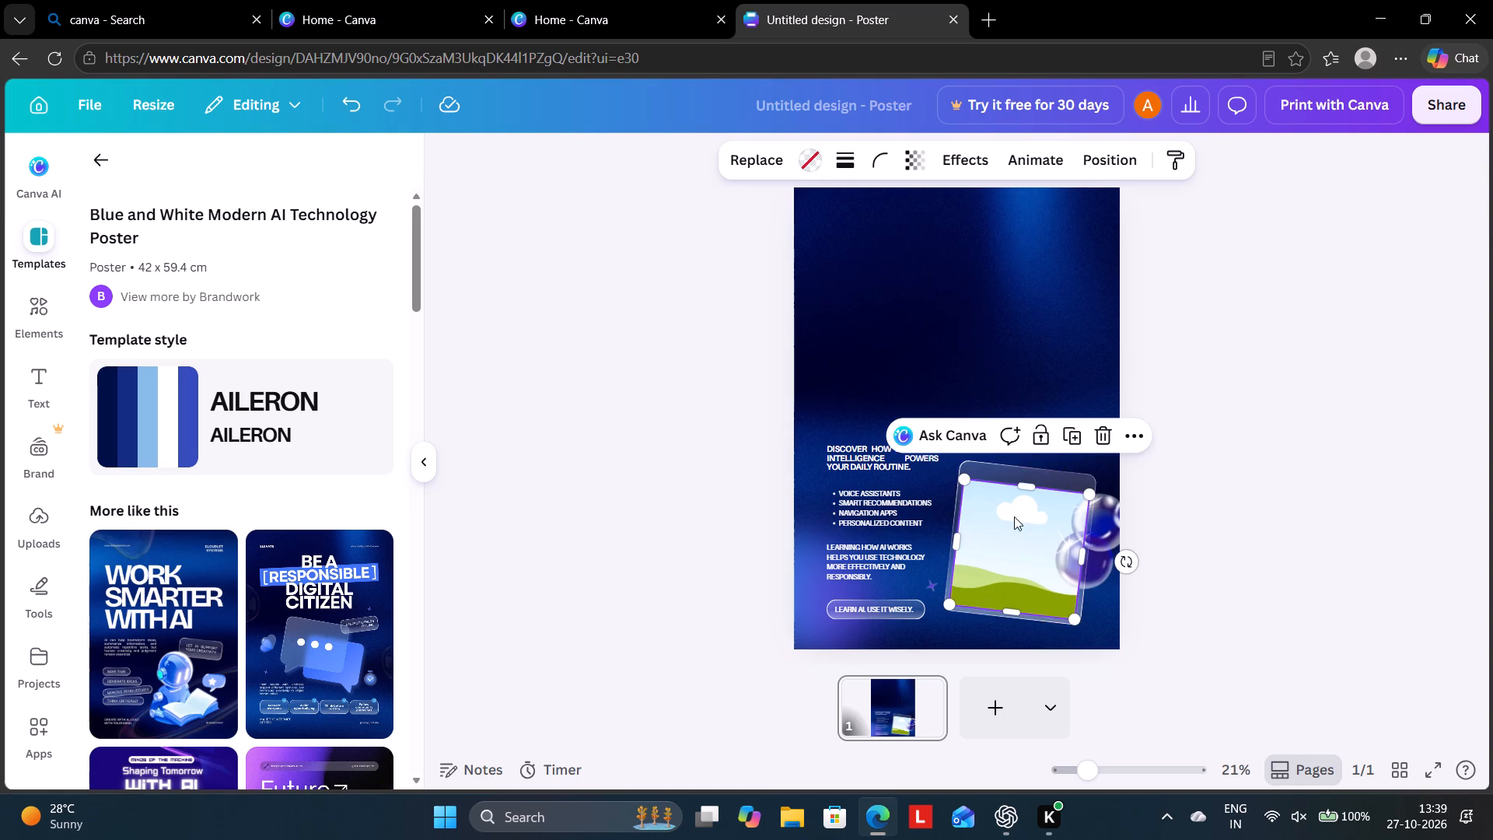
pyautogui.click(1090, 429)
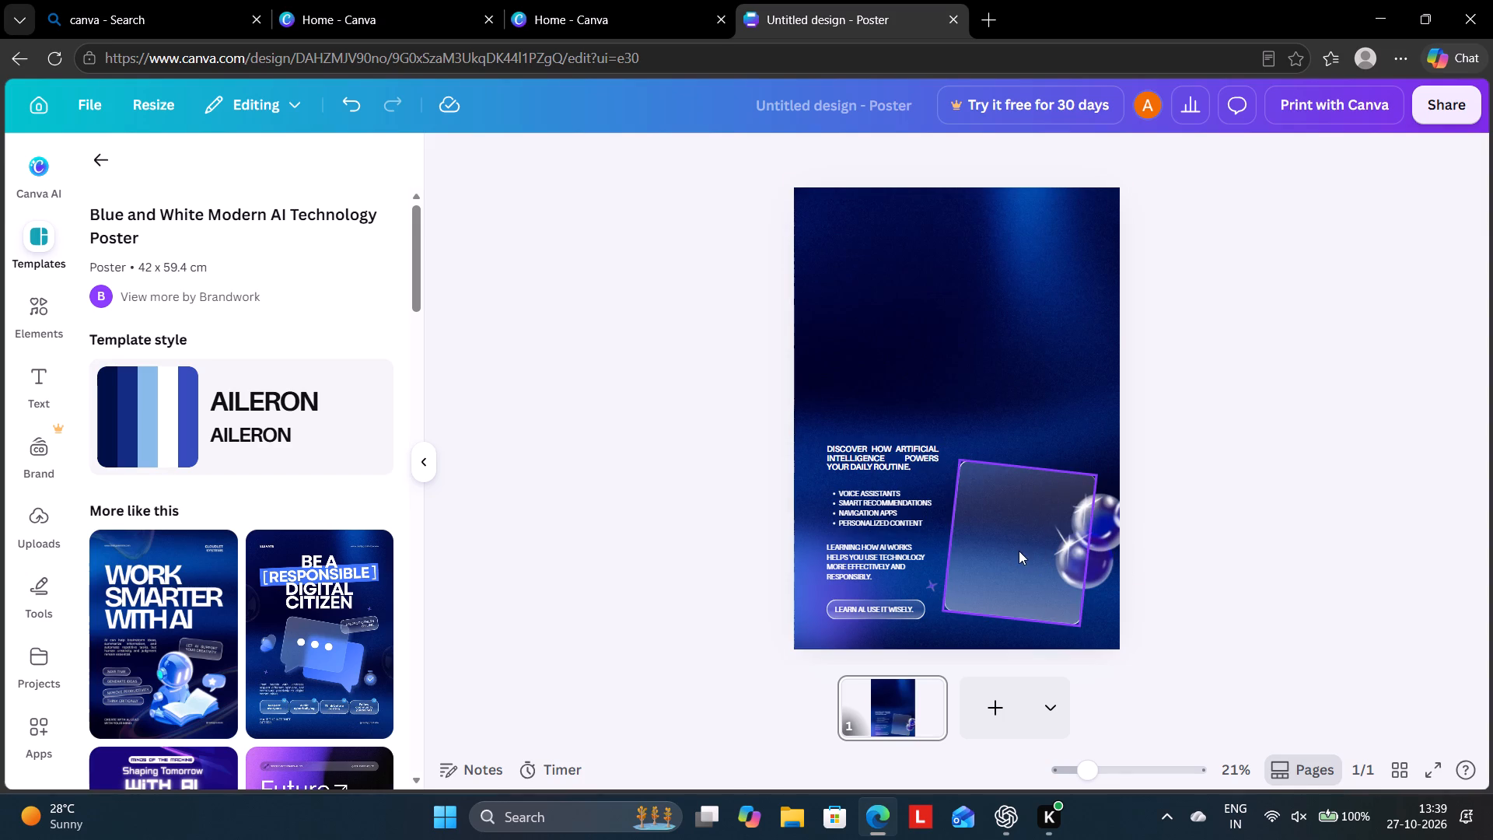
pyautogui.click(1016, 547)
pyautogui.click(1098, 412)
pyautogui.click(1094, 516)
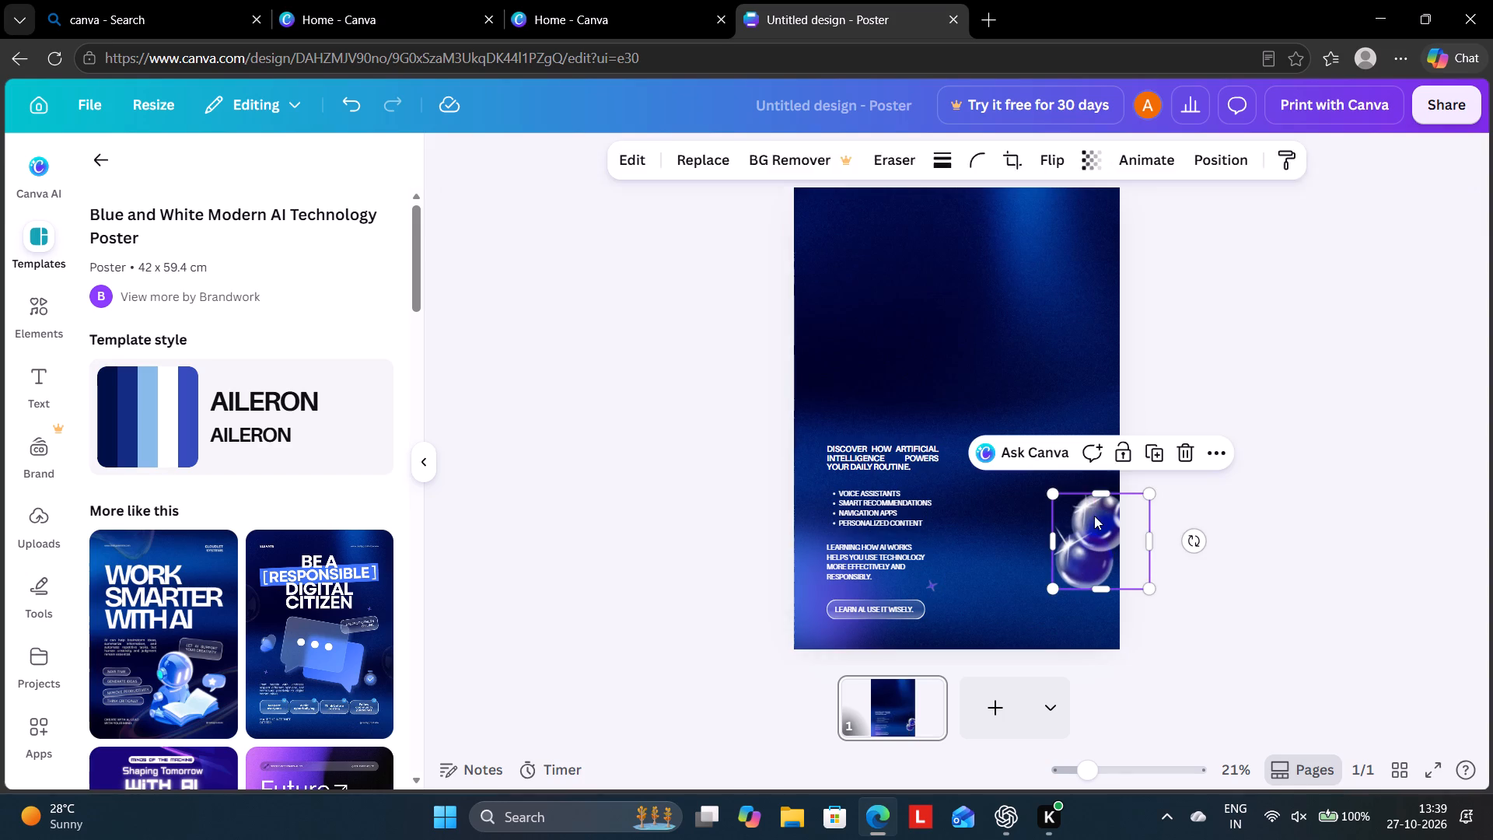
pyautogui.click(1194, 446)
# Delete the remaining text on the poster: the intro sentence, bullet list, closing paragraph and "LEARN AI USE IT WISELY." label.
pyautogui.click(862, 439)
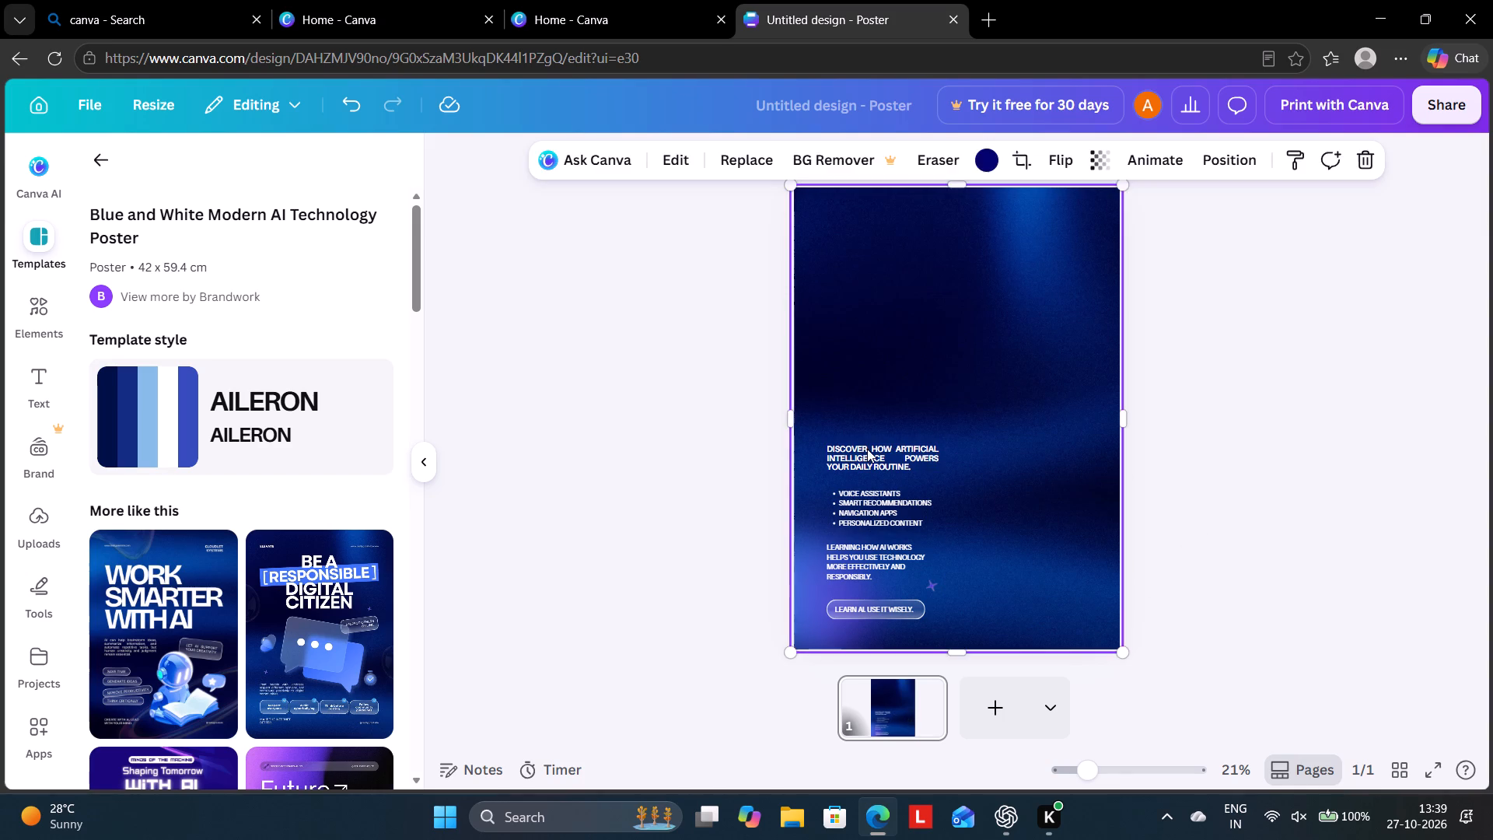
pyautogui.click(869, 456)
pyautogui.click(970, 408)
pyautogui.click(891, 505)
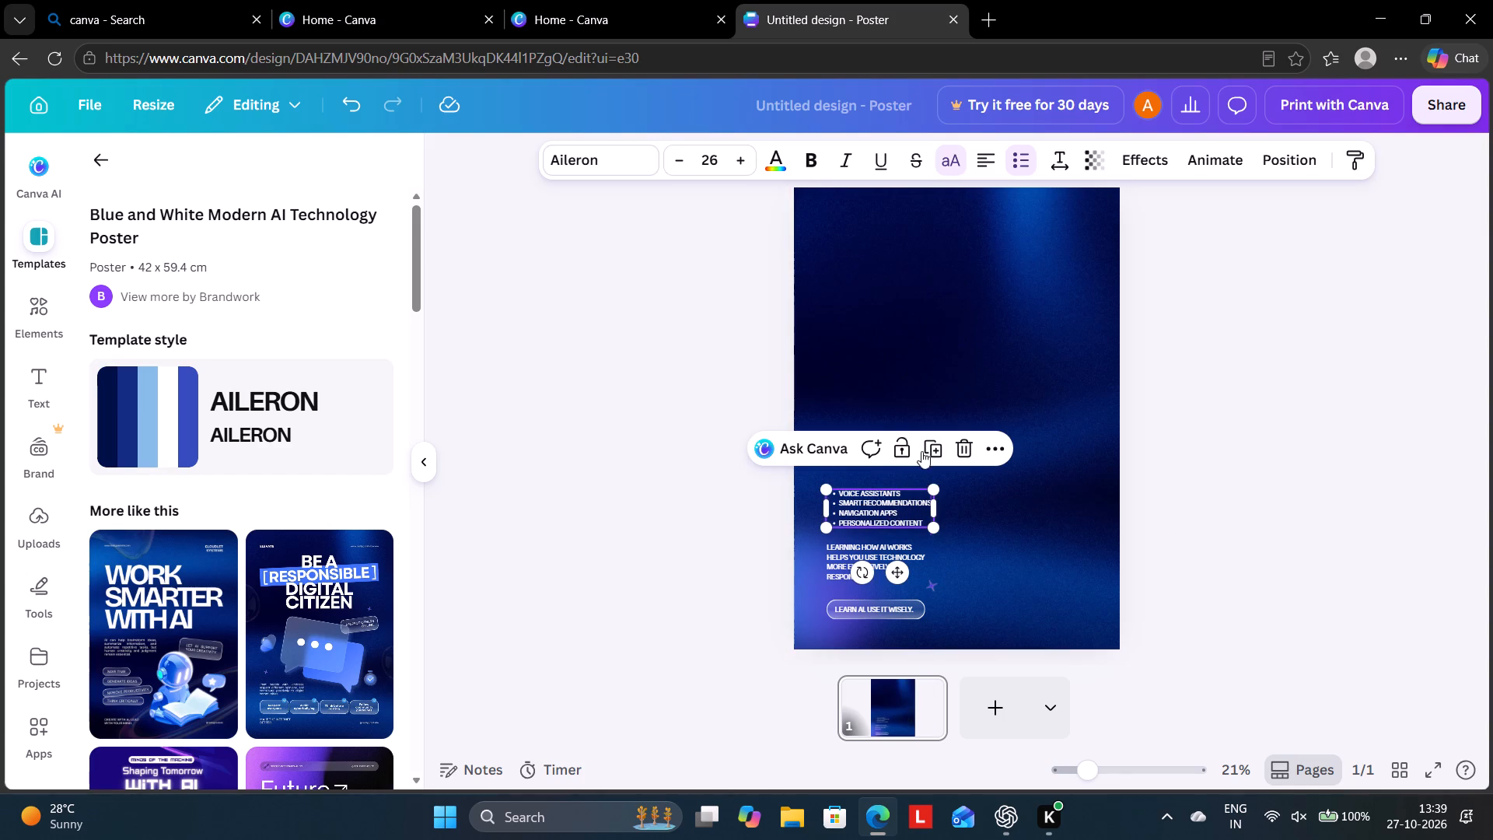
pyautogui.click(972, 446)
pyautogui.click(870, 549)
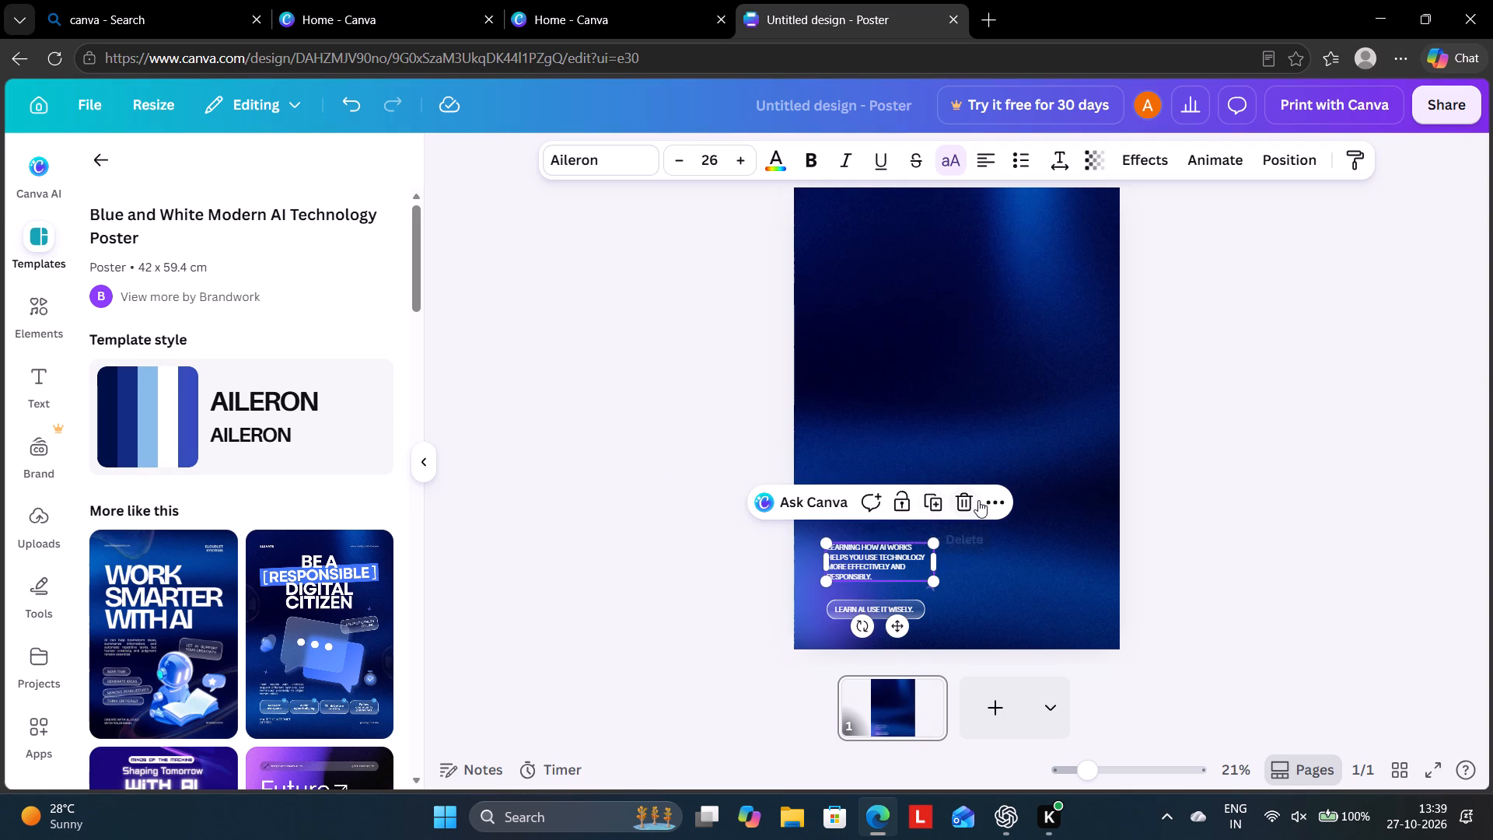
pyautogui.click(978, 500)
pyautogui.click(869, 607)
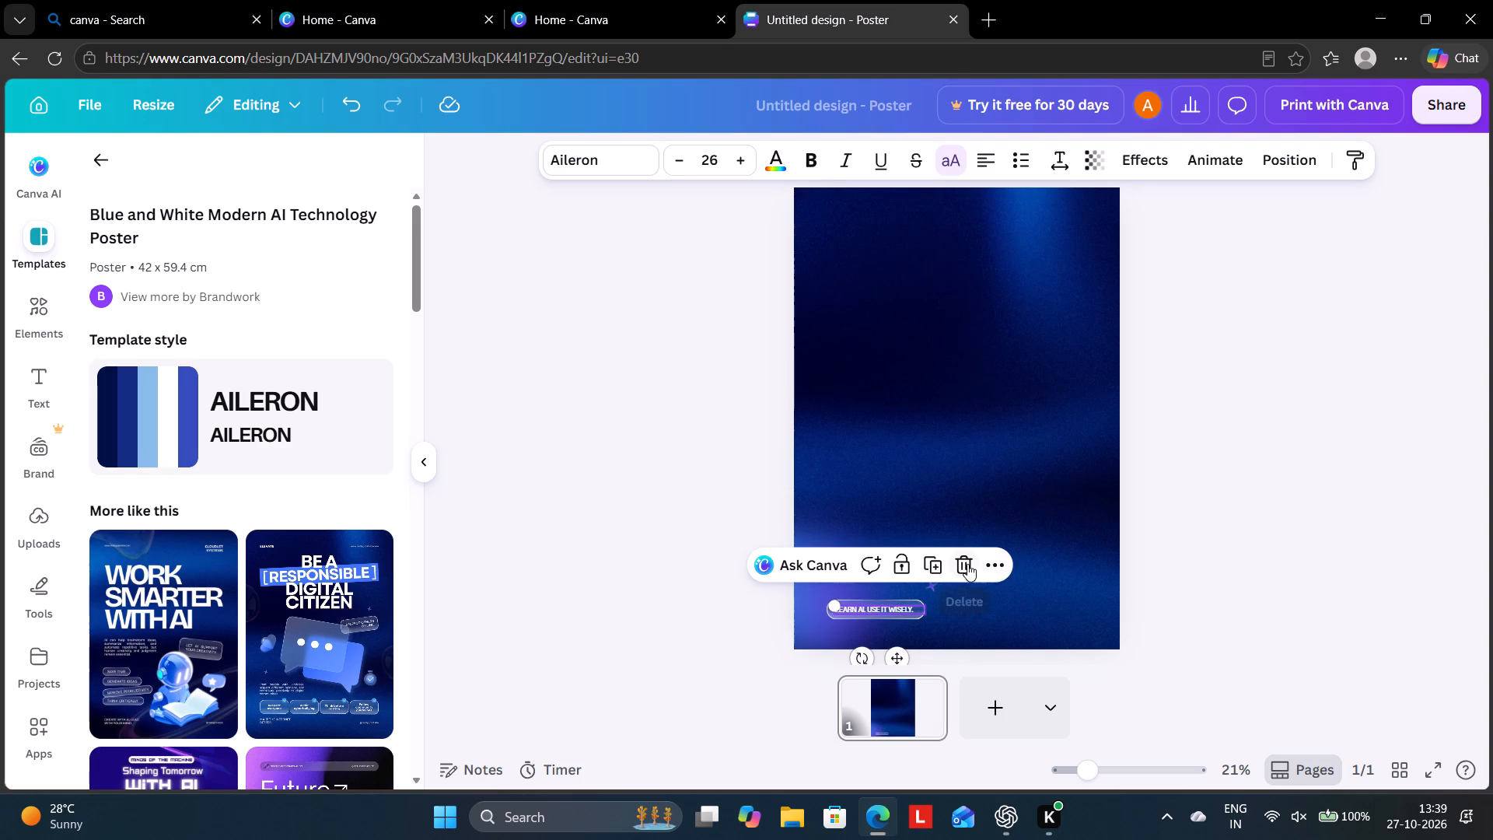
pyautogui.click(967, 563)
# Delete the small purple star and the empty rounded button outline near the poster's bottom edge.
pyautogui.click(928, 580)
pyautogui.click(1030, 521)
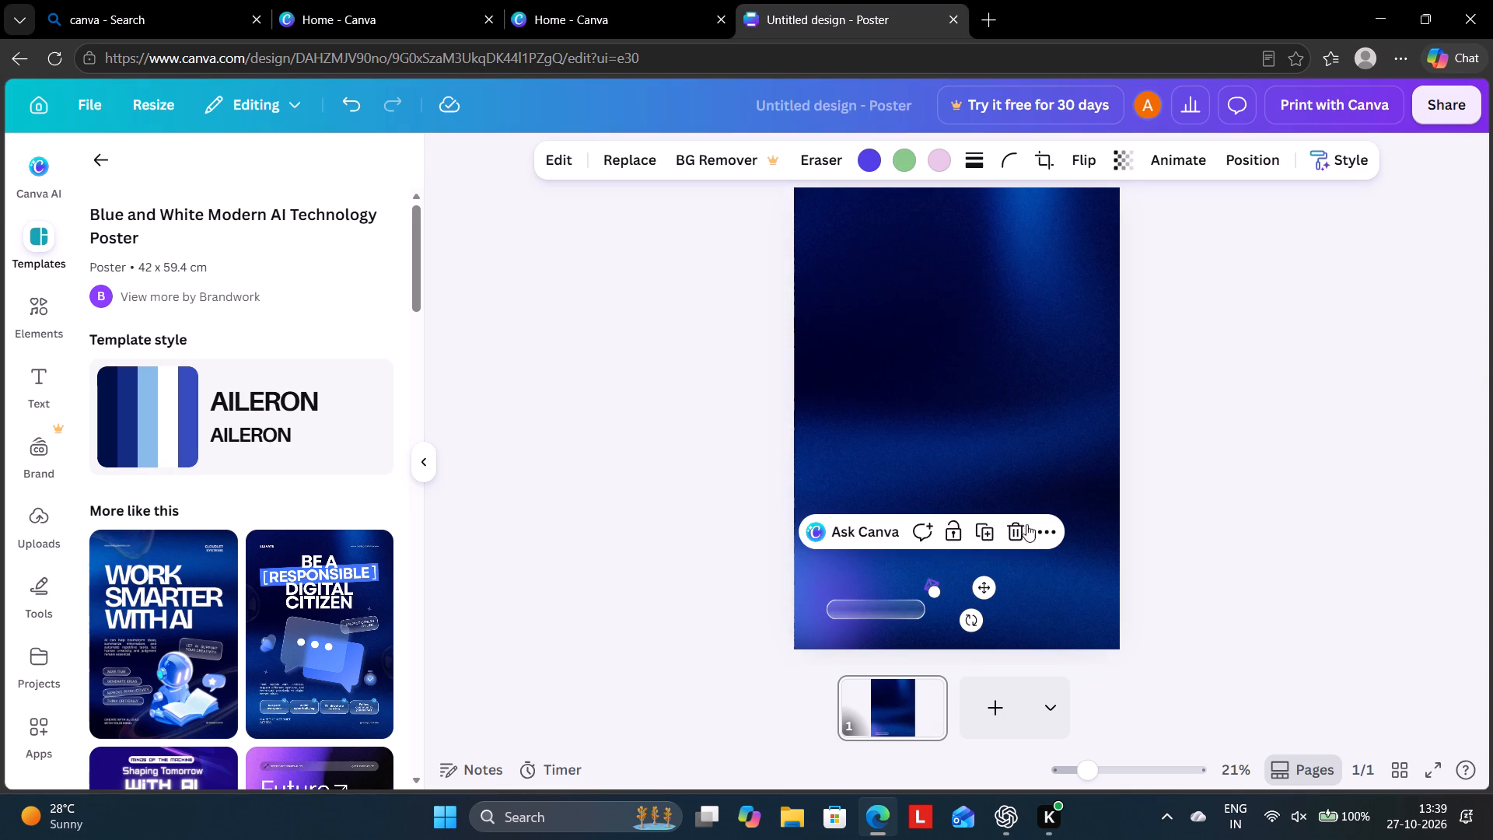
pyautogui.click(1018, 532)
pyautogui.click(911, 602)
pyautogui.click(950, 547)
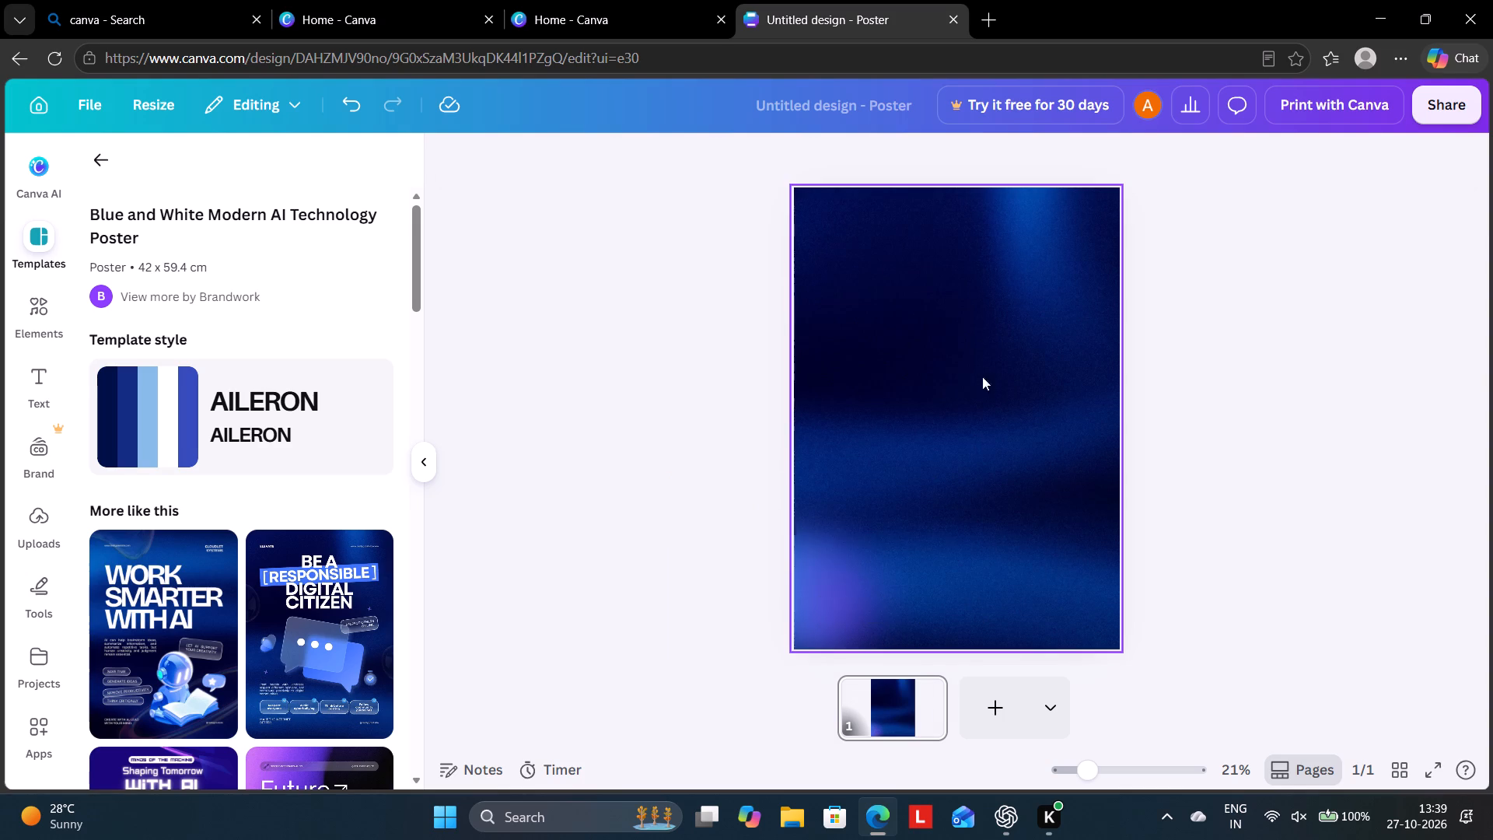
pyautogui.click(894, 240)
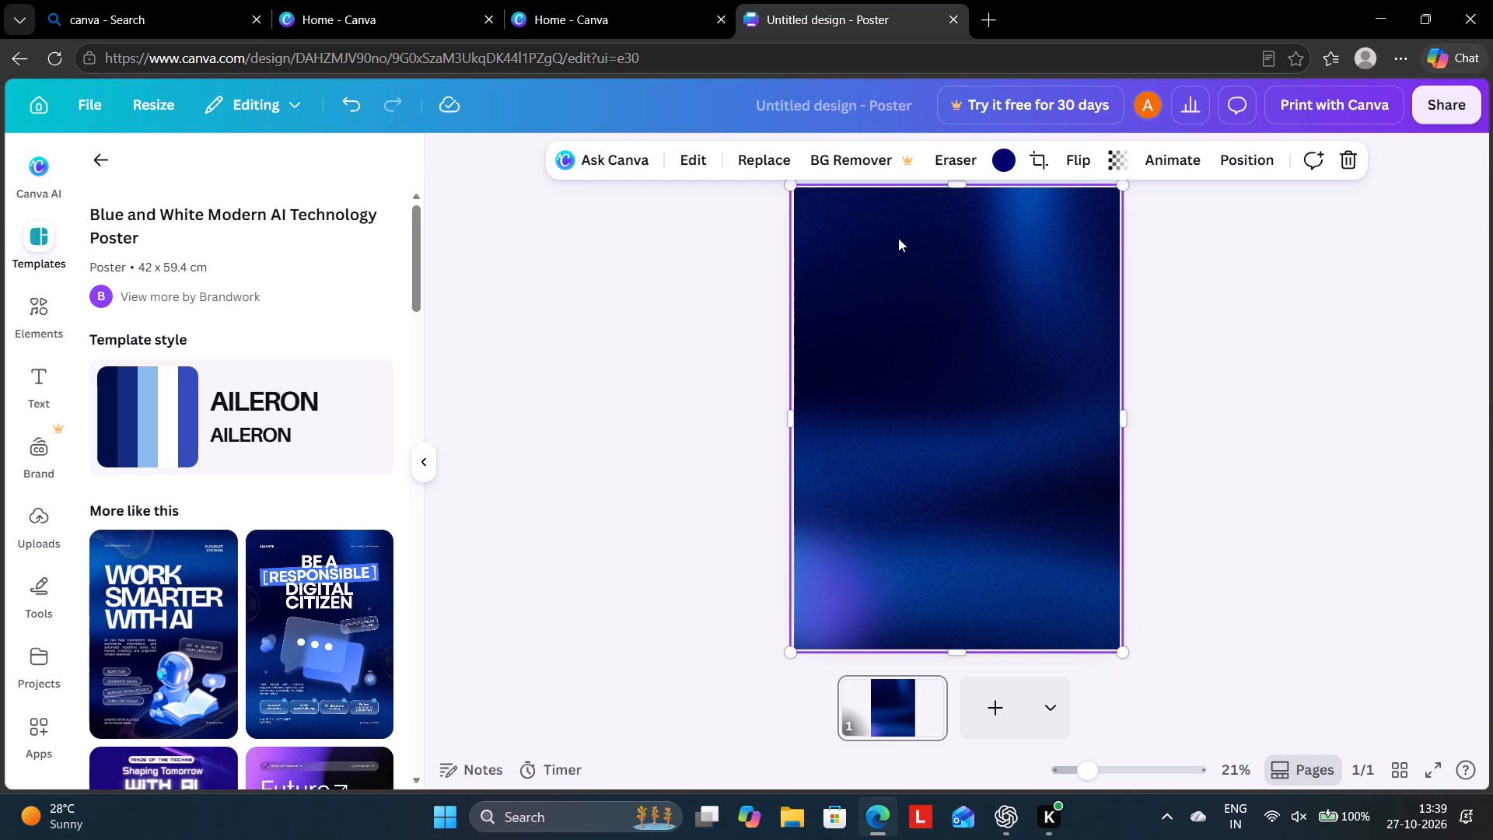
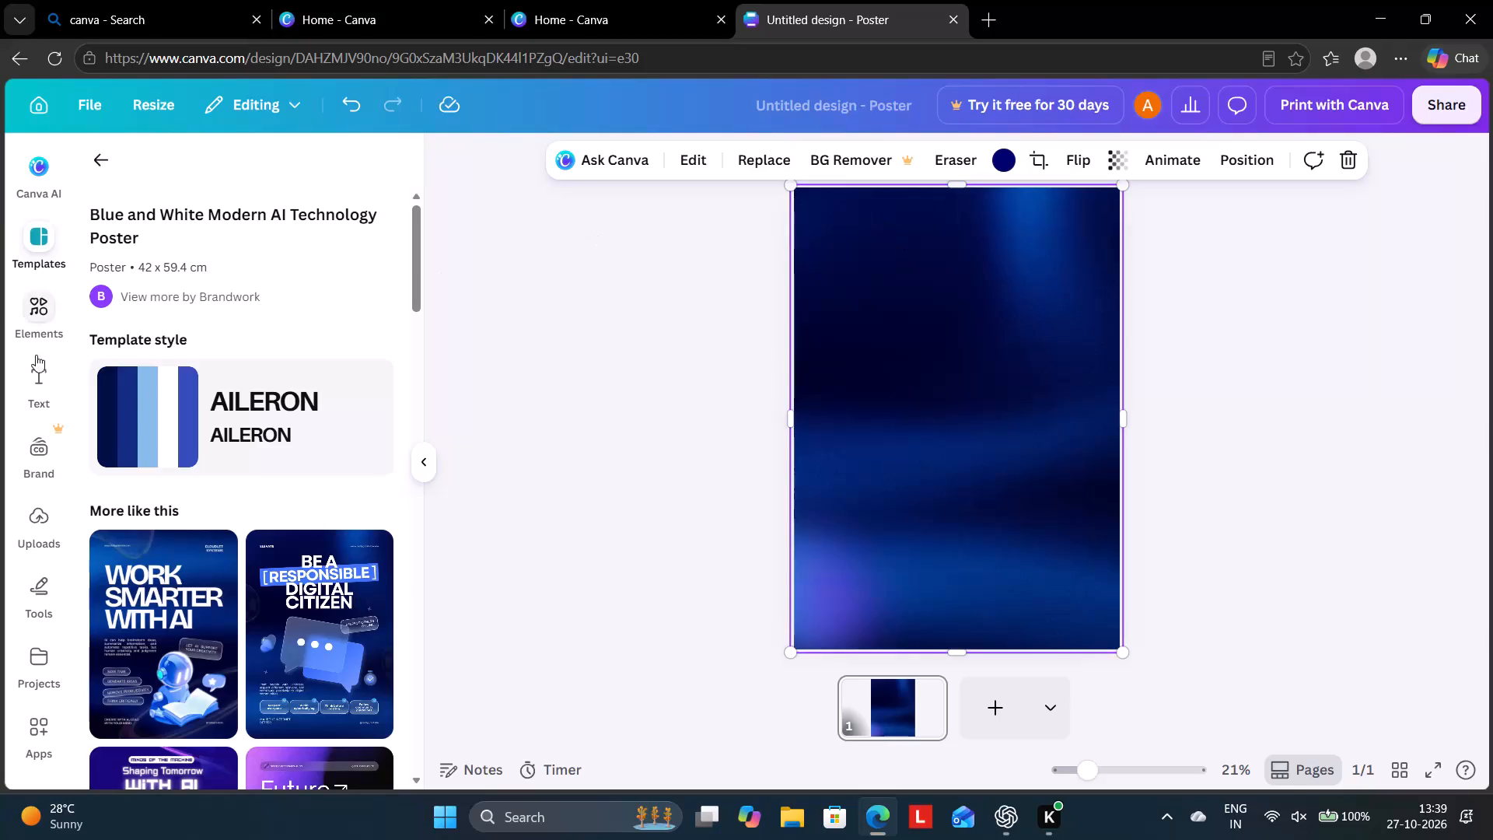
# Add a default heading text box and move it to the top of the poster, roughly centred.
pyautogui.click(39, 370)
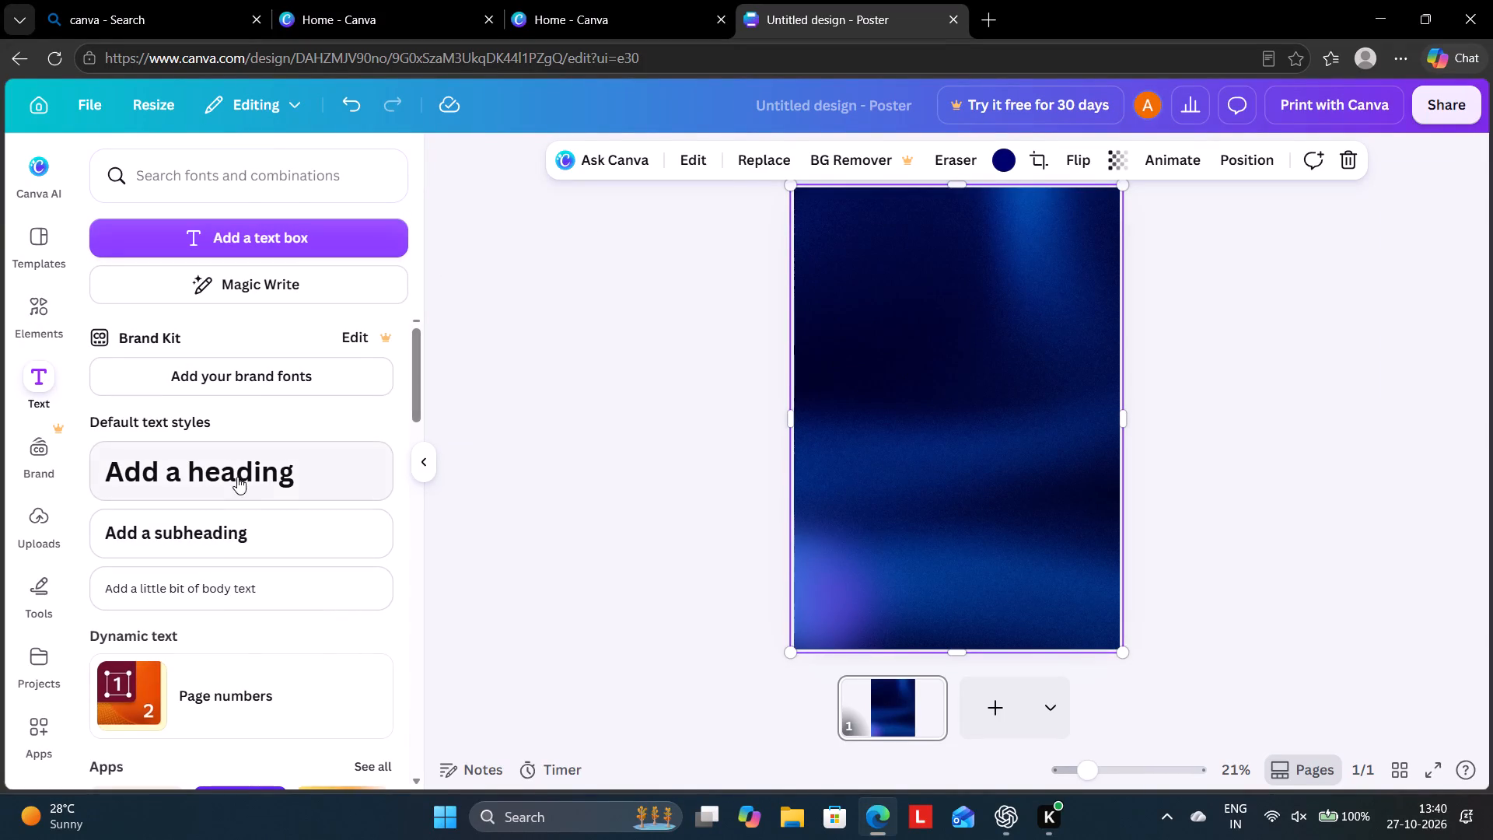
pyautogui.click(236, 471)
pyautogui.moveTo(932, 386); pyautogui.dragTo(932, 380)
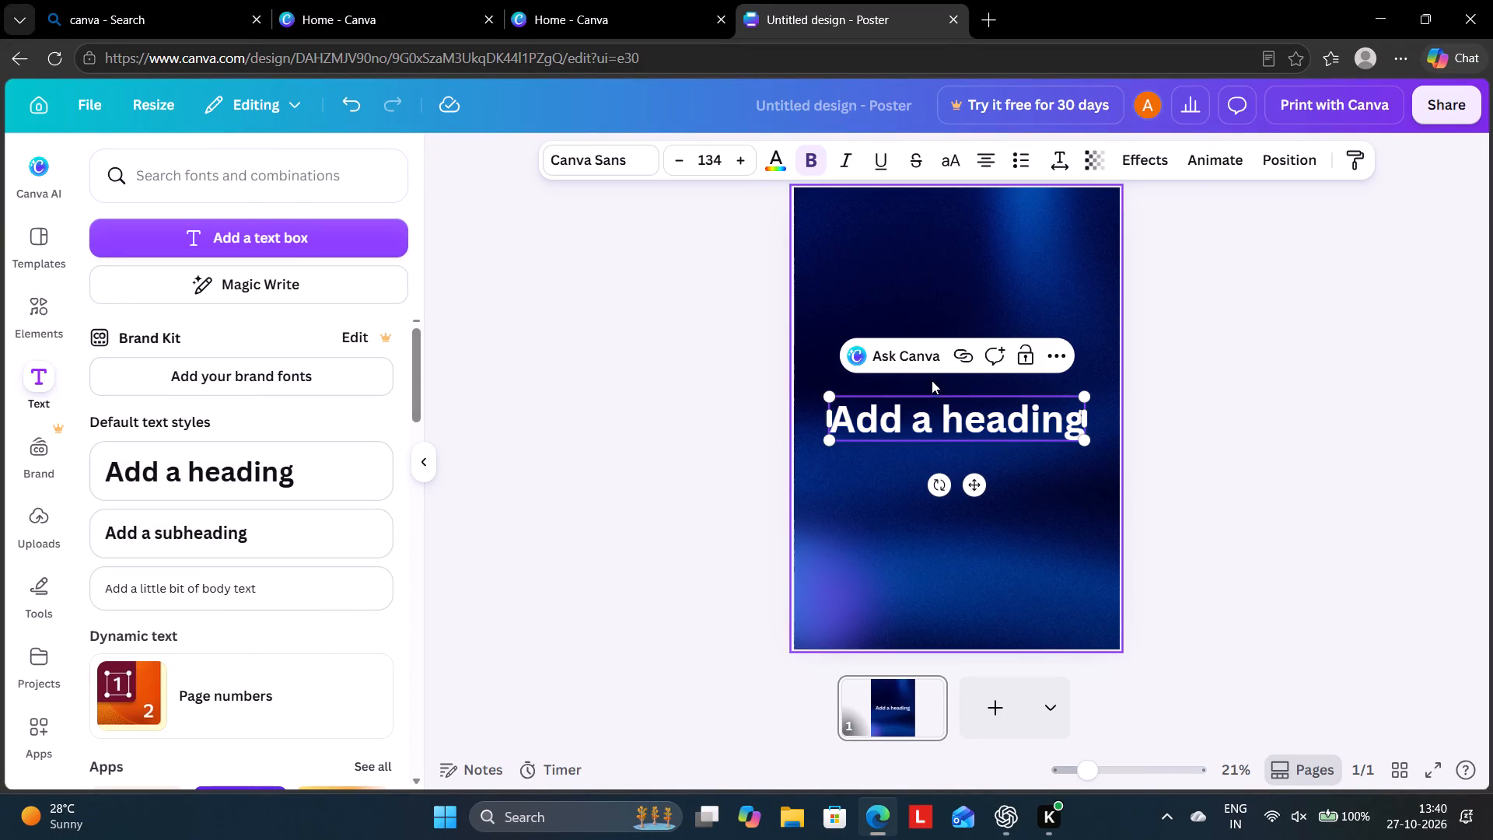
pyautogui.moveTo(932, 380); pyautogui.dragTo(941, 368)
pyautogui.moveTo(935, 405); pyautogui.dragTo(934, 224)
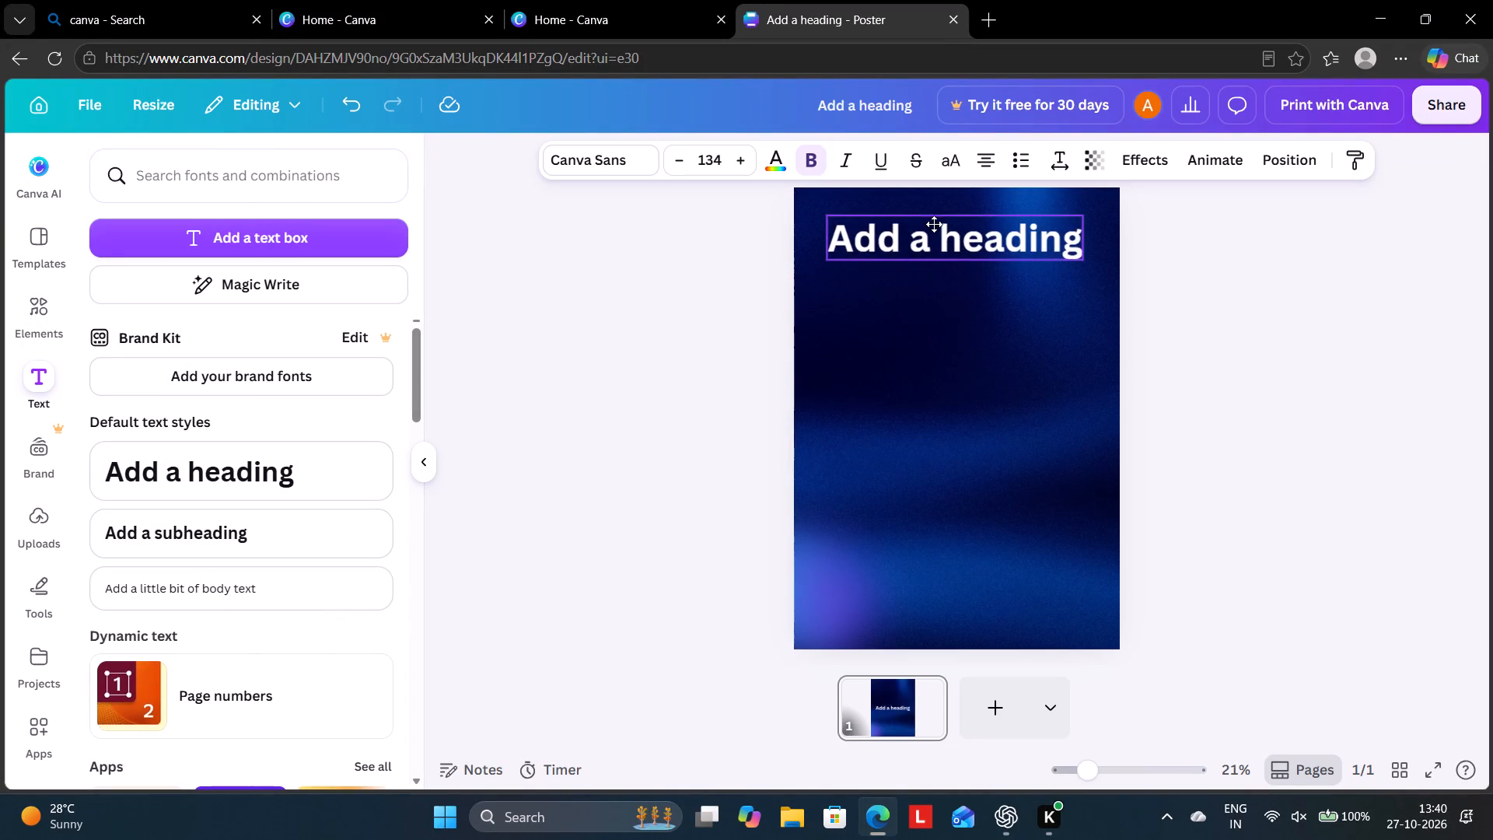
pyautogui.moveTo(934, 224); pyautogui.dragTo(937, 208)
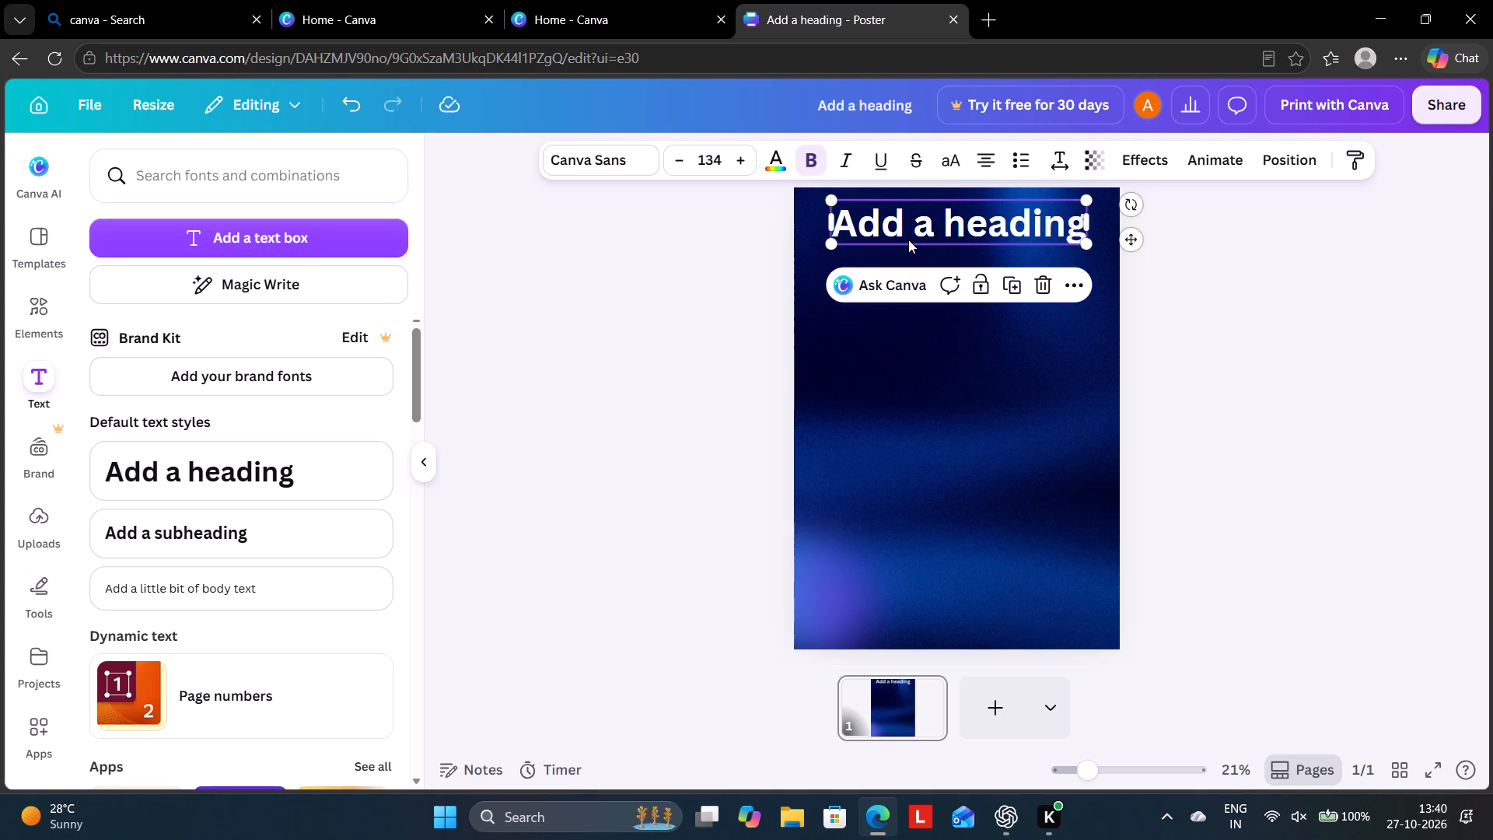
# Clear the heading's placeholder text and reduce its font size to 104.
pyautogui.click(918, 214)
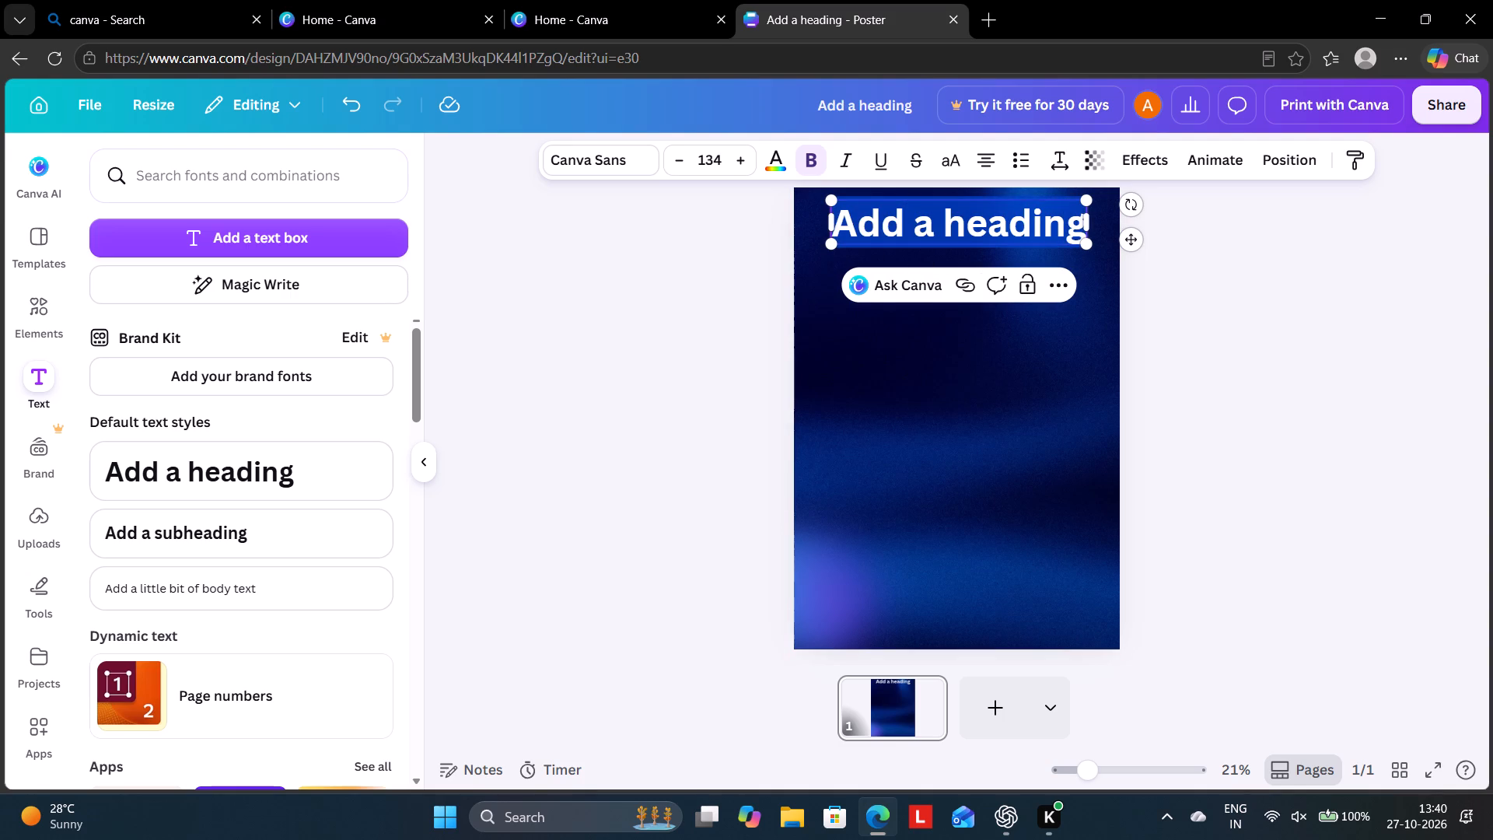
pyautogui.press('BackSpace')
pyautogui.tripleClick(673, 159)
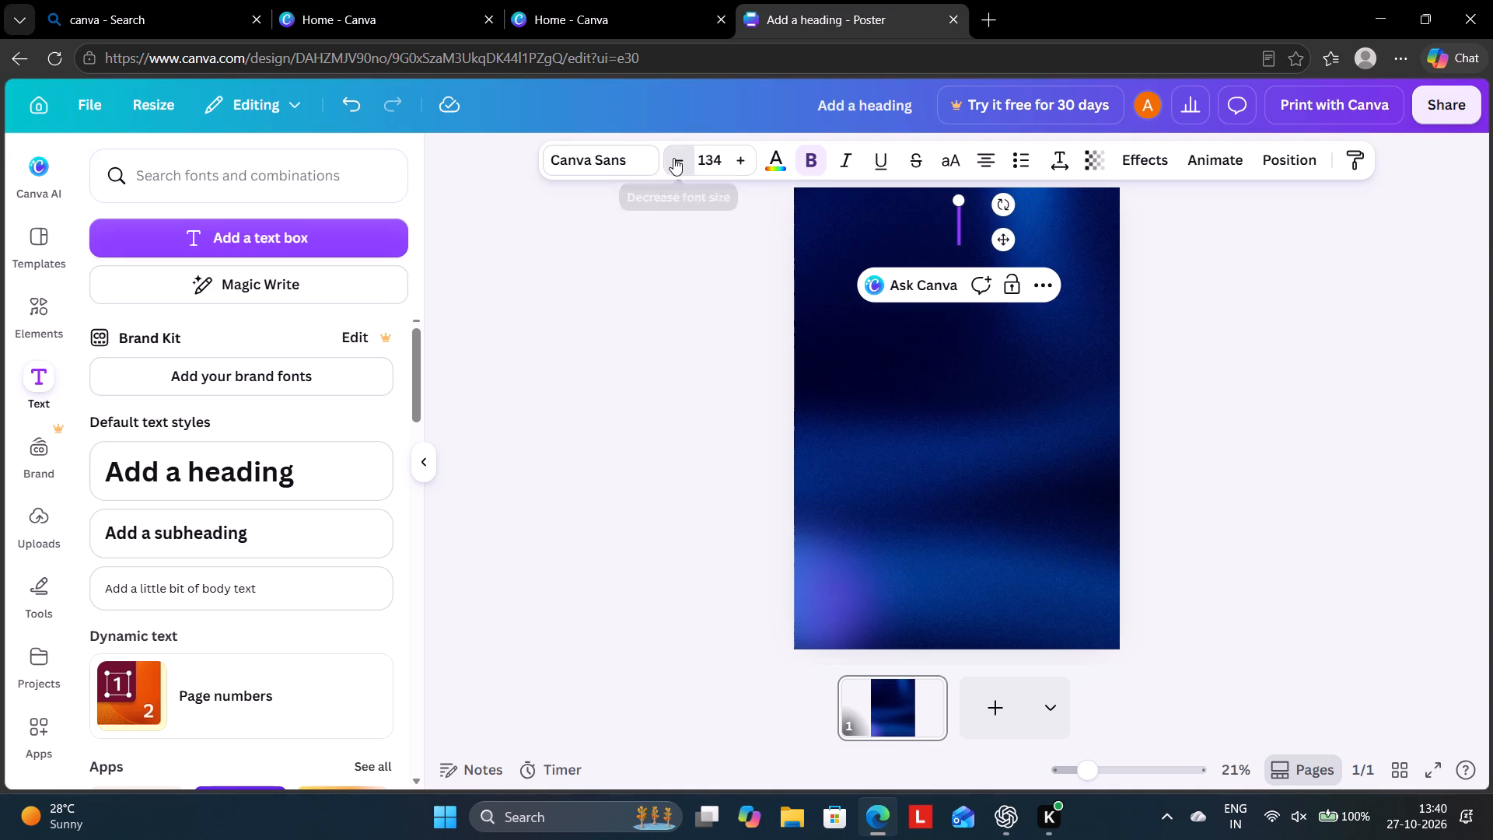
pyautogui.doubleClick(673, 158)
pyautogui.doubleClick(673, 163)
pyautogui.tripleClick(676, 161)
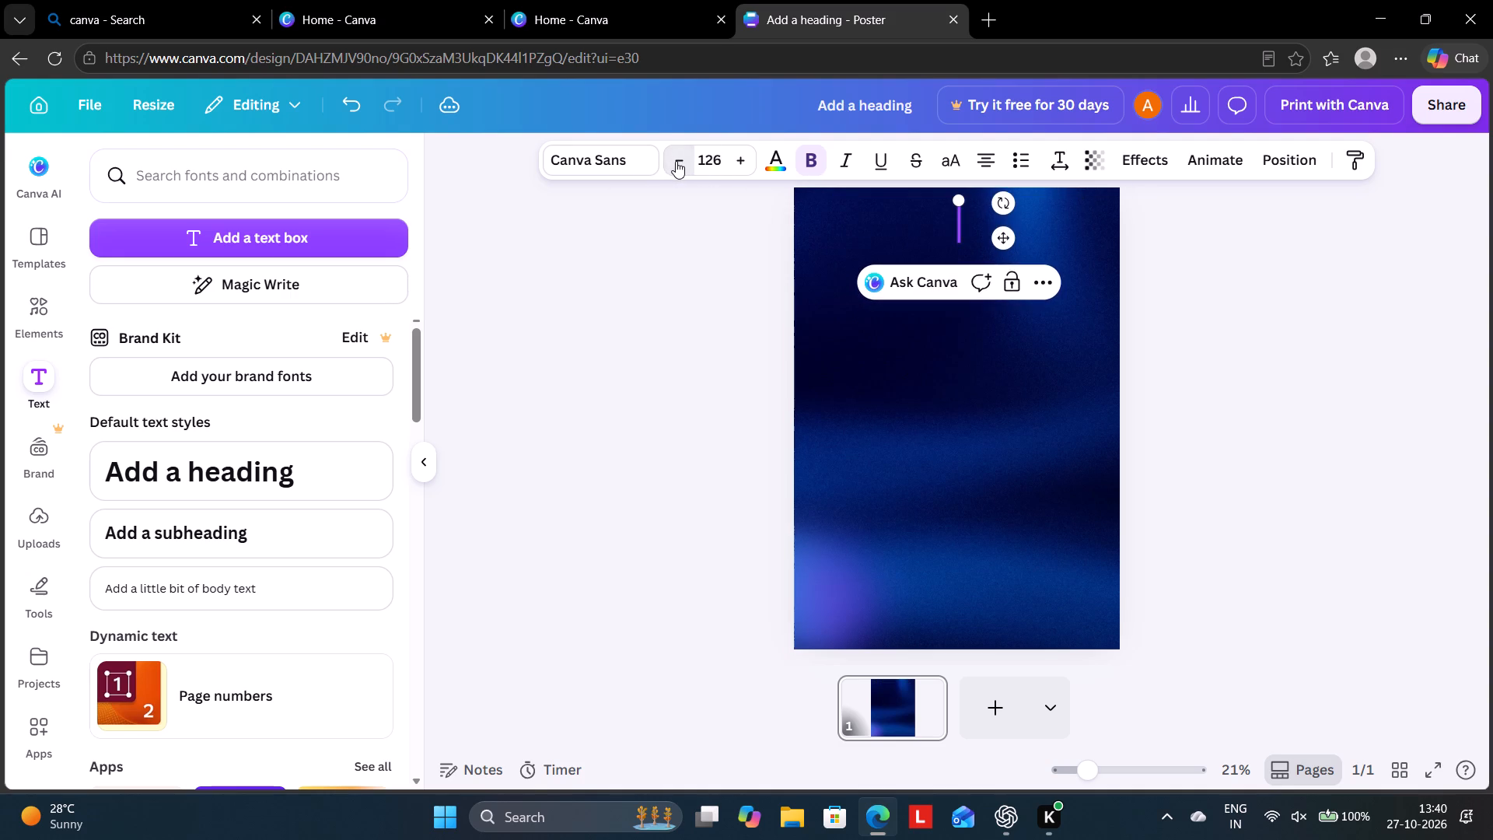
pyautogui.tripleClick(676, 161)
pyautogui.doubleClick(676, 160)
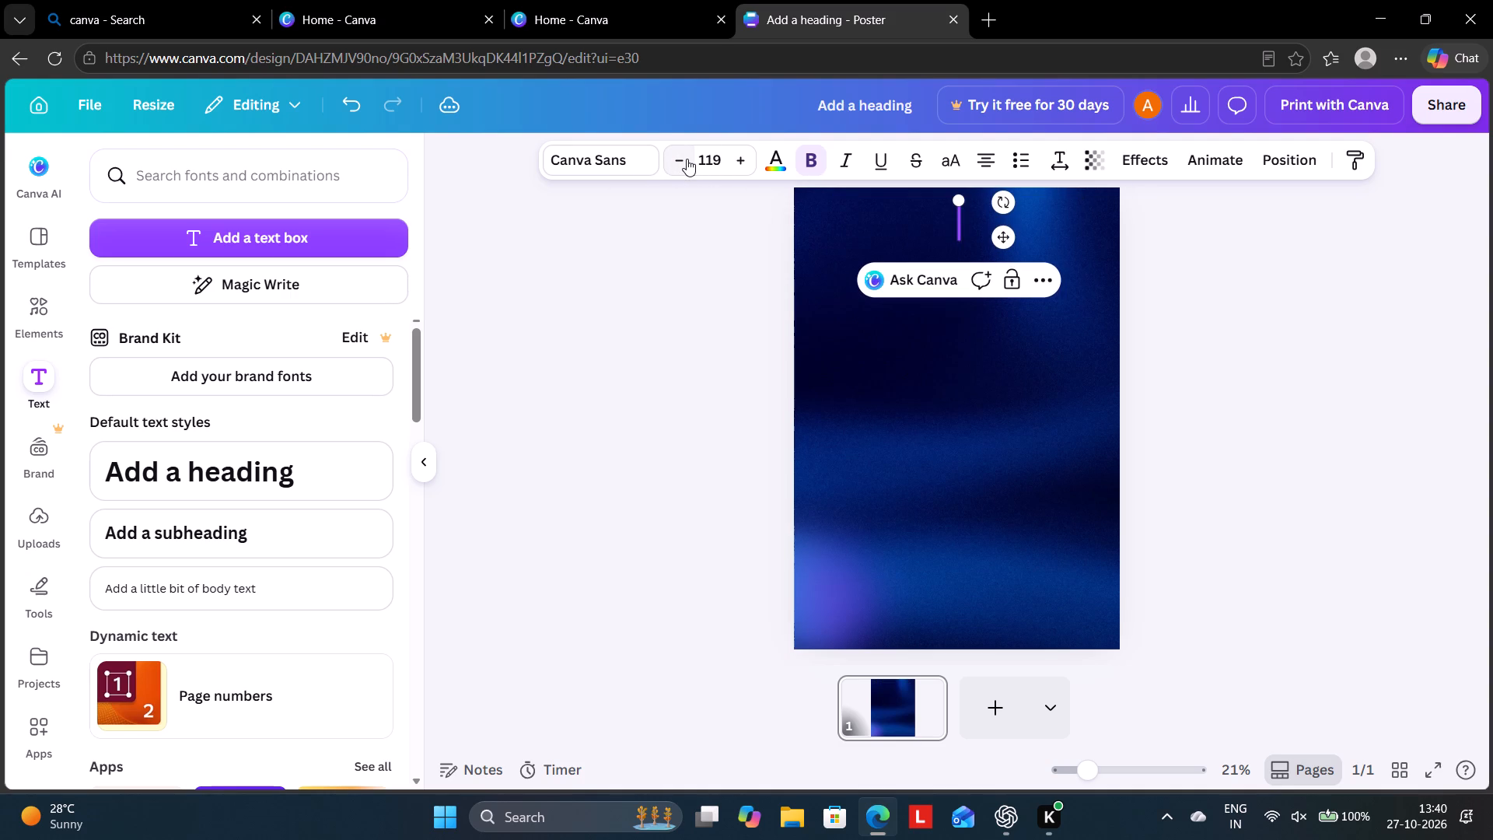
pyautogui.press('e')
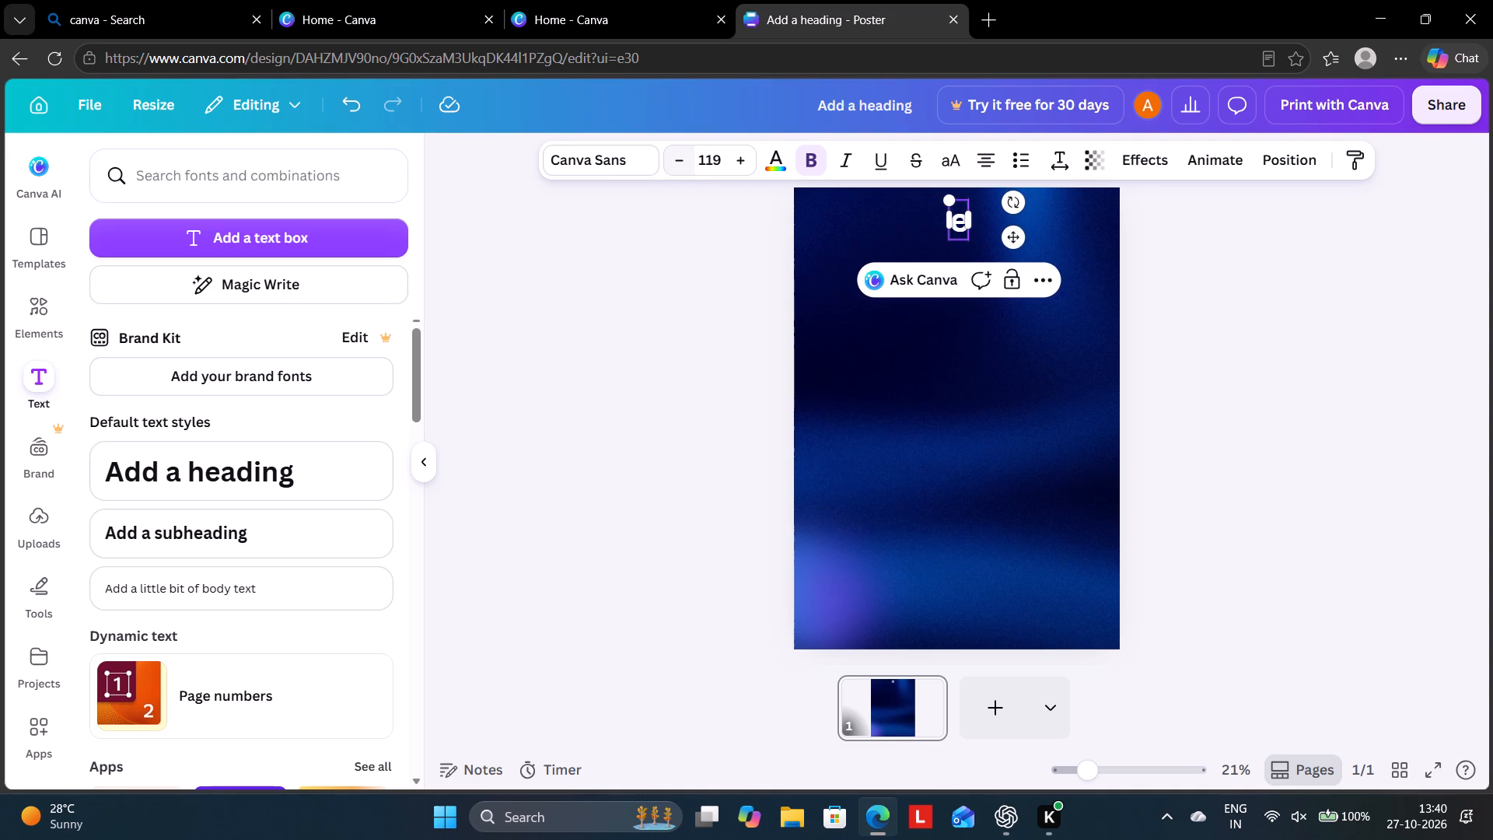
pyautogui.press('BackSpace')
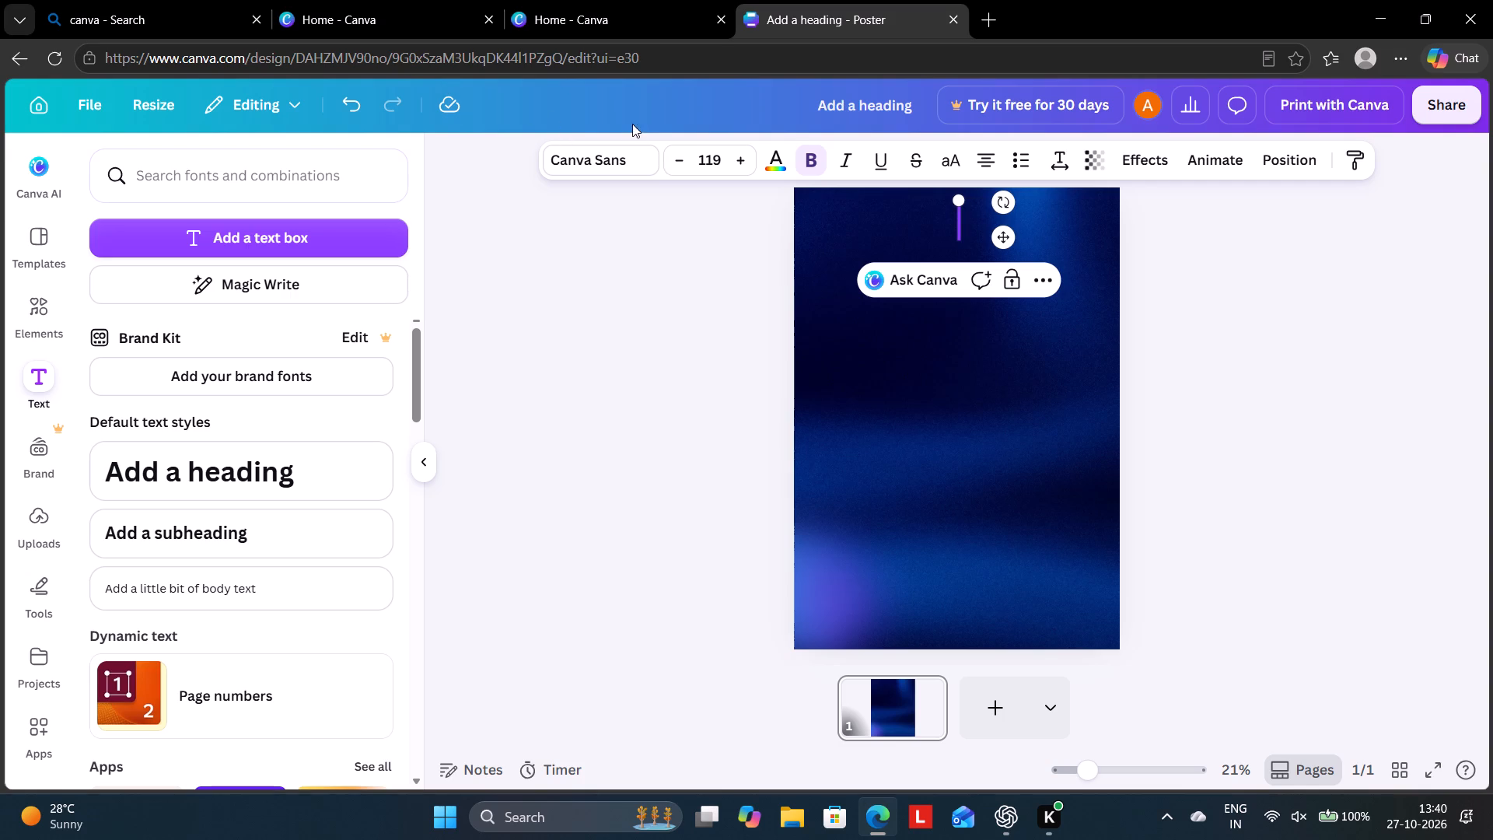
pyautogui.tripleClick(676, 159)
pyautogui.tripleClick(677, 158)
pyautogui.click(677, 156)
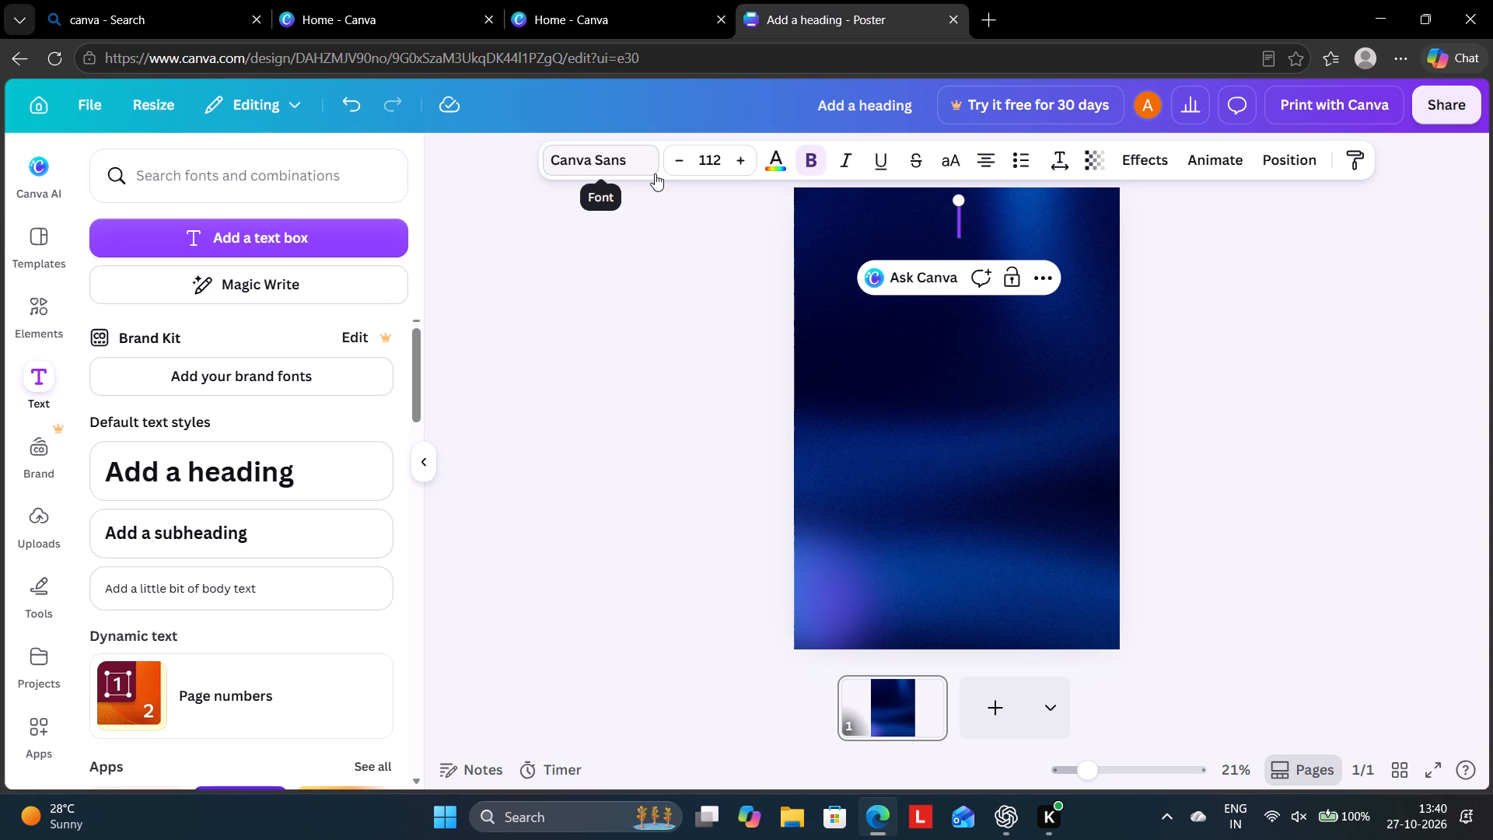
pyautogui.tripleClick(677, 163)
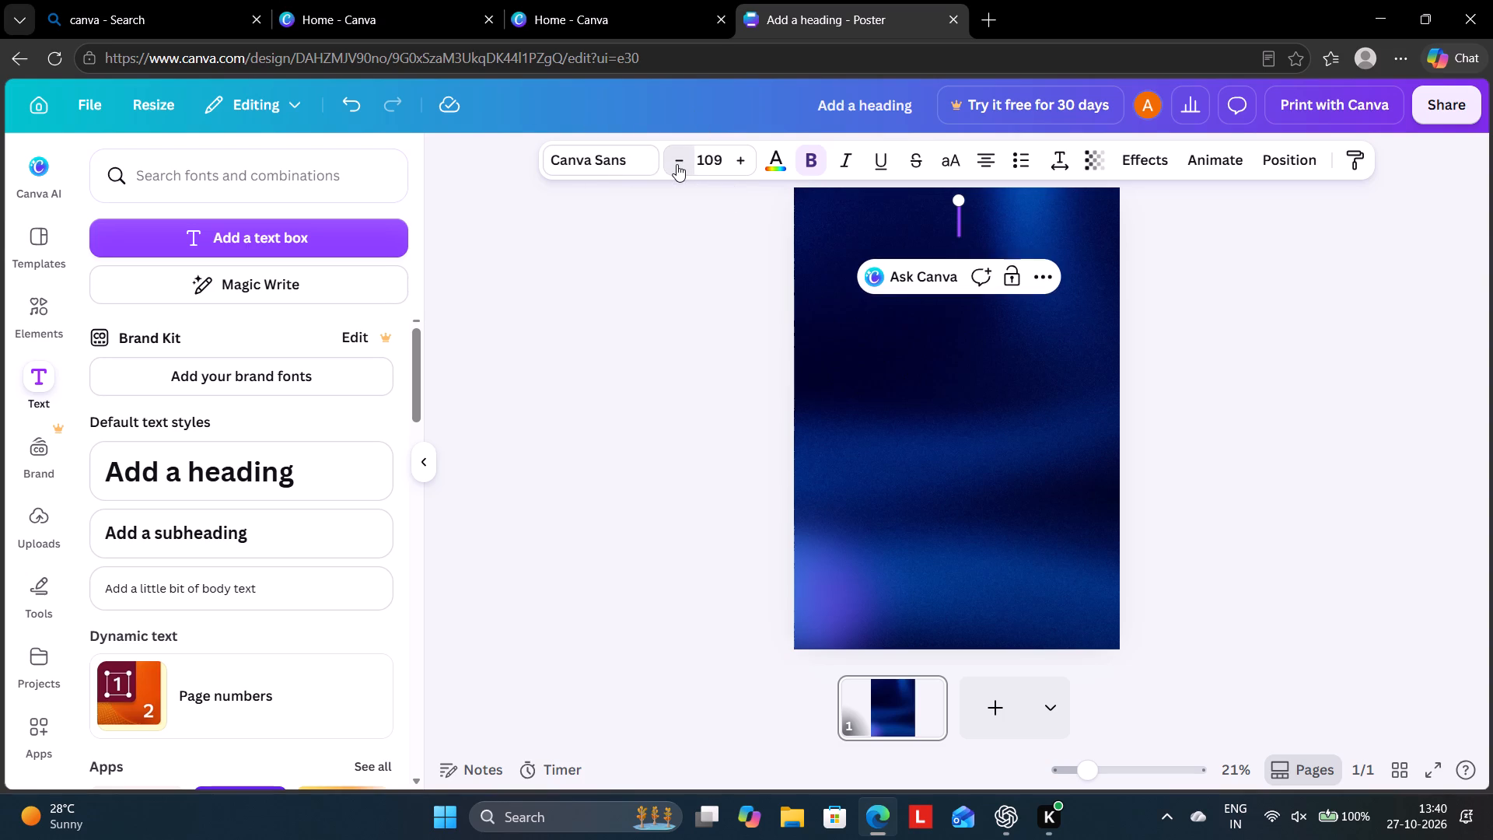
pyautogui.tripleClick(677, 164)
pyautogui.doubleClick(677, 163)
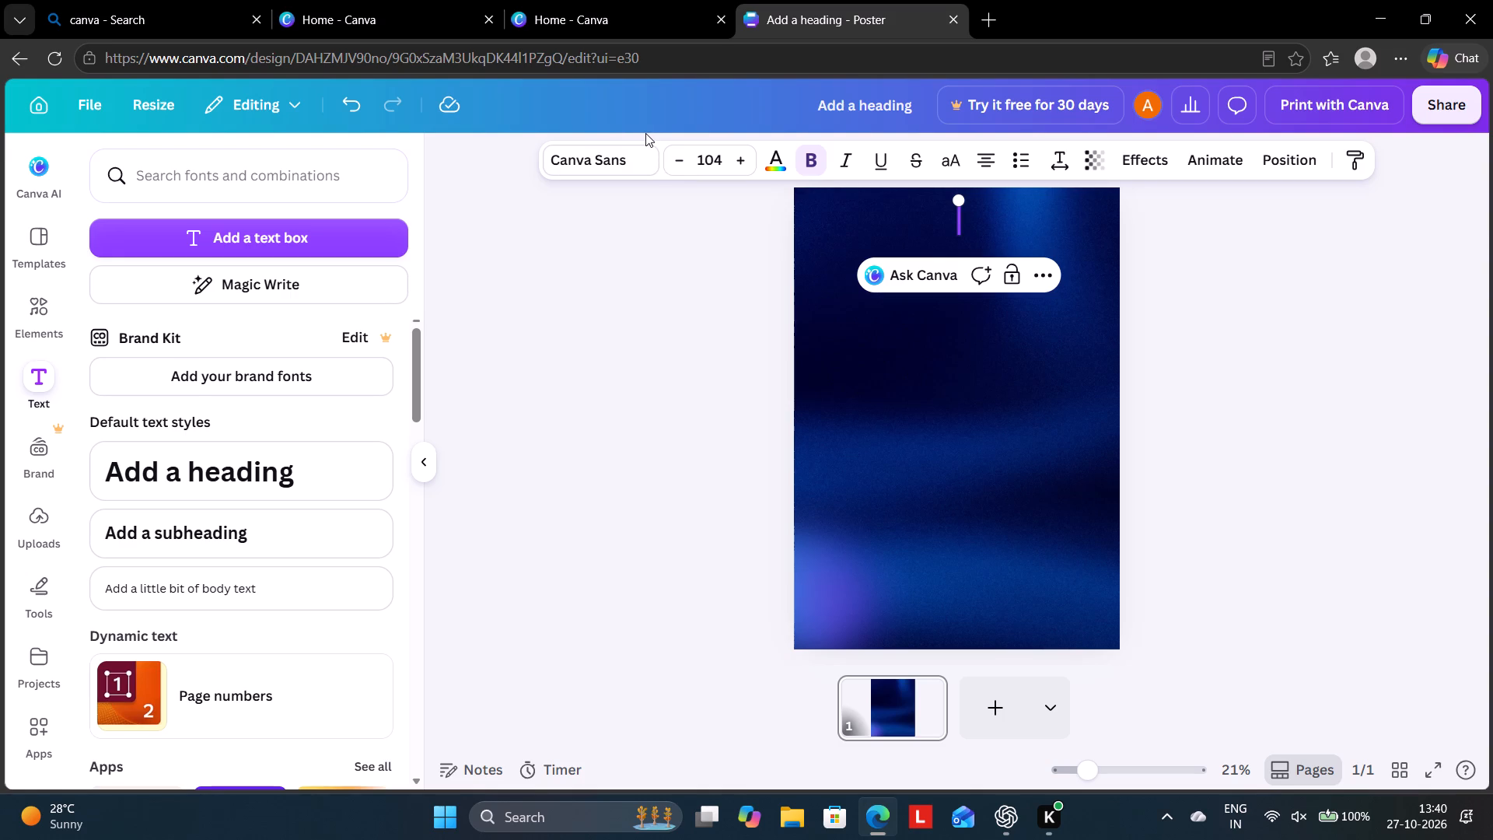
# Enter "E-SPORTS" as the heading text and reduce its font size to 95.
pyautogui.hotkey('shift', 'e')
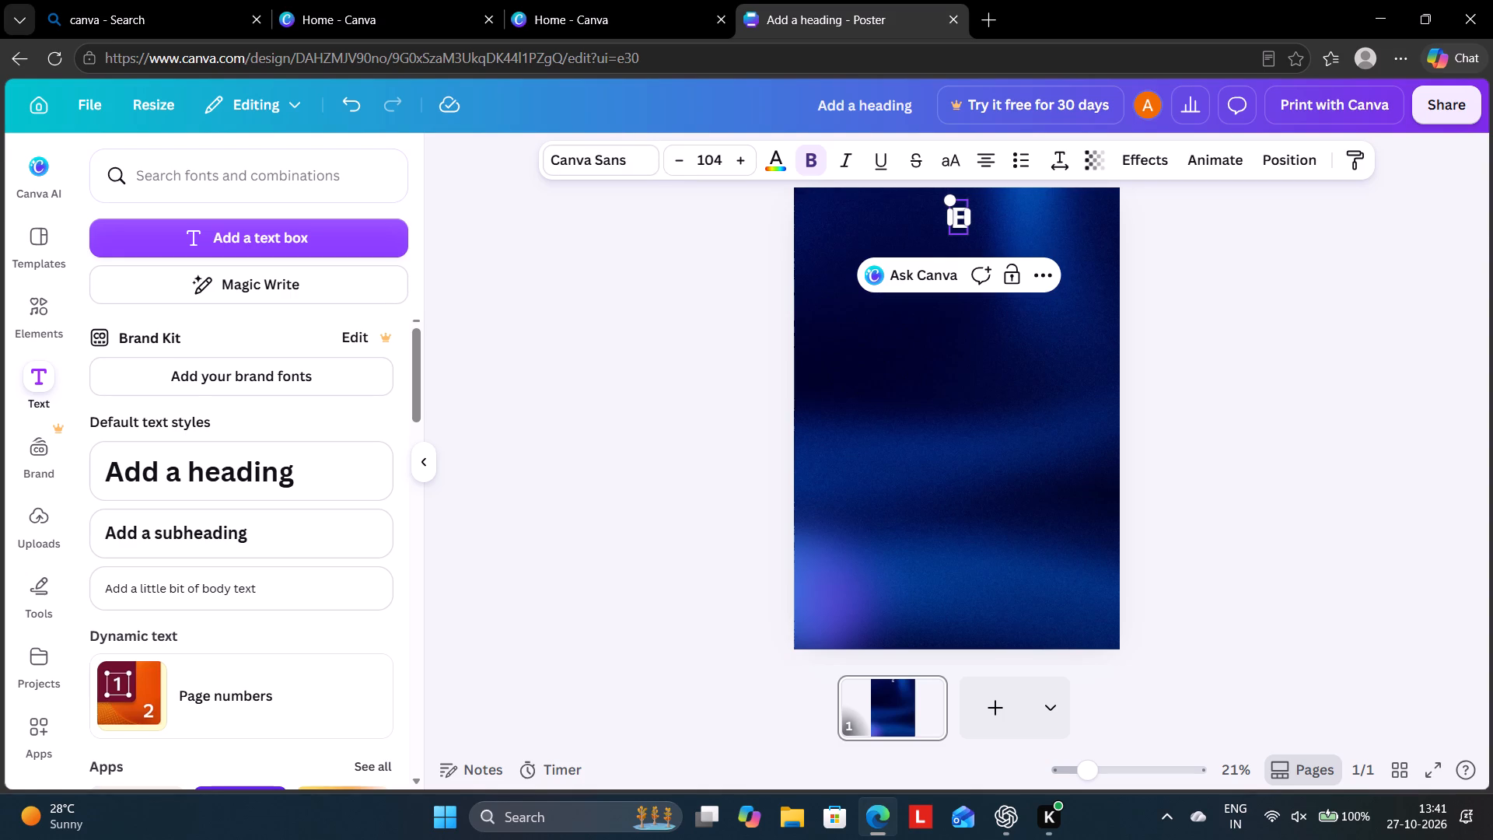
pyautogui.press('-')
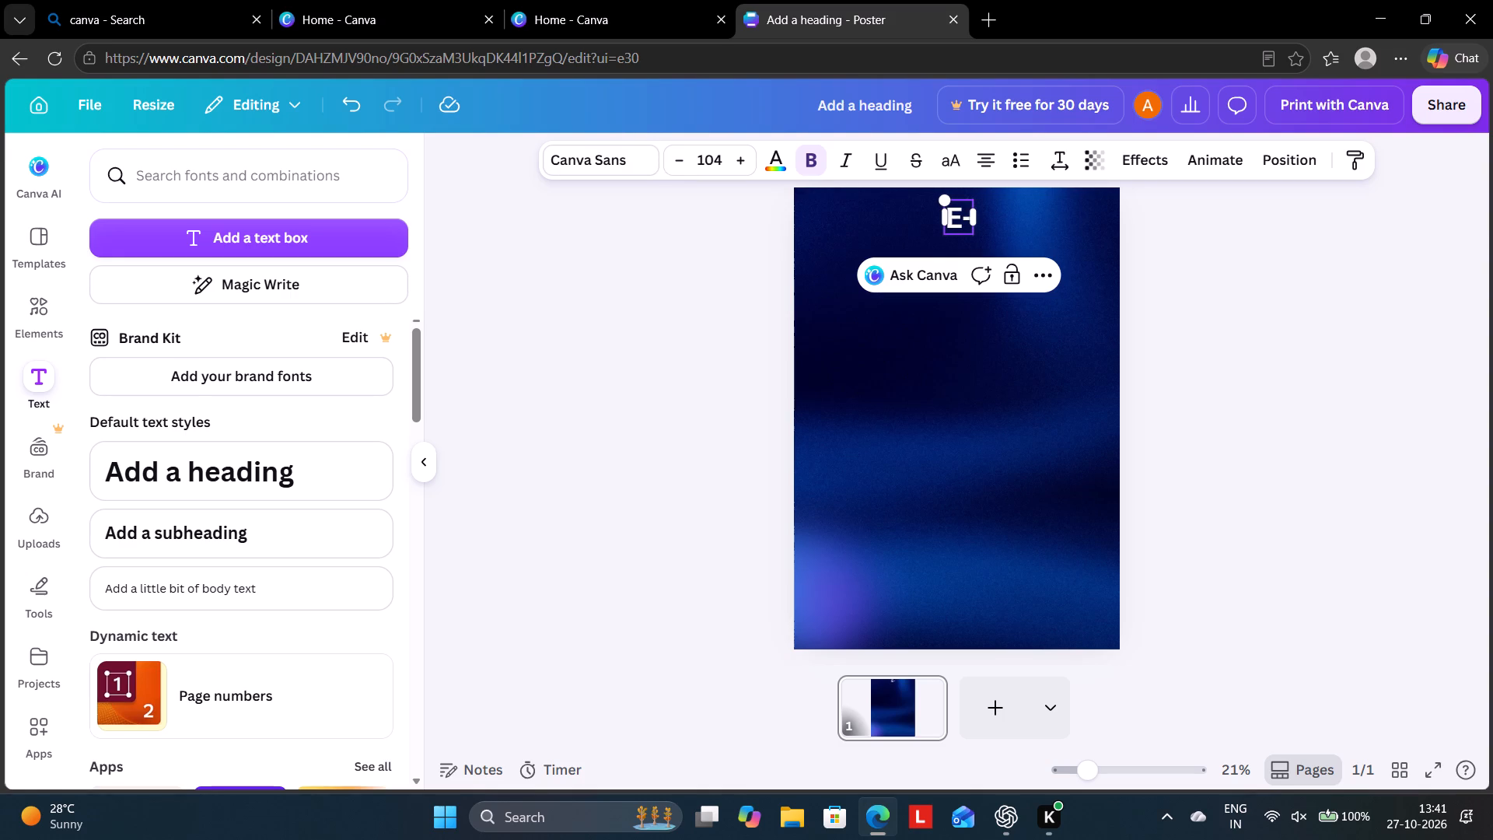
pyautogui.write('SP')
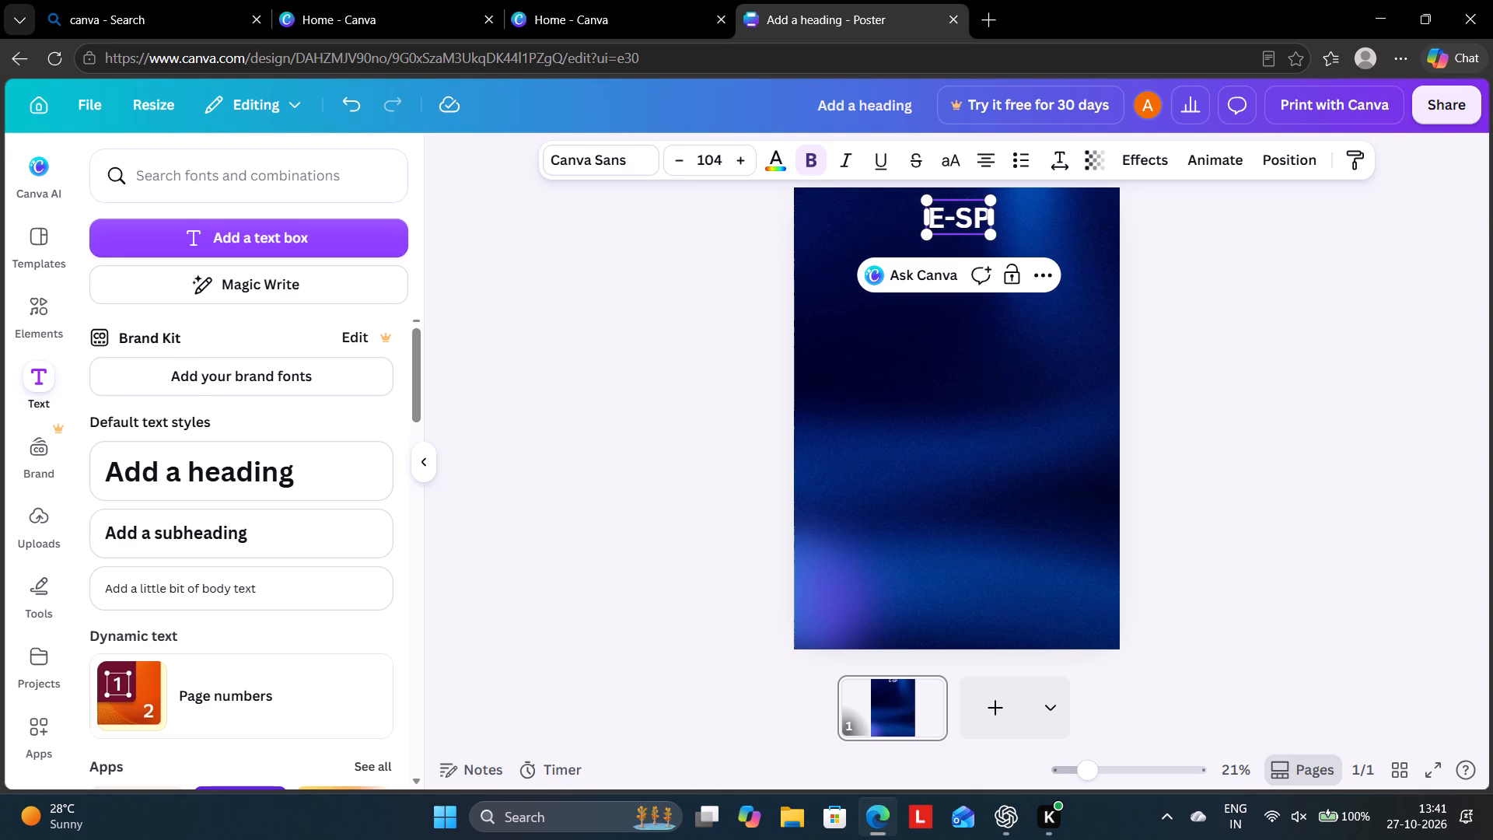
pyautogui.write('ORY')
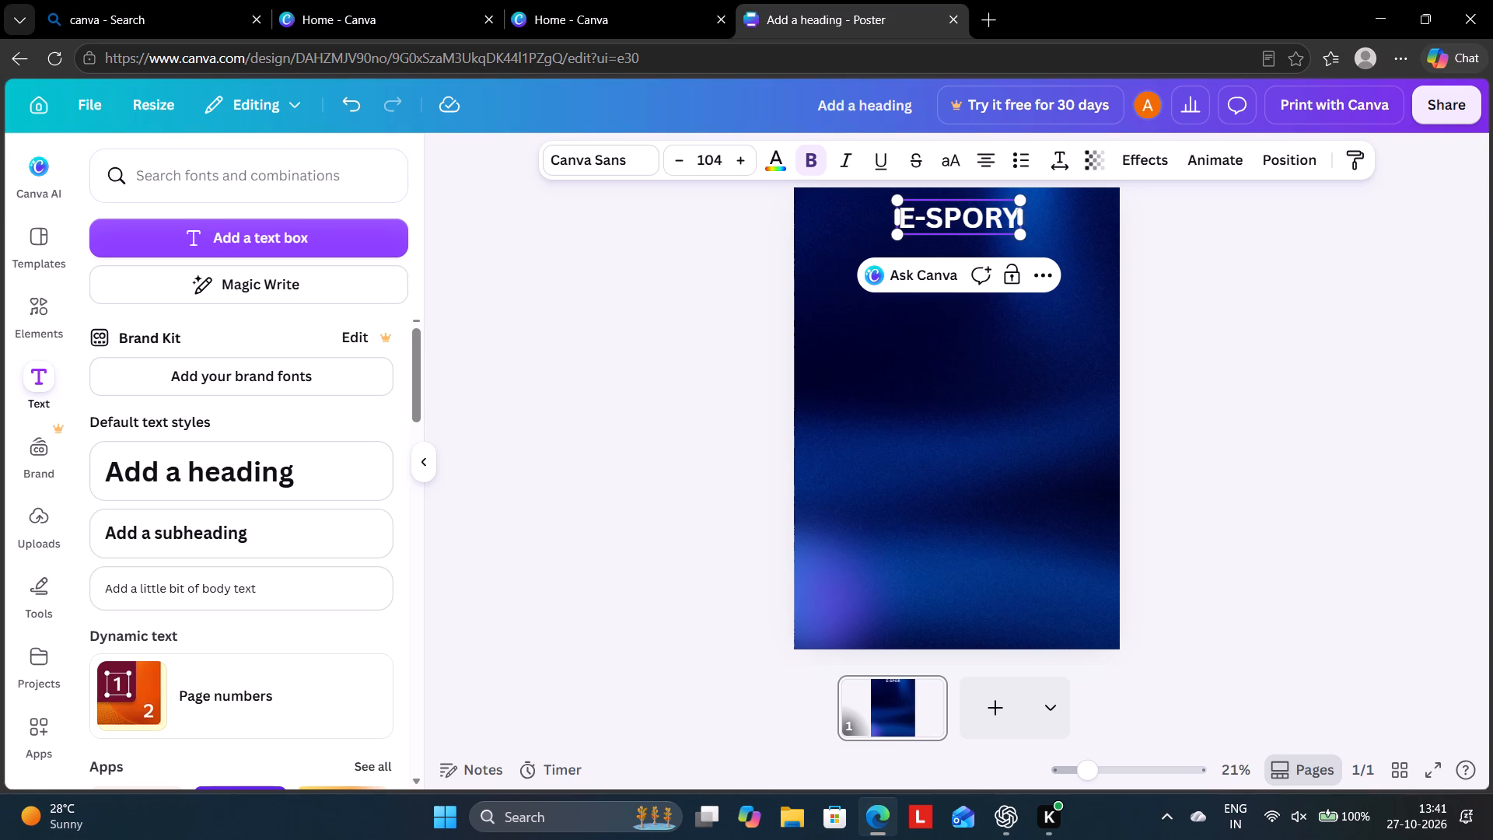
pyautogui.hotkey('shift', 'BackSpace')
pyautogui.write('TS')
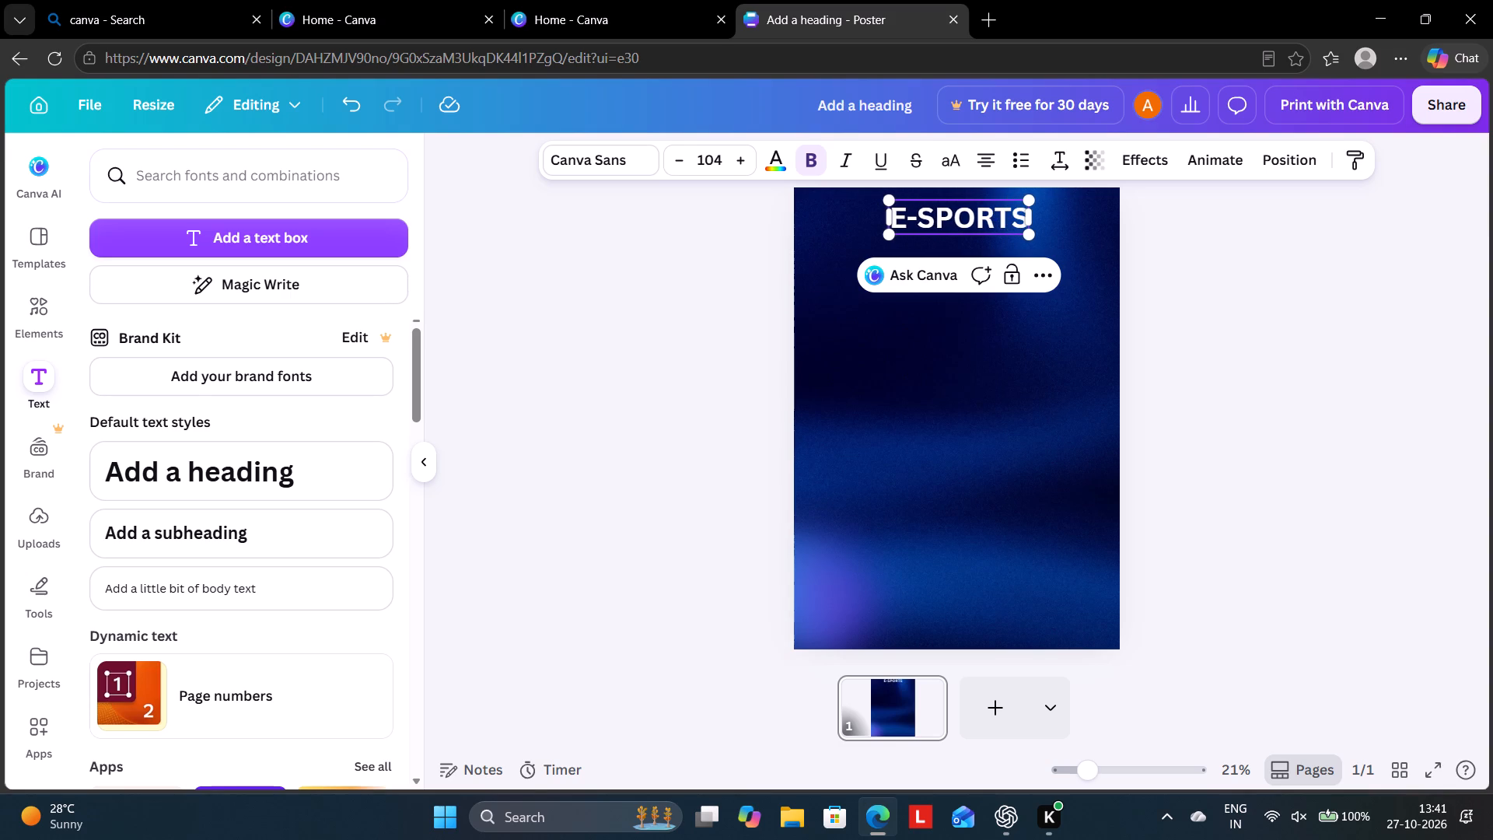
pyautogui.keyDown('shift'); pyautogui.tripleClick(677, 163); pyautogui.keyUp('shift')
pyautogui.keyDown('shift'); pyautogui.tripleClick(677, 162); pyautogui.keyUp('shift')
pyautogui.keyDown('shift'); pyautogui.tripleClick(677, 162); pyautogui.keyUp('shift')
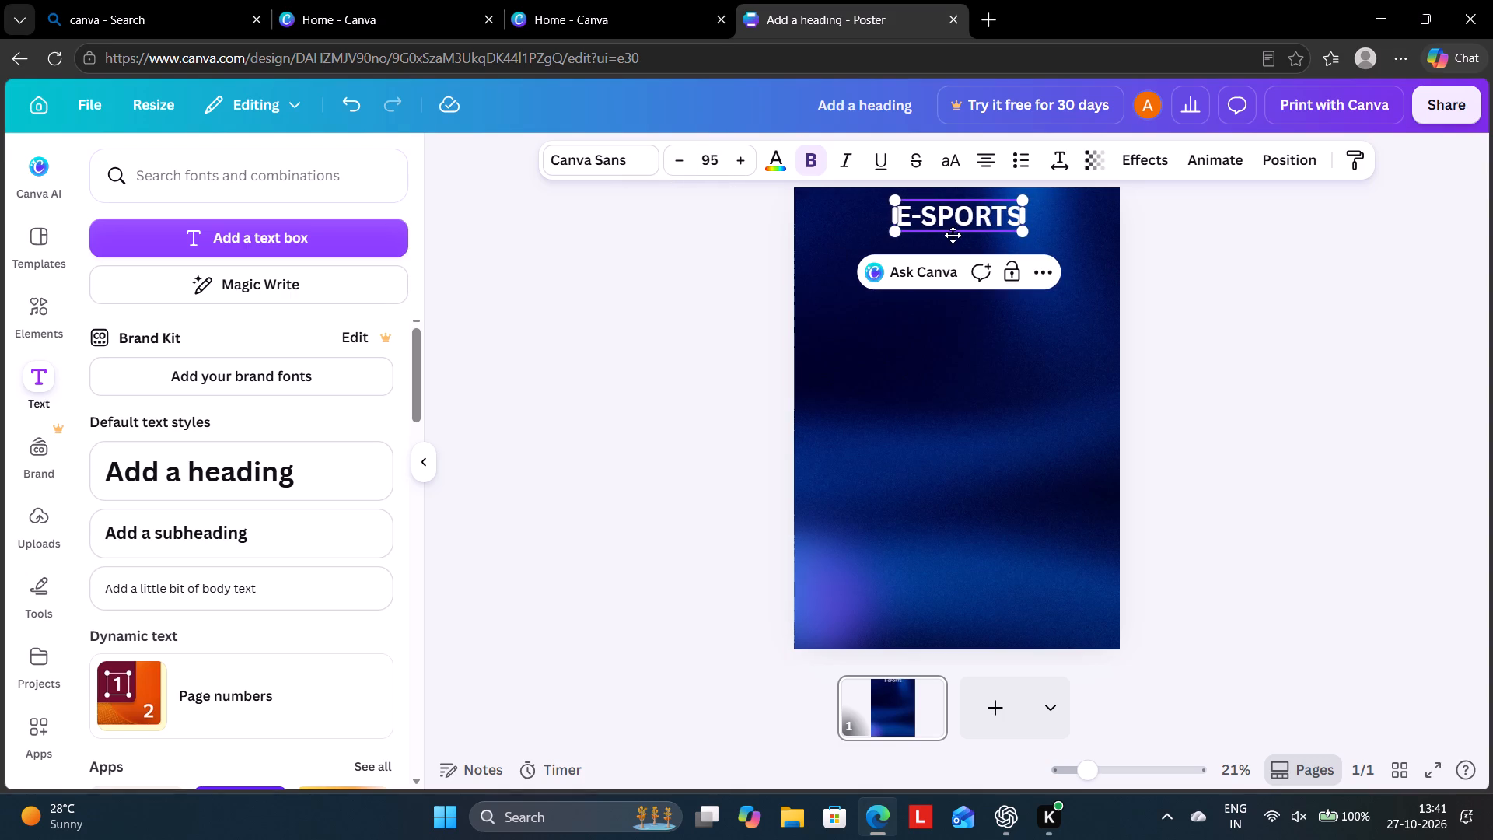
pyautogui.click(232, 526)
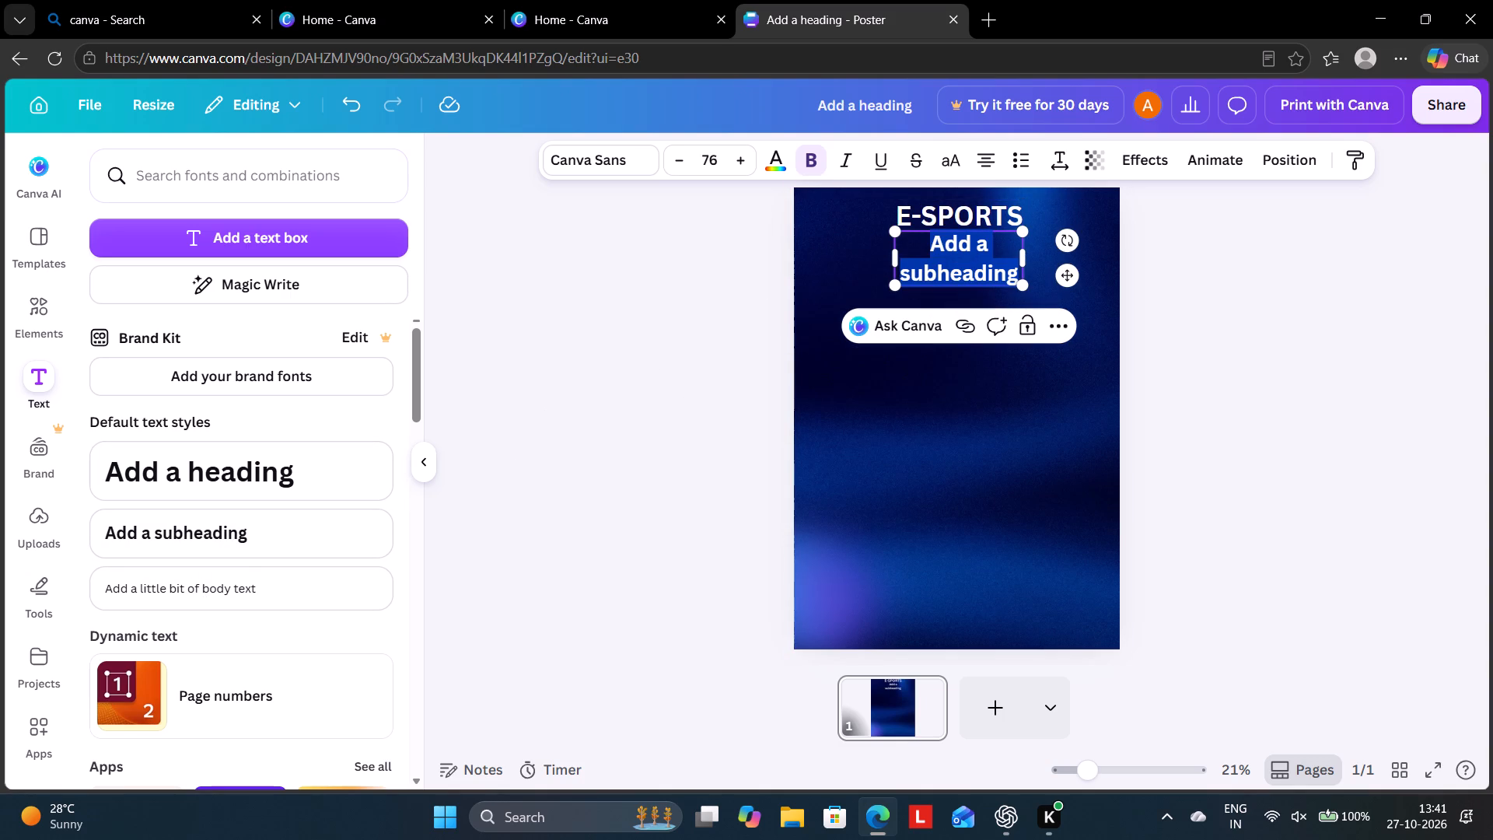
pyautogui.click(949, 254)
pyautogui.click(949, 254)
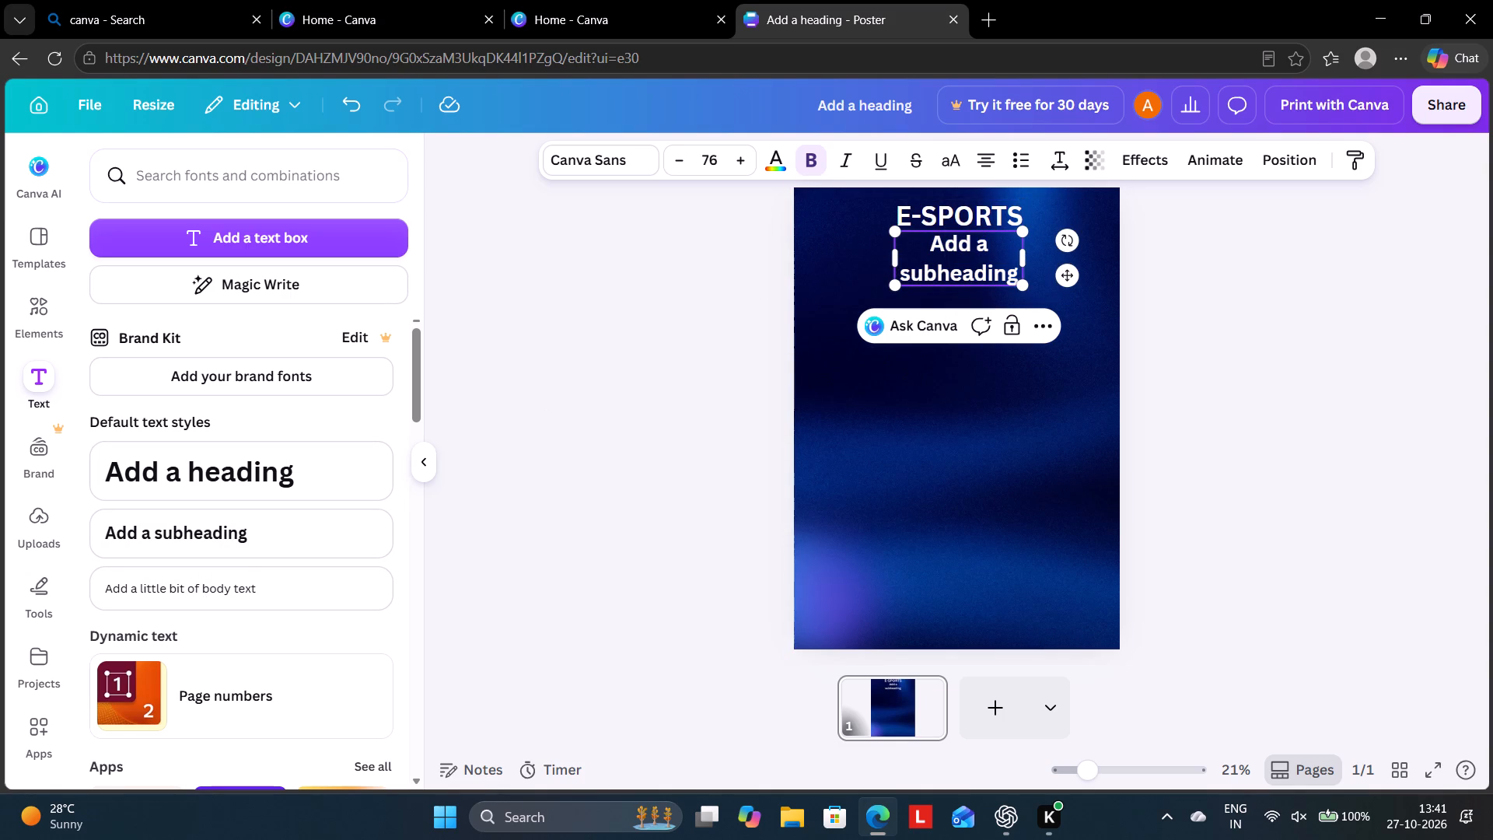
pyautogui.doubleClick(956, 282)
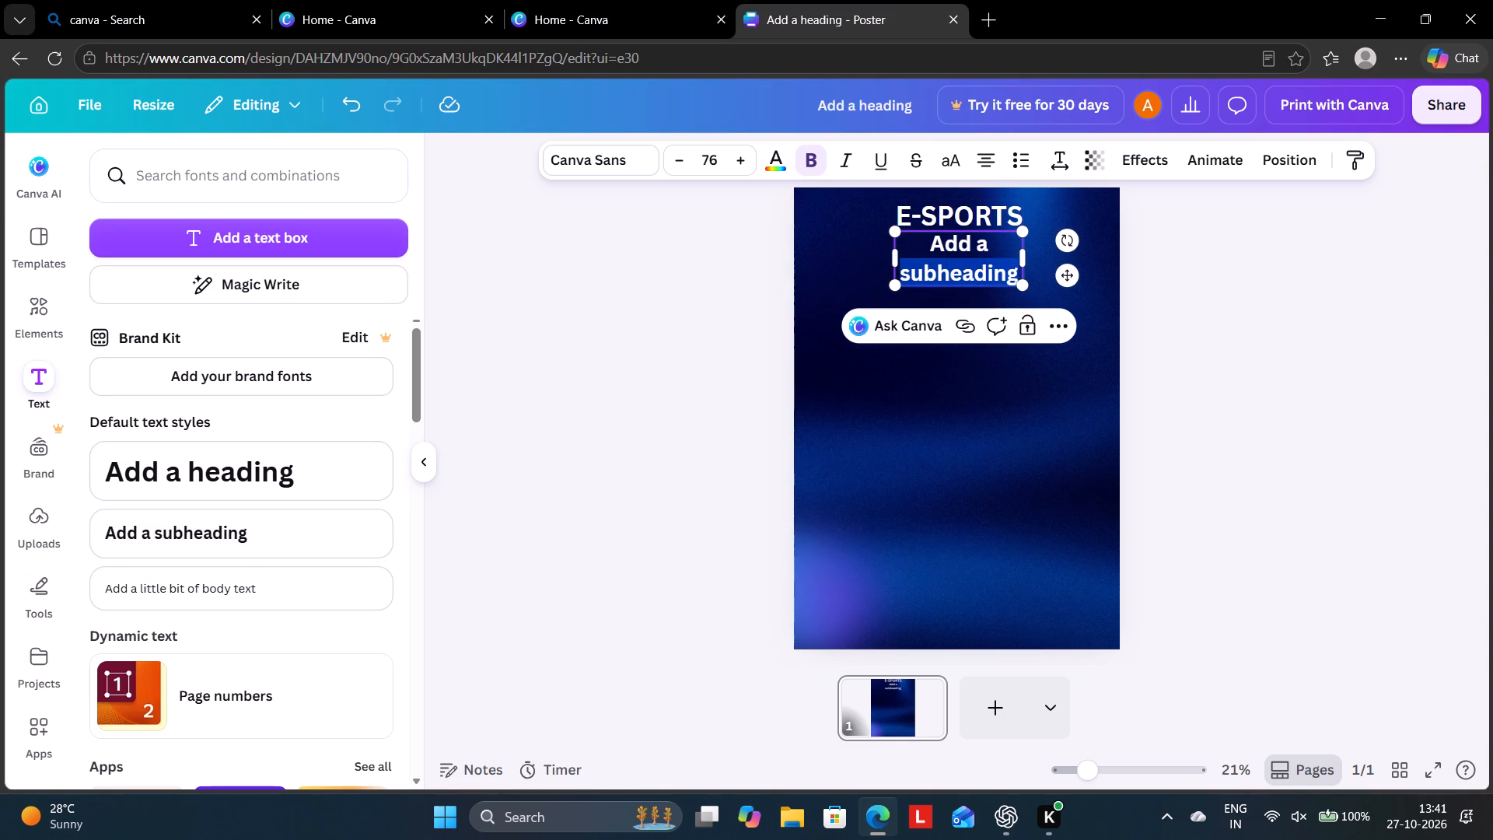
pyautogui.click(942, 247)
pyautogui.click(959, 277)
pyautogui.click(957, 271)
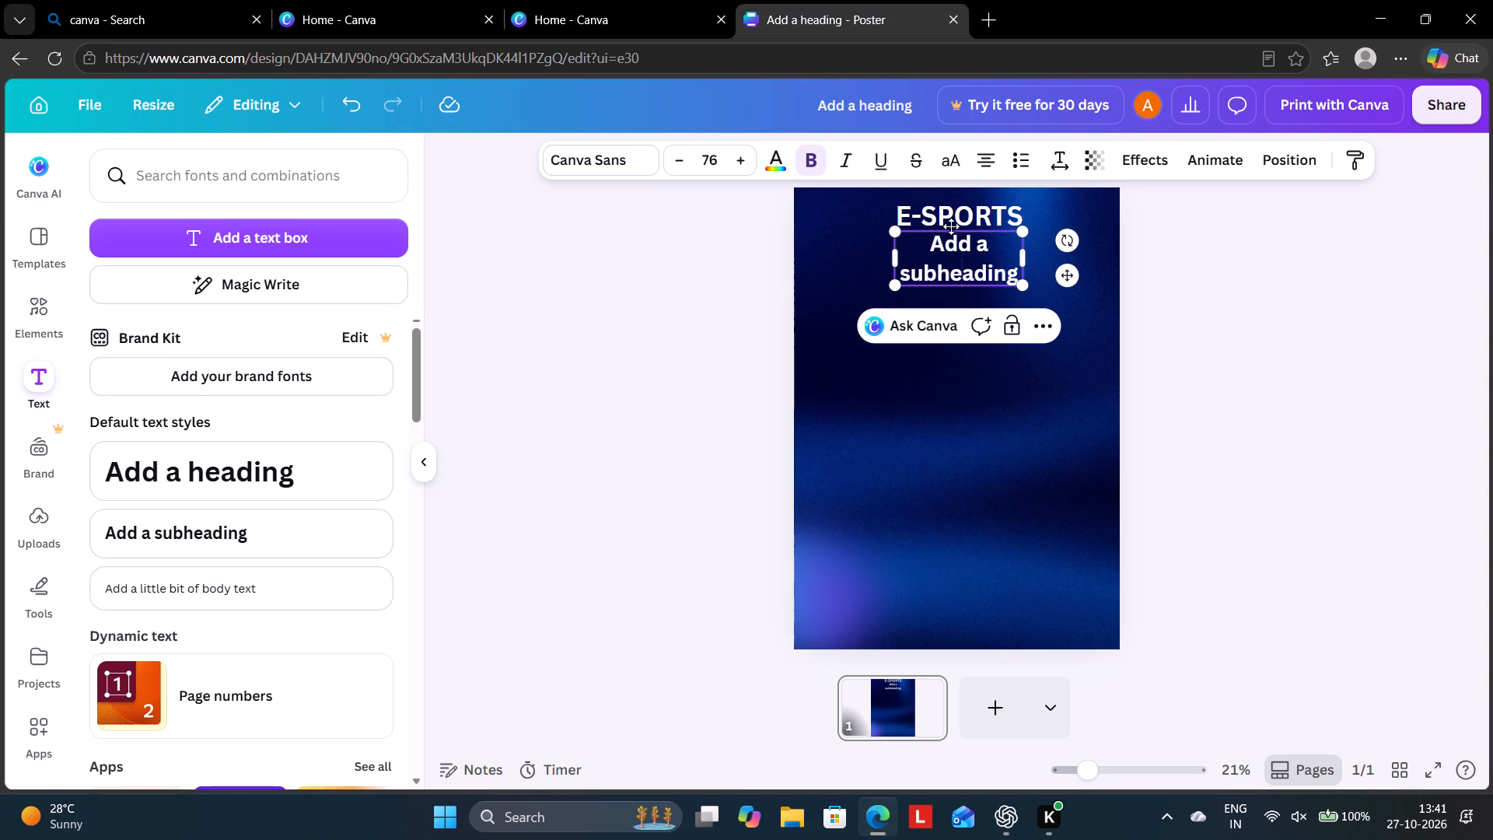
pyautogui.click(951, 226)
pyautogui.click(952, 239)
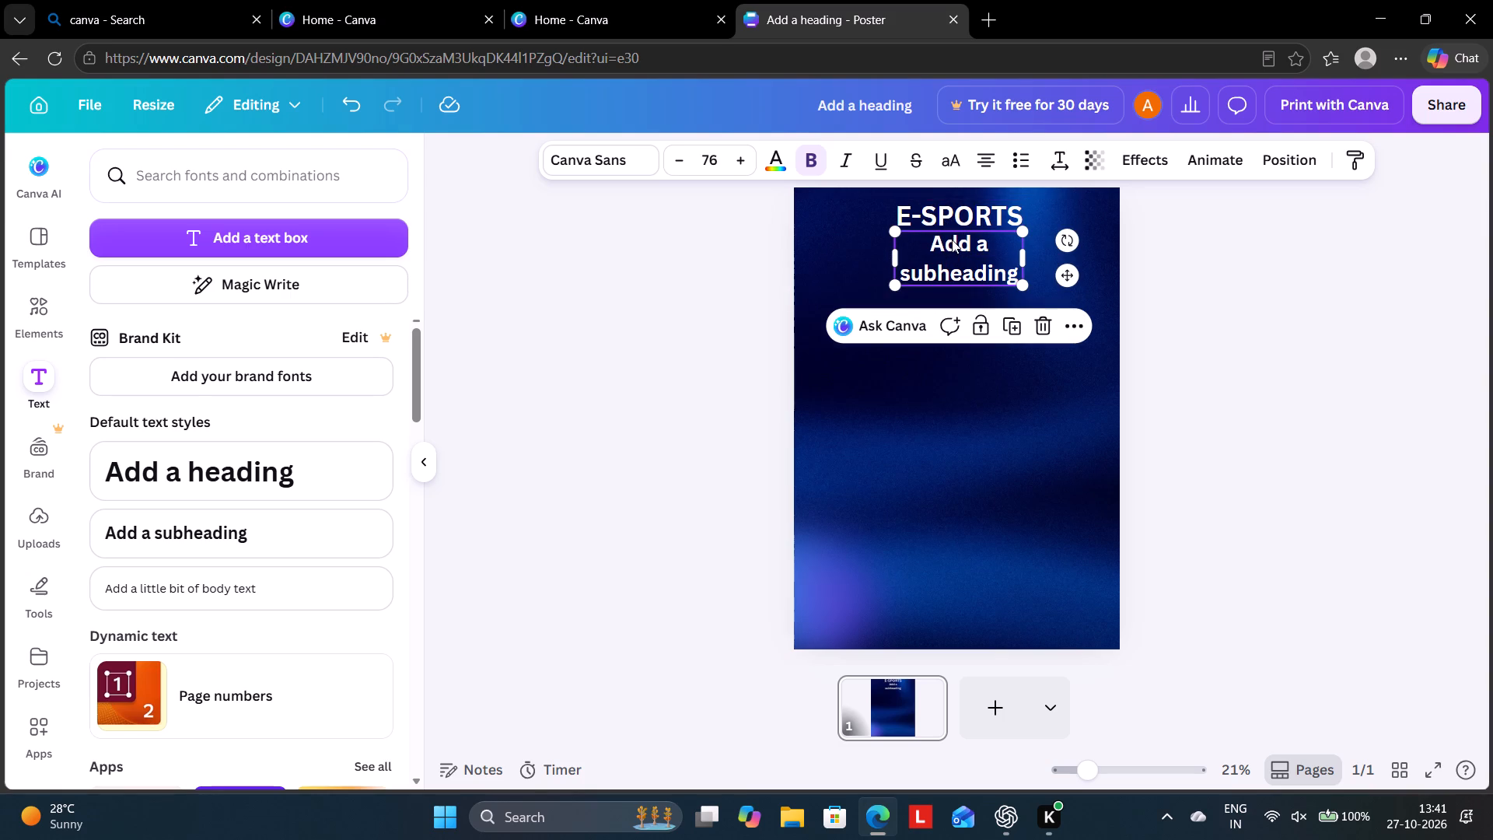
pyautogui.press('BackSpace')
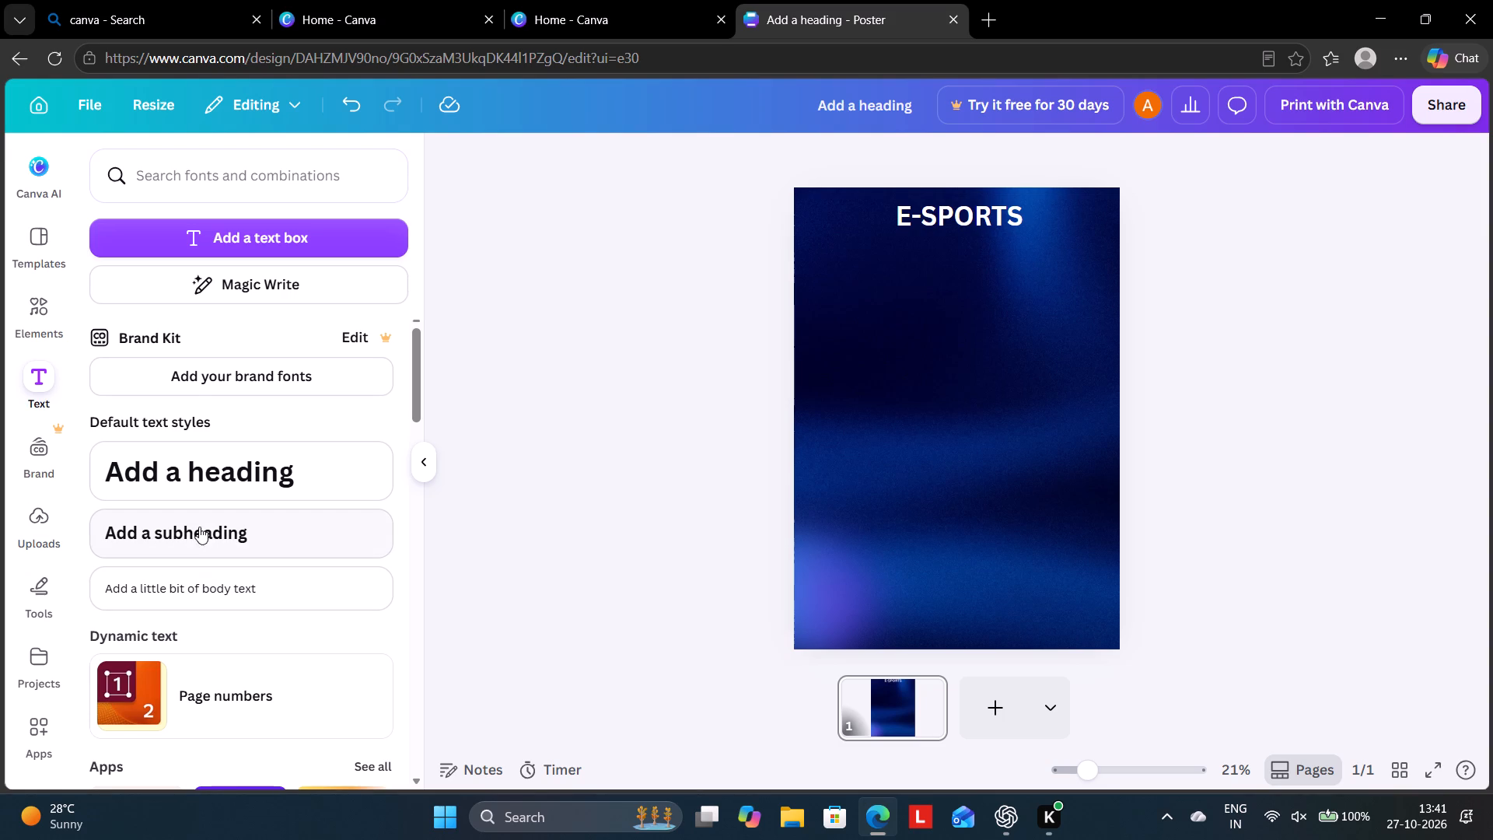
# Add a default subheading text box and move it directly beneath the E-SPORTS heading.
pyautogui.moveTo(198, 527); pyautogui.dragTo(192, 535)
pyautogui.click(327, 537)
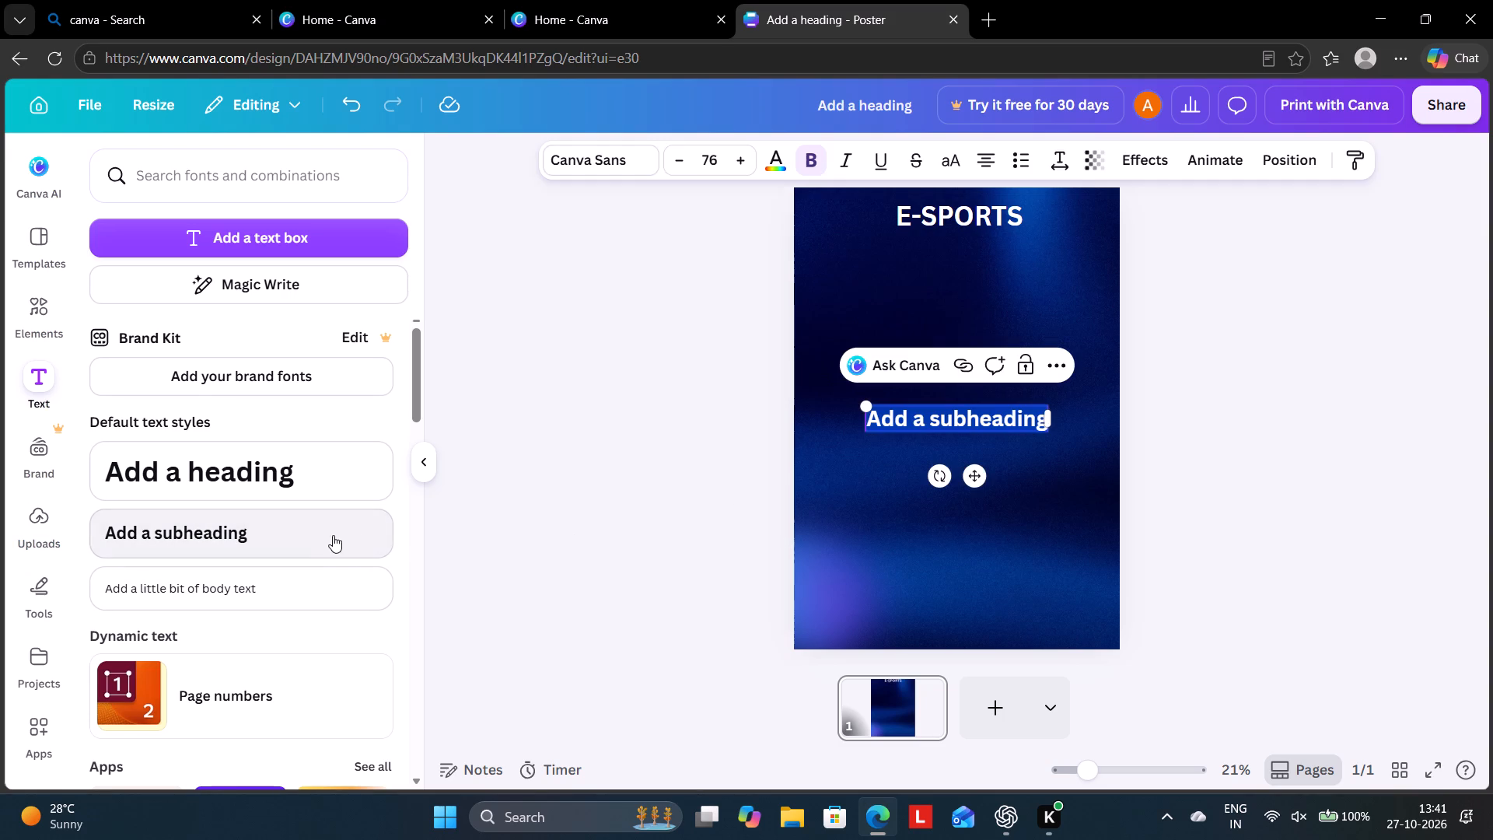
pyautogui.moveTo(953, 403); pyautogui.dragTo(953, 401)
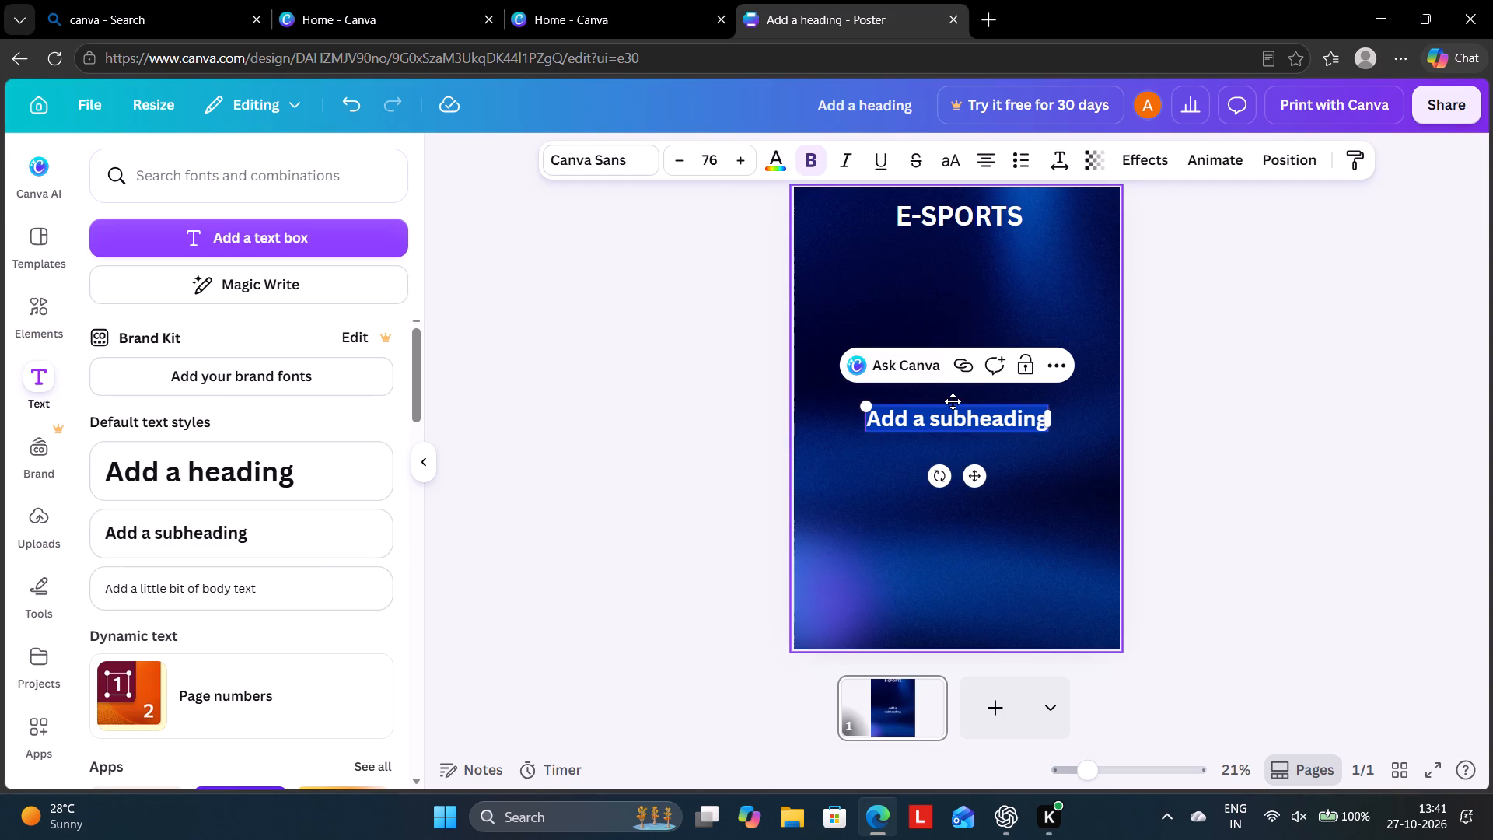
pyautogui.moveTo(953, 401); pyautogui.dragTo(951, 243)
pyautogui.click(950, 257)
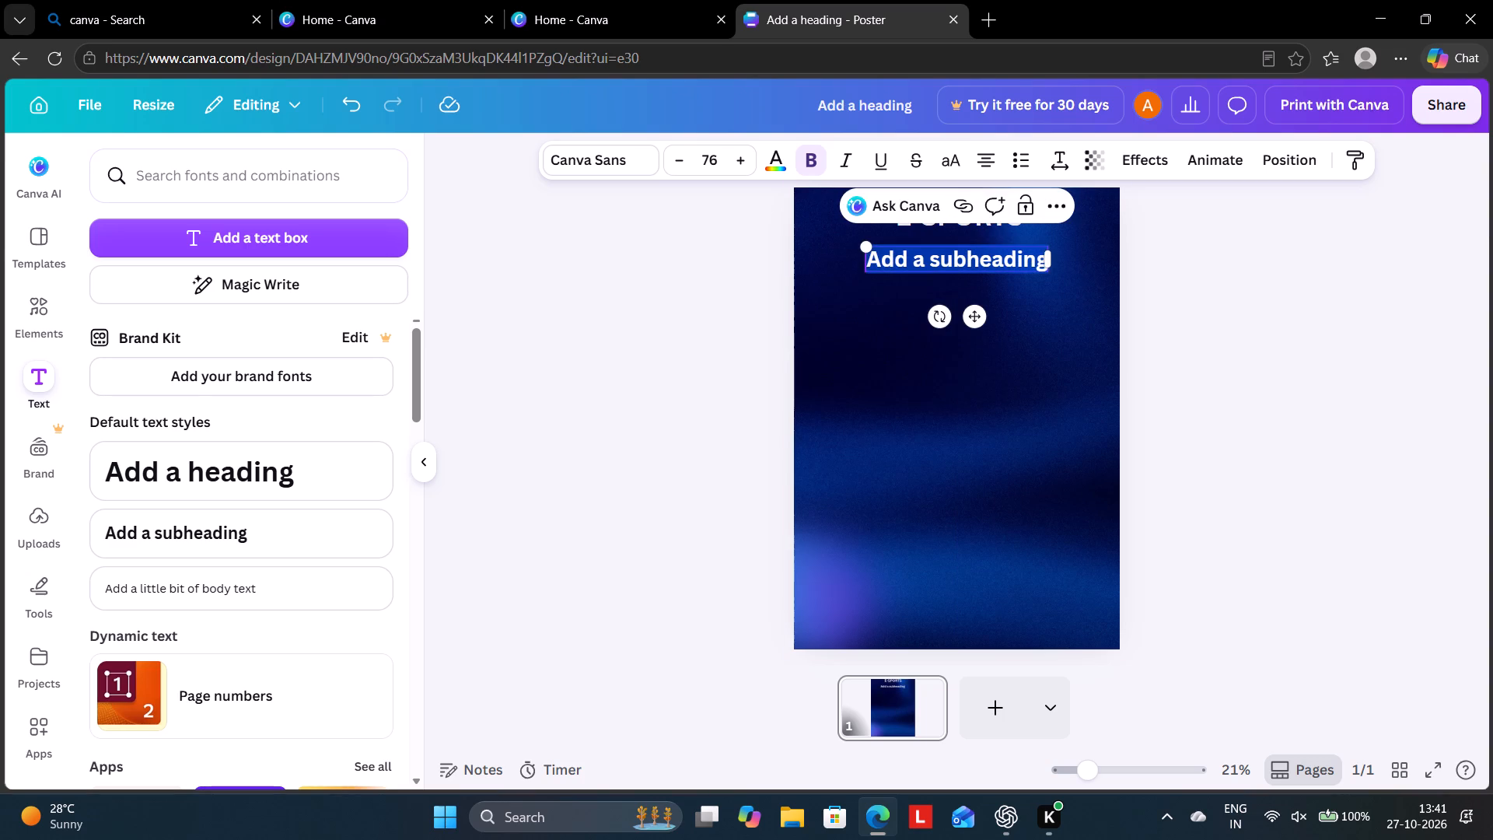
# Replace the subheading's placeholder text with "GAMES BATTLES".
pyautogui.press('BackSpace')
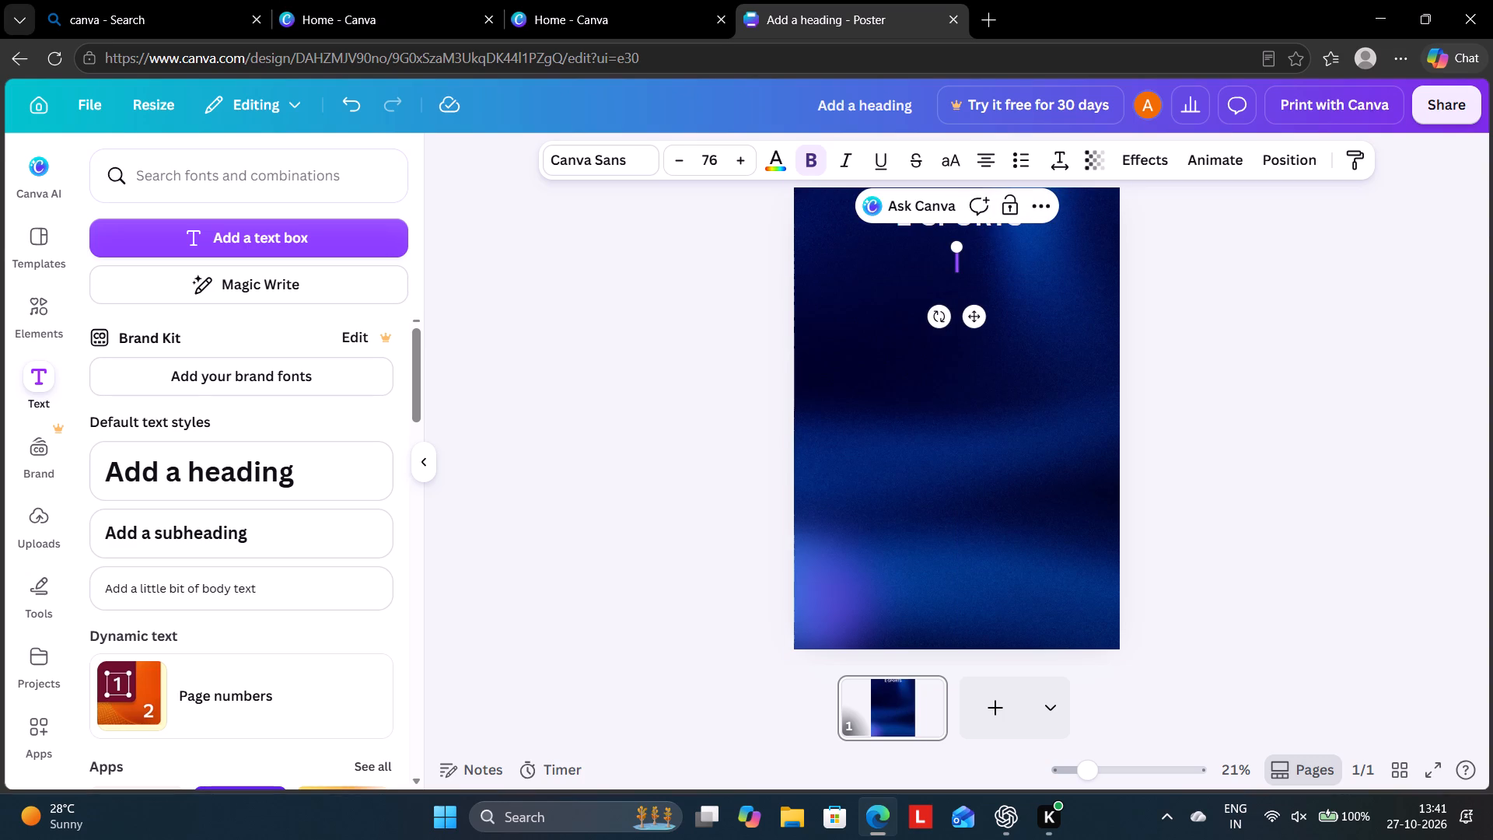
pyautogui.write('GAMES')
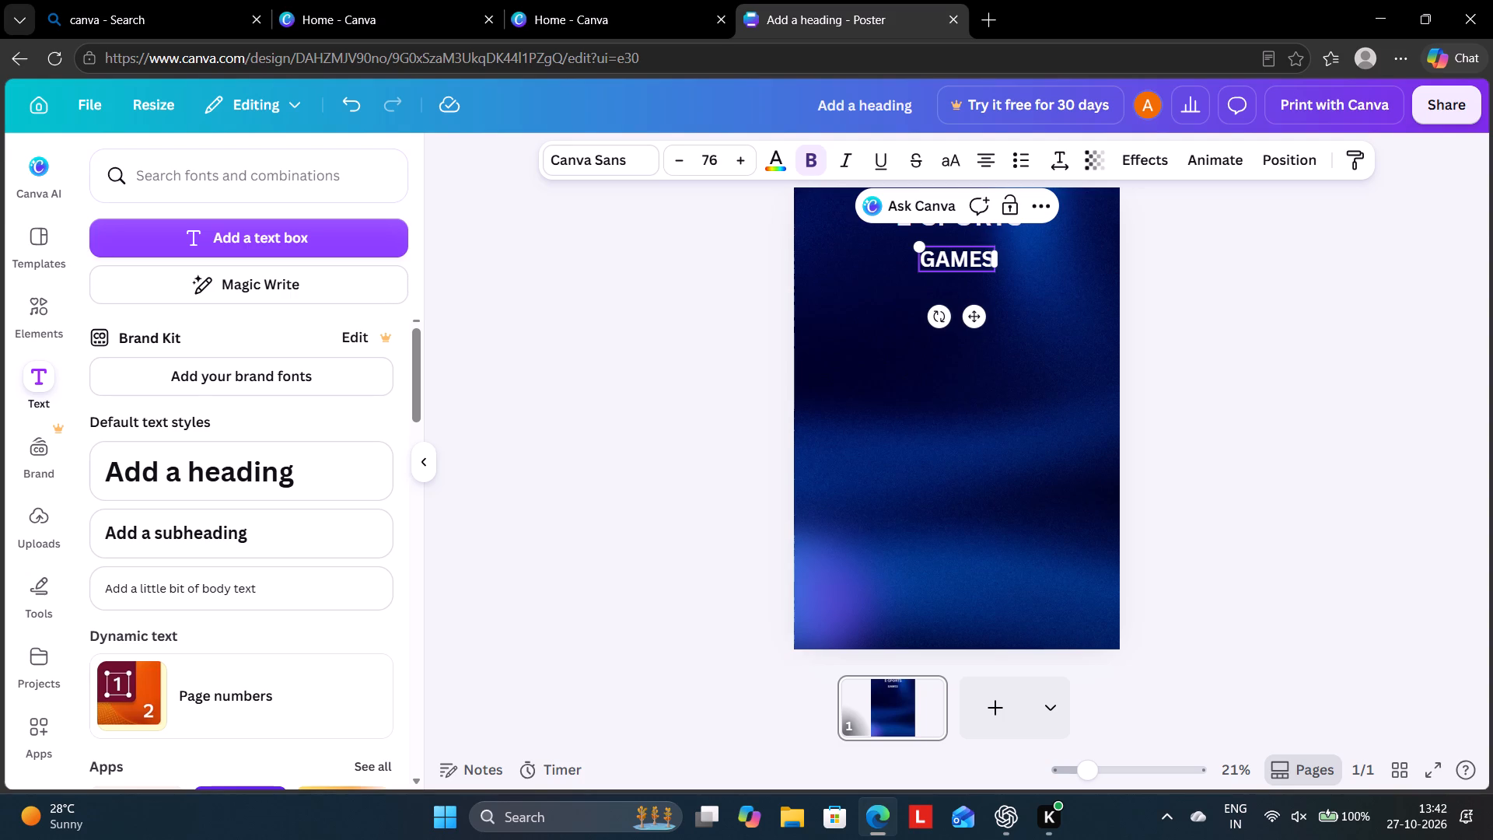
pyautogui.press('space')
pyautogui.write('BA')
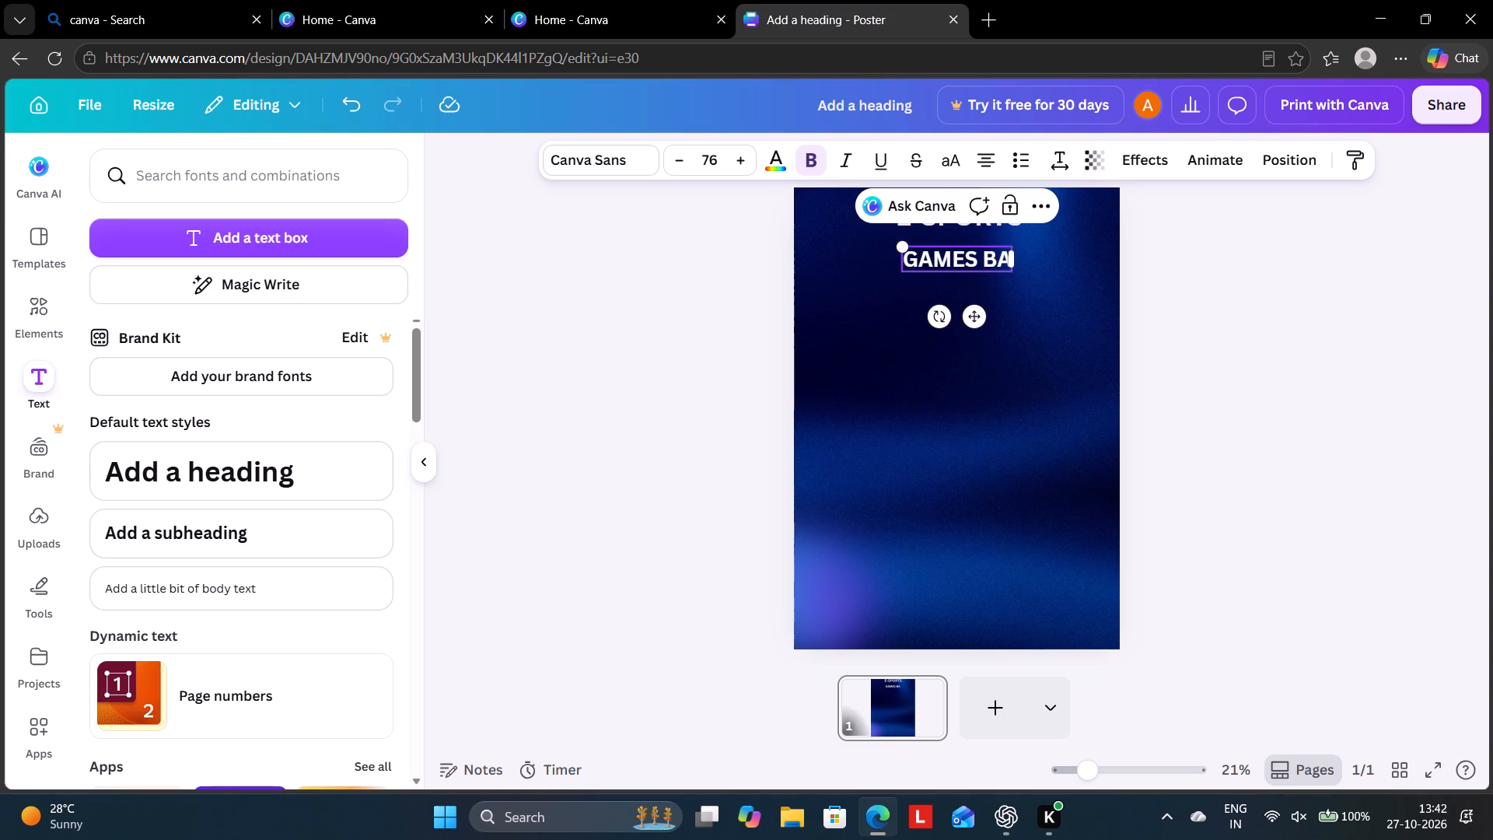
pyautogui.write('TTE')
pyautogui.hotkey('shift', 'l')
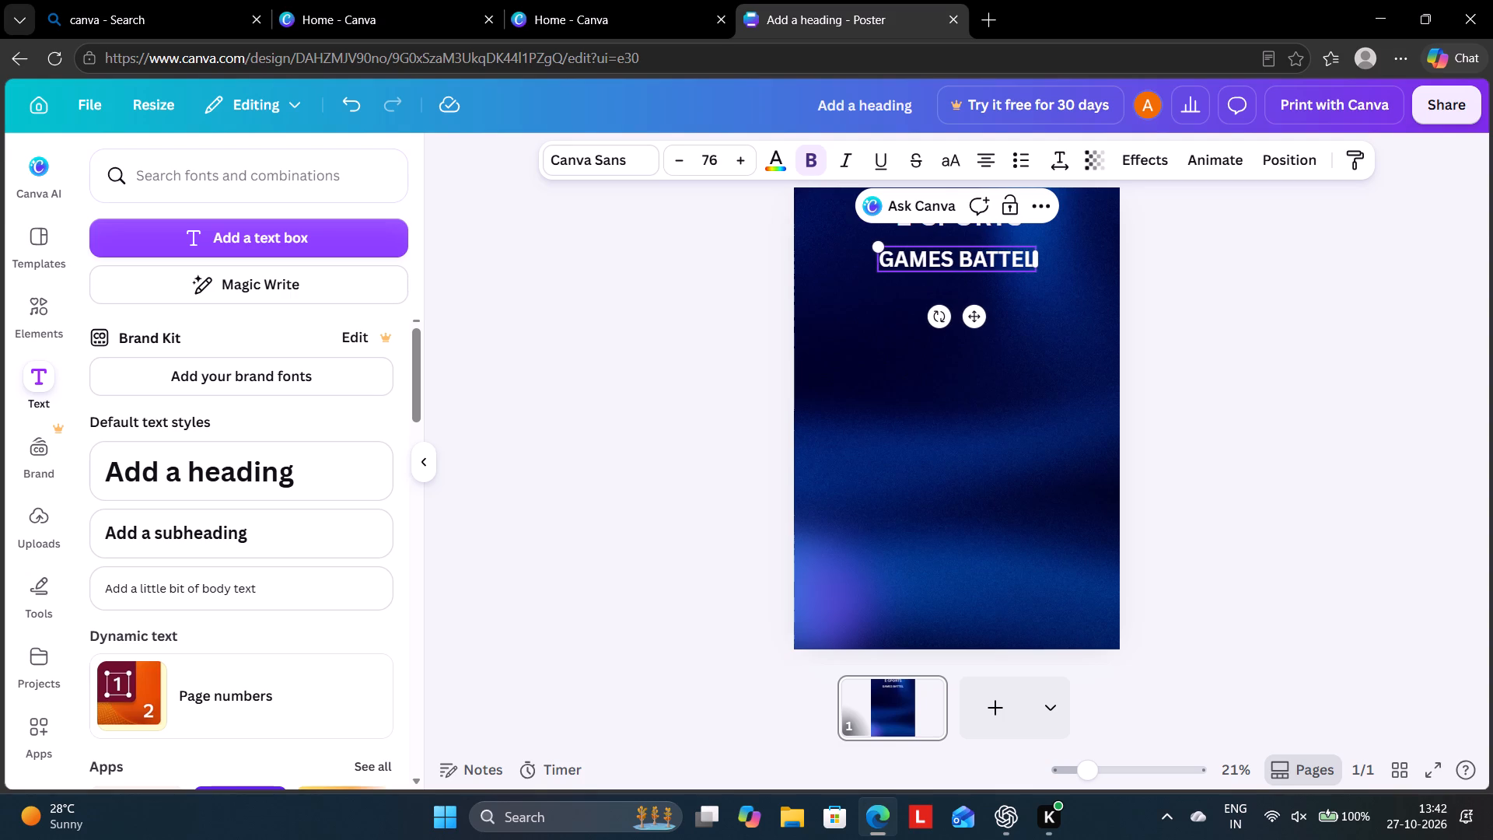
pyautogui.hotkey('shift', 'BackSpace')
pyautogui.hotkey('shift', 'BackSpace')
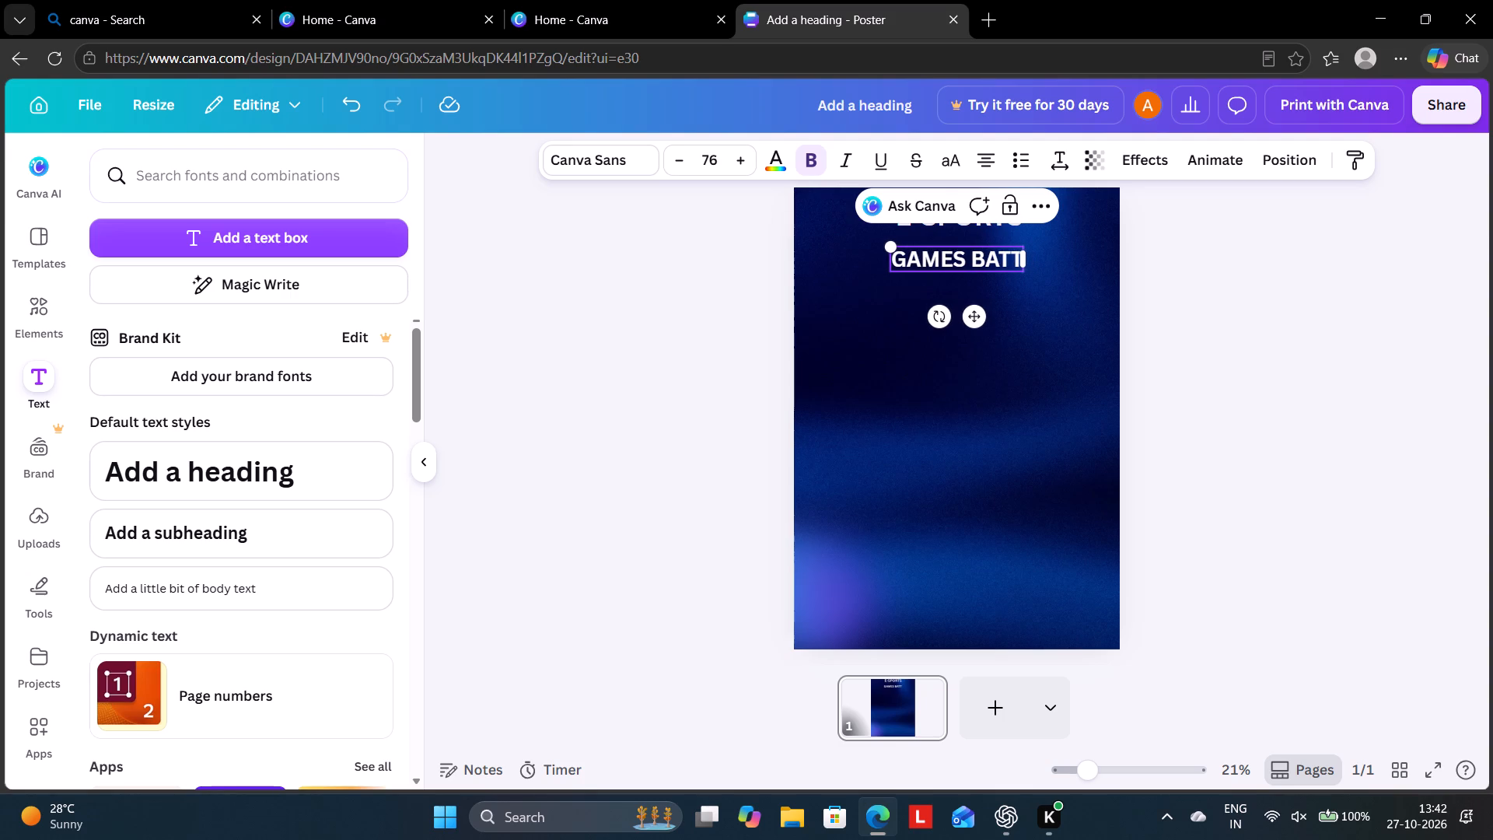
pyautogui.write('LES')
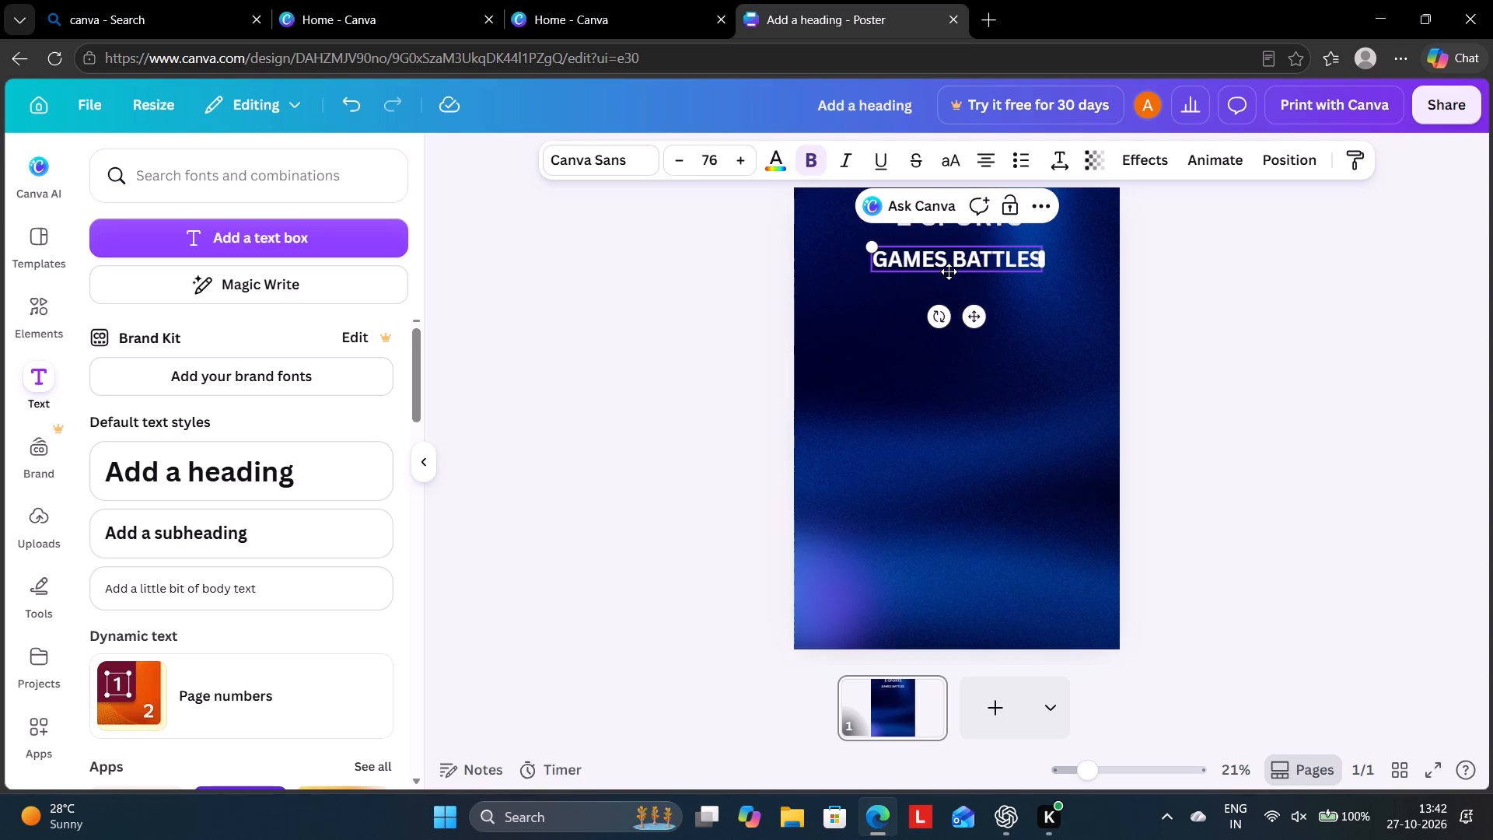
pyautogui.click(952, 285)
pyautogui.click(952, 284)
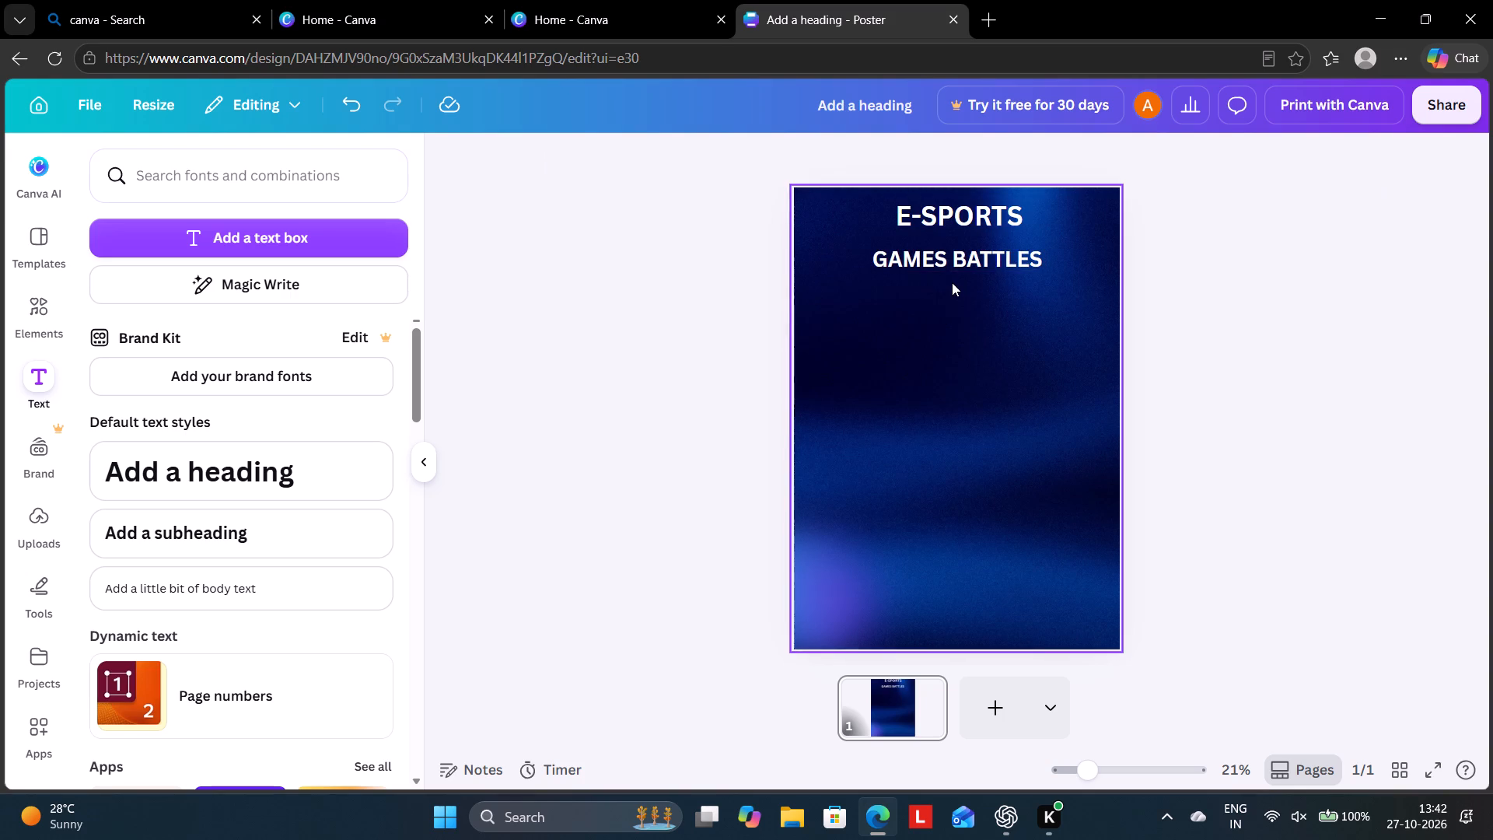
# Add a default body text box and move it up directly beneath the GAMES BATTLES subheading.
pyautogui.click(295, 579)
pyautogui.moveTo(957, 411); pyautogui.dragTo(956, 389)
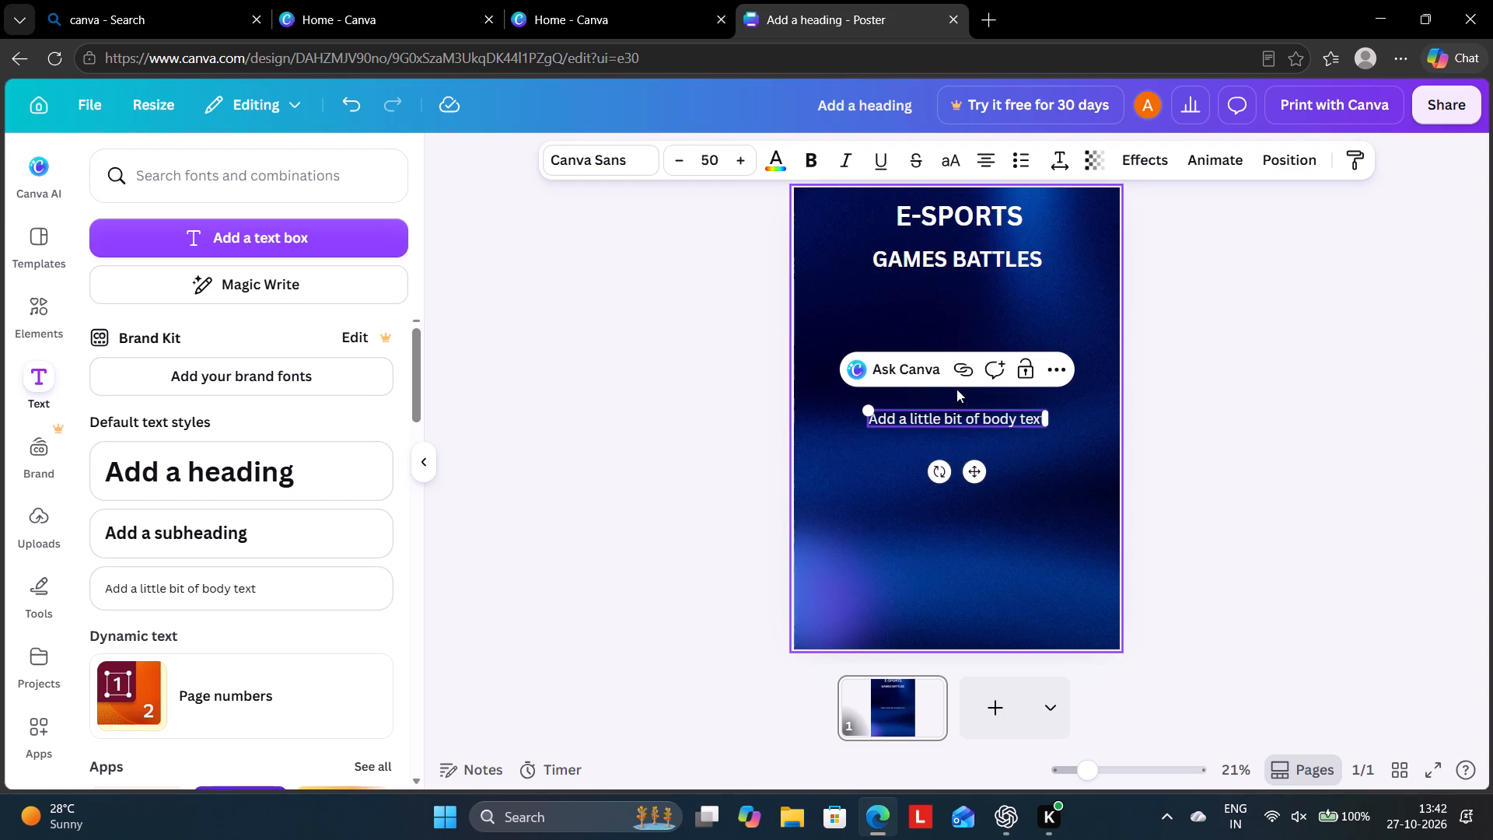
pyautogui.moveTo(956, 389); pyautogui.dragTo(946, 322)
pyautogui.moveTo(949, 411); pyautogui.dragTo(953, 388)
pyautogui.click(955, 405)
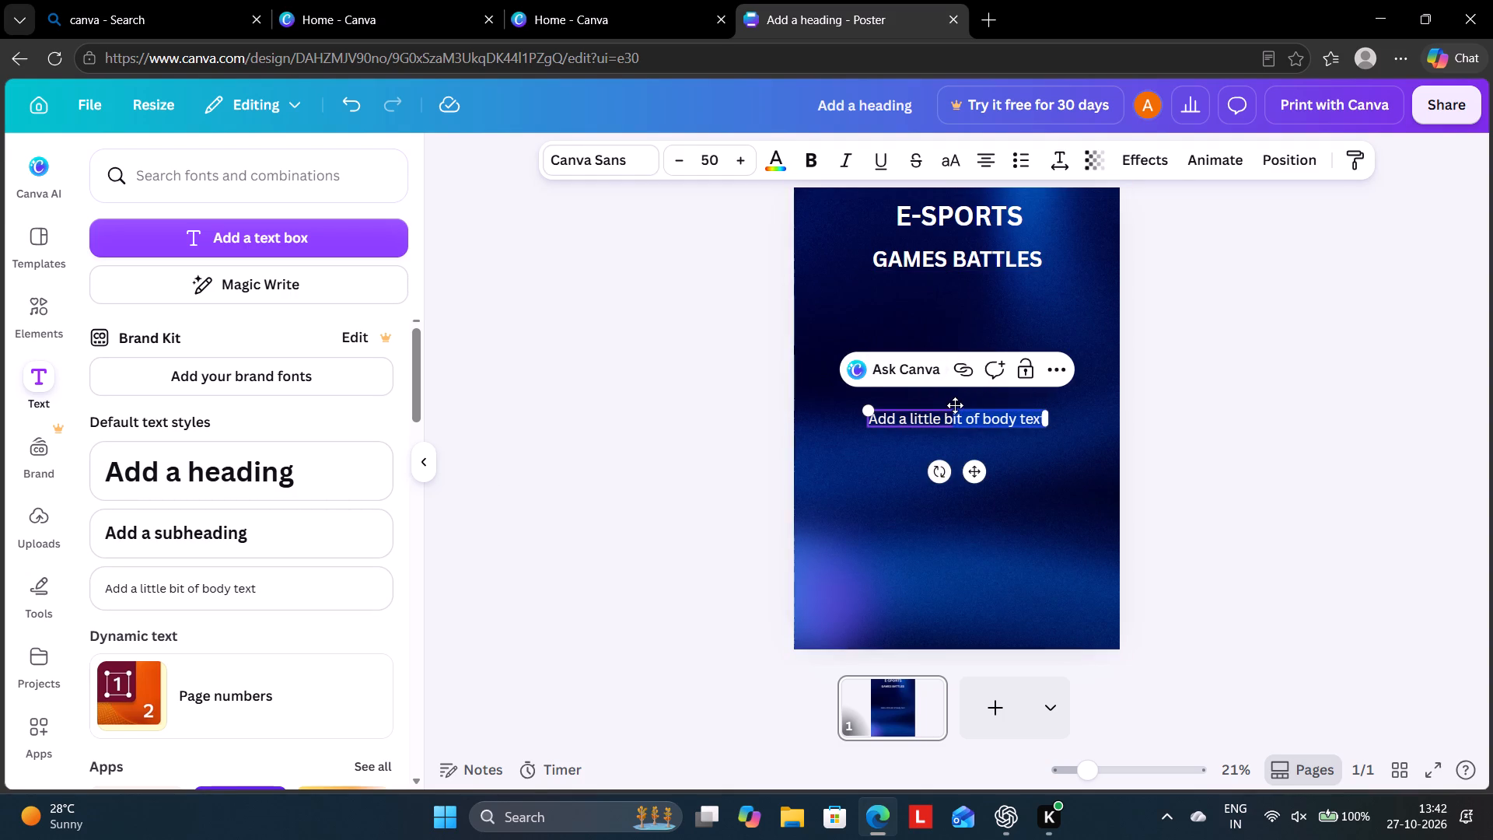
pyautogui.click(955, 408)
pyautogui.click(953, 410)
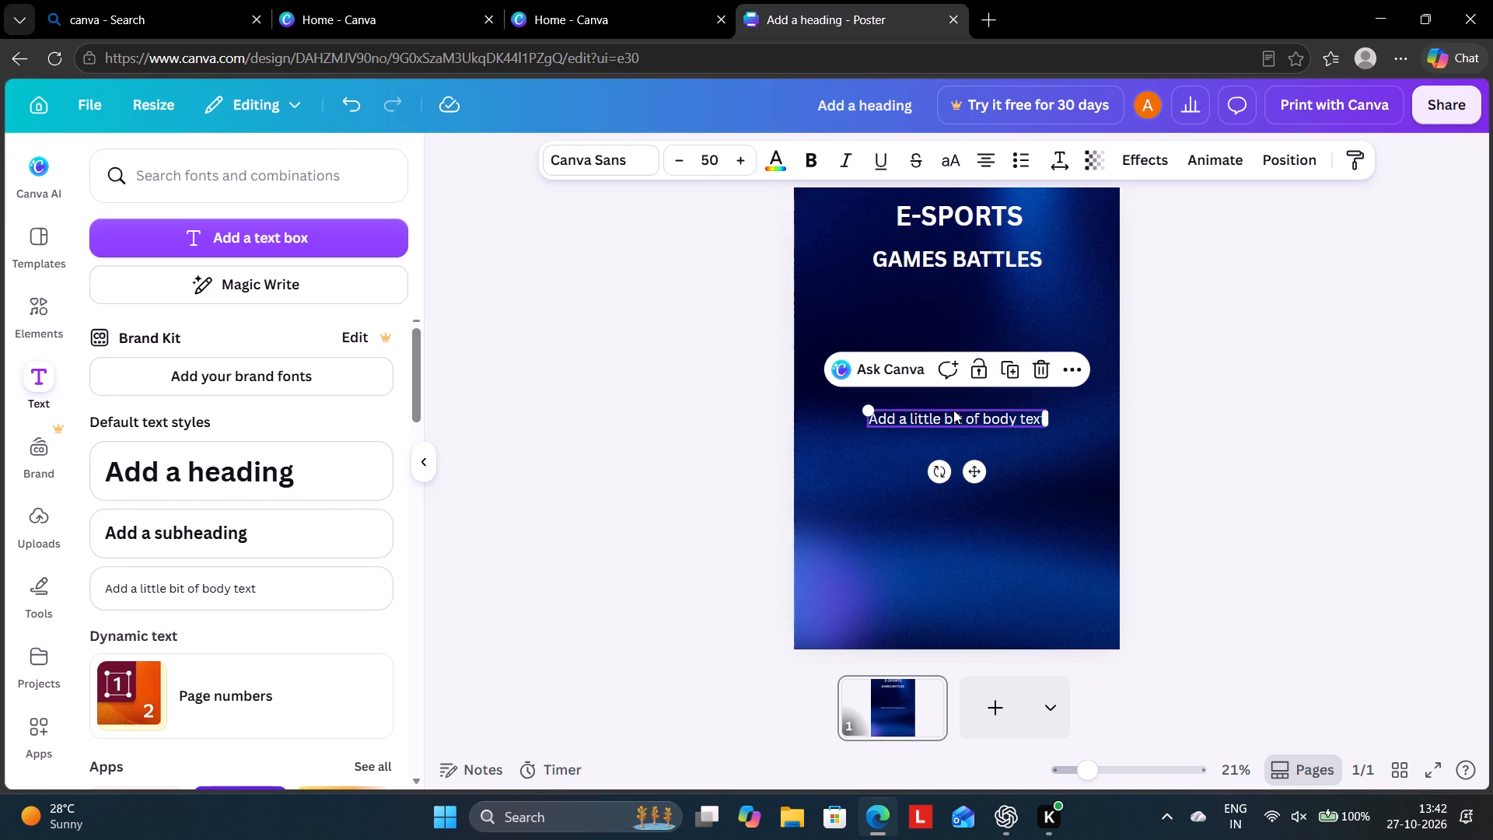
pyautogui.click(957, 401)
pyautogui.click(953, 409)
pyautogui.moveTo(973, 463); pyautogui.dragTo(970, 366)
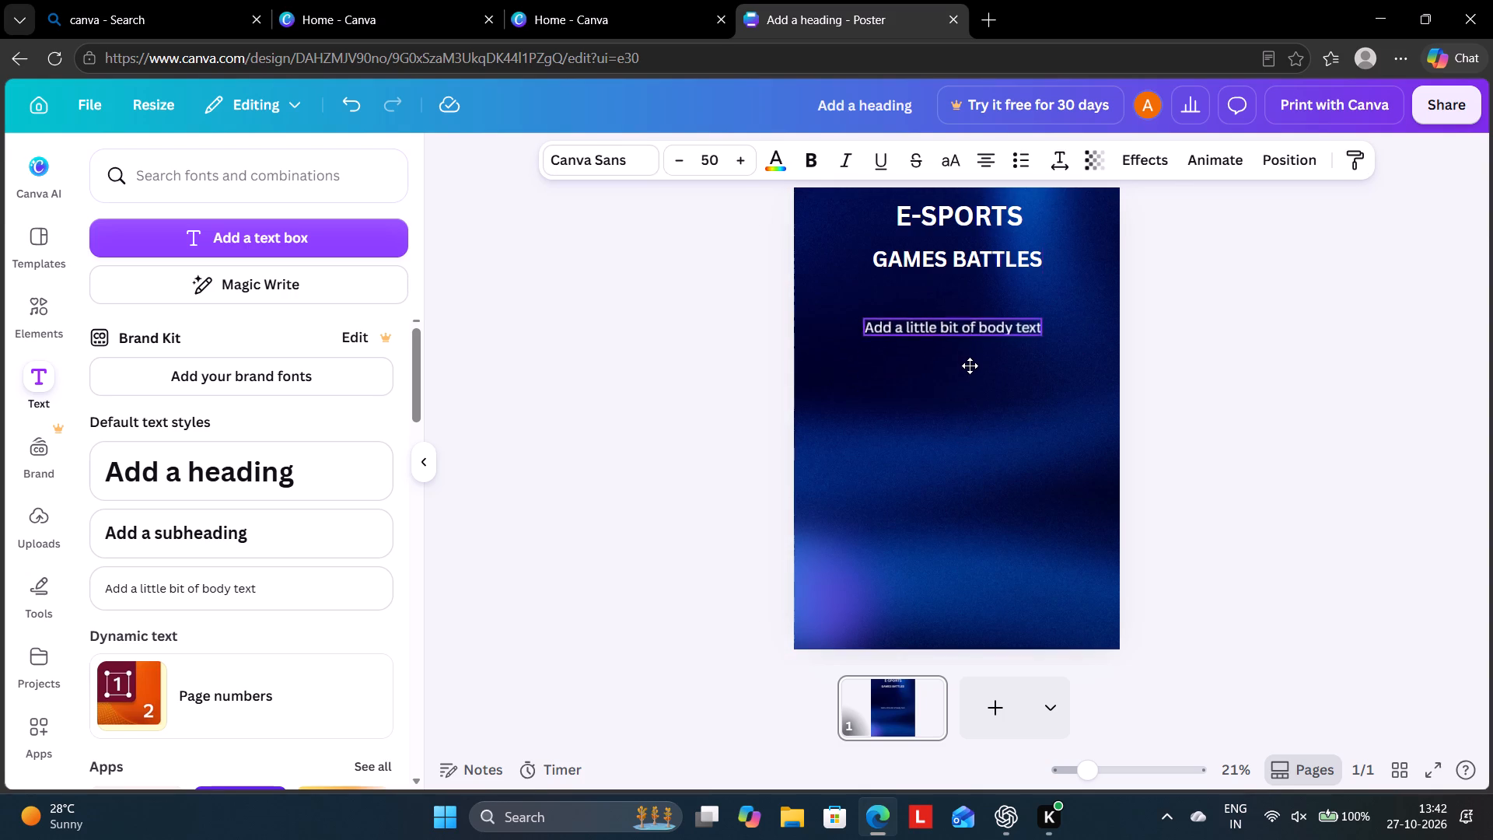
pyautogui.moveTo(970, 366); pyautogui.dragTo(971, 342)
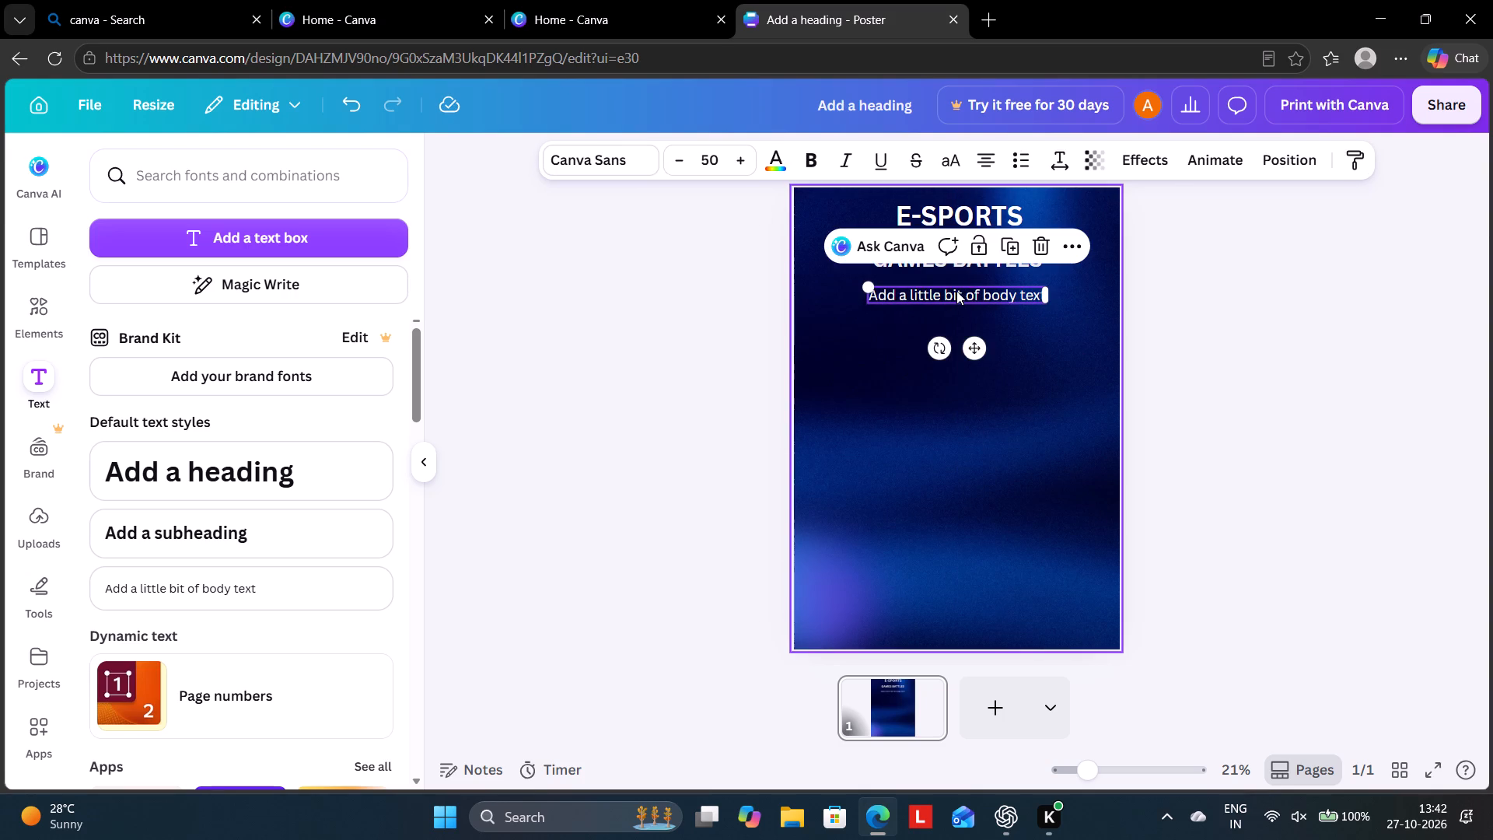
# Replace the body text's placeholder with "2026".
pyautogui.click(957, 292)
pyautogui.press('BackSpace')
pyautogui.write('2026')
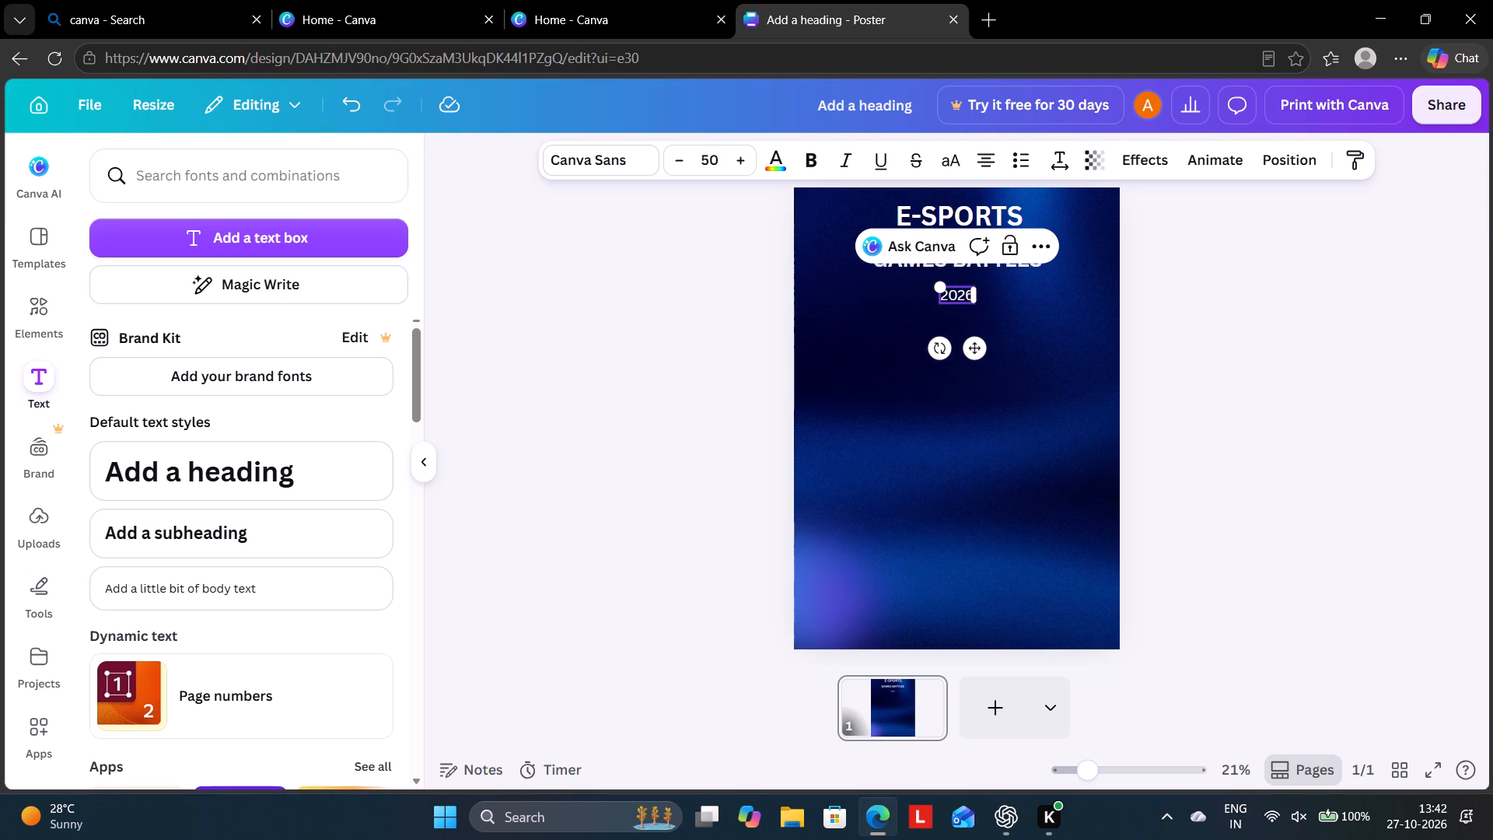
pyautogui.click(1000, 296)
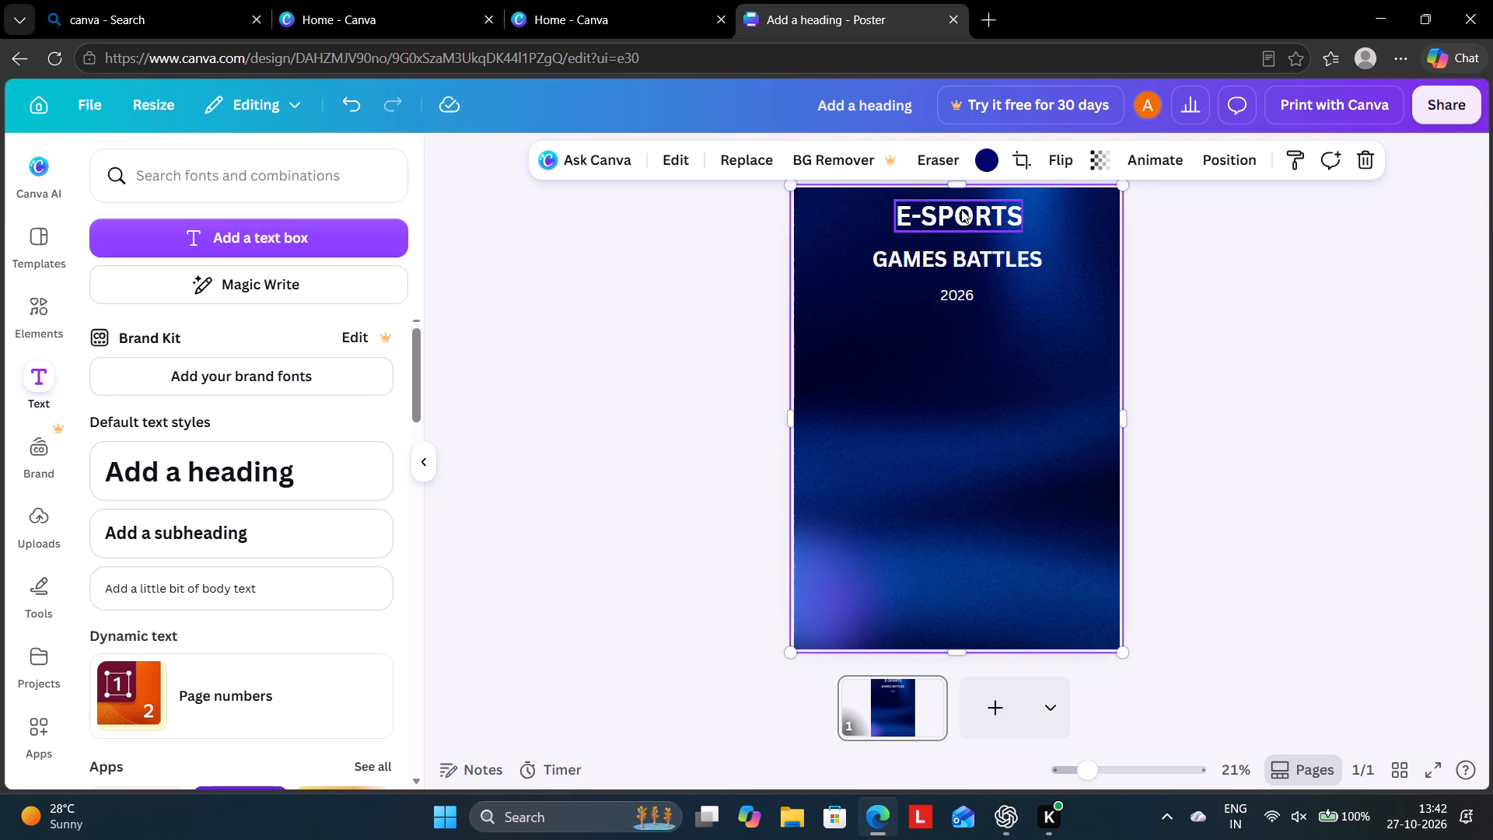
# Reduce the E-SPORTS heading's font size to 88.
pyautogui.click(930, 214)
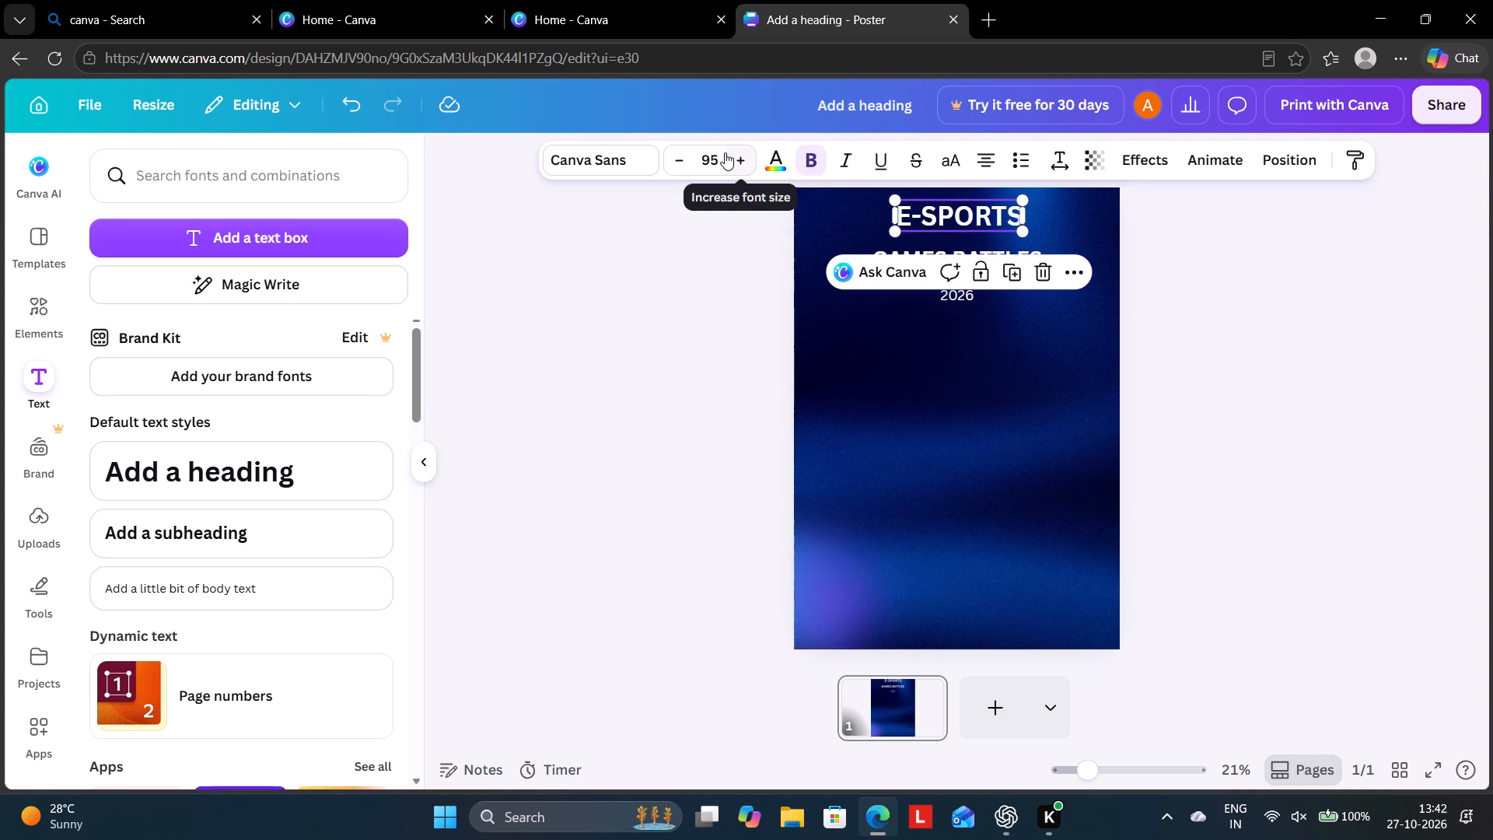
pyautogui.doubleClick(683, 156)
pyautogui.tripleClick(681, 157)
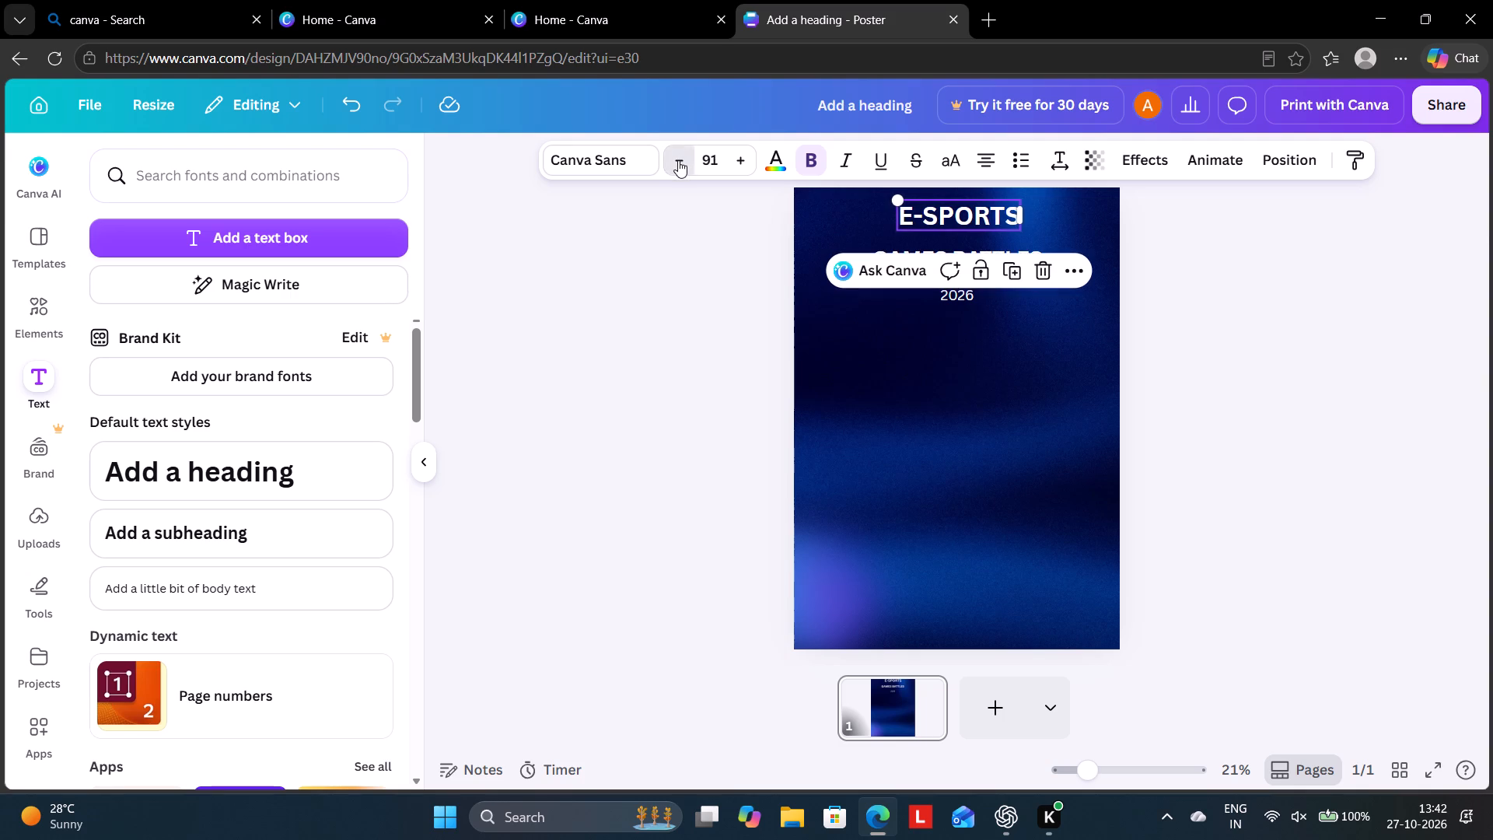
pyautogui.doubleClick(678, 160)
# Change the E-SPORTS heading's text colour to a solid green, #2D903D.
pyautogui.click(771, 162)
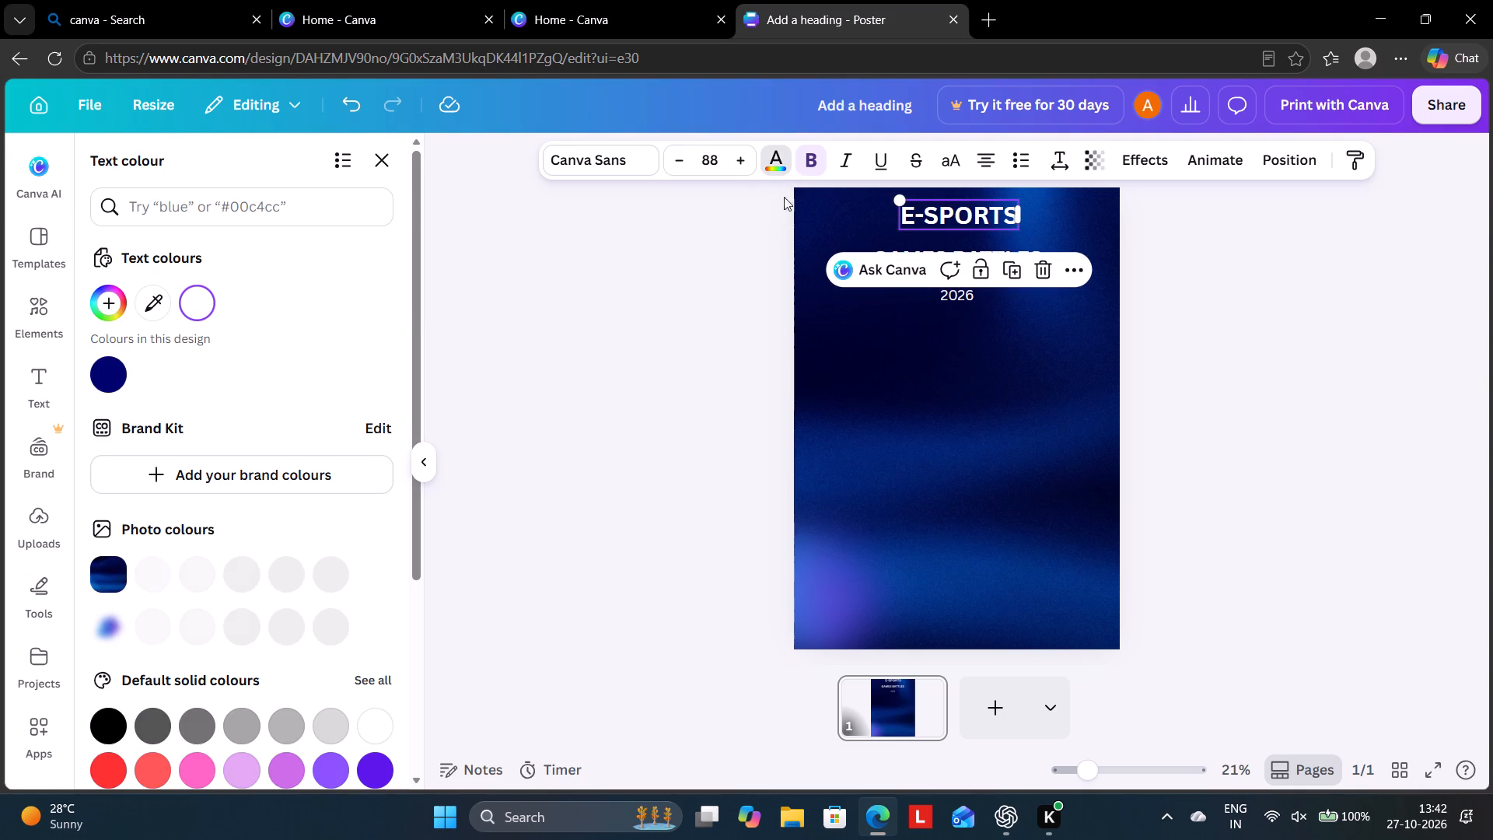
pyautogui.click(195, 299)
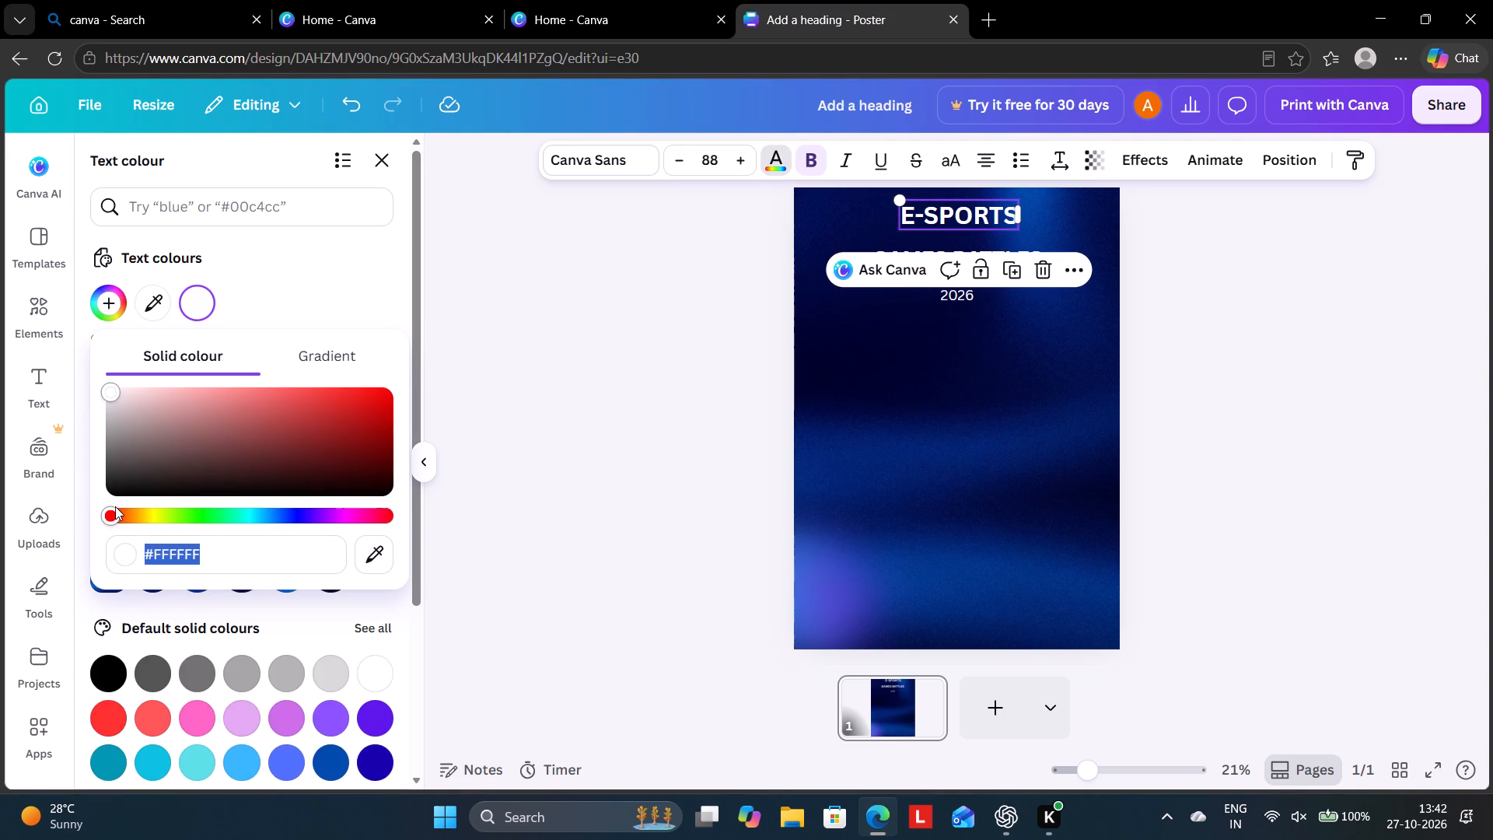
pyautogui.moveTo(116, 505); pyautogui.dragTo(183, 509)
pyautogui.click(183, 509)
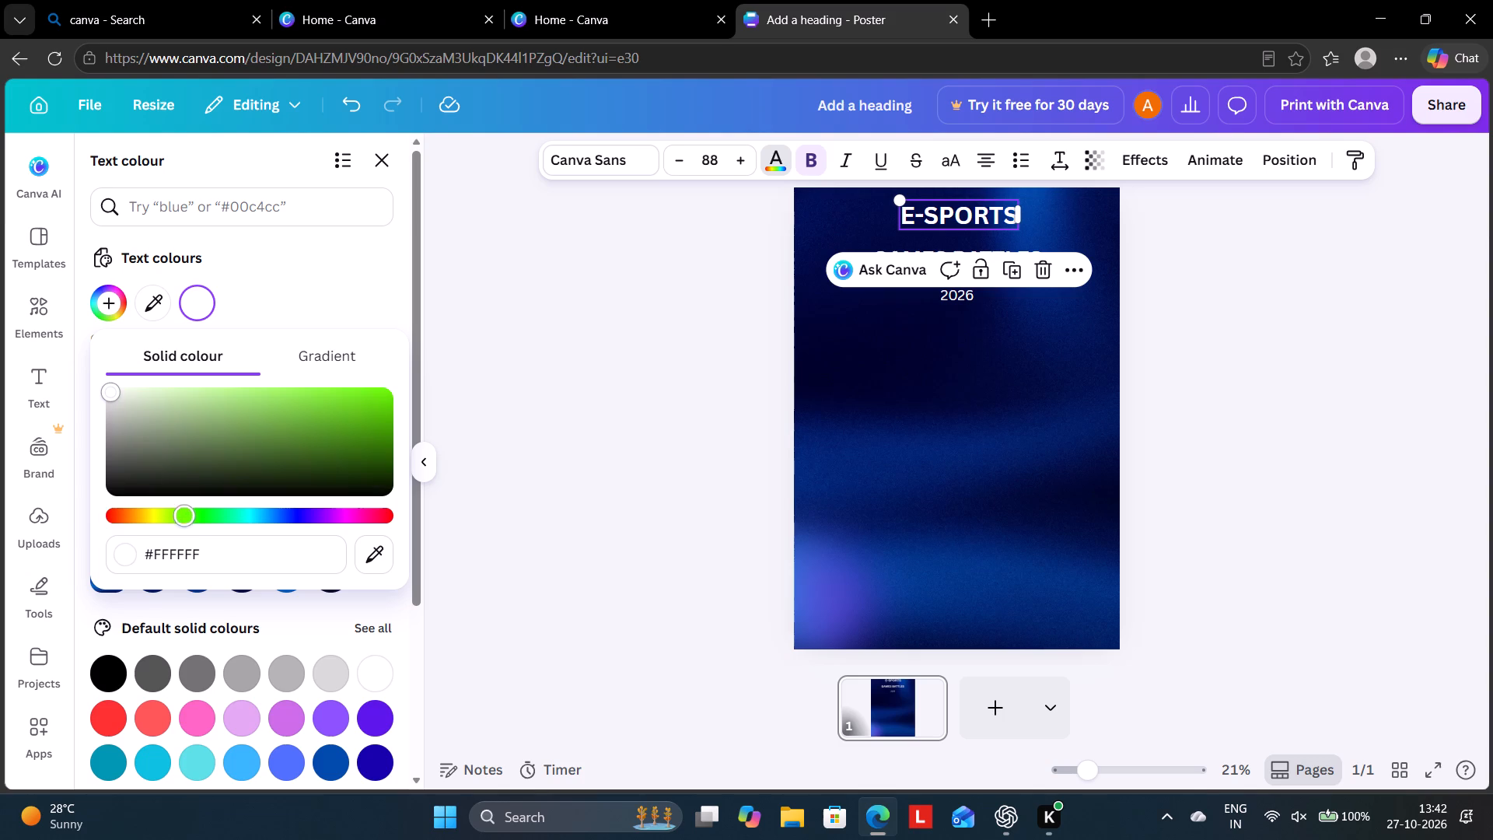
pyautogui.click(182, 443)
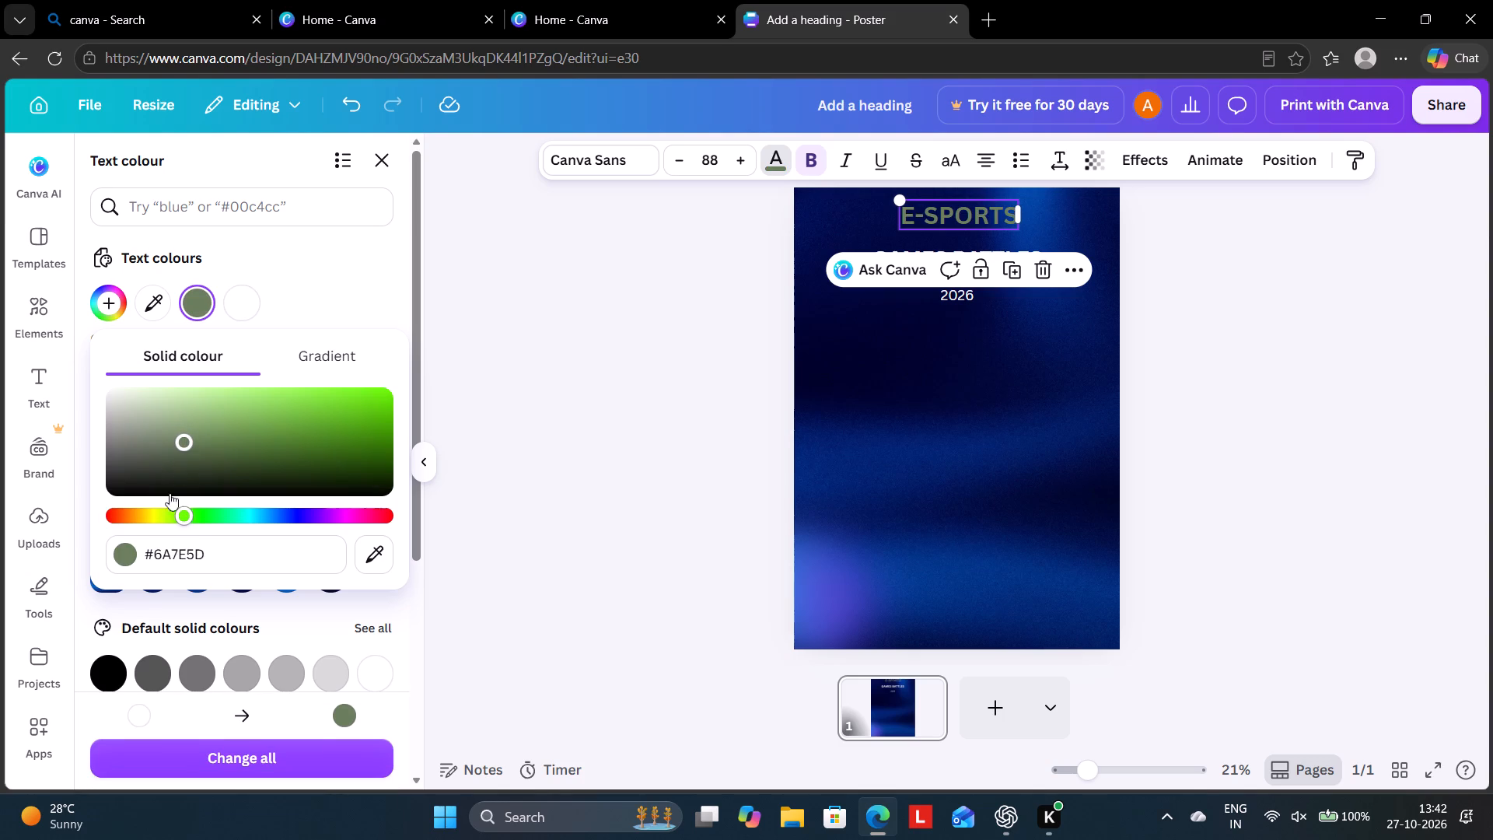
pyautogui.click(257, 451)
pyautogui.moveTo(229, 522); pyautogui.dragTo(228, 532)
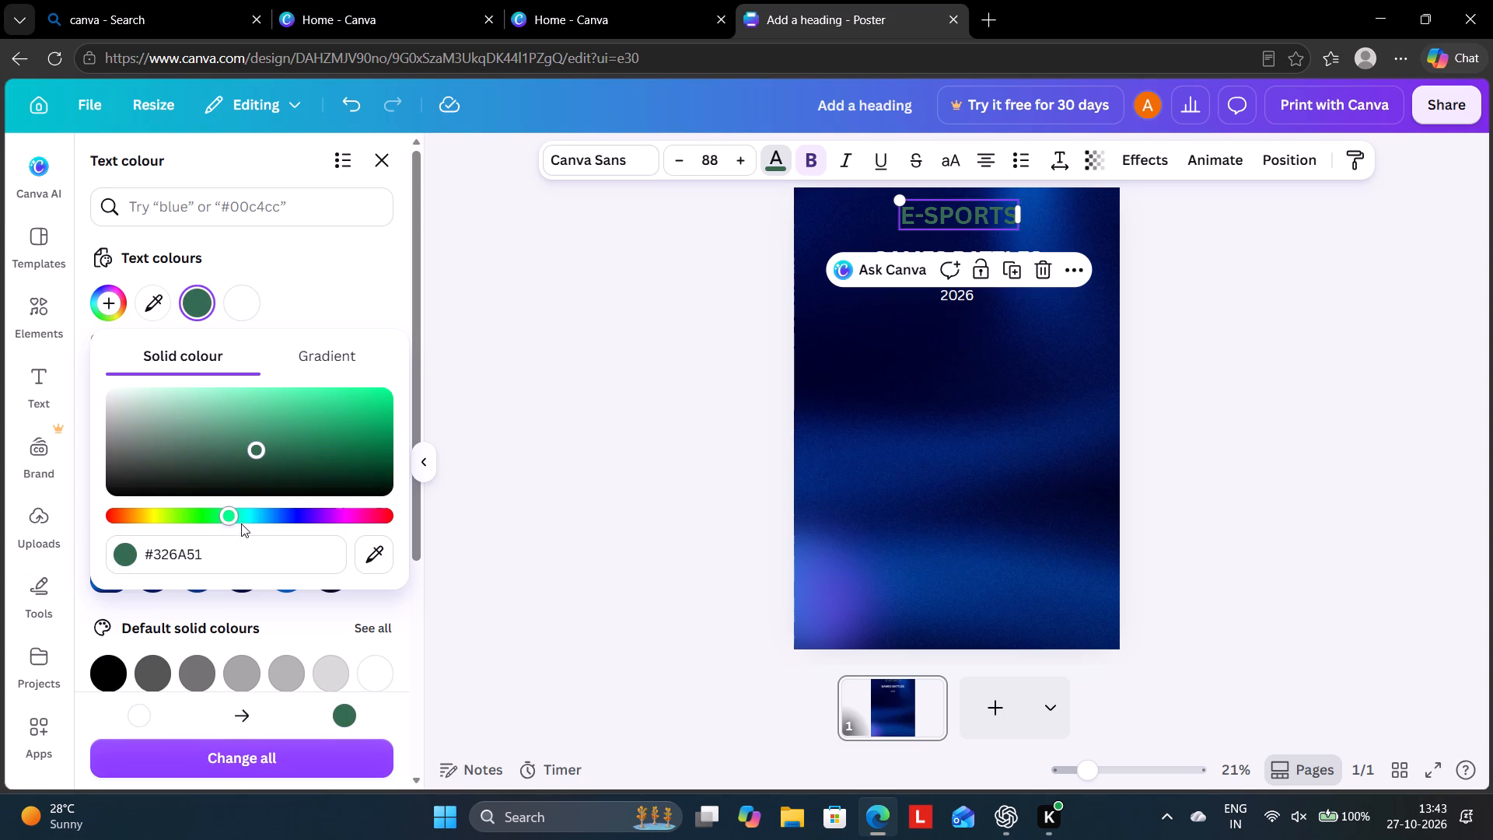
pyautogui.click(269, 440)
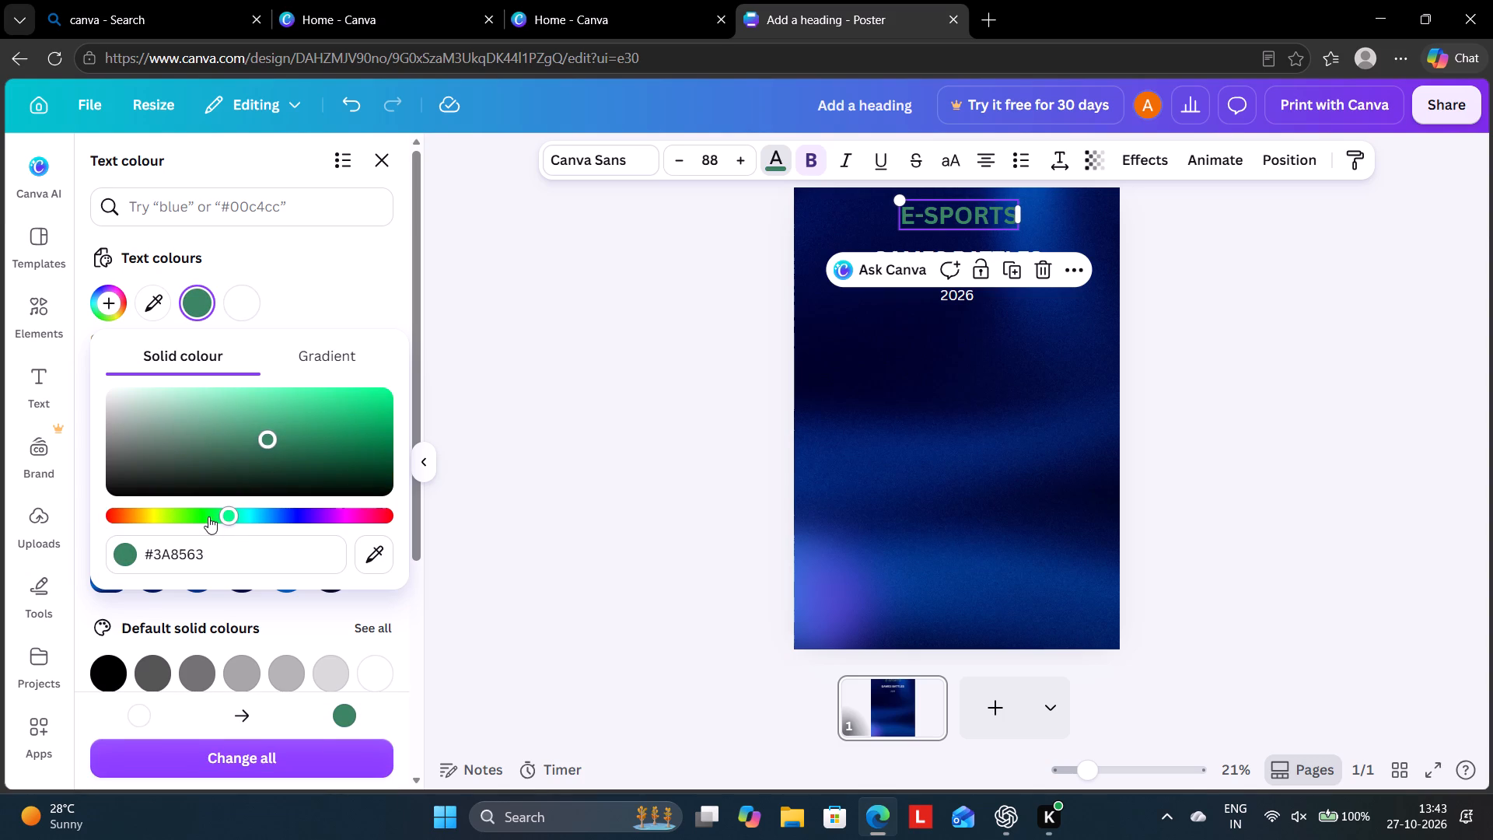
pyautogui.moveTo(226, 516); pyautogui.dragTo(211, 520)
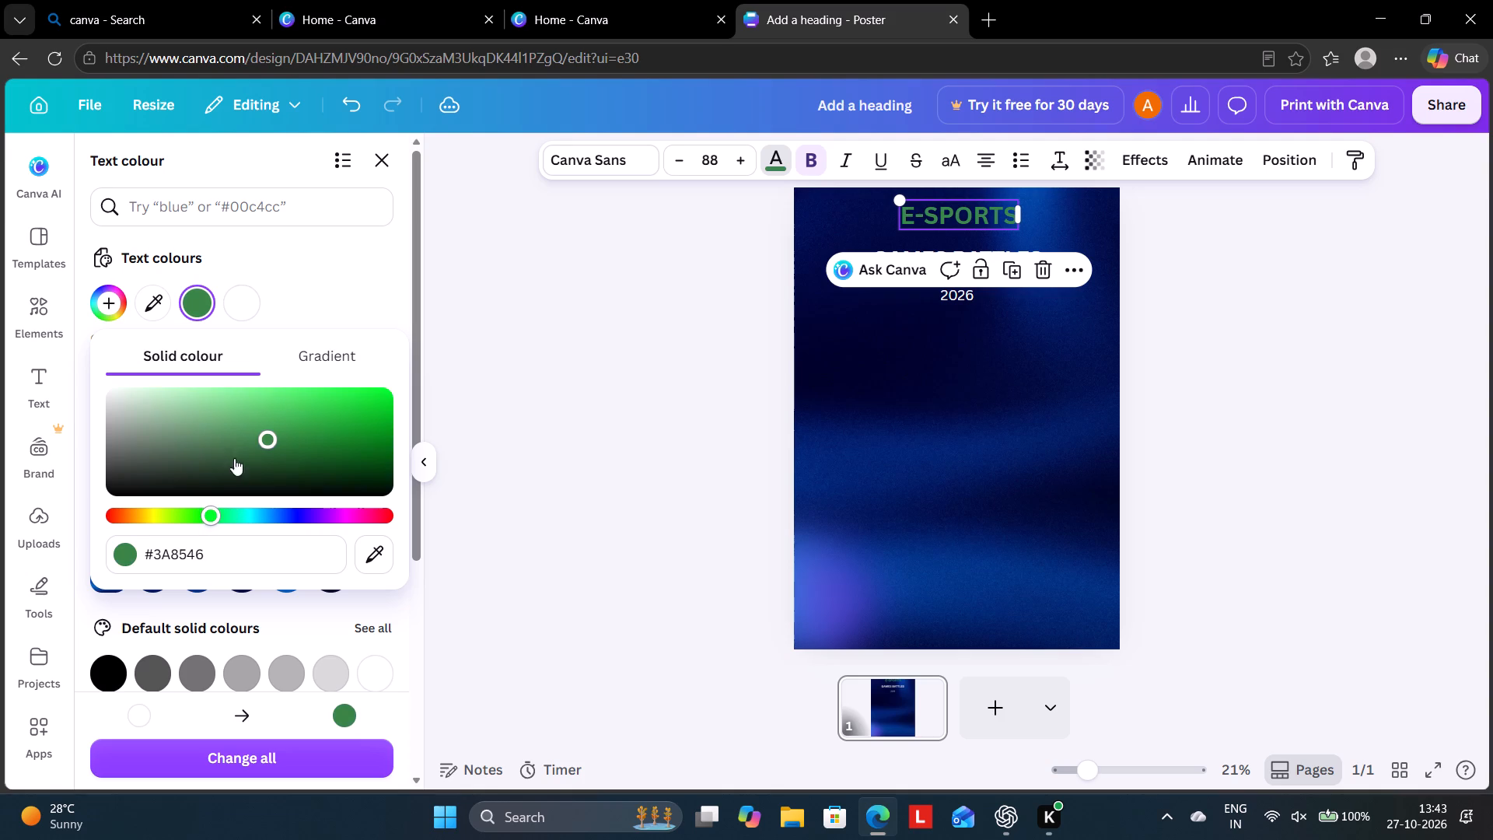
pyautogui.click(257, 425)
pyautogui.click(294, 431)
pyautogui.click(304, 435)
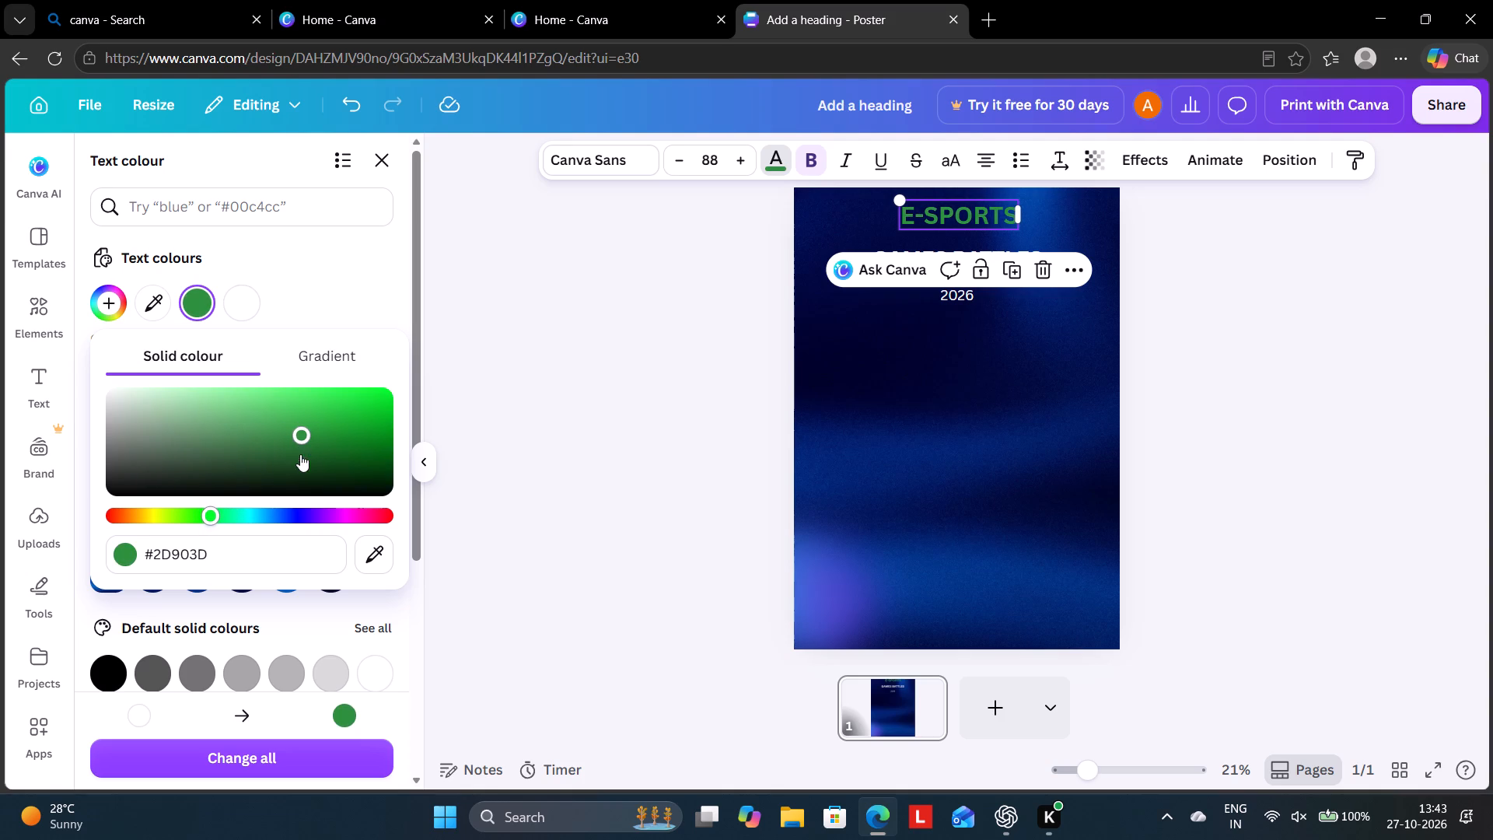
pyautogui.scroll(-2, 286, 473)
# Apply the heading's green to all the remaining white text in the design.
pyautogui.click(185, 761)
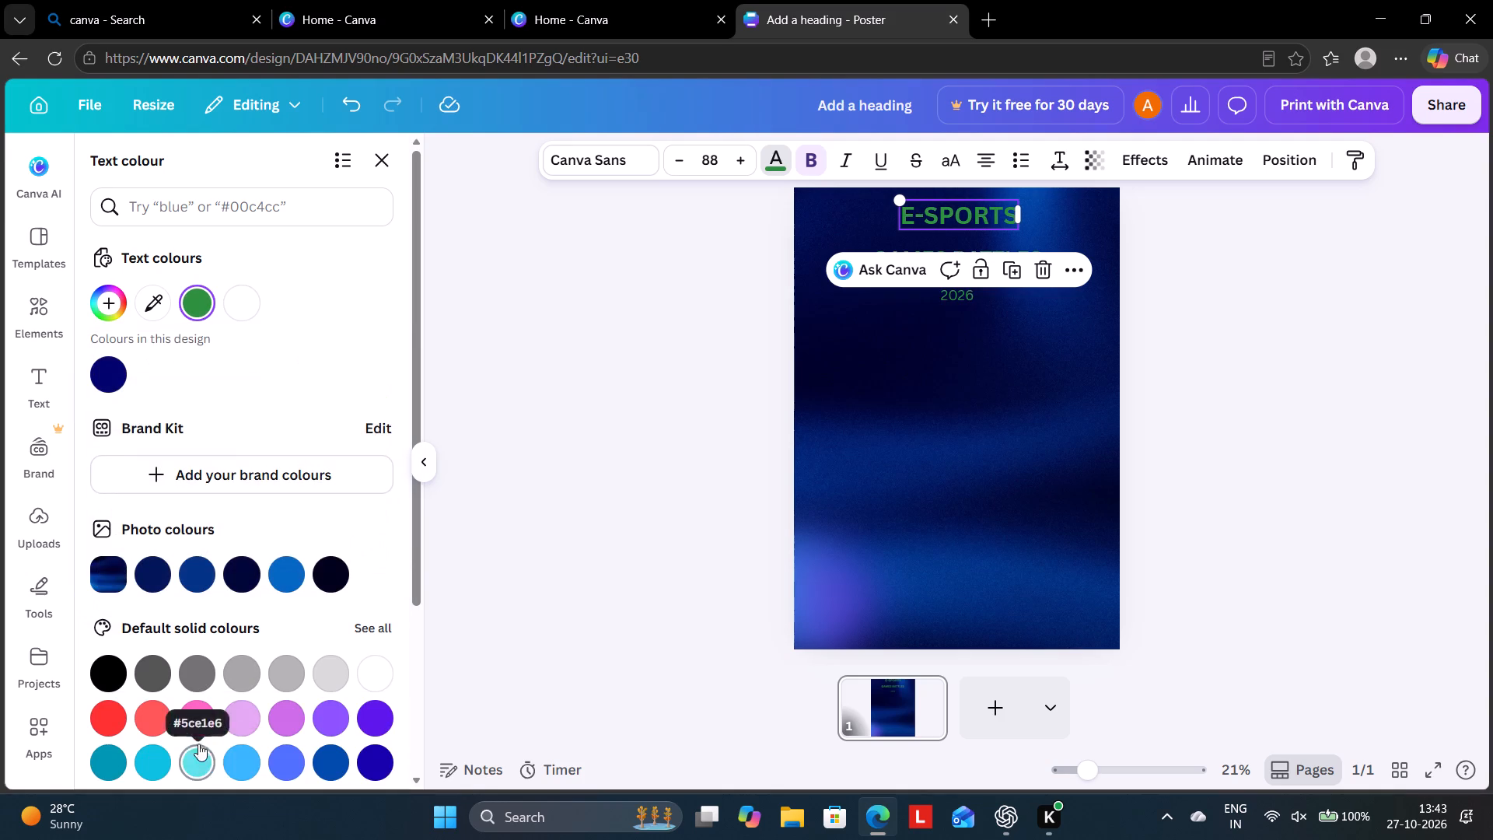
pyautogui.click(640, 418)
pyautogui.click(928, 323)
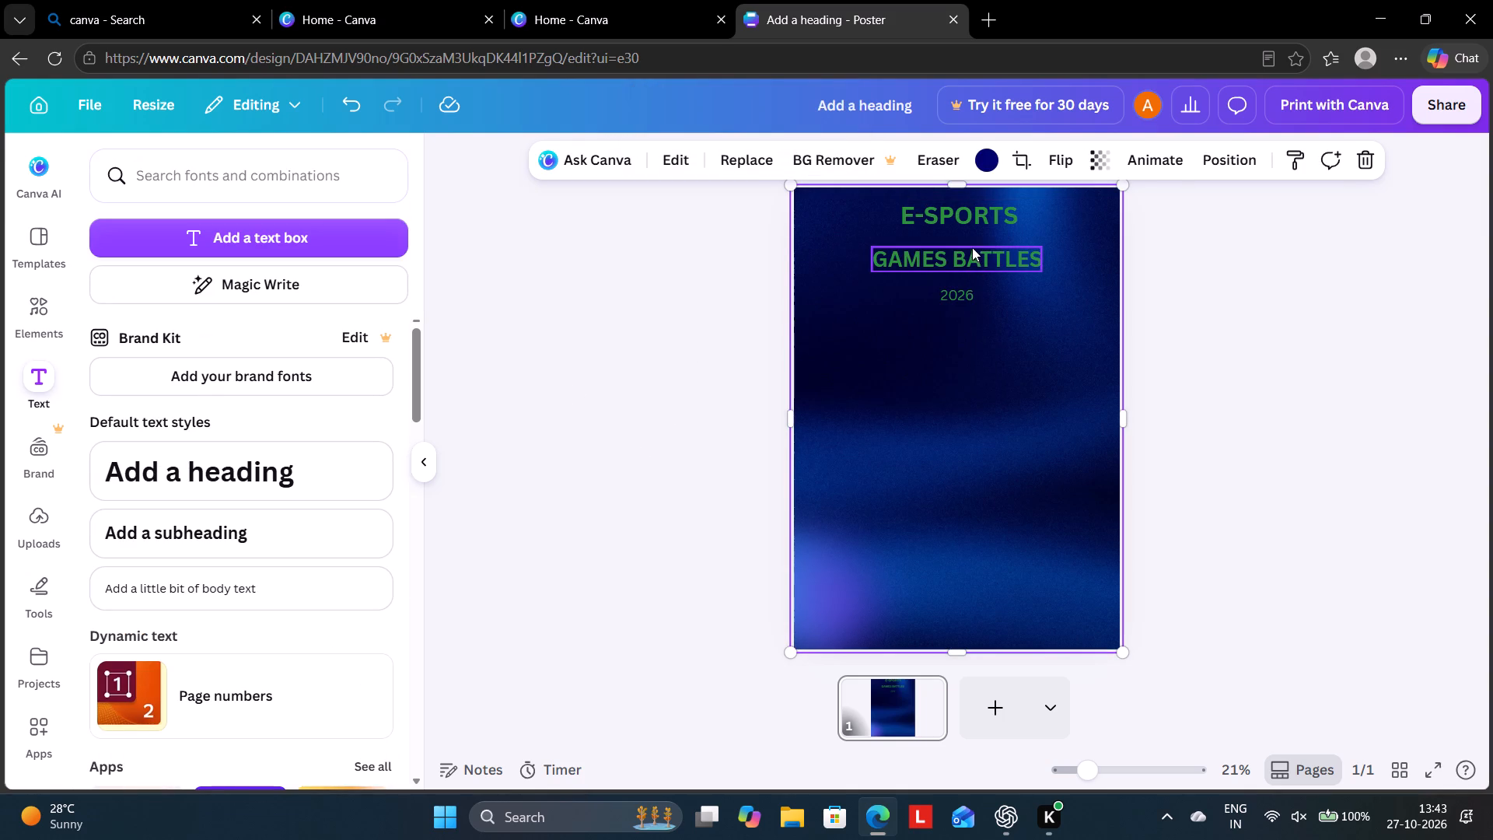
# Widen the 2026 text box to about 5.4 and increase its font size to 62.
pyautogui.click(953, 292)
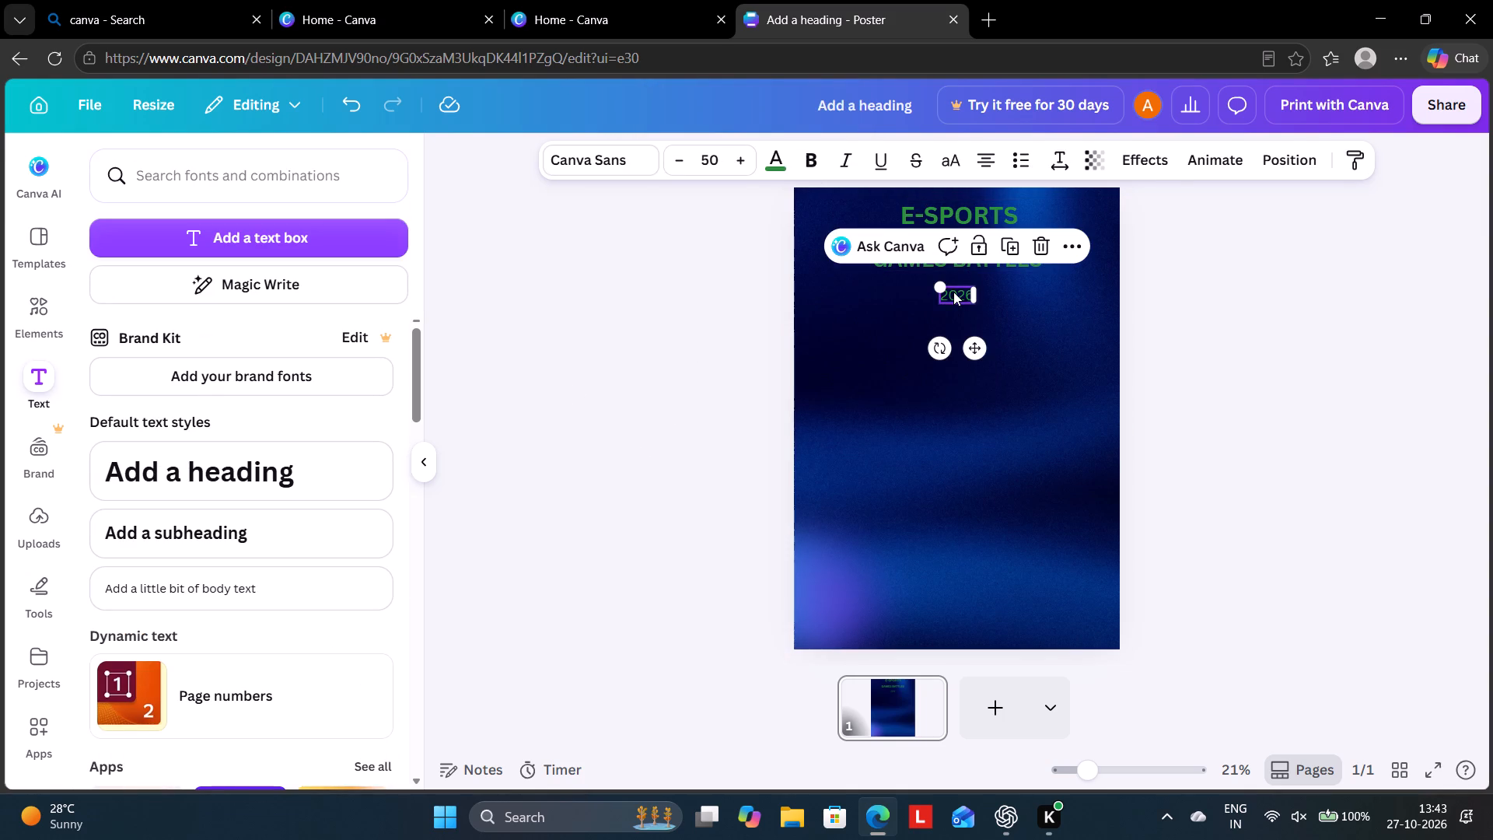
pyautogui.moveTo(976, 298); pyautogui.dragTo(987, 296)
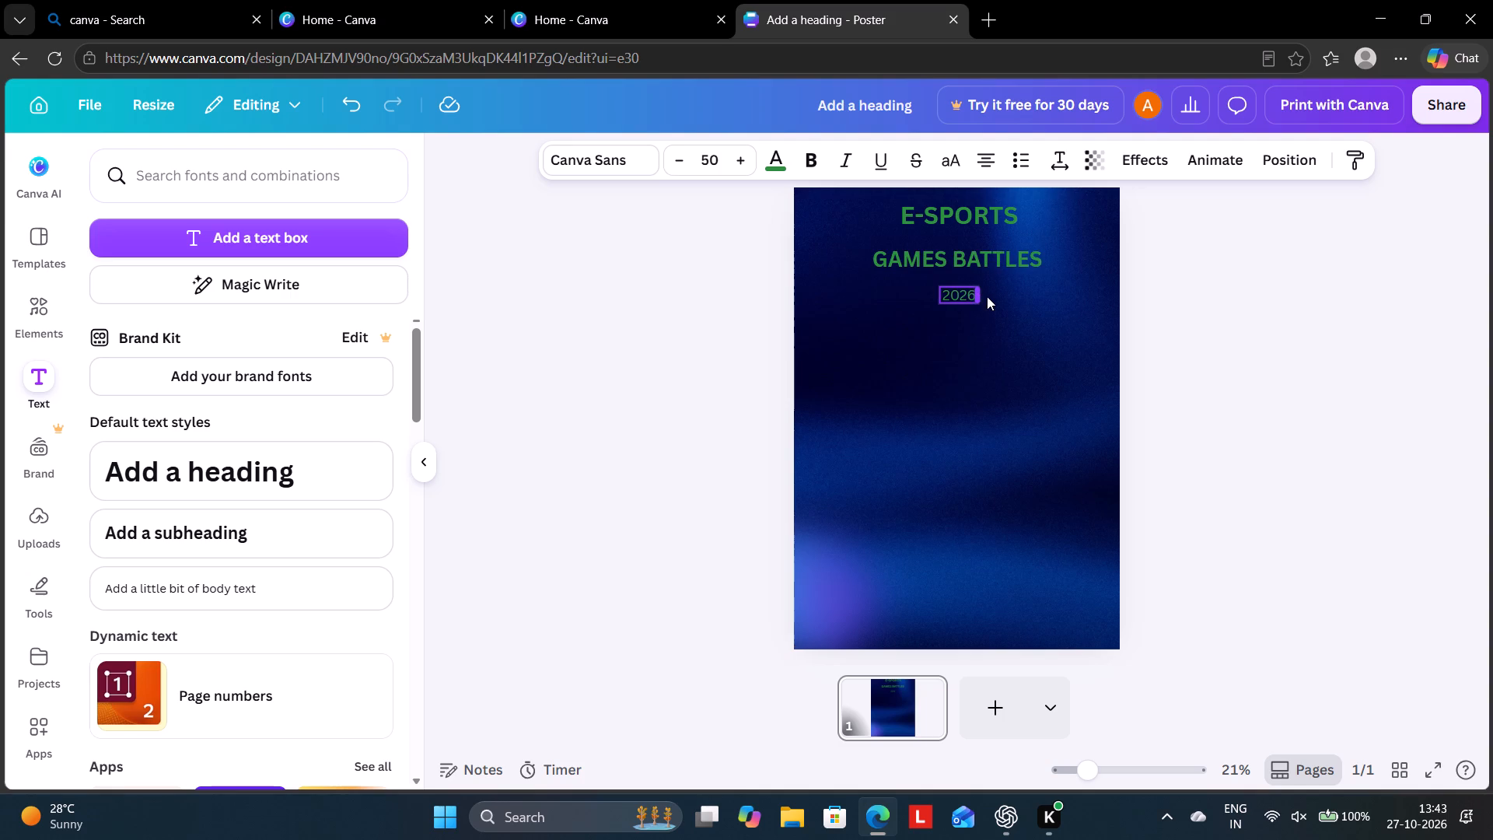
pyautogui.moveTo(987, 296); pyautogui.dragTo(985, 295)
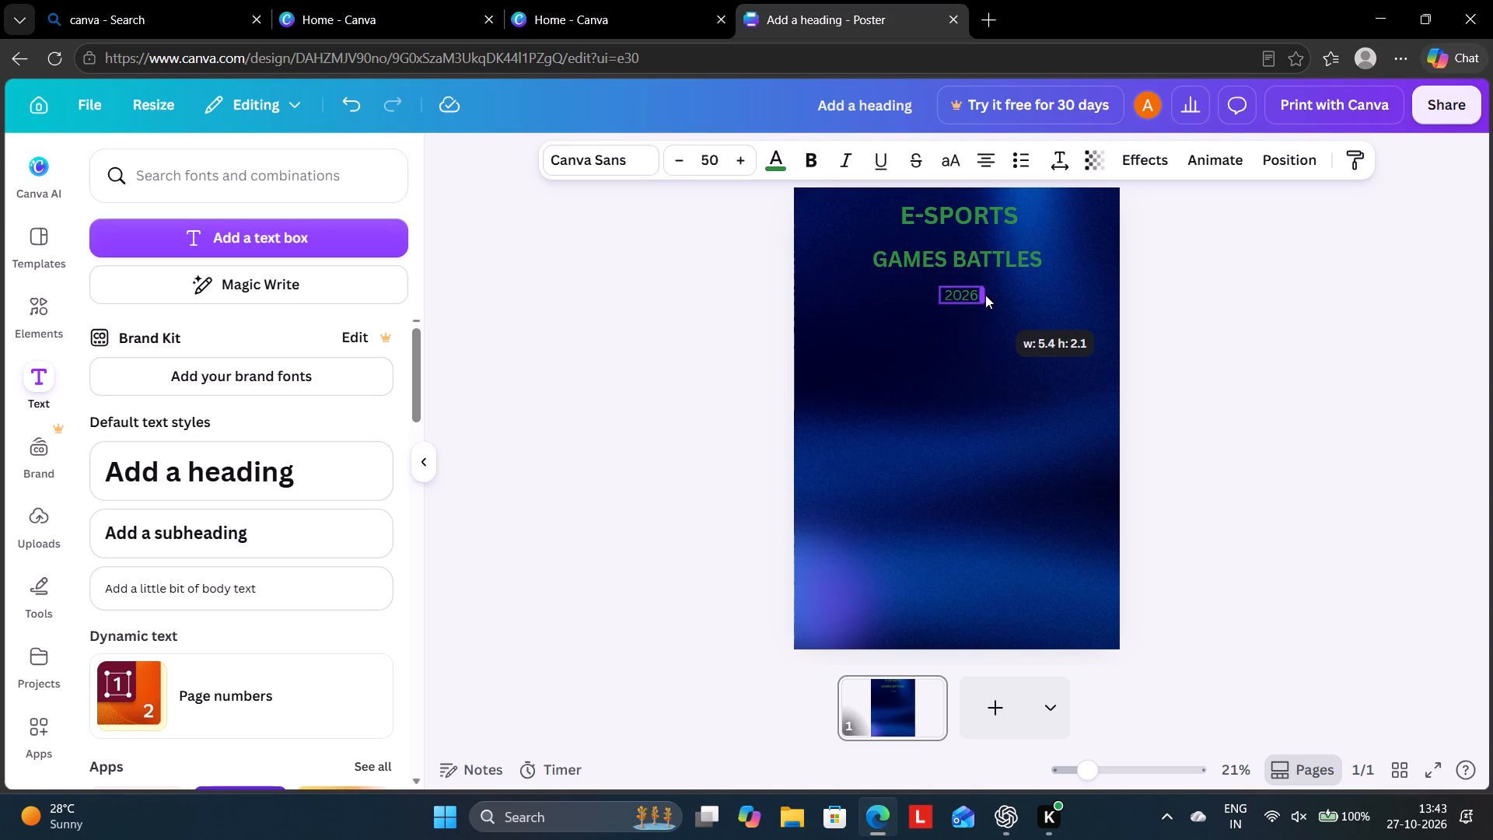
pyautogui.moveTo(985, 295); pyautogui.dragTo(985, 294)
pyautogui.tripleClick(739, 156)
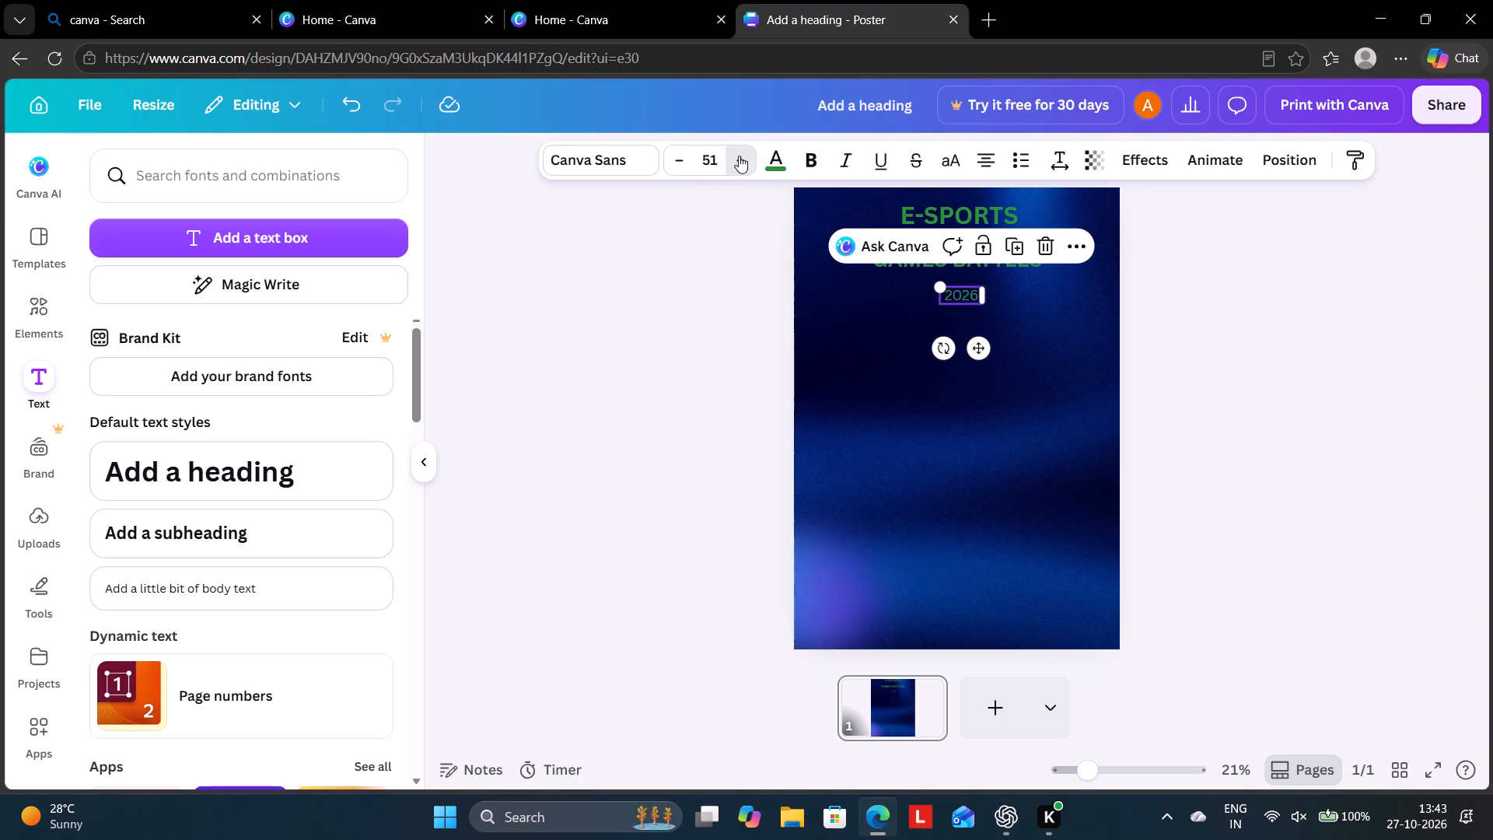
pyautogui.tripleClick(739, 156)
pyautogui.tripleClick(739, 156)
pyautogui.tripleClick(739, 155)
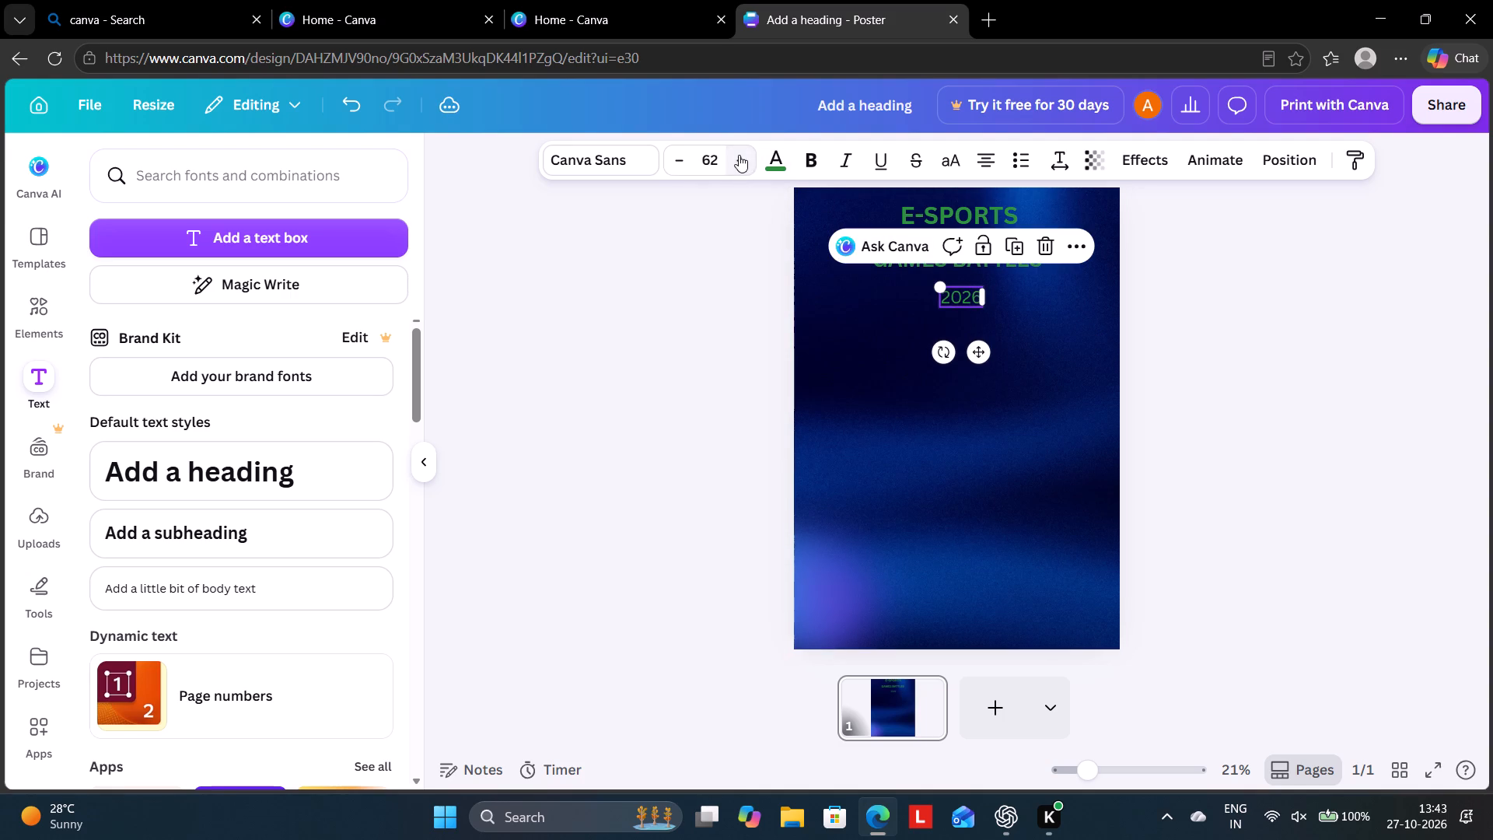
pyautogui.click(673, 329)
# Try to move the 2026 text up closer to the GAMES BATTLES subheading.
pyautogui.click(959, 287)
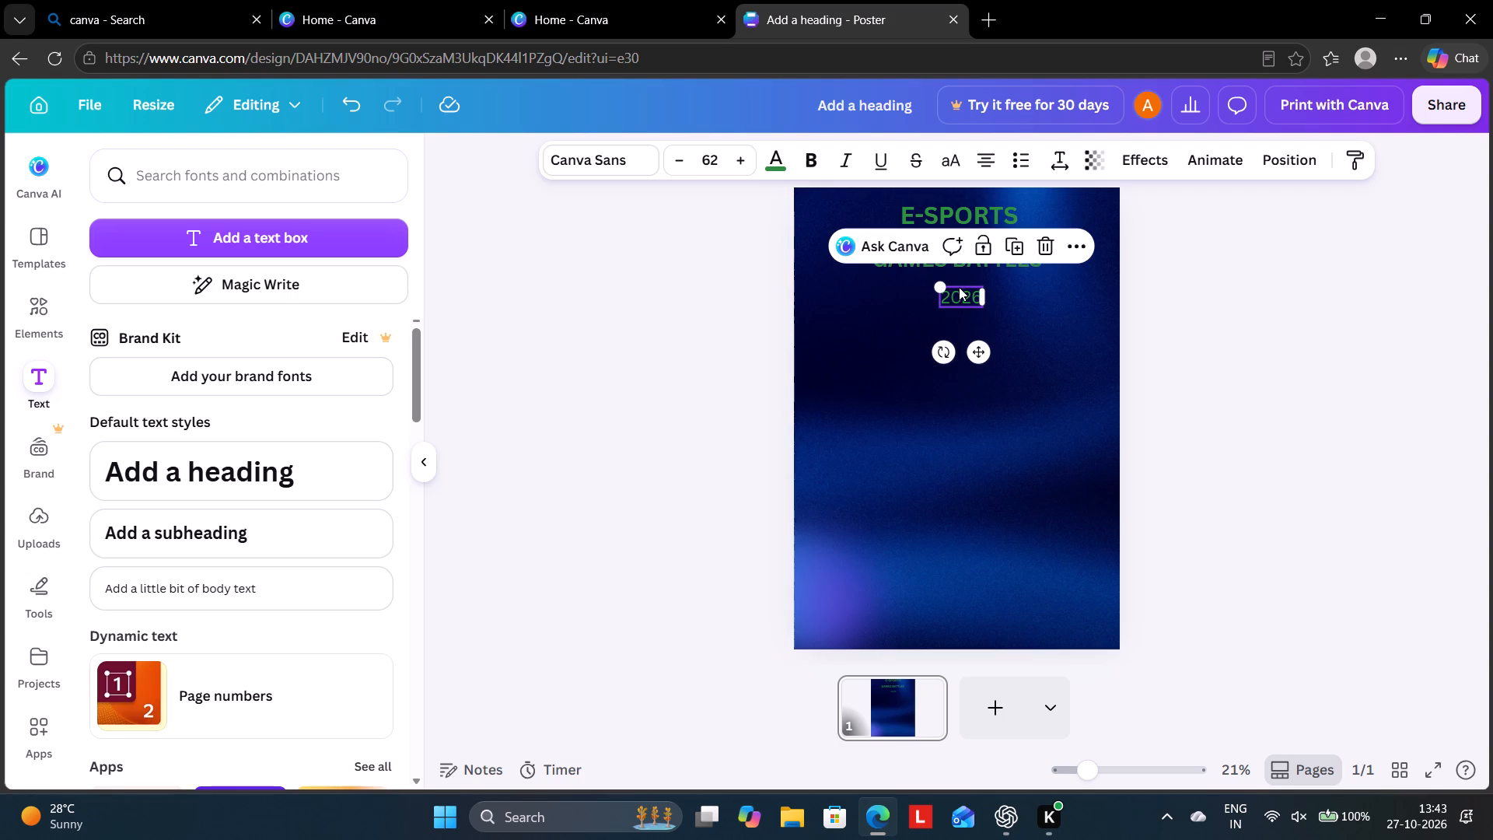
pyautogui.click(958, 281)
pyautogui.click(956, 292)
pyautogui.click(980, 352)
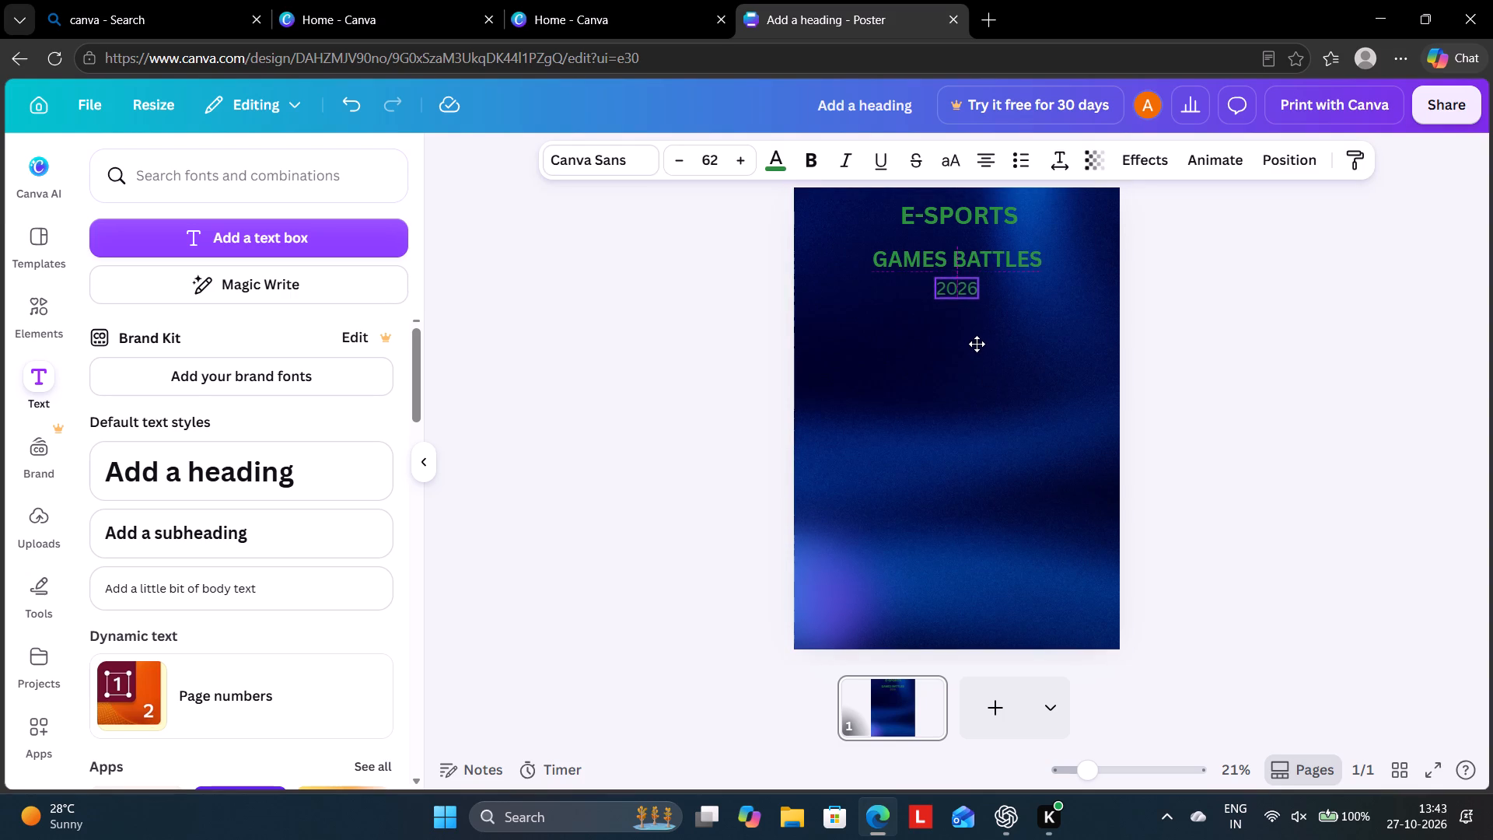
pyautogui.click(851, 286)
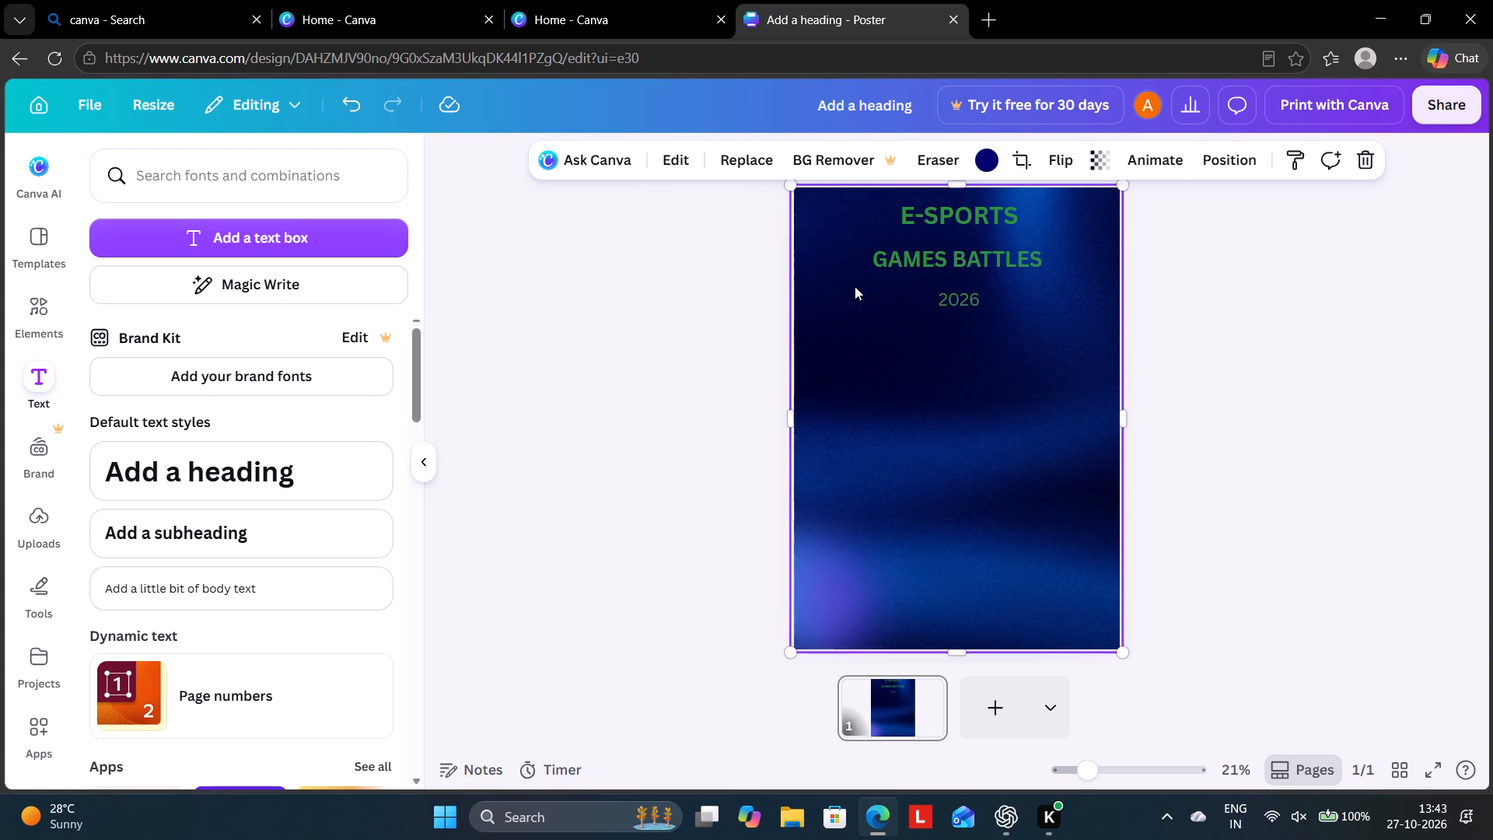
# Move the GAMES BATTLES subheading slightly up, closer to the E-SPORTS heading and centred on the page.
pyautogui.click(951, 255)
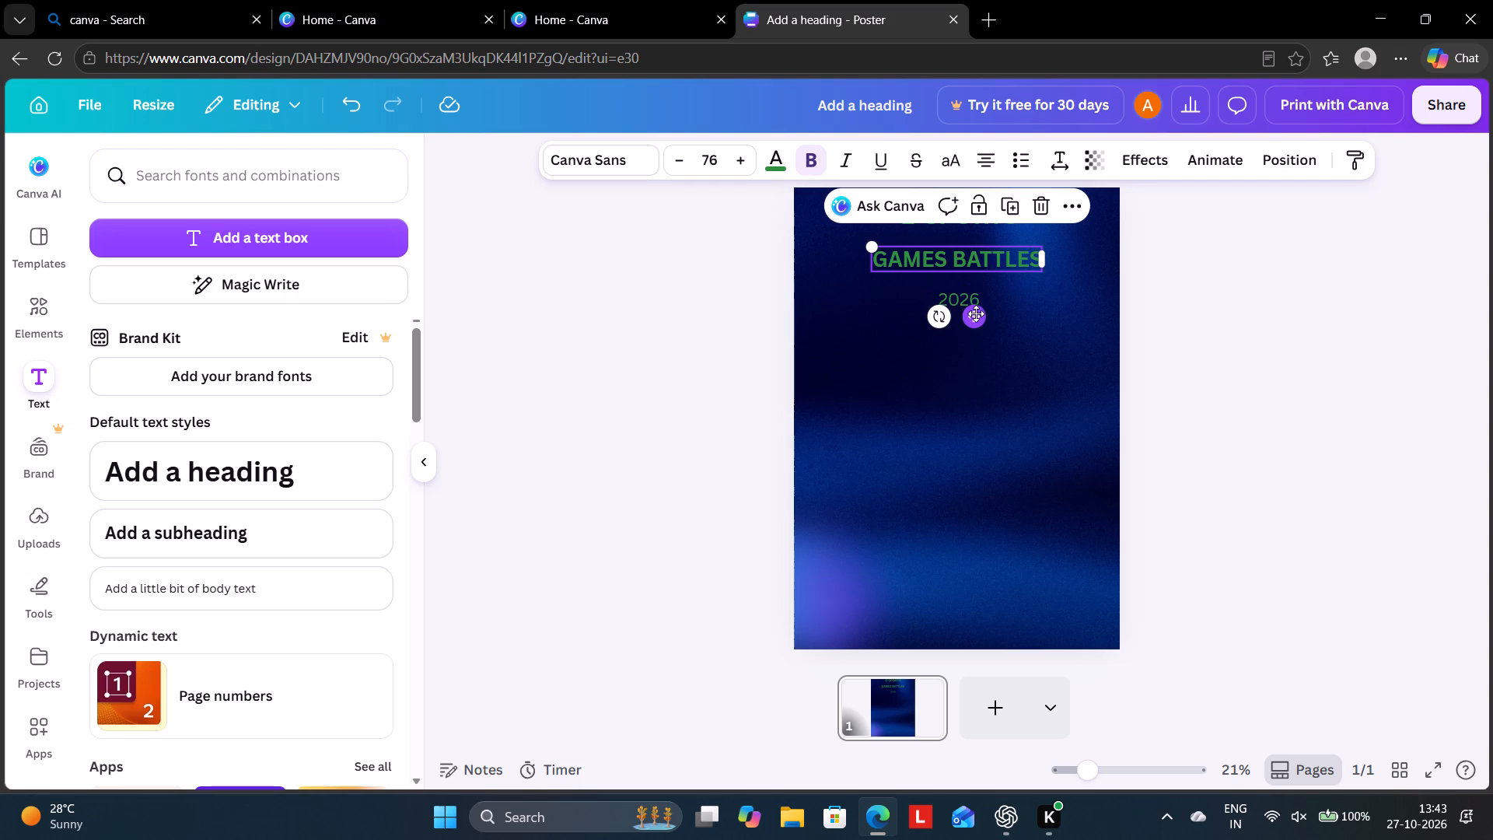
pyautogui.moveTo(978, 314); pyautogui.dragTo(978, 307)
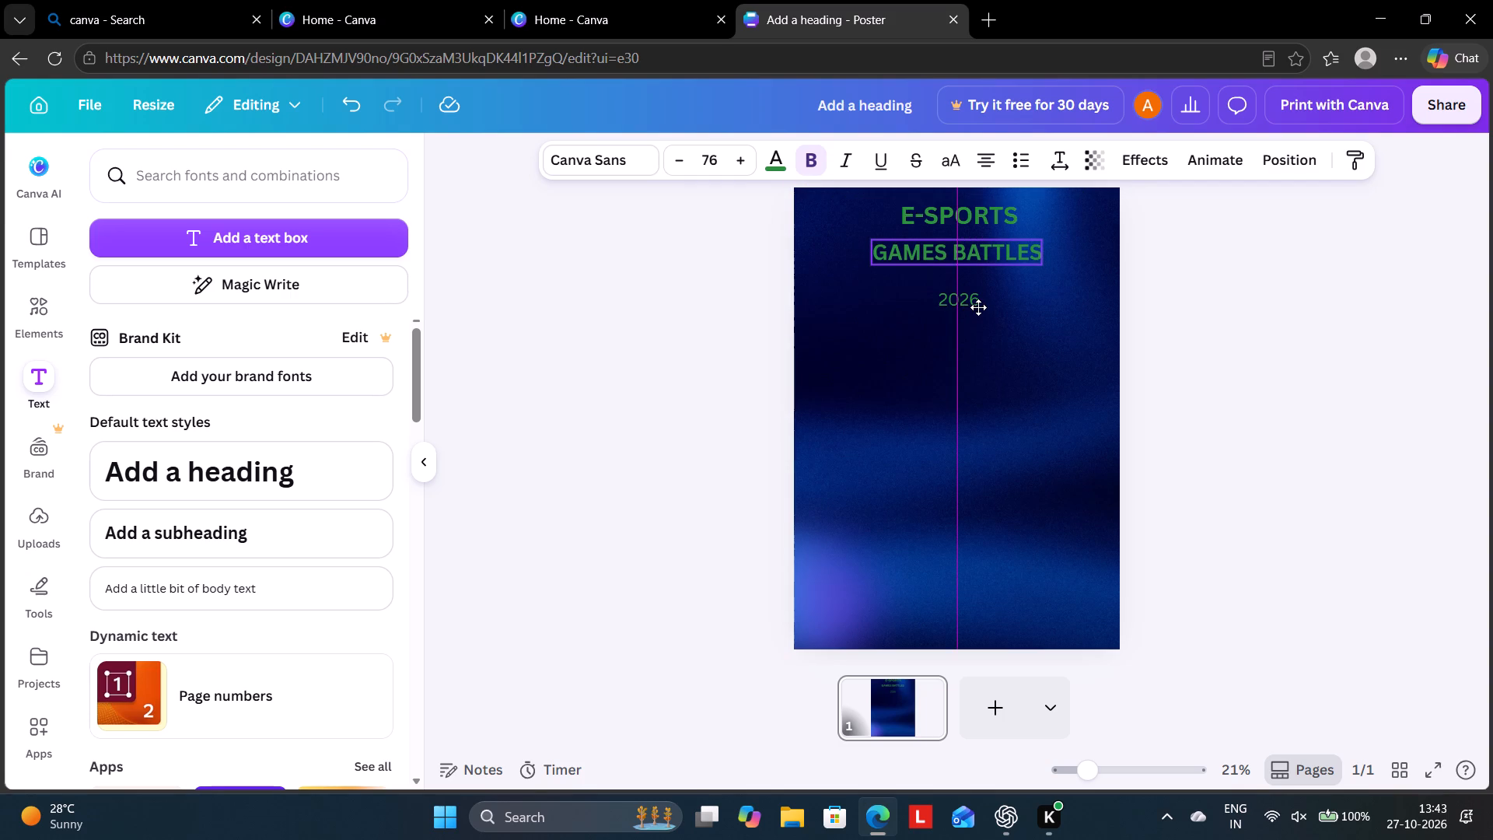
pyautogui.moveTo(978, 307); pyautogui.dragTo(977, 303)
pyautogui.click(887, 386)
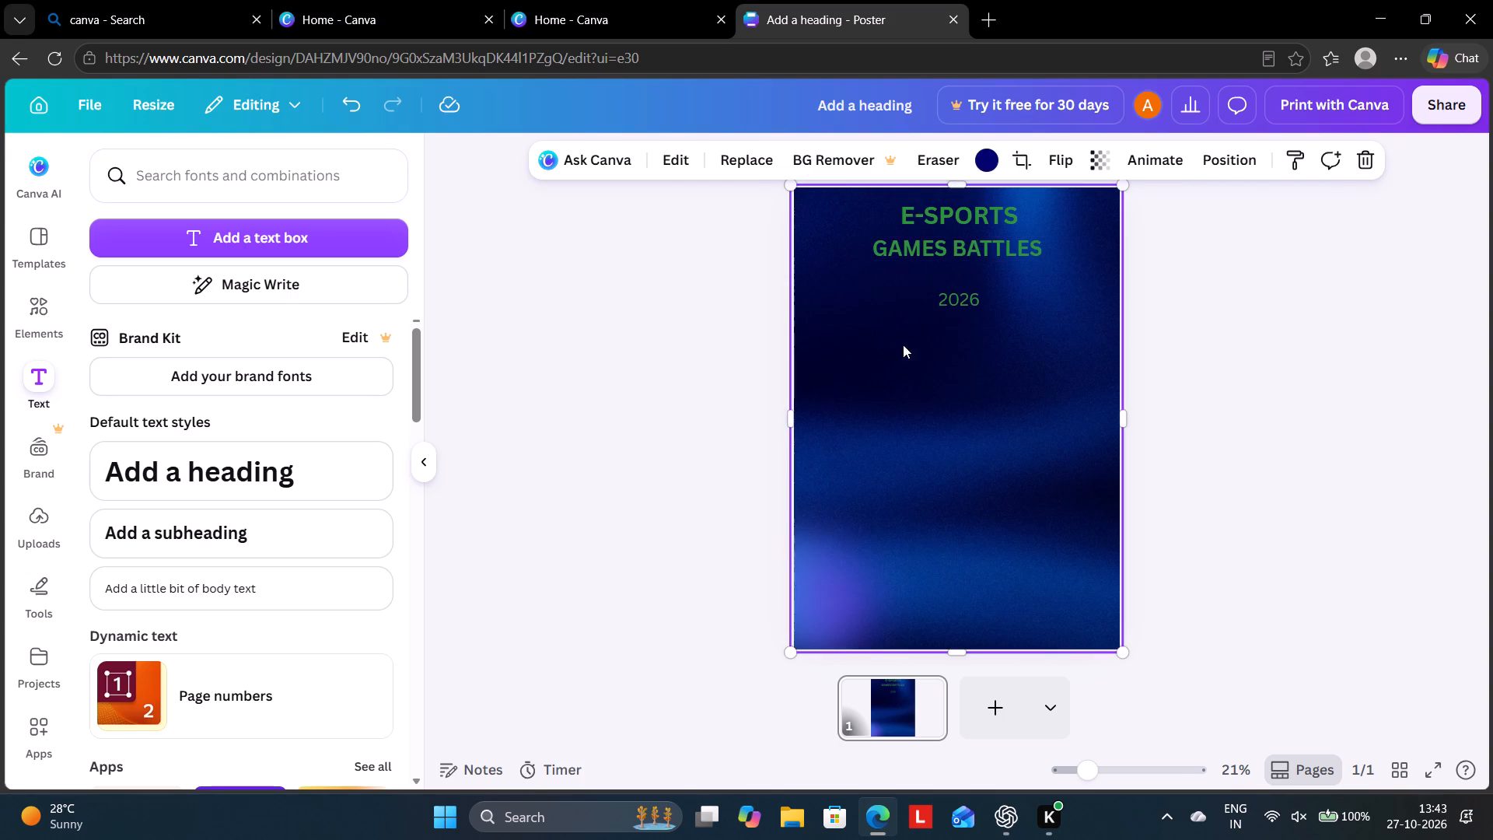
# Move the 2026 text up beneath GAMES BATTLES, centred on the page with a small gap between the lines.
pyautogui.click(953, 299)
pyautogui.moveTo(970, 353); pyautogui.dragTo(969, 338)
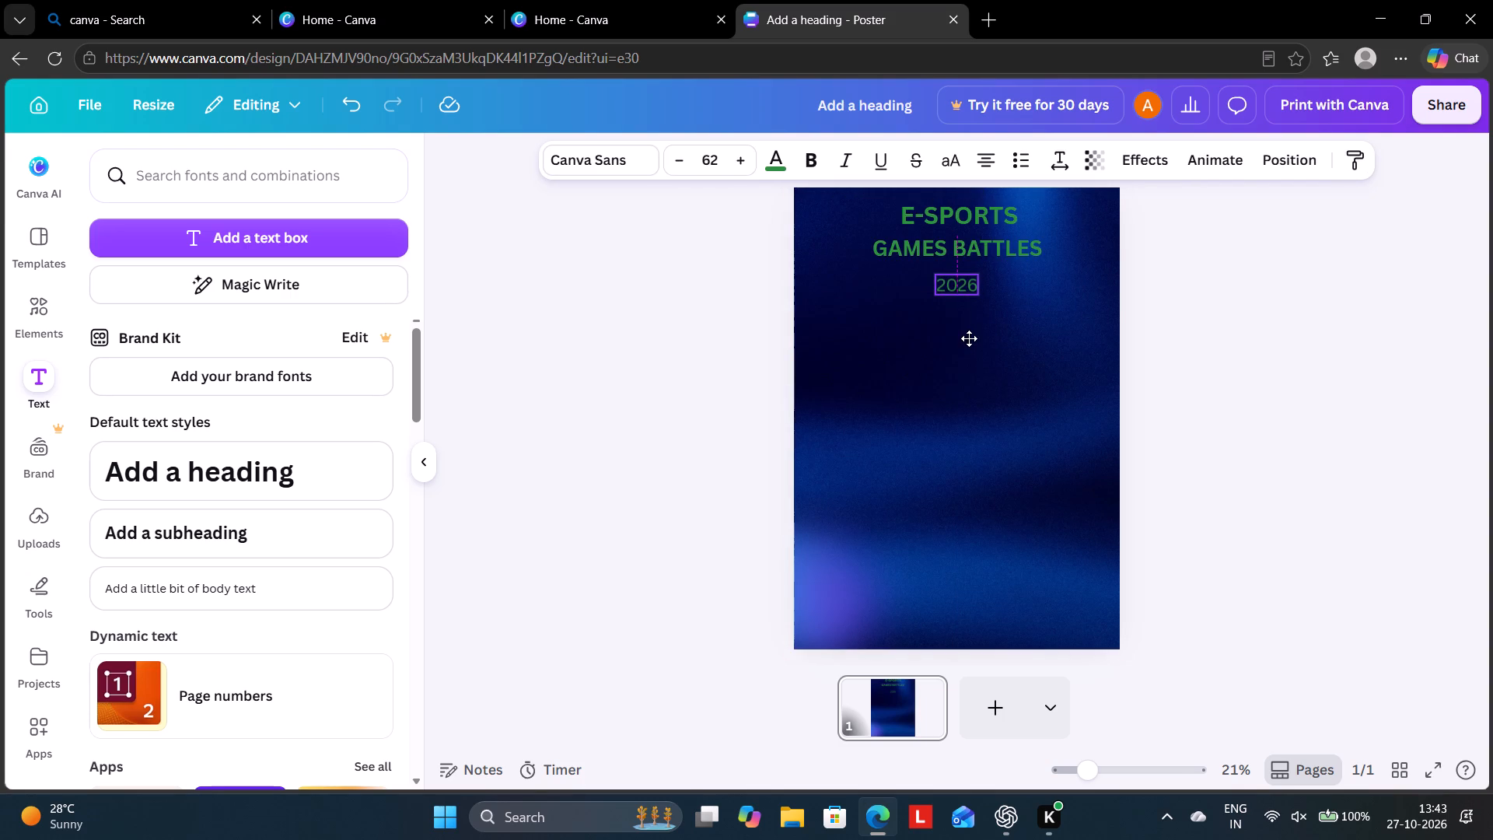
pyautogui.moveTo(969, 338); pyautogui.dragTo(968, 323)
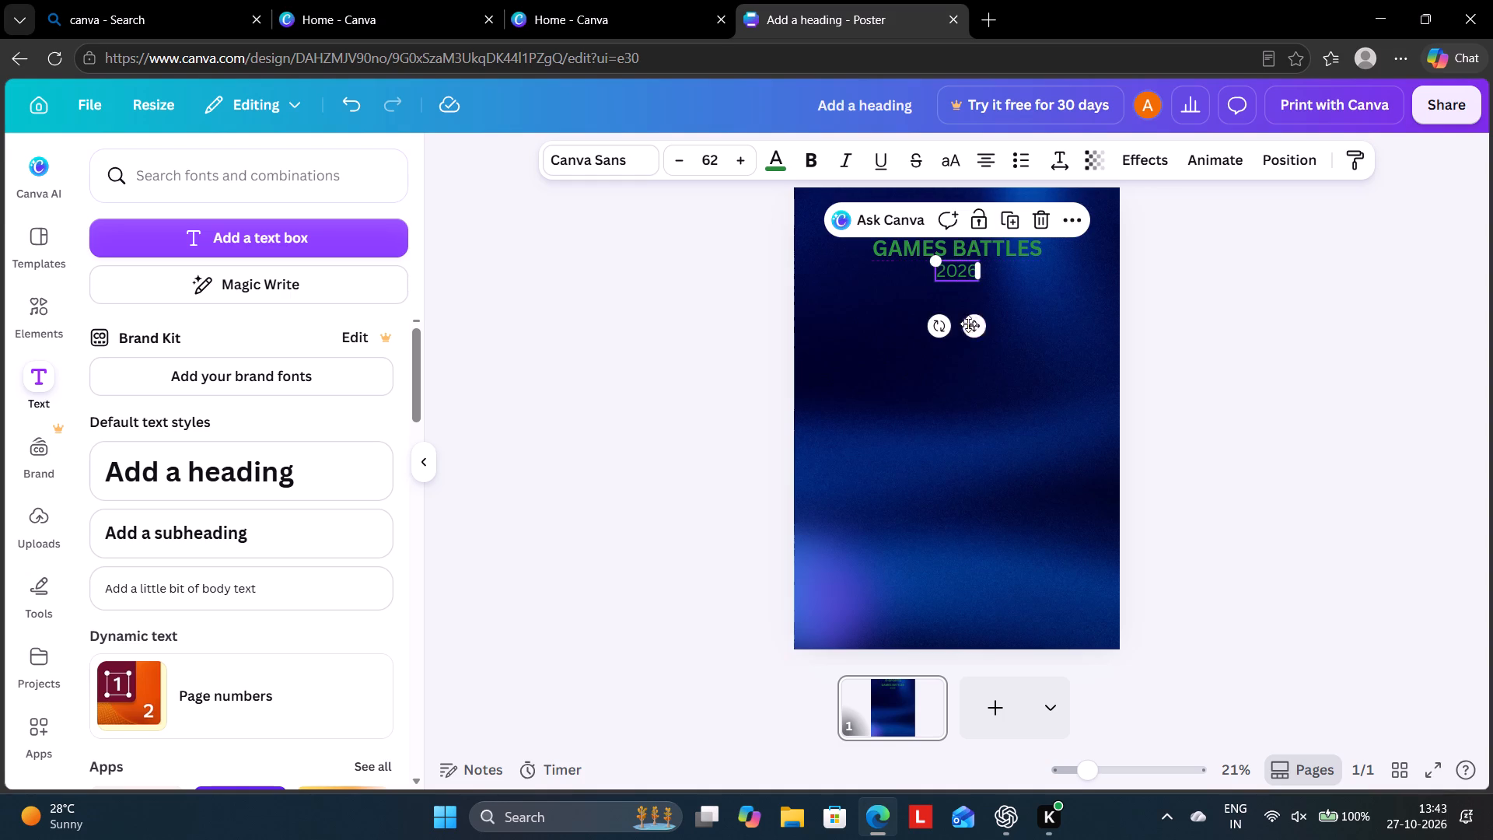
pyautogui.click(924, 401)
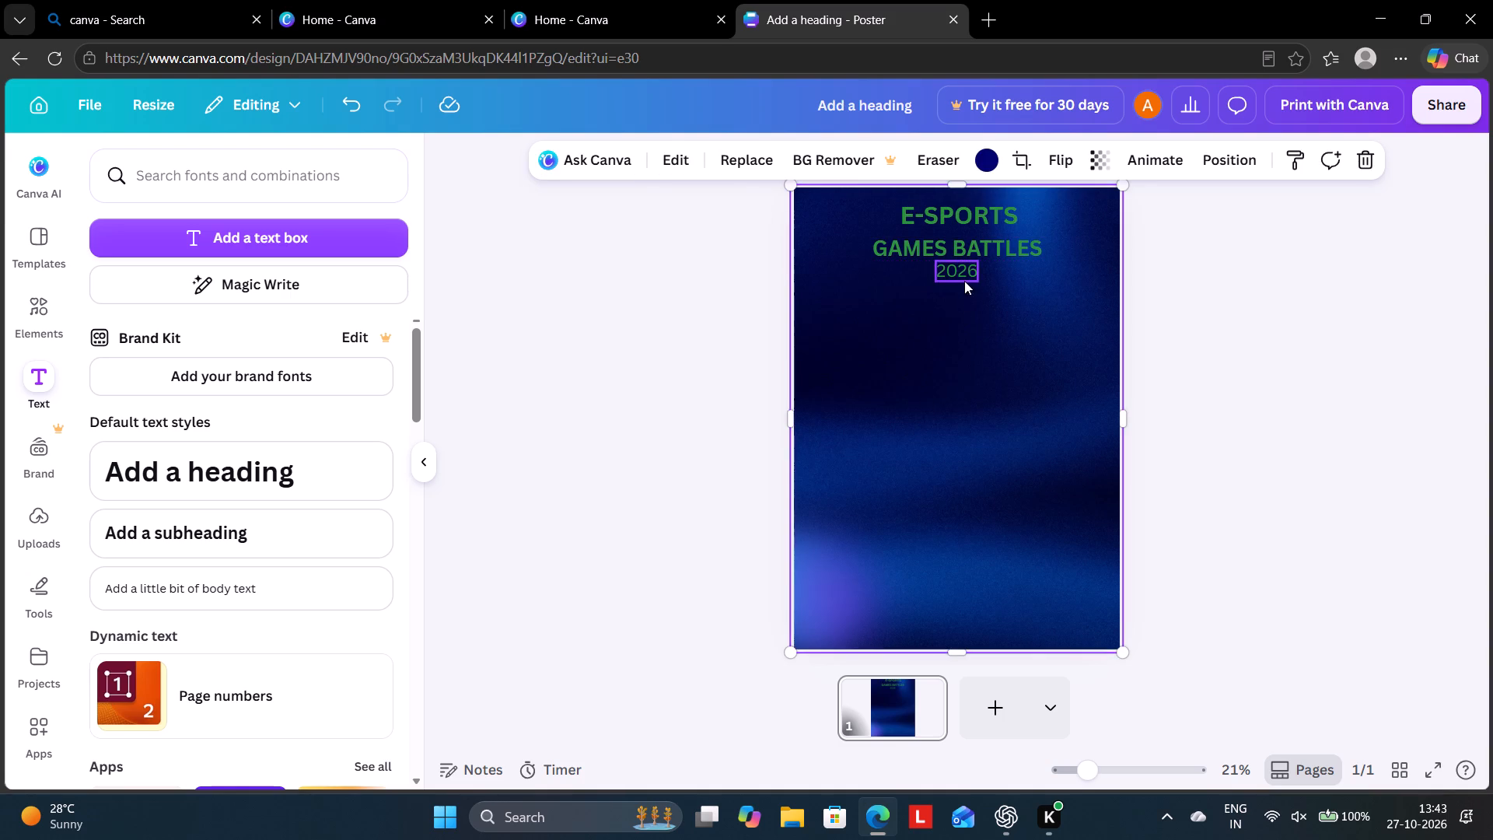
pyautogui.click(964, 278)
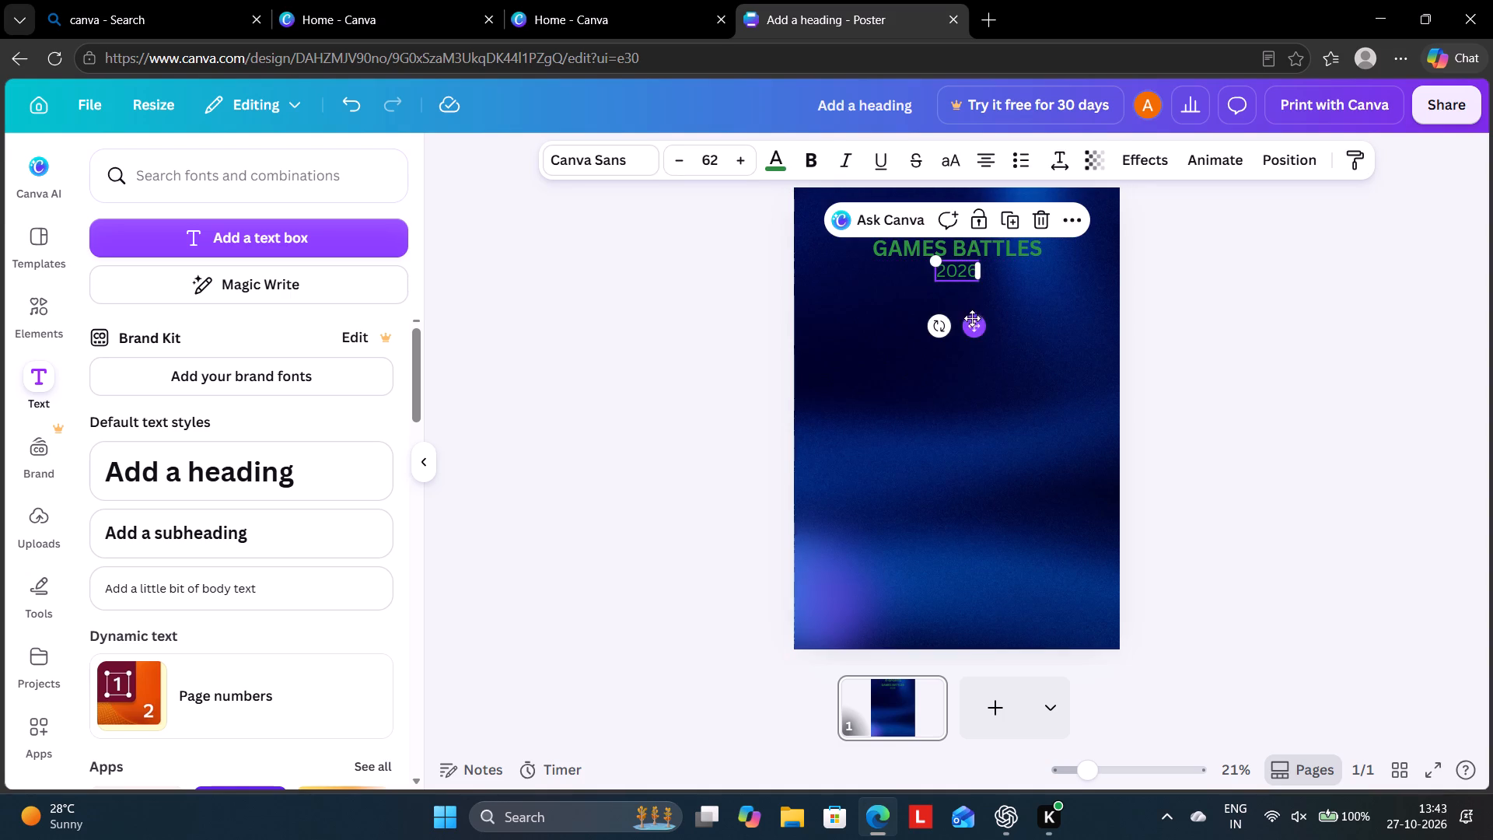
pyautogui.moveTo(973, 326); pyautogui.dragTo(973, 337)
pyautogui.click(930, 412)
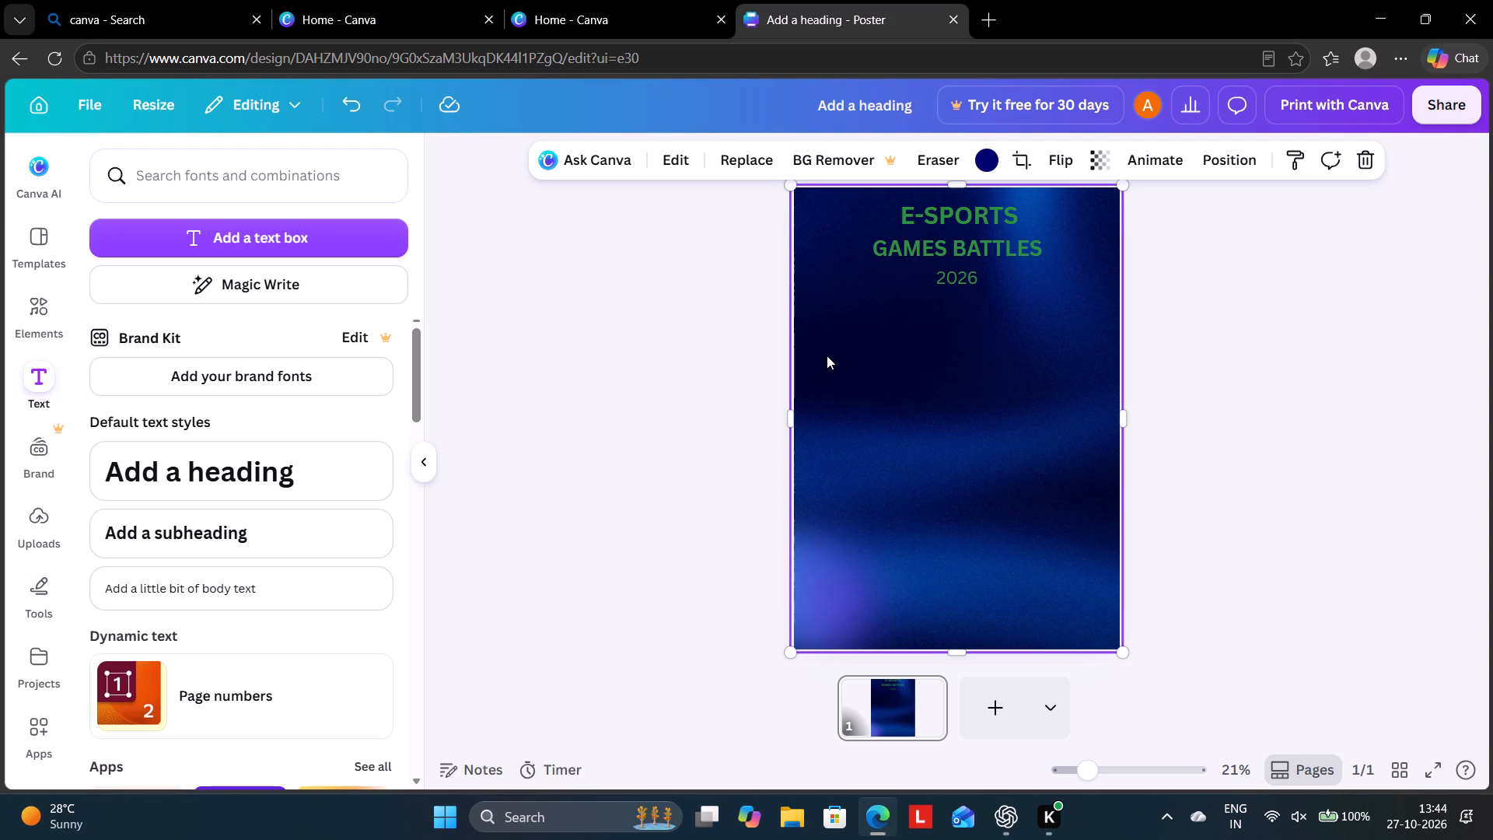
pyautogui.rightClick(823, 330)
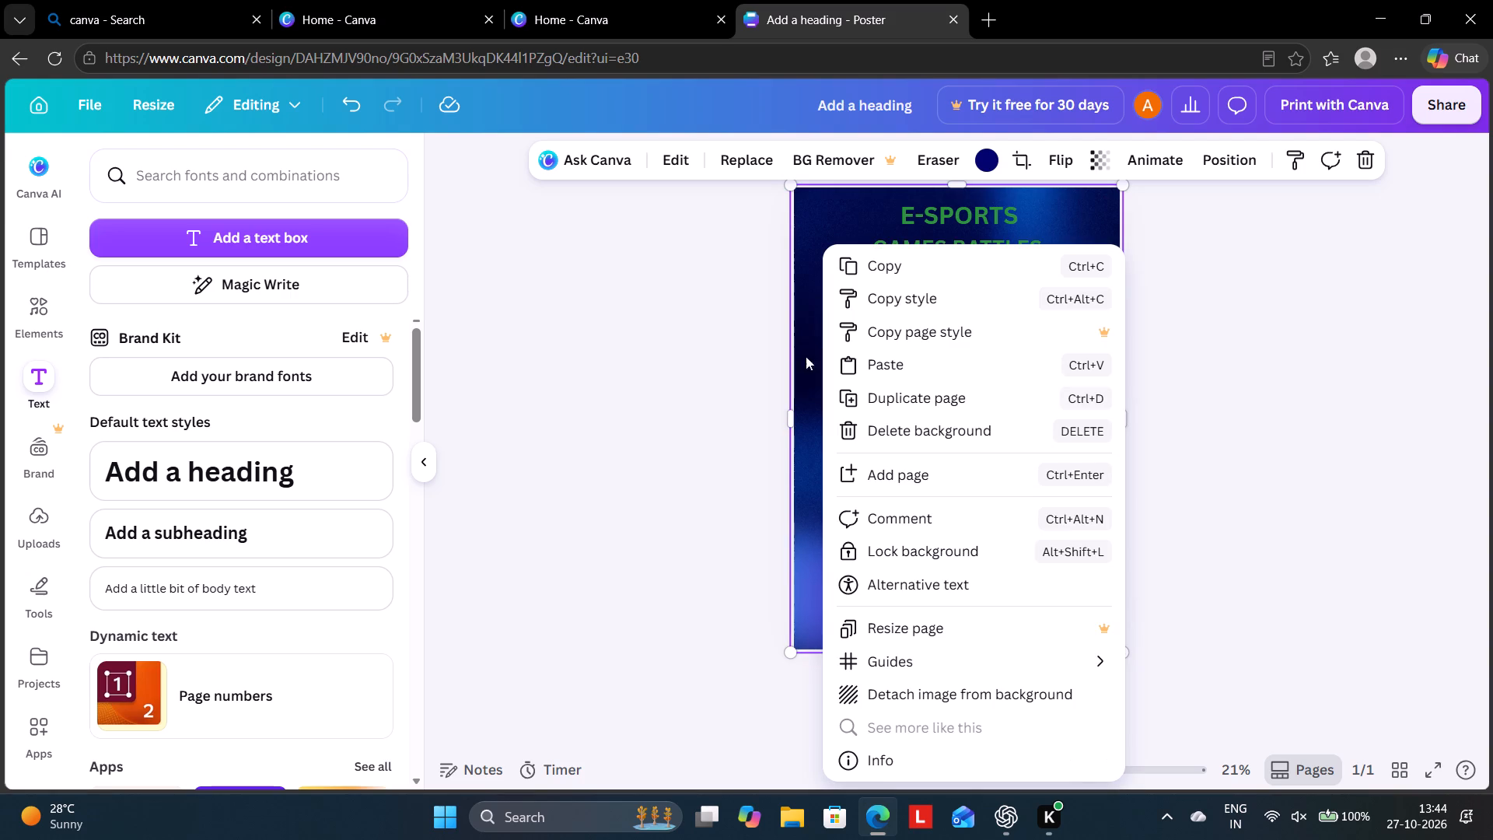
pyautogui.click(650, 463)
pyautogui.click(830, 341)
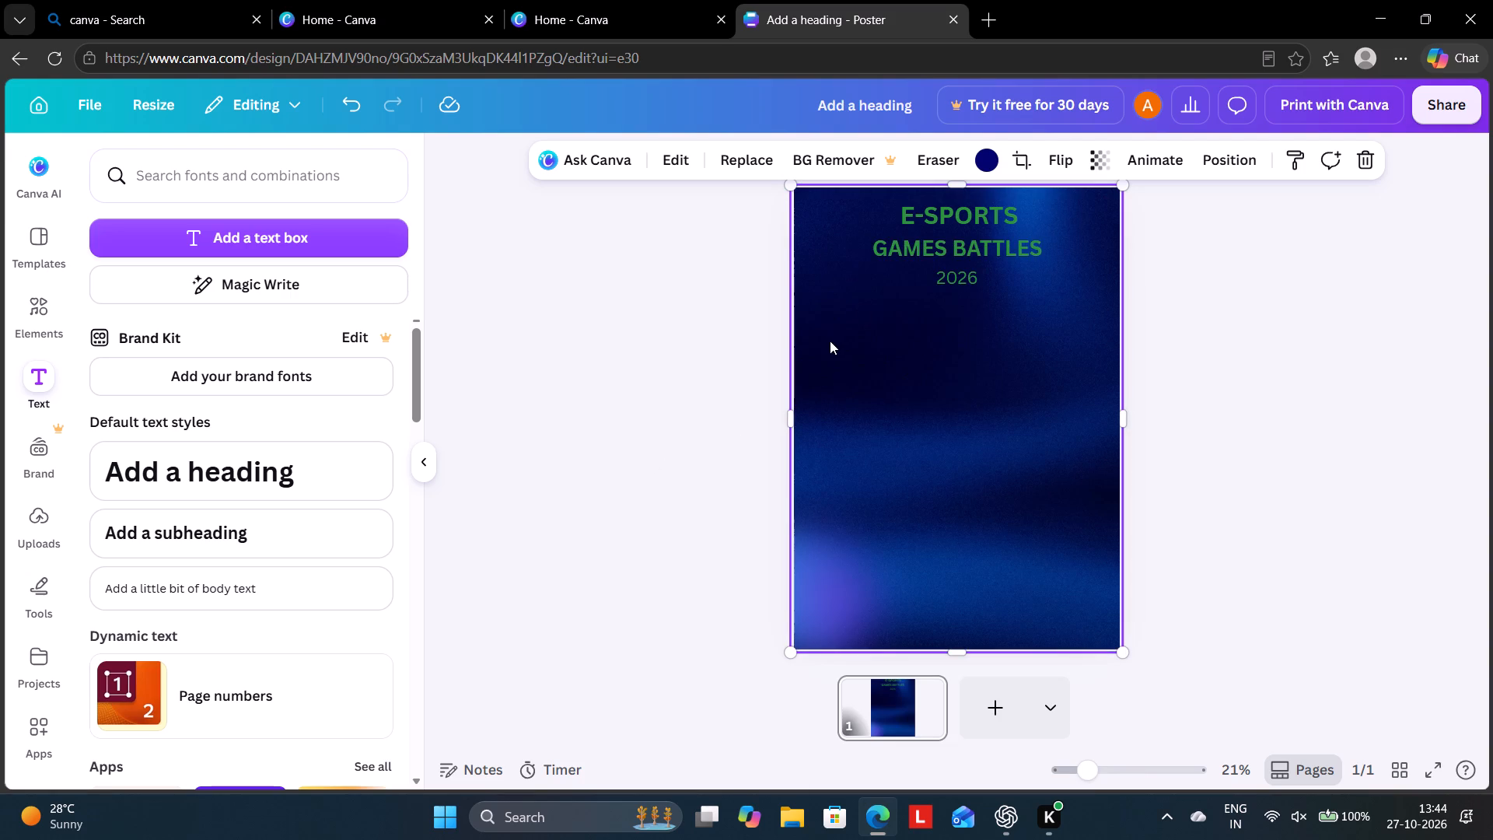
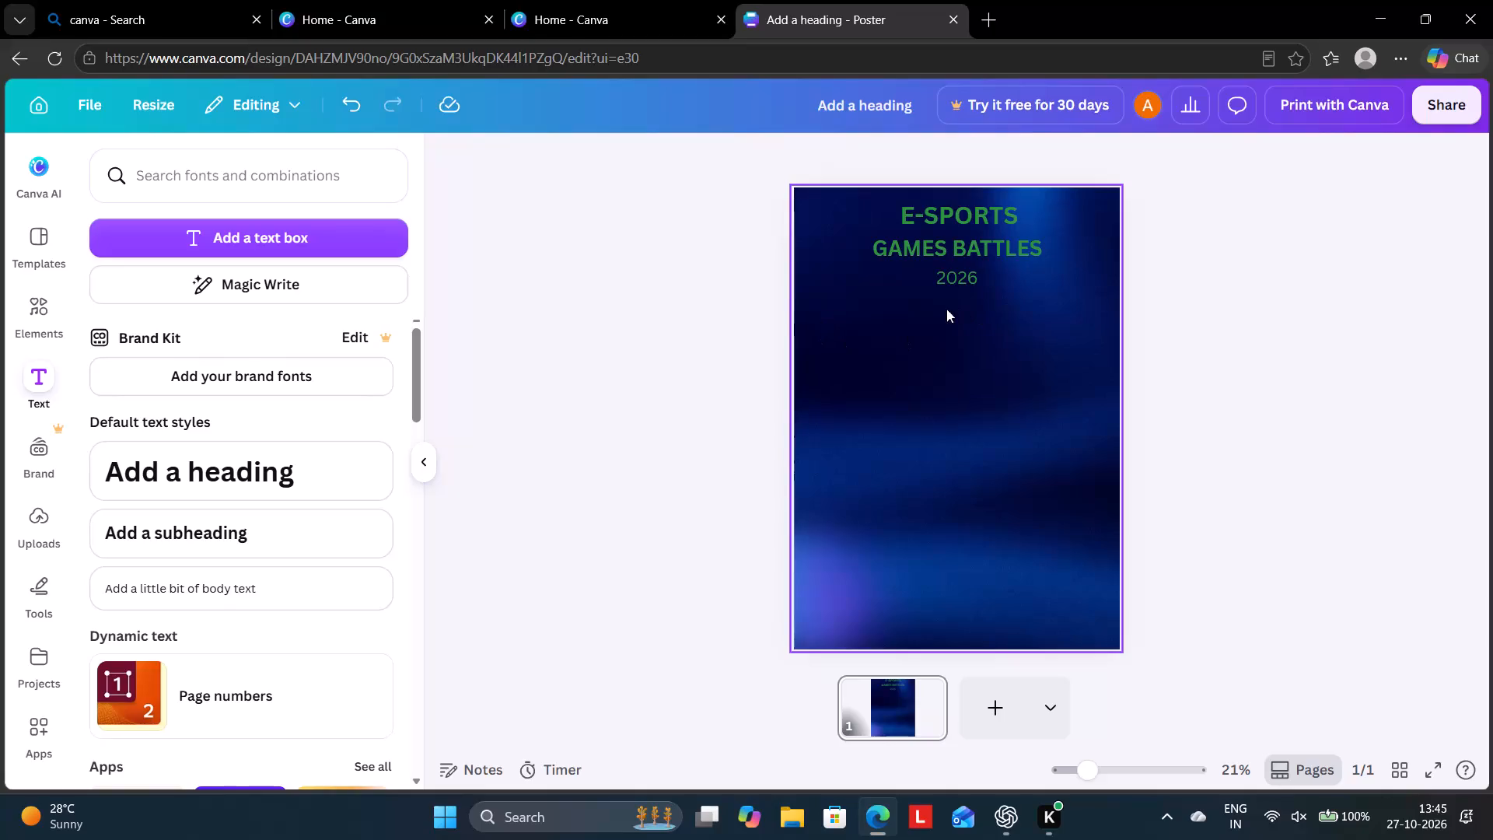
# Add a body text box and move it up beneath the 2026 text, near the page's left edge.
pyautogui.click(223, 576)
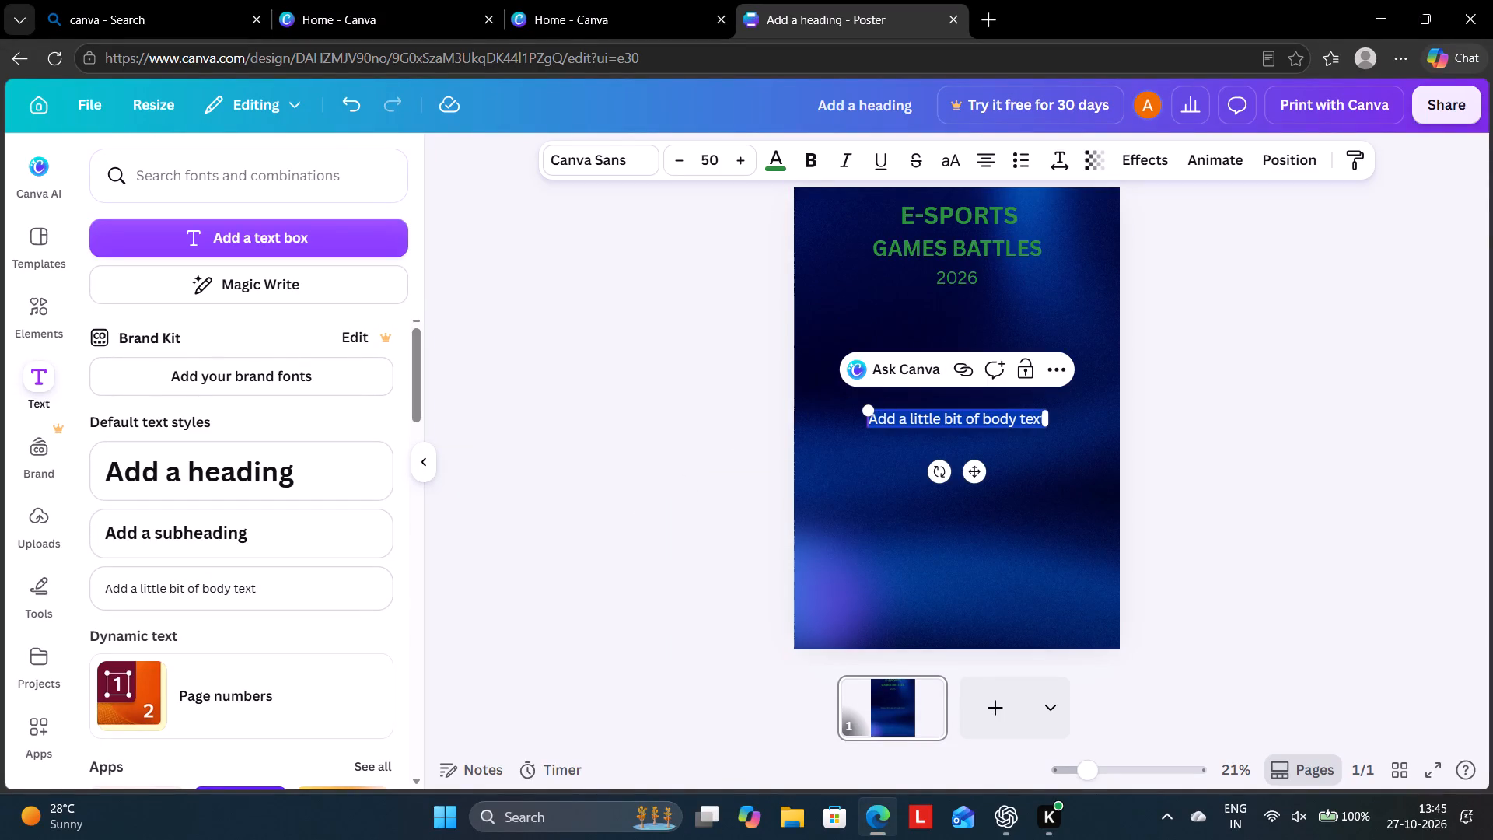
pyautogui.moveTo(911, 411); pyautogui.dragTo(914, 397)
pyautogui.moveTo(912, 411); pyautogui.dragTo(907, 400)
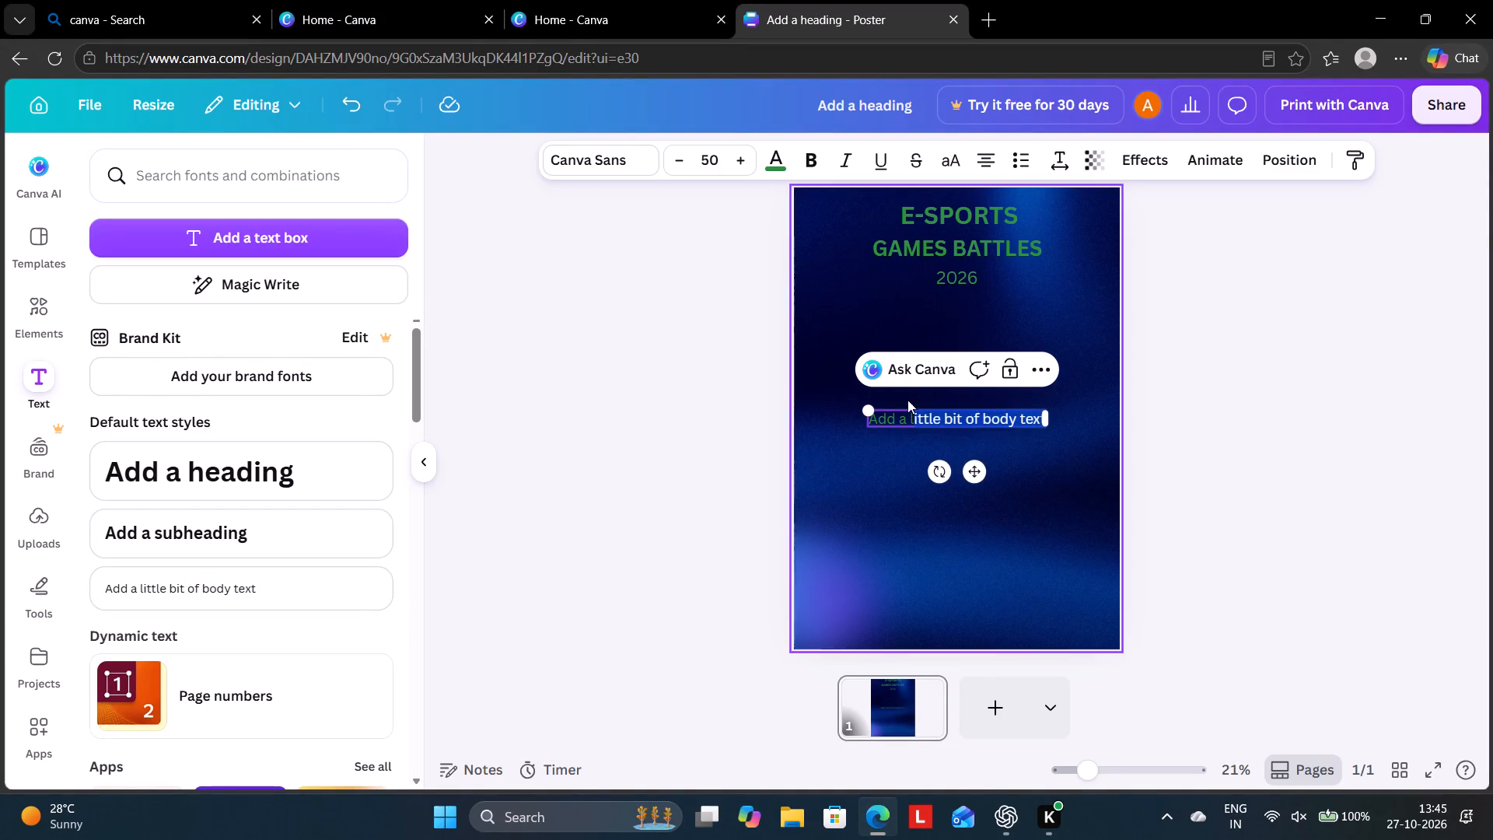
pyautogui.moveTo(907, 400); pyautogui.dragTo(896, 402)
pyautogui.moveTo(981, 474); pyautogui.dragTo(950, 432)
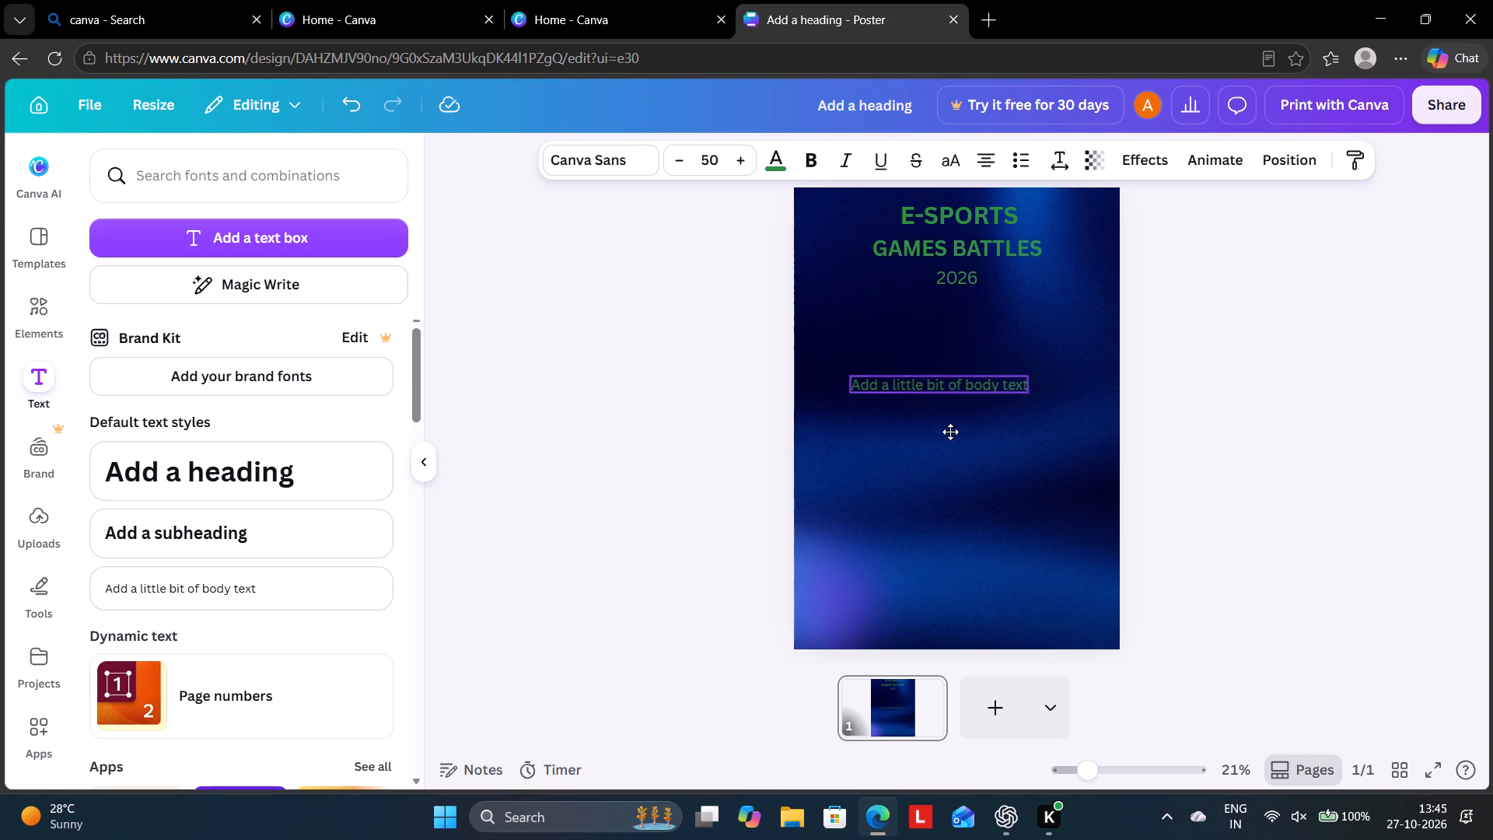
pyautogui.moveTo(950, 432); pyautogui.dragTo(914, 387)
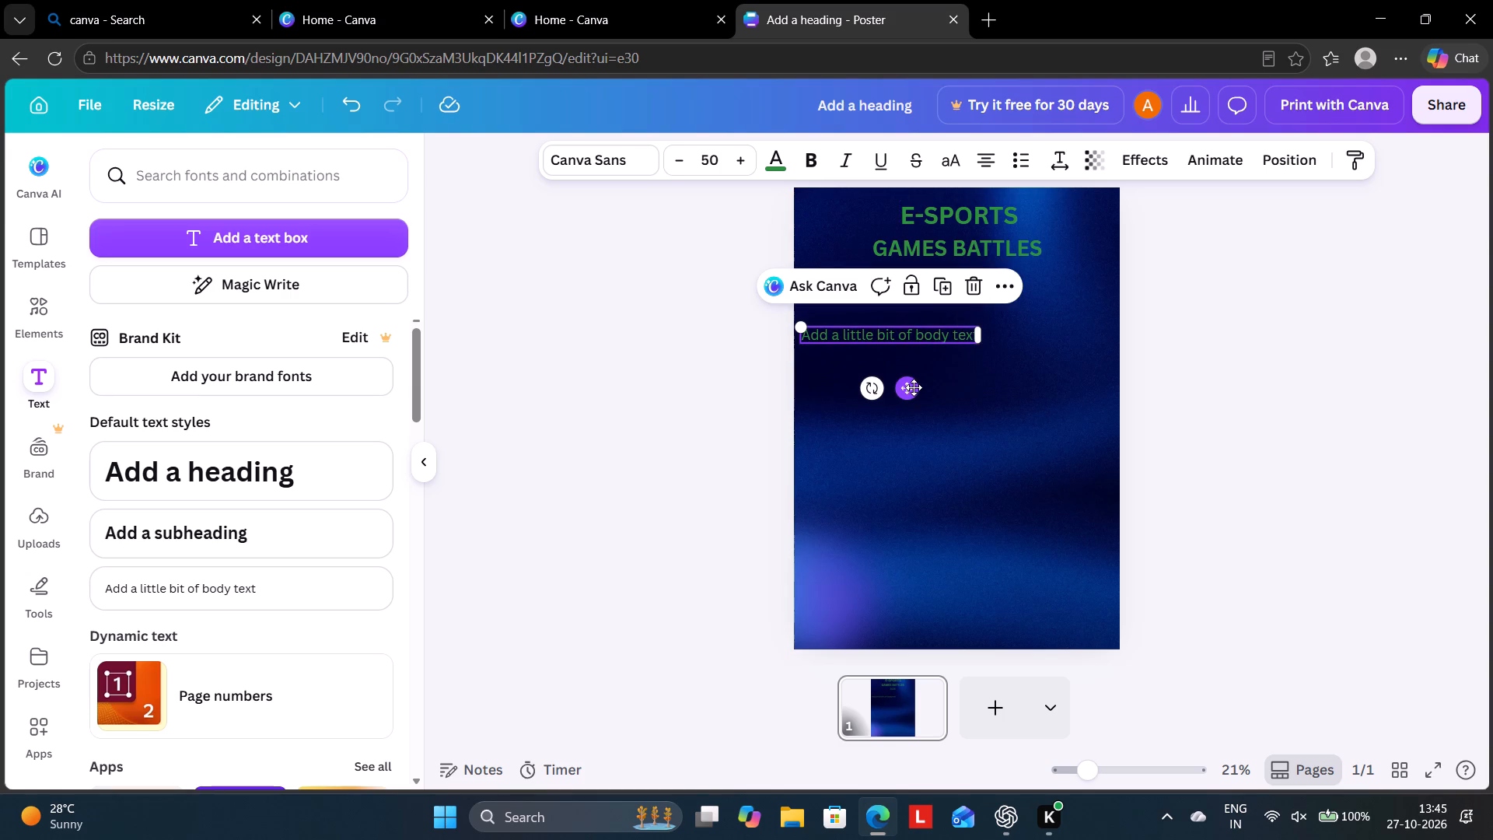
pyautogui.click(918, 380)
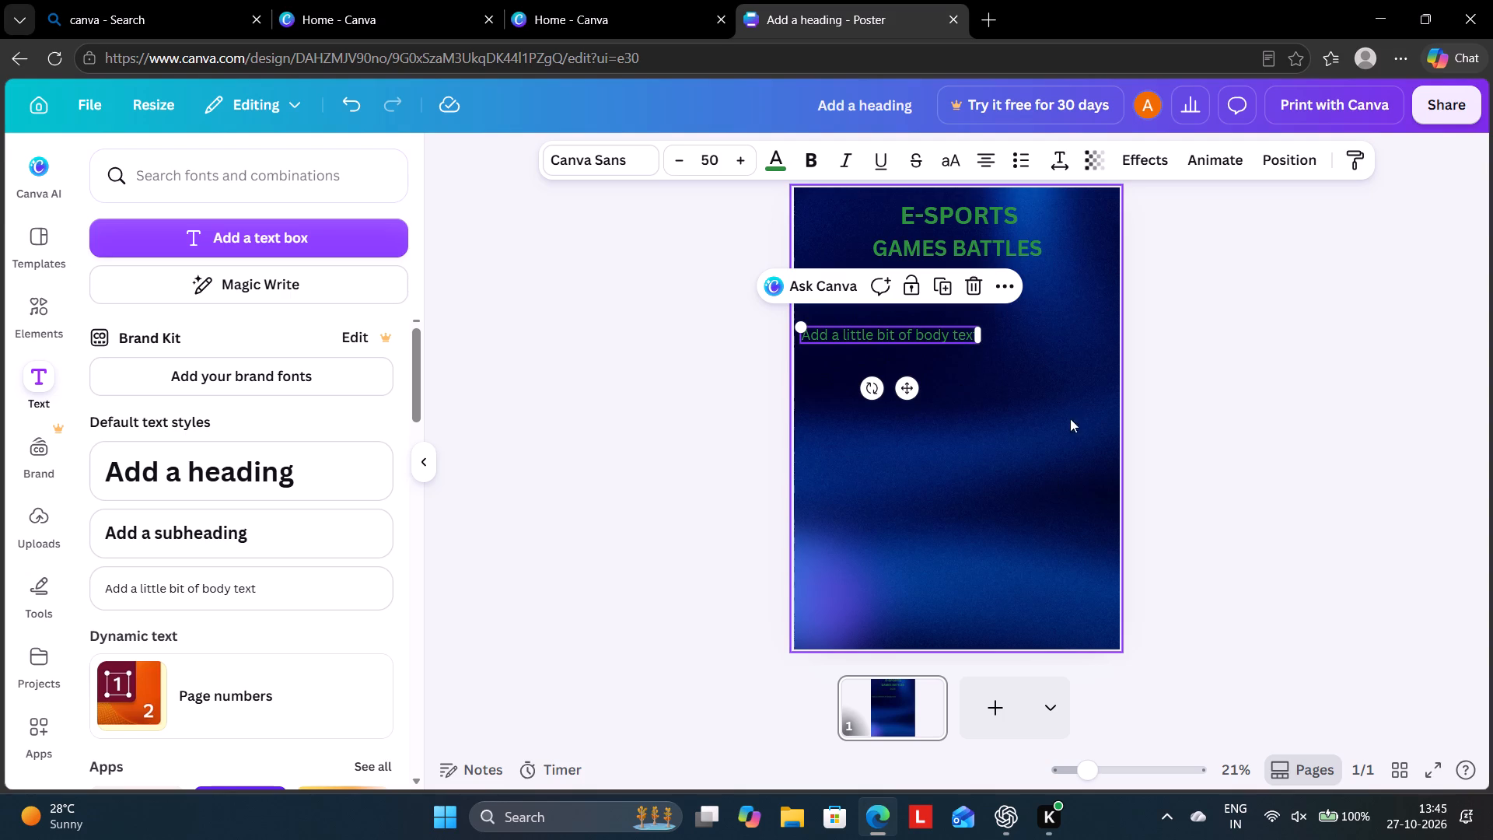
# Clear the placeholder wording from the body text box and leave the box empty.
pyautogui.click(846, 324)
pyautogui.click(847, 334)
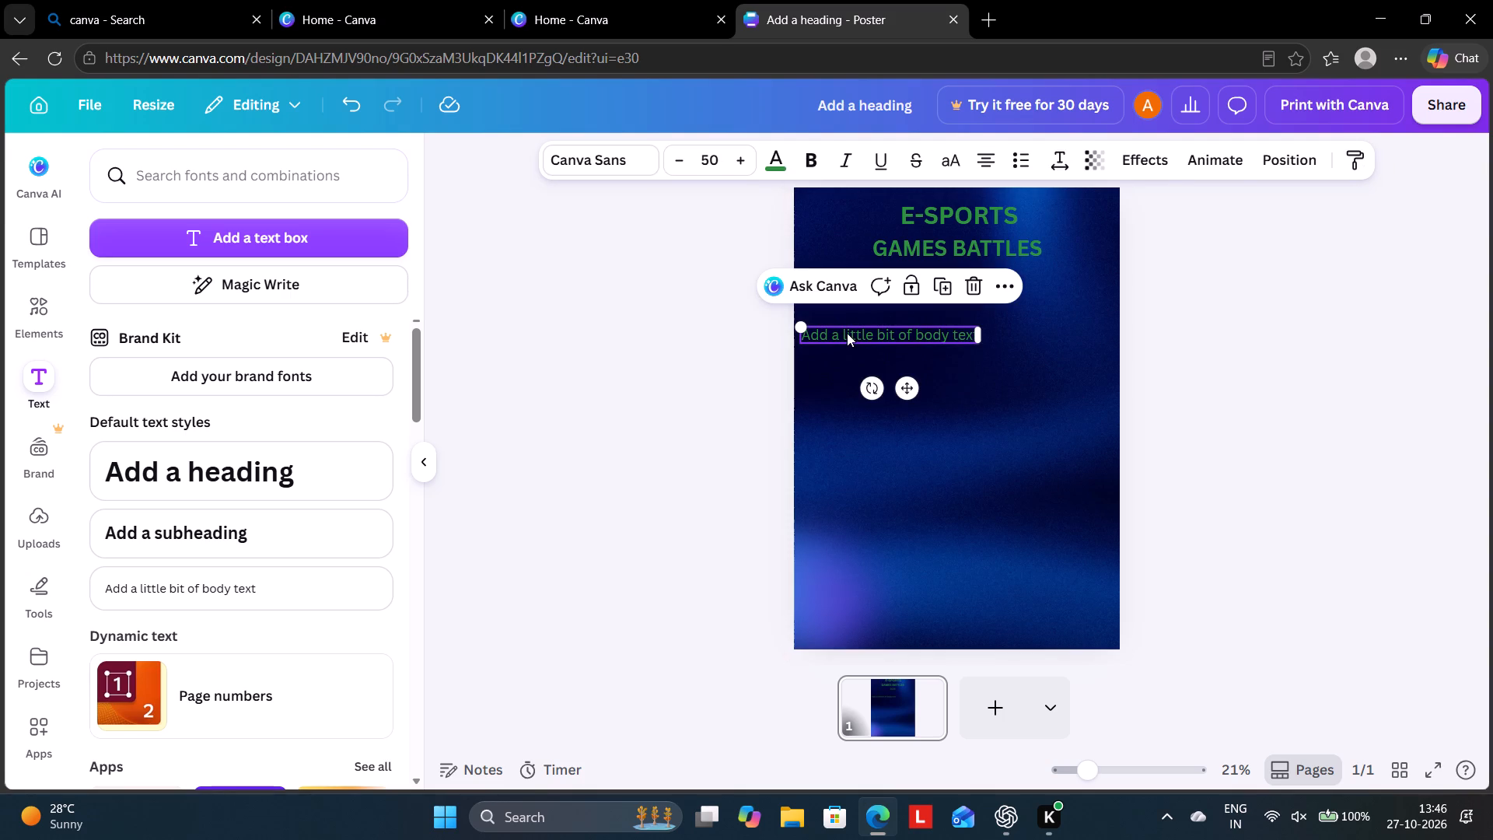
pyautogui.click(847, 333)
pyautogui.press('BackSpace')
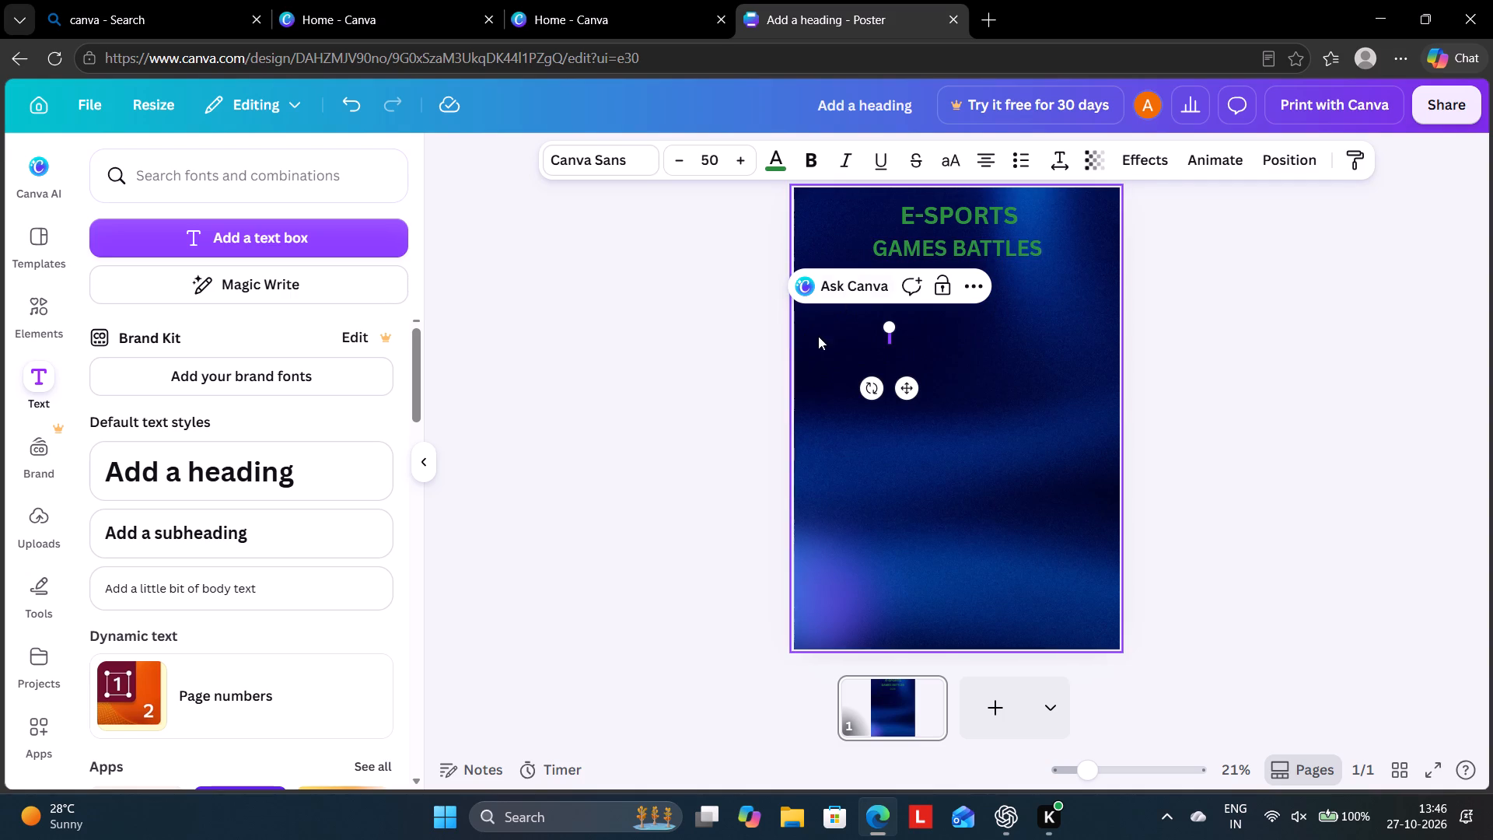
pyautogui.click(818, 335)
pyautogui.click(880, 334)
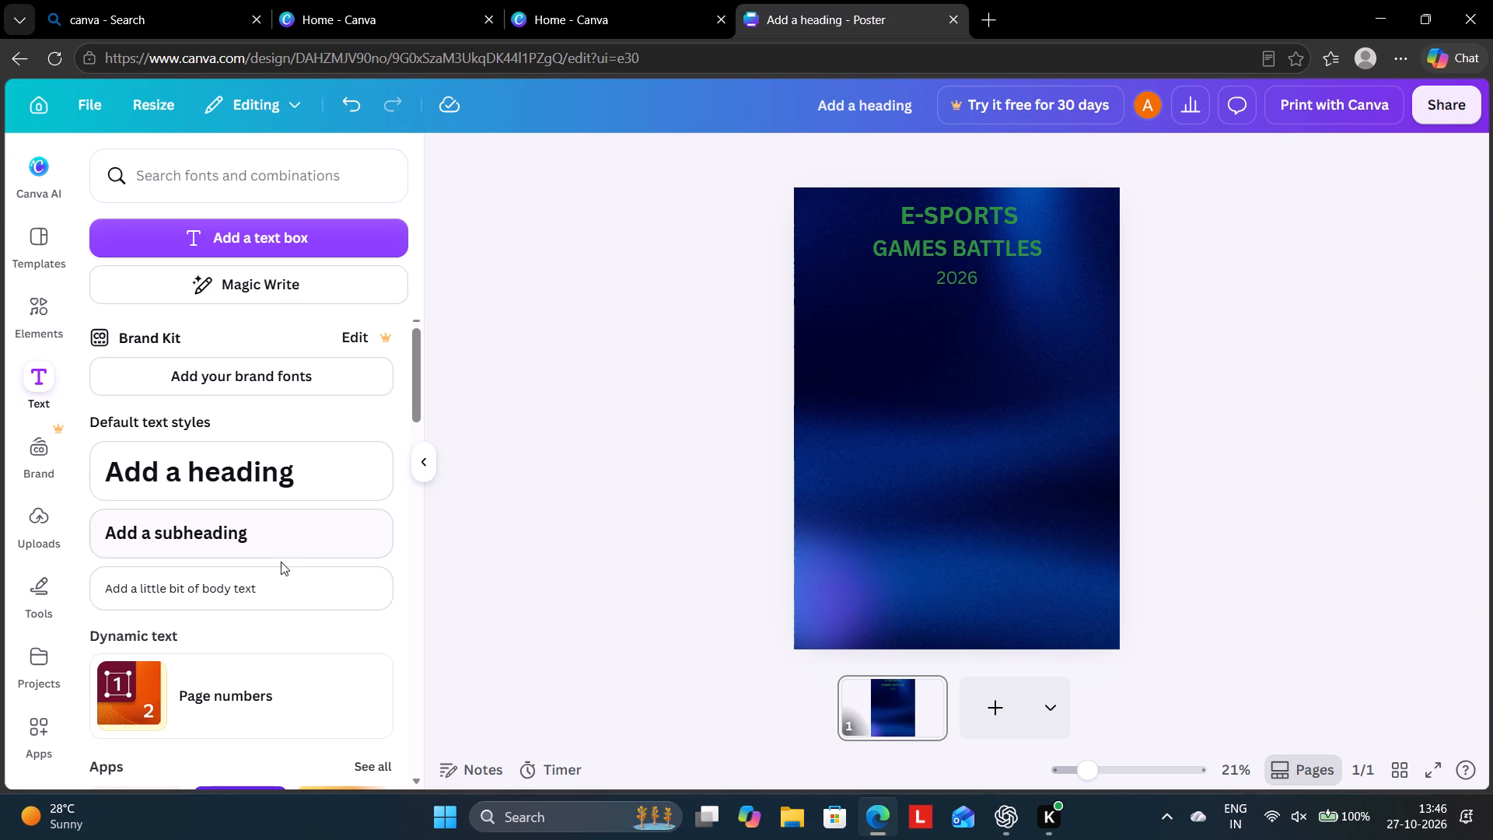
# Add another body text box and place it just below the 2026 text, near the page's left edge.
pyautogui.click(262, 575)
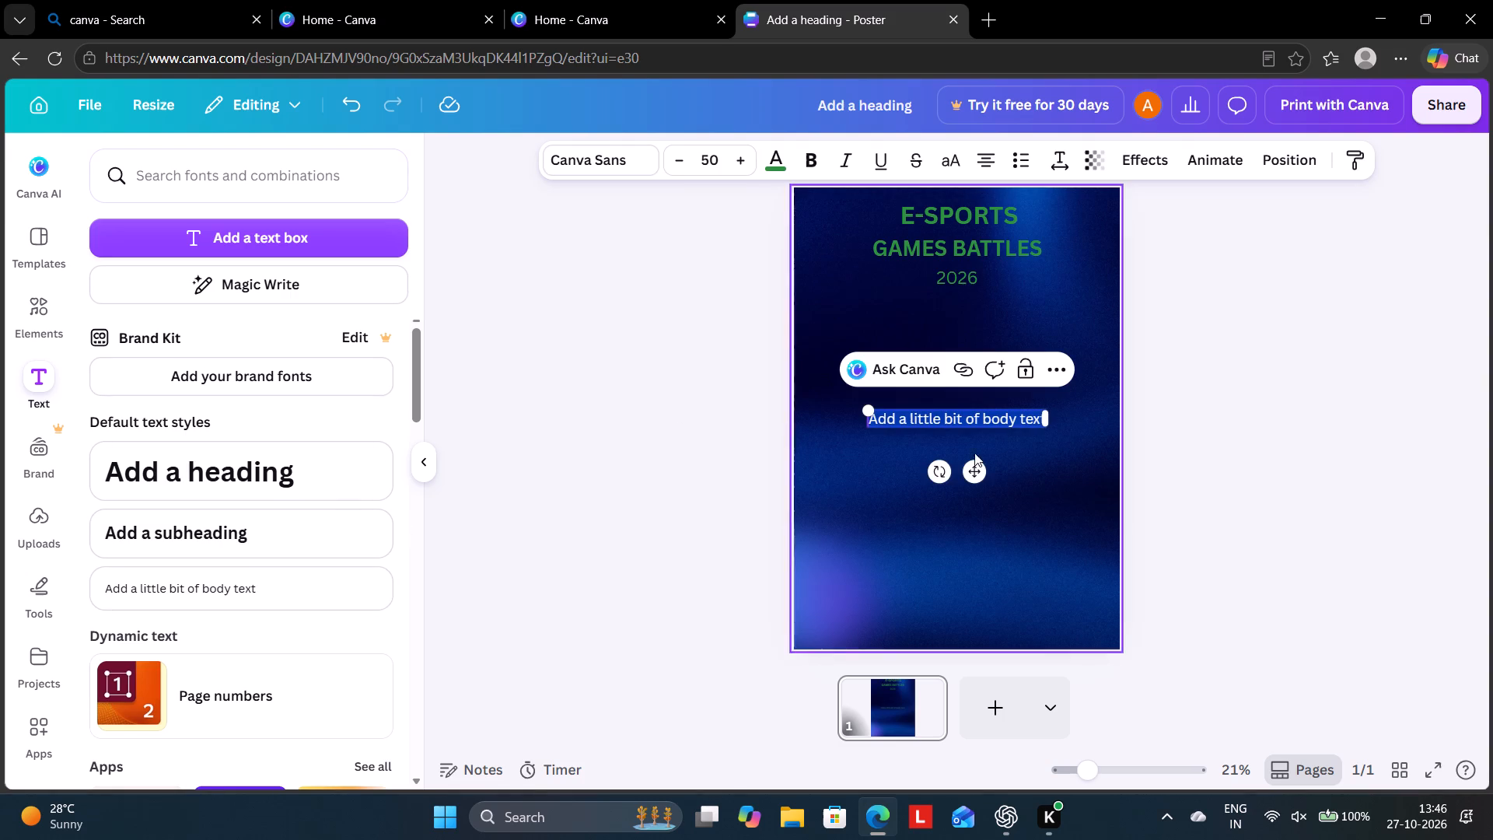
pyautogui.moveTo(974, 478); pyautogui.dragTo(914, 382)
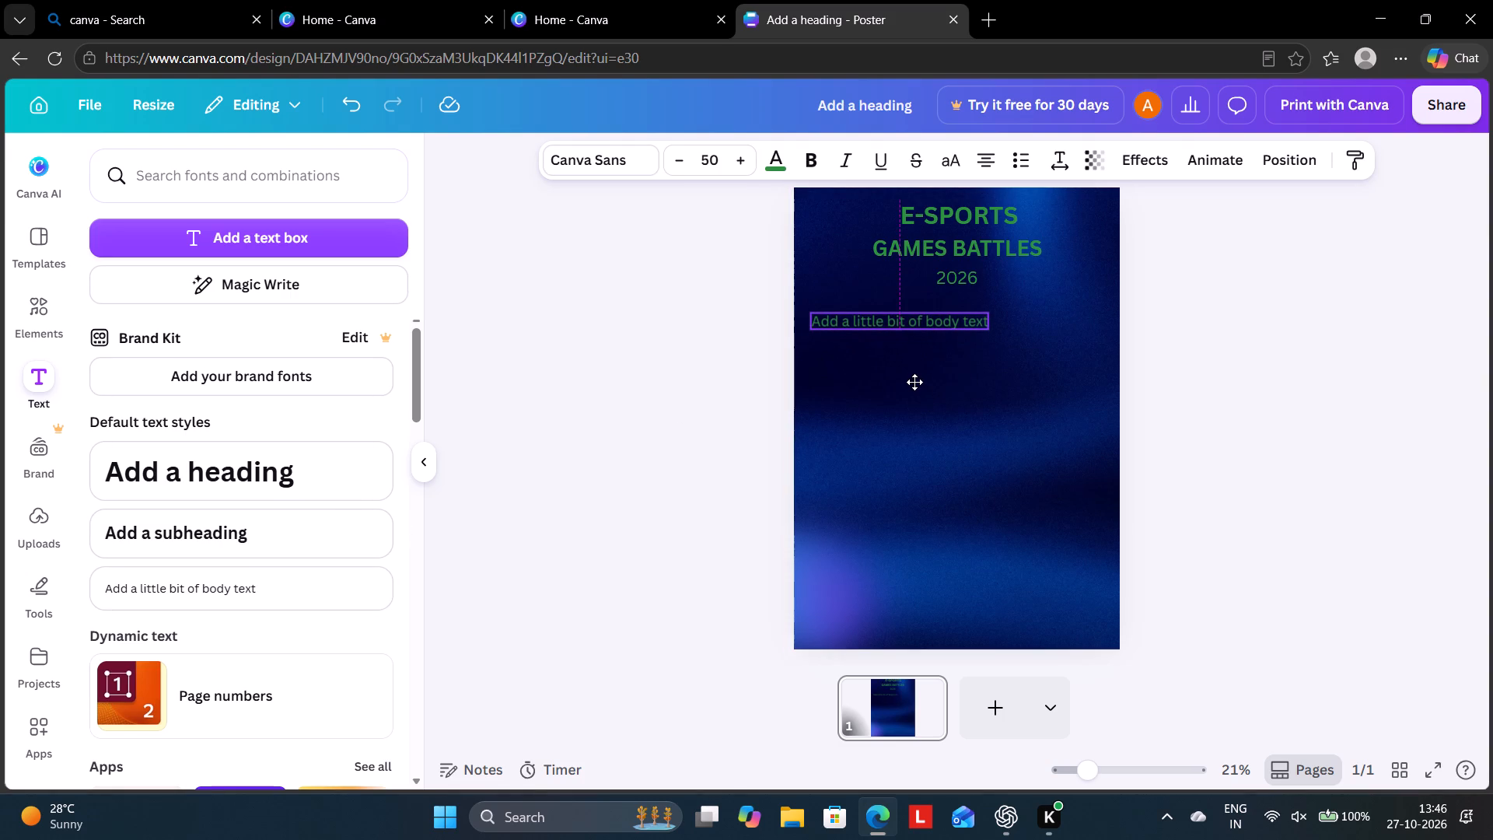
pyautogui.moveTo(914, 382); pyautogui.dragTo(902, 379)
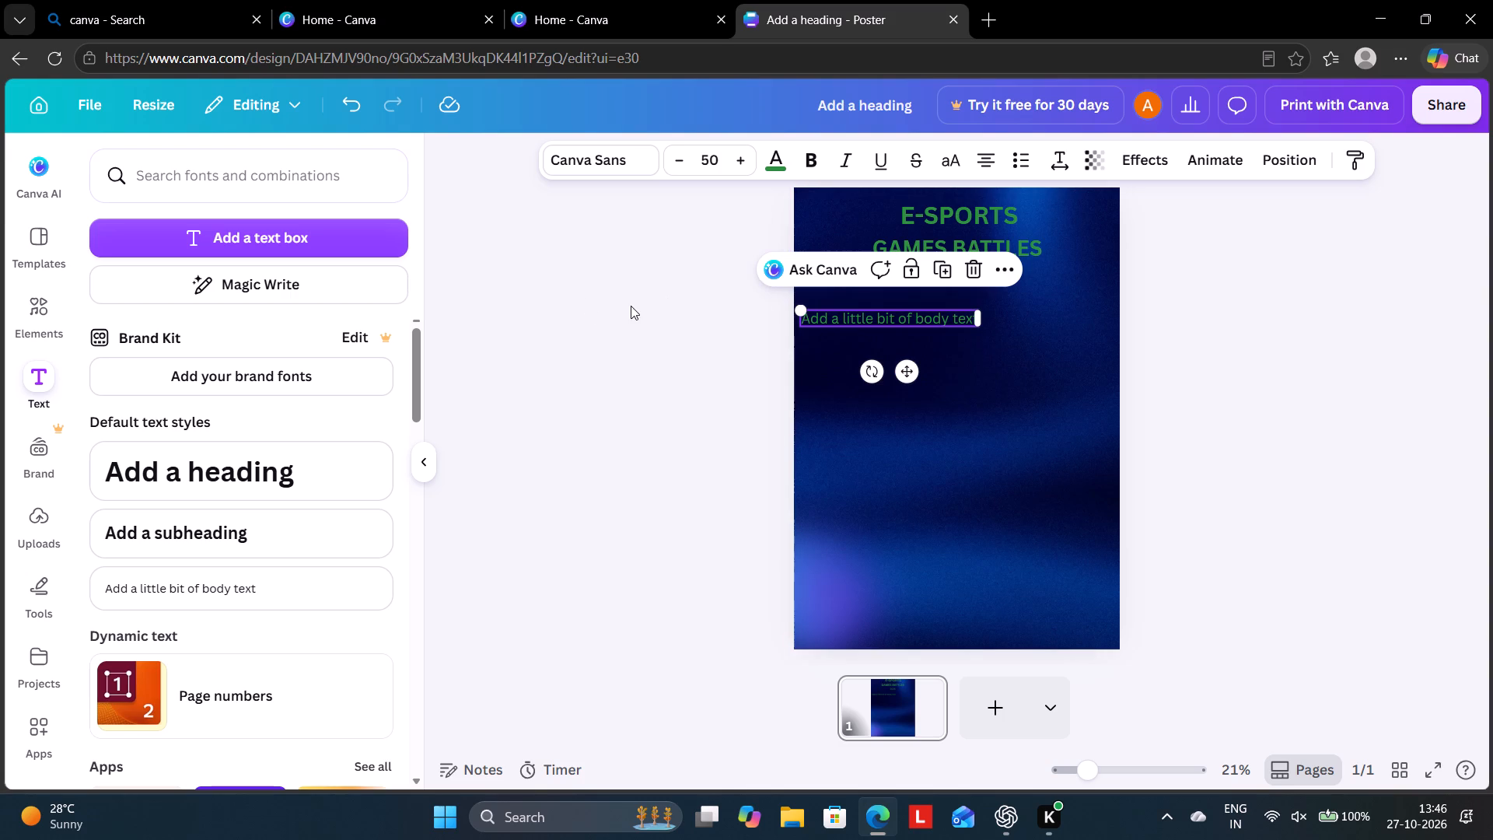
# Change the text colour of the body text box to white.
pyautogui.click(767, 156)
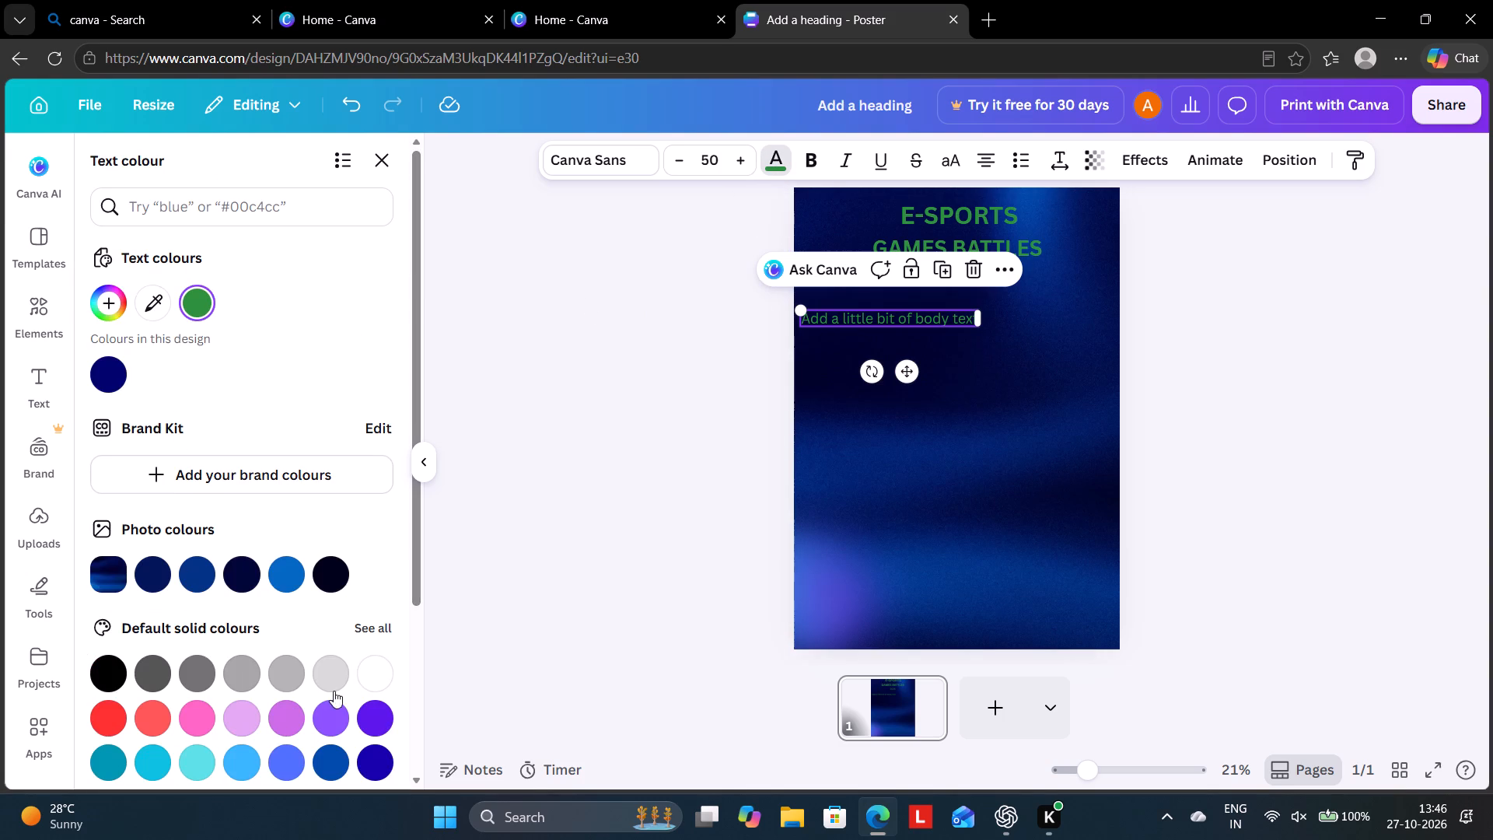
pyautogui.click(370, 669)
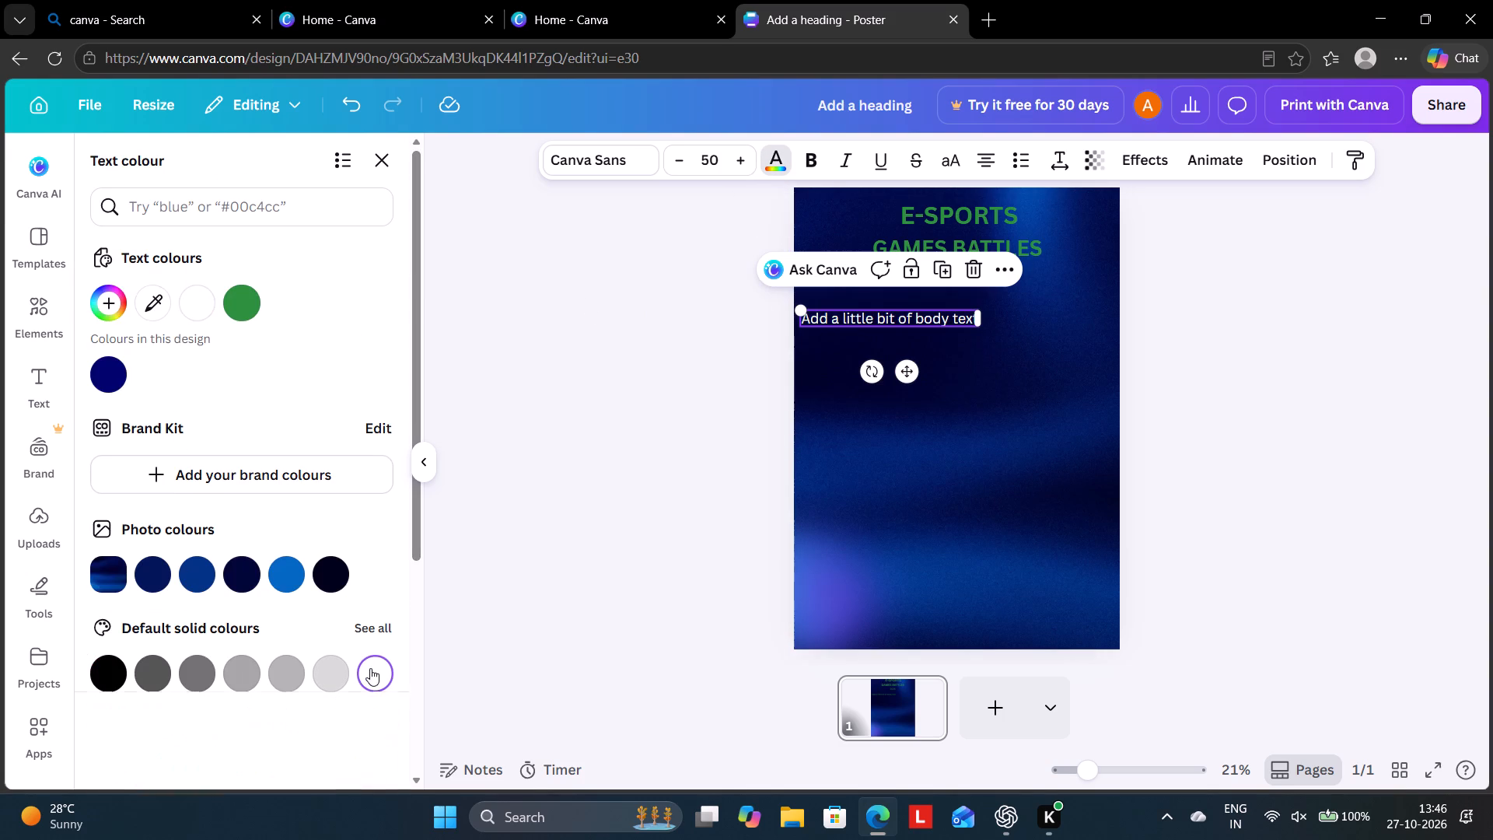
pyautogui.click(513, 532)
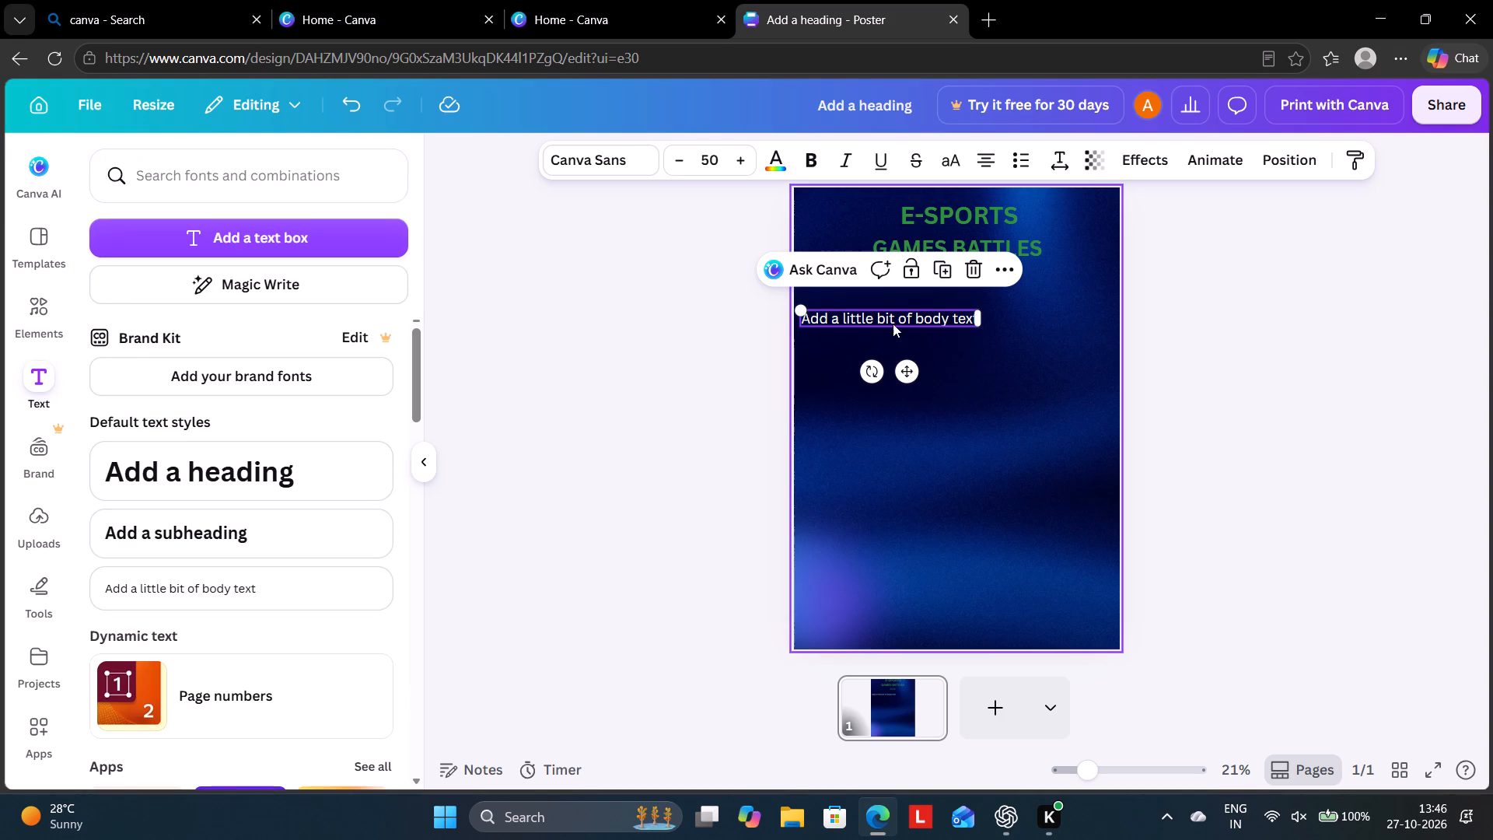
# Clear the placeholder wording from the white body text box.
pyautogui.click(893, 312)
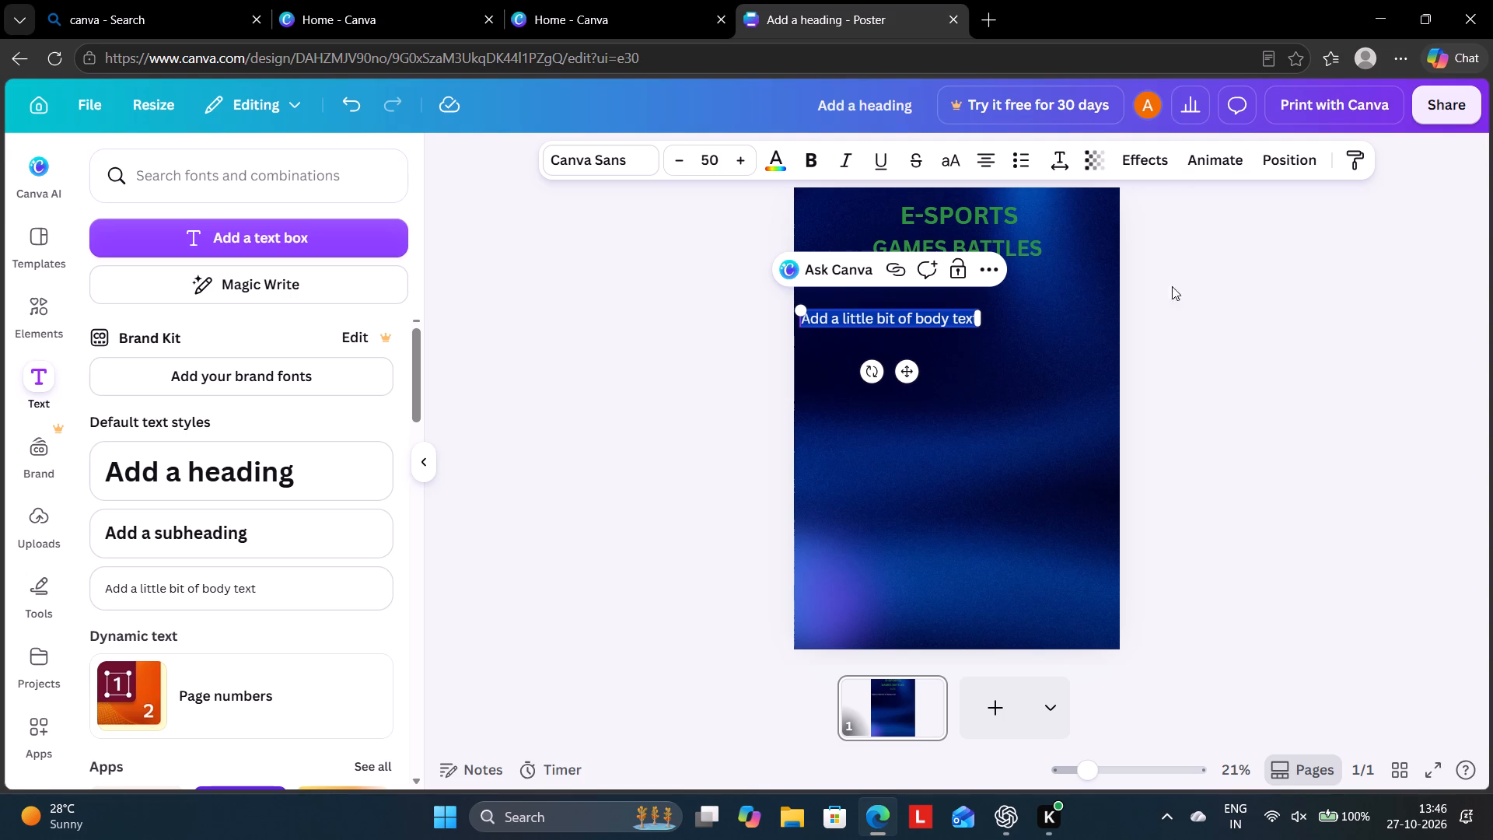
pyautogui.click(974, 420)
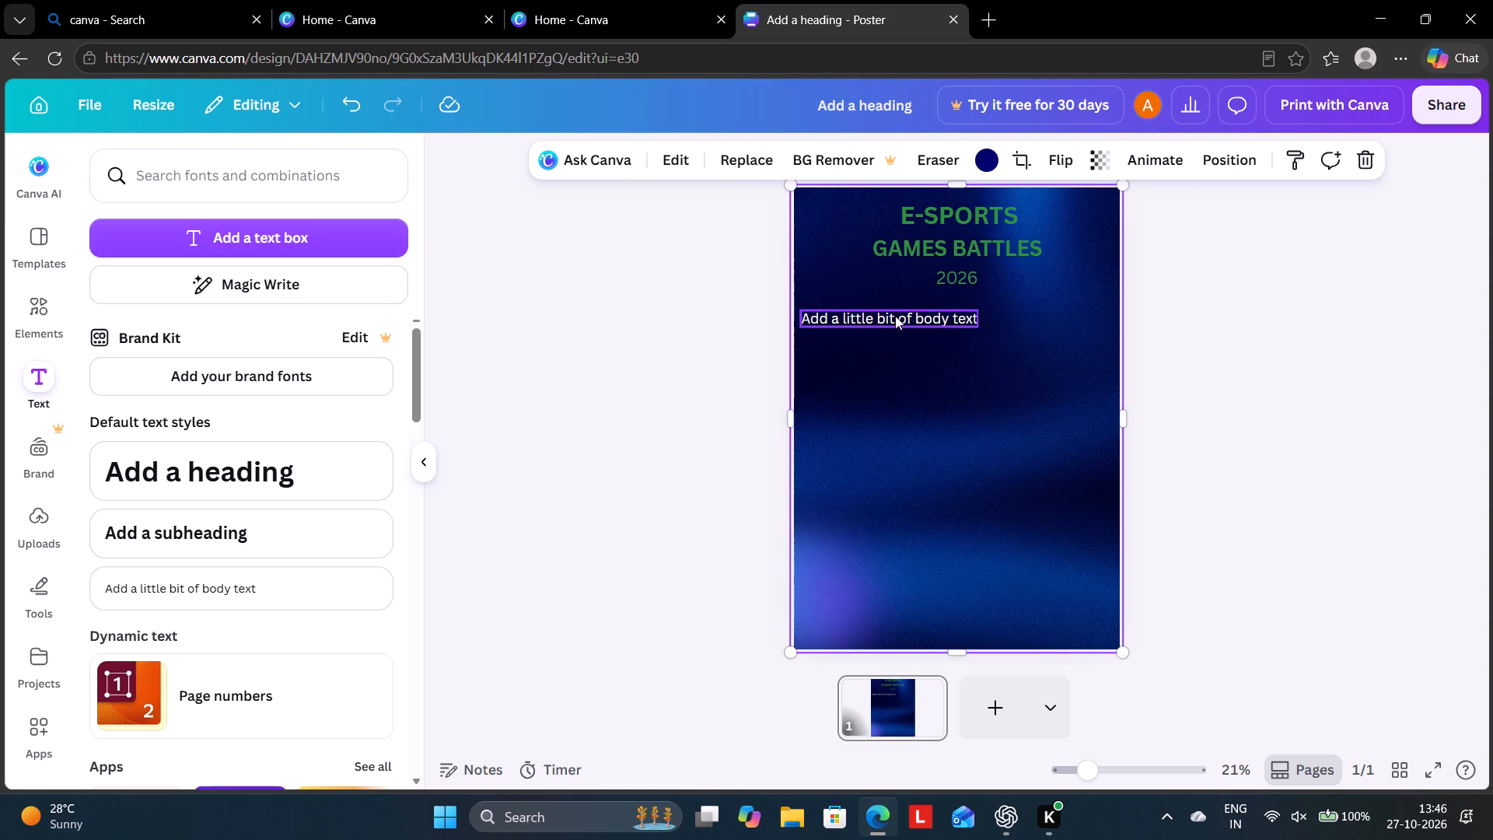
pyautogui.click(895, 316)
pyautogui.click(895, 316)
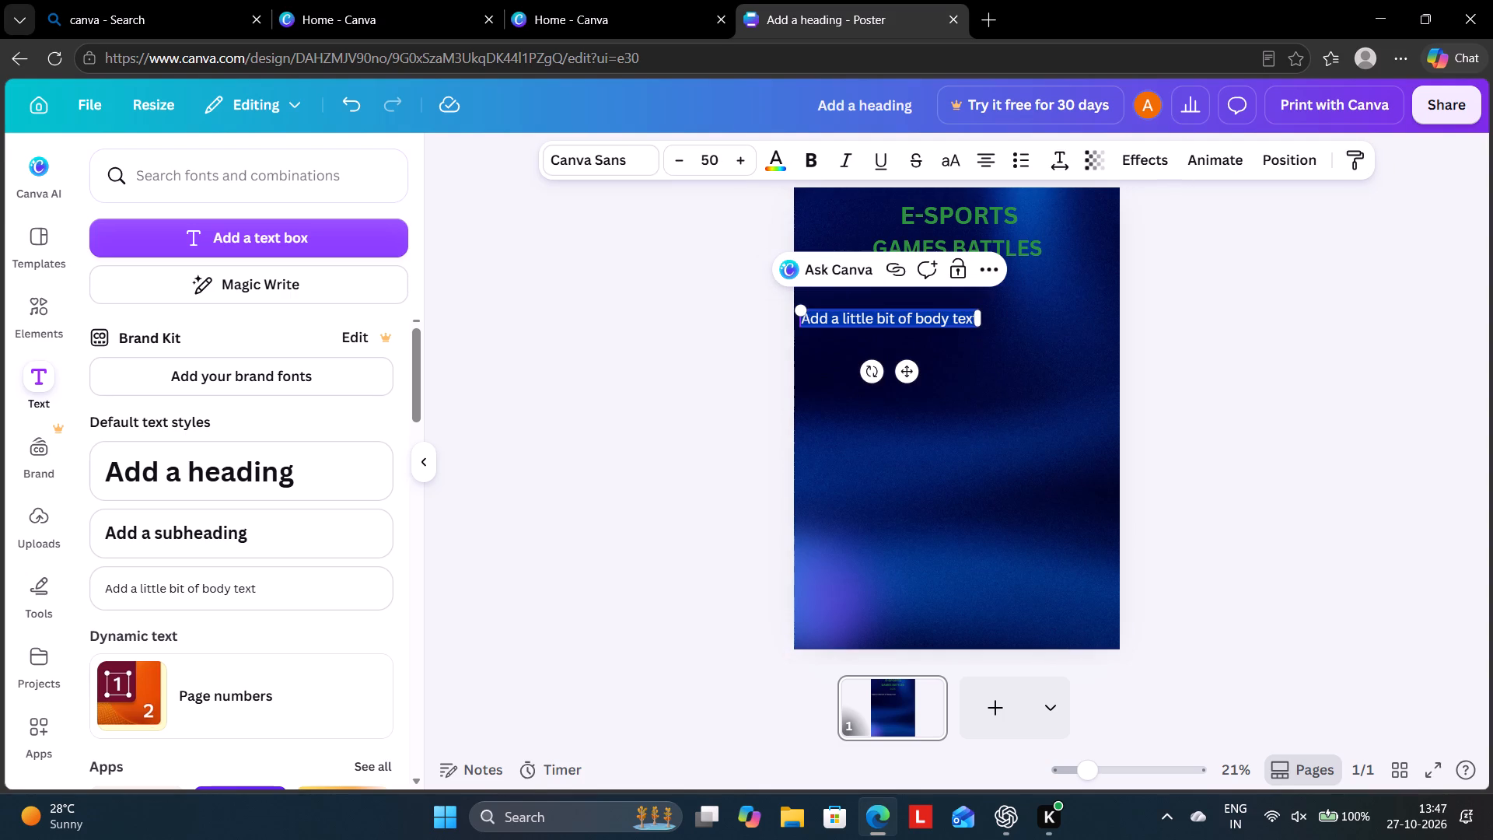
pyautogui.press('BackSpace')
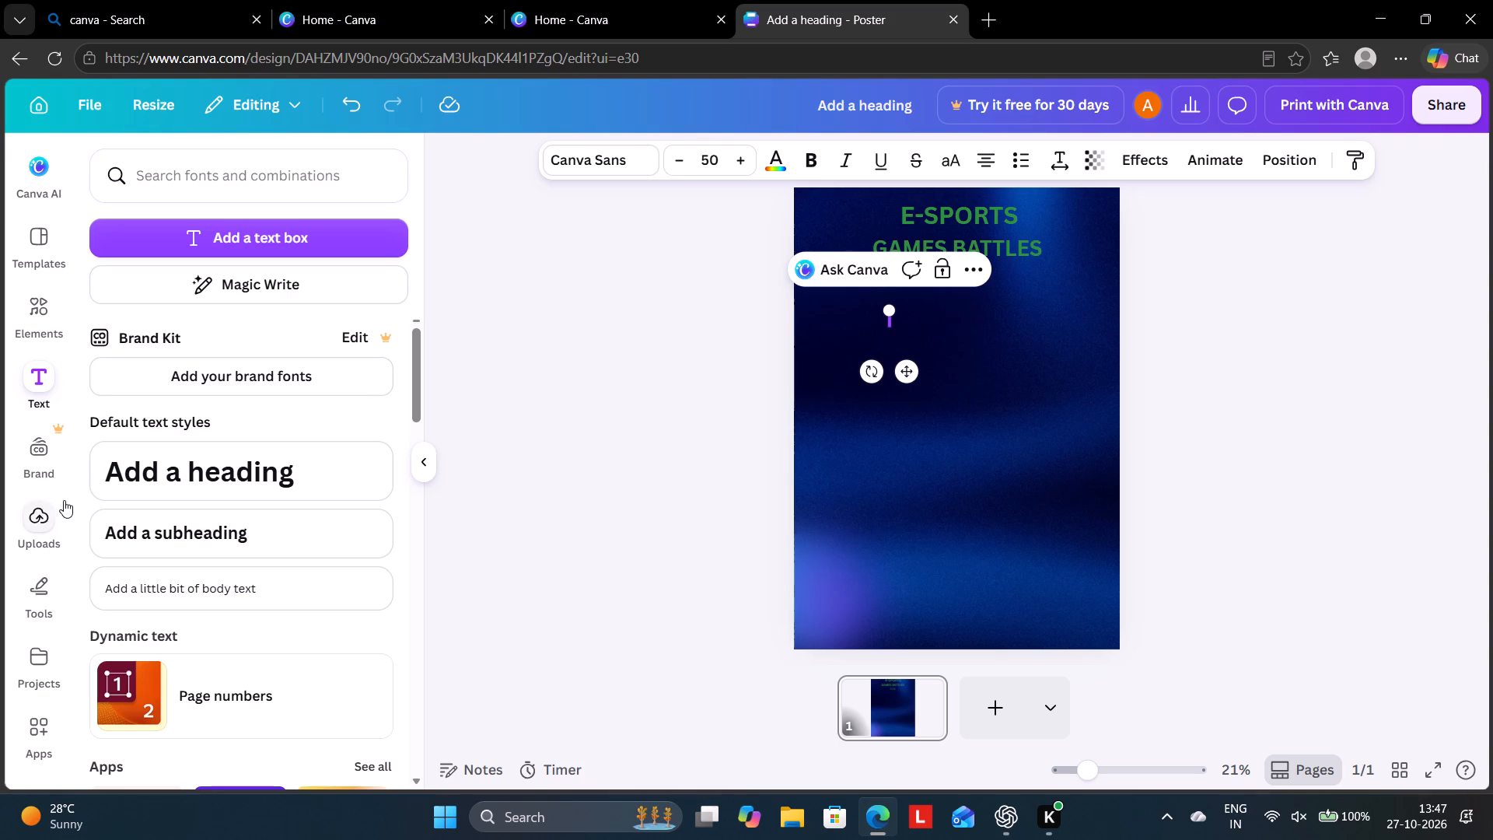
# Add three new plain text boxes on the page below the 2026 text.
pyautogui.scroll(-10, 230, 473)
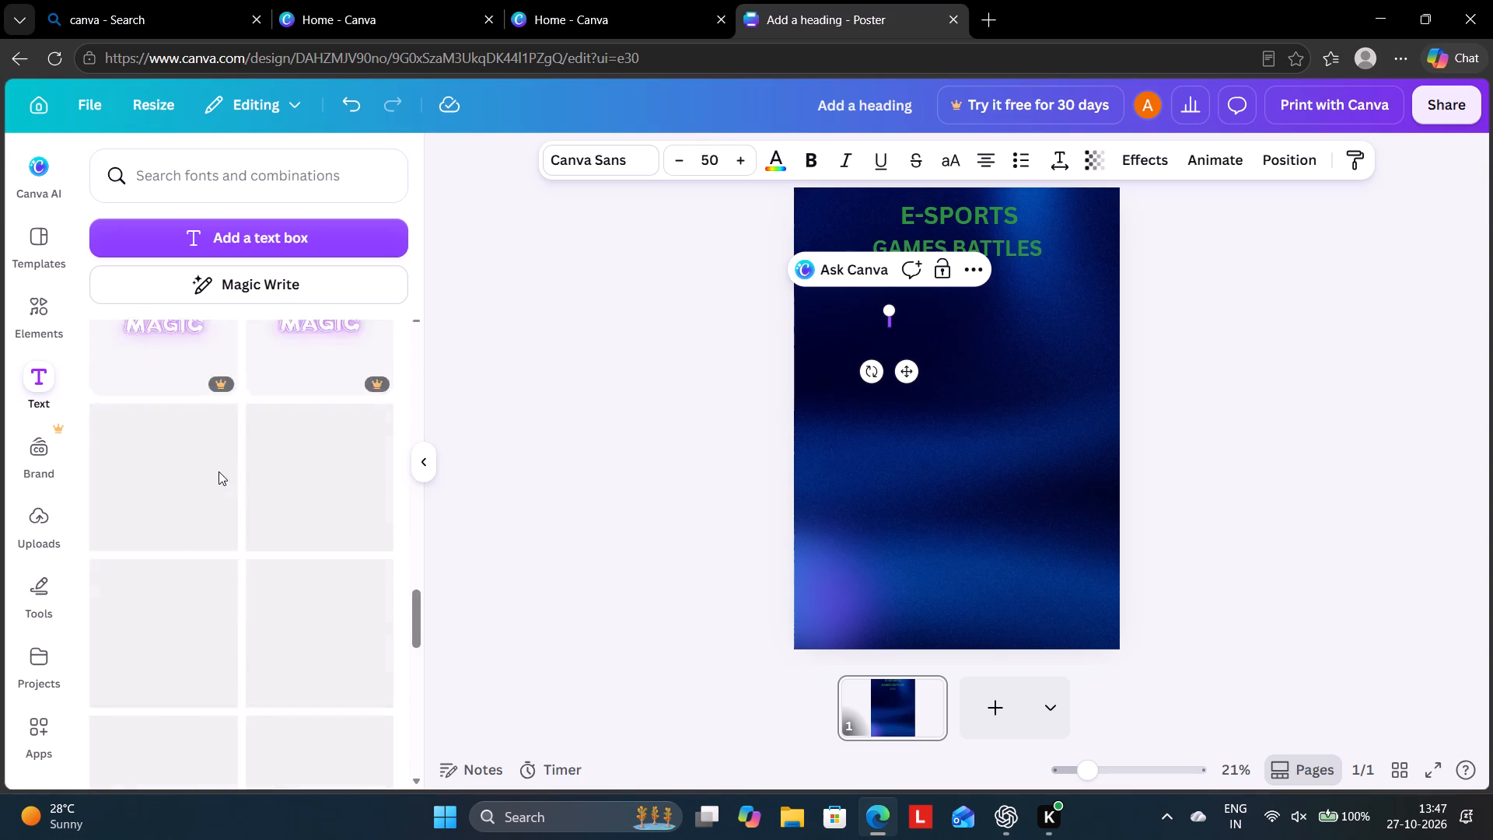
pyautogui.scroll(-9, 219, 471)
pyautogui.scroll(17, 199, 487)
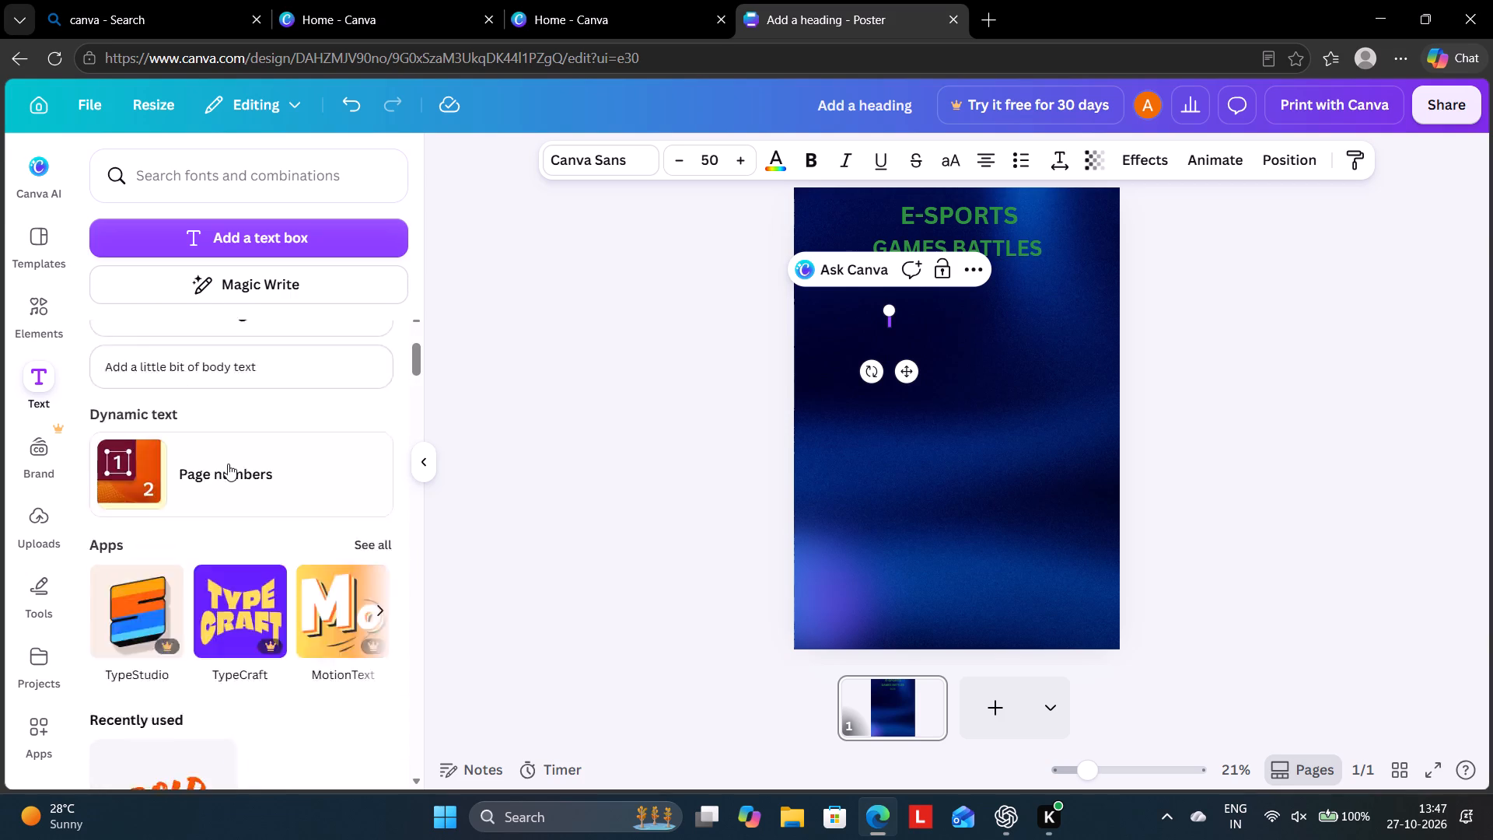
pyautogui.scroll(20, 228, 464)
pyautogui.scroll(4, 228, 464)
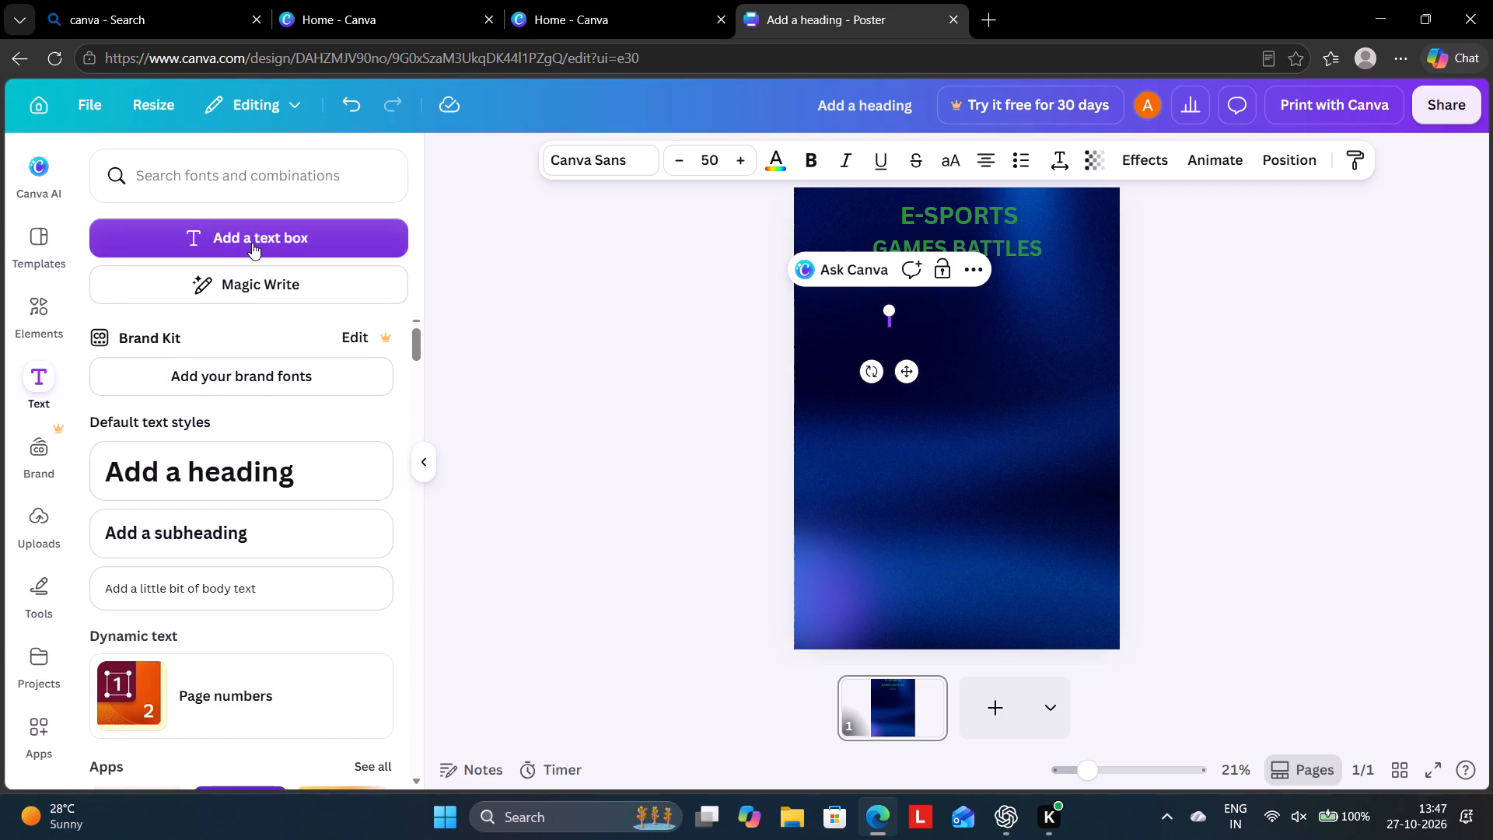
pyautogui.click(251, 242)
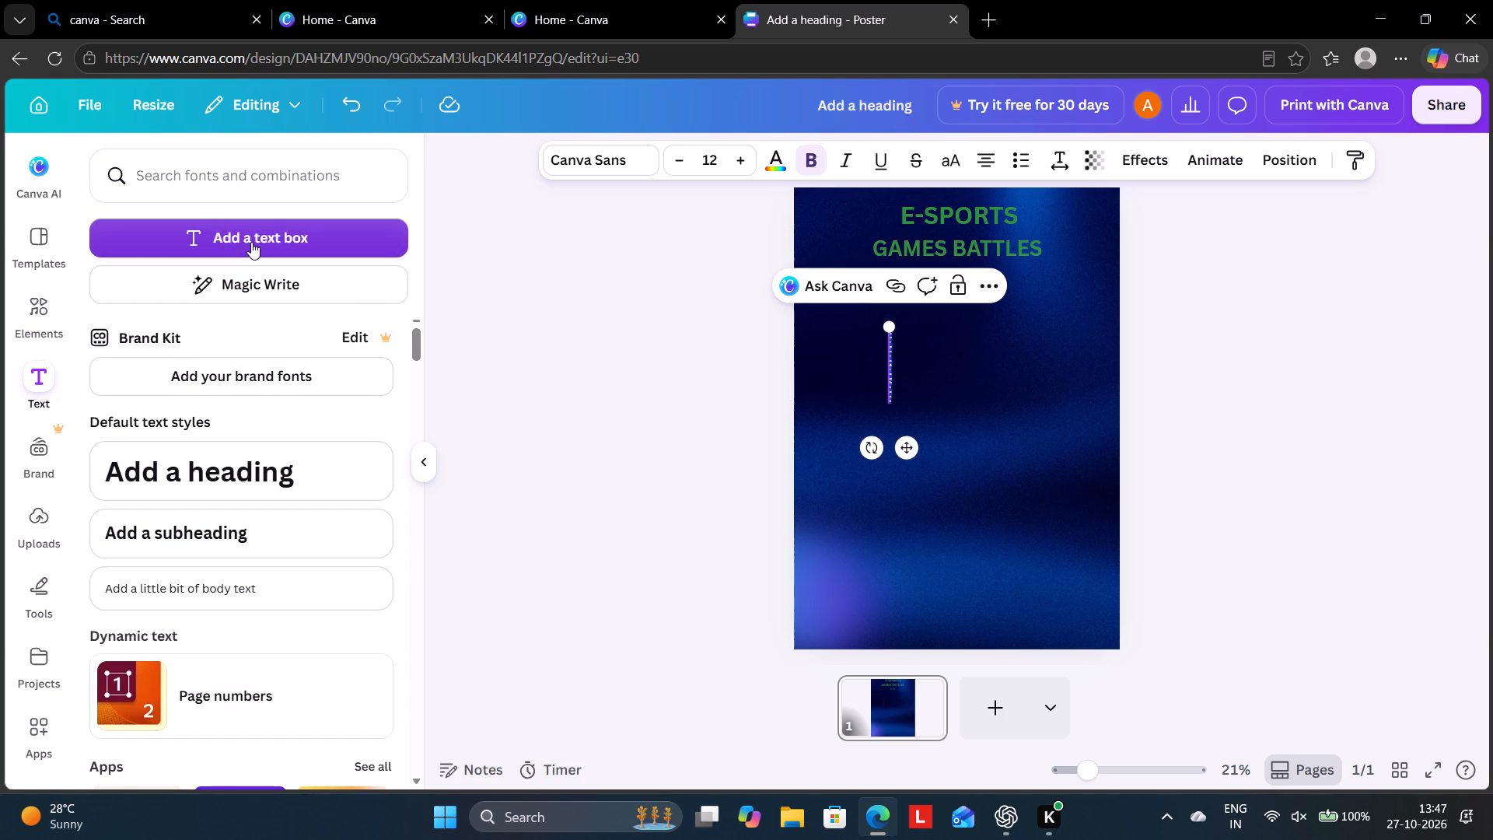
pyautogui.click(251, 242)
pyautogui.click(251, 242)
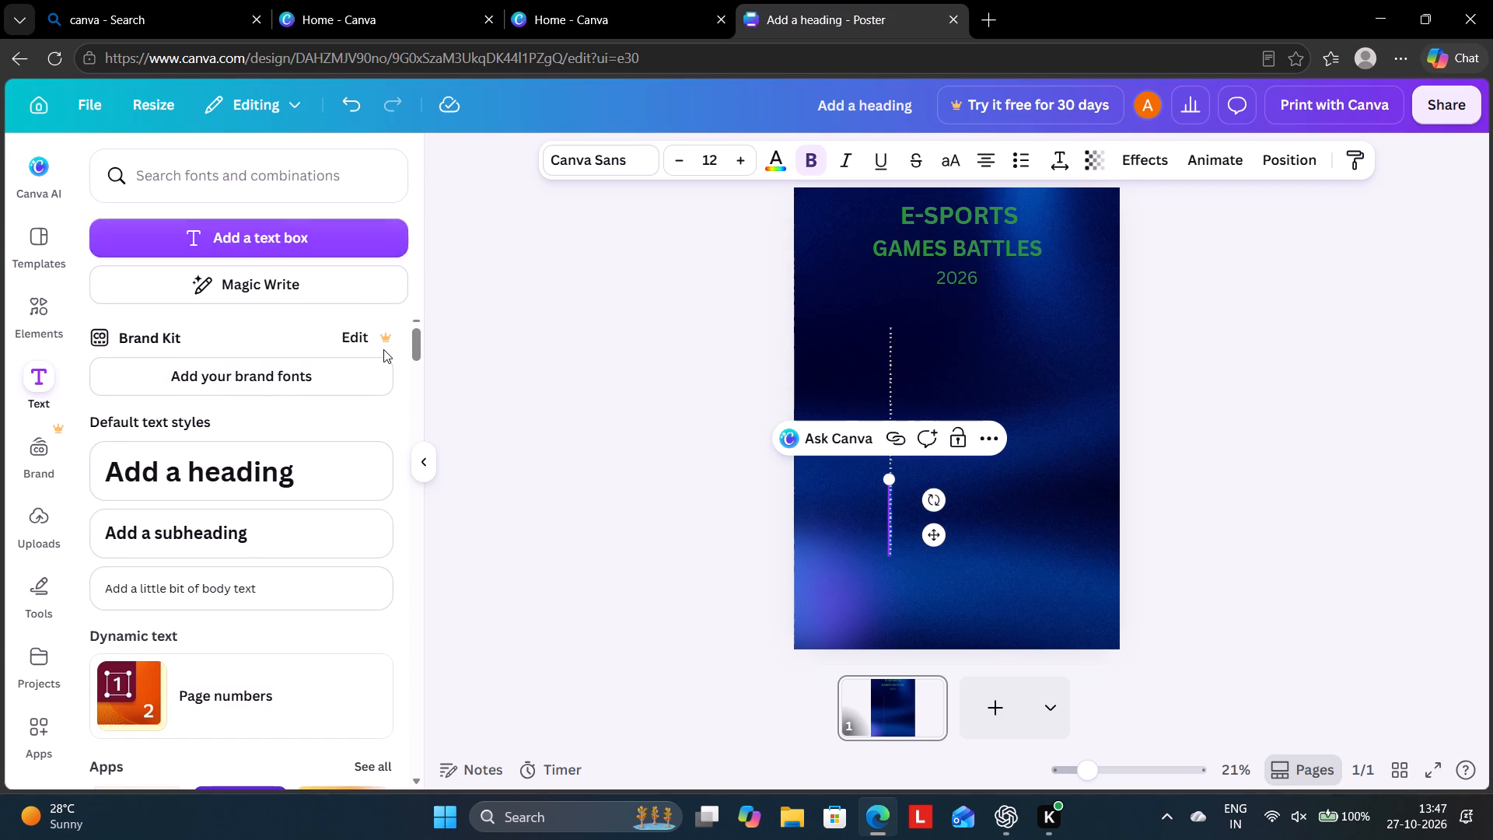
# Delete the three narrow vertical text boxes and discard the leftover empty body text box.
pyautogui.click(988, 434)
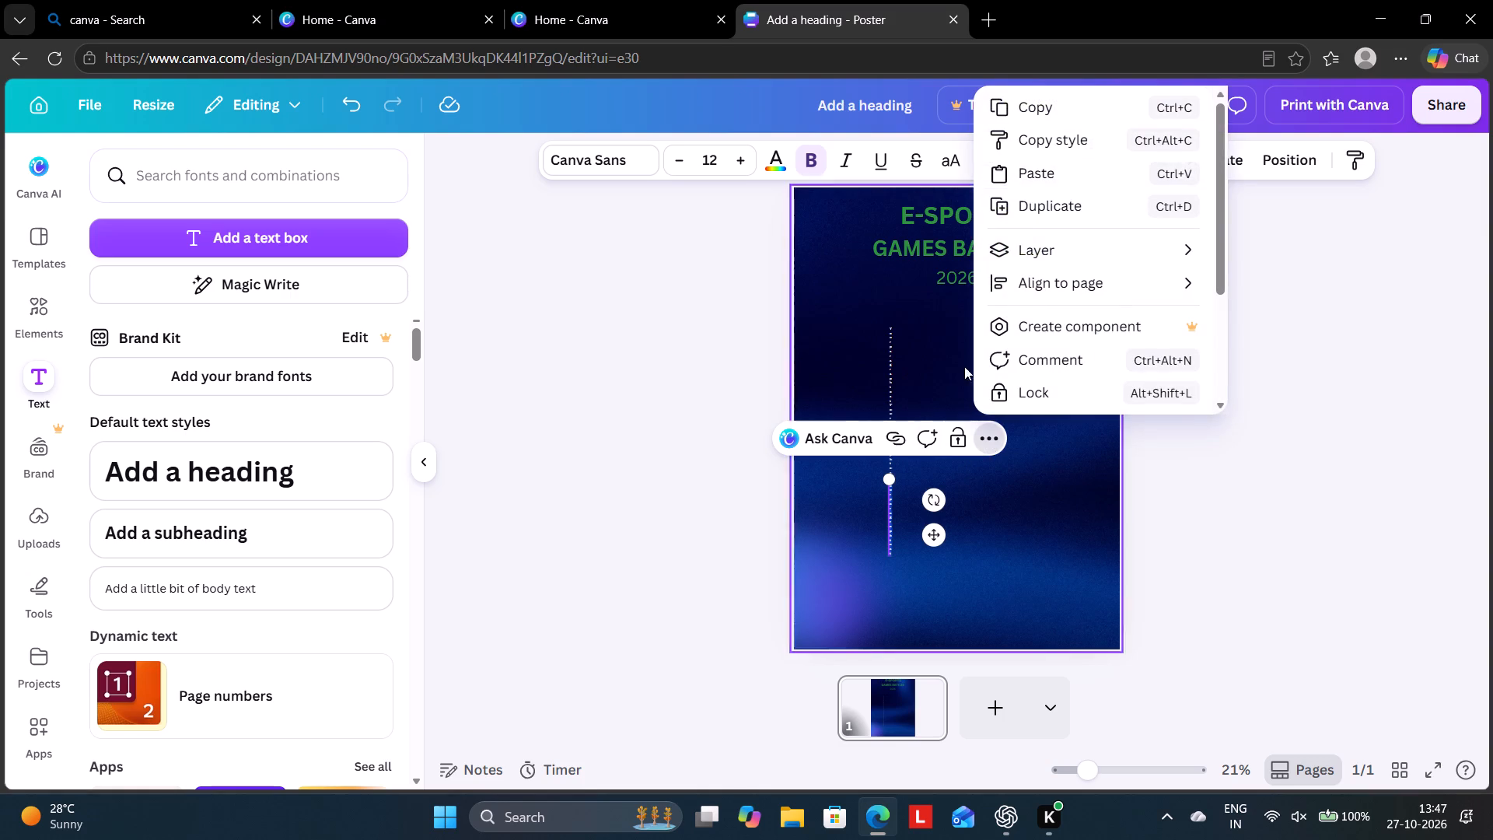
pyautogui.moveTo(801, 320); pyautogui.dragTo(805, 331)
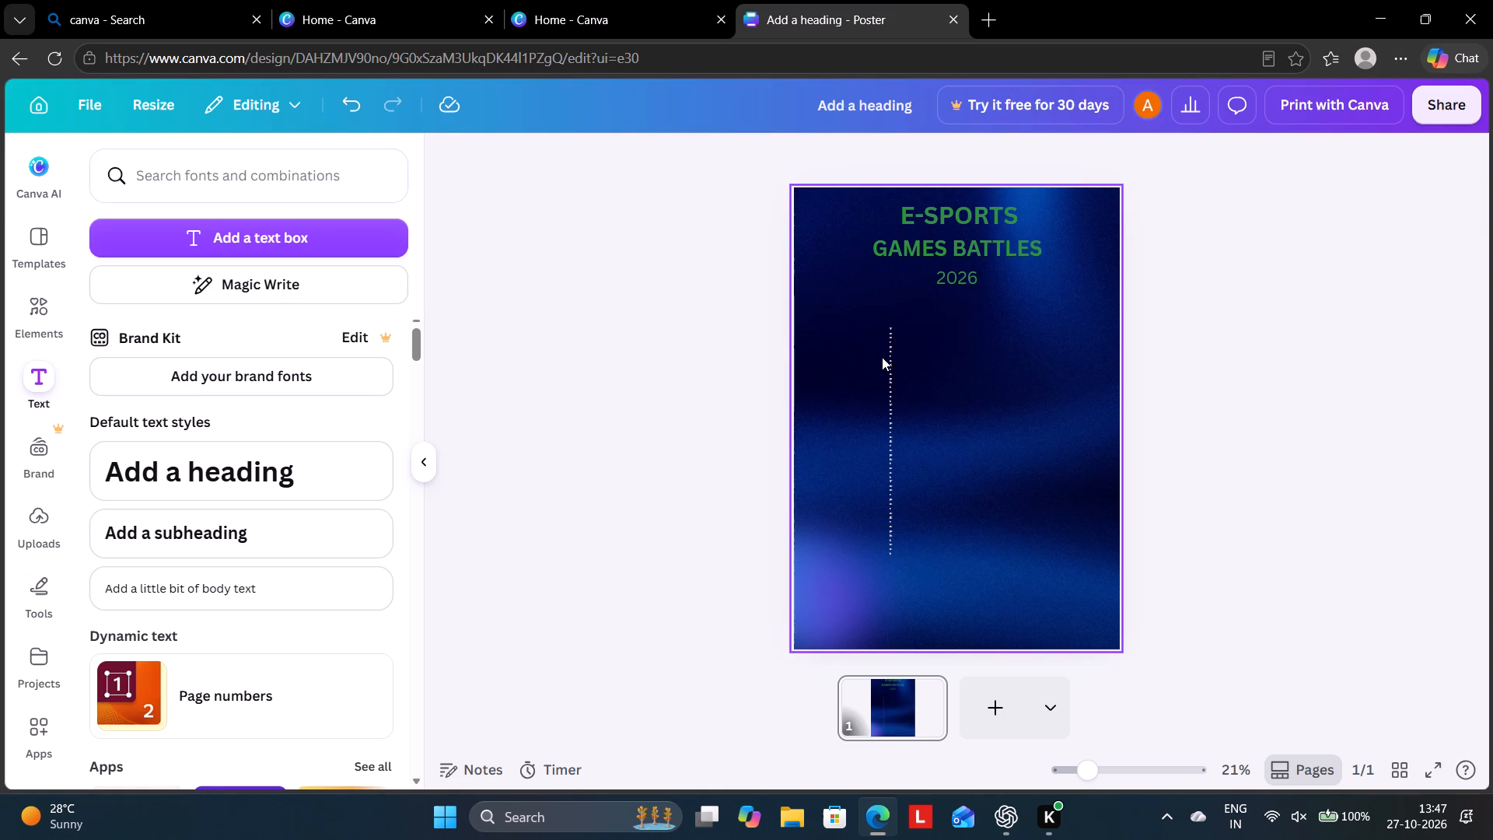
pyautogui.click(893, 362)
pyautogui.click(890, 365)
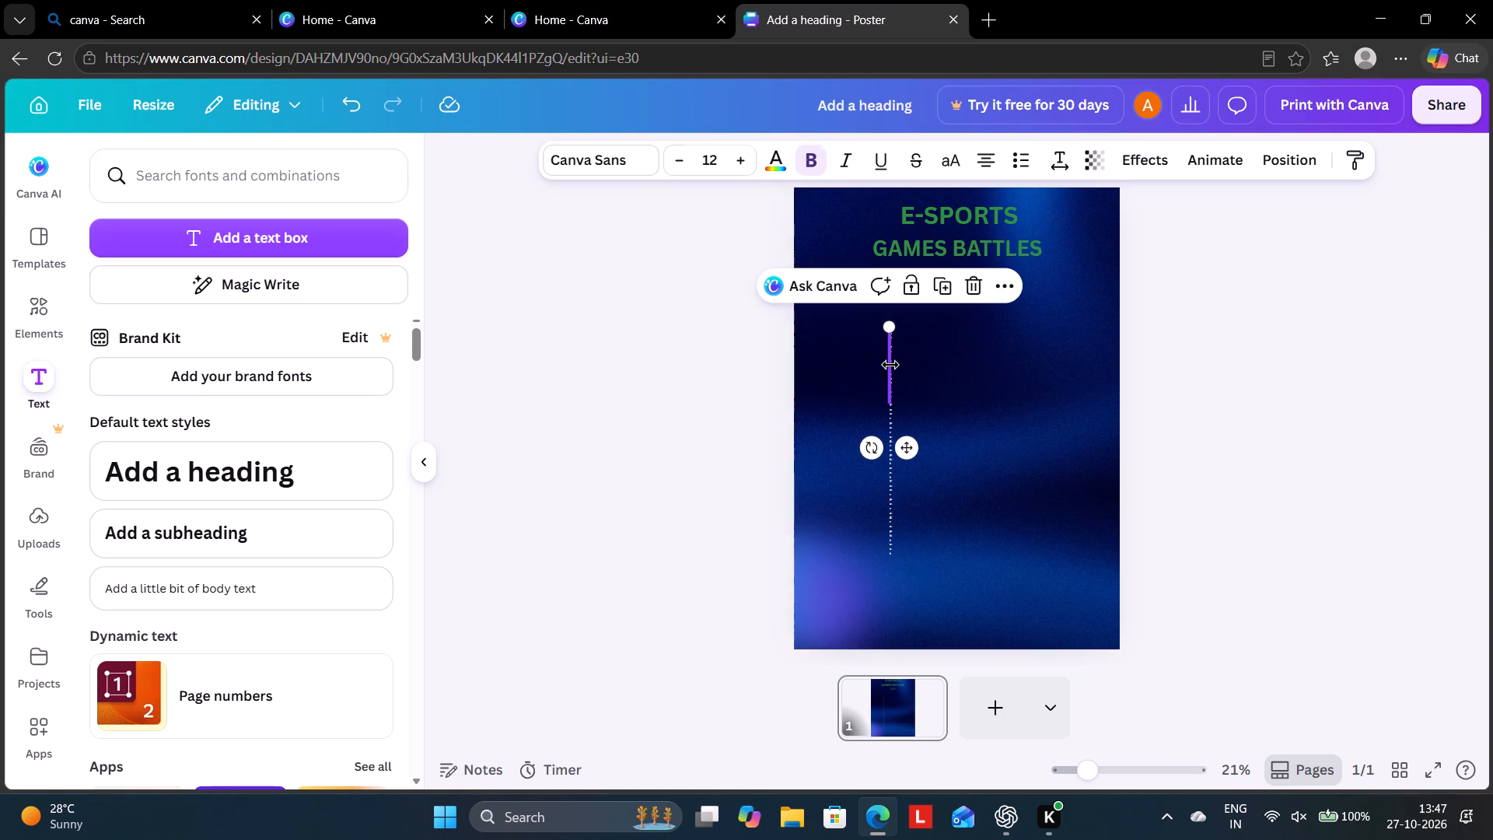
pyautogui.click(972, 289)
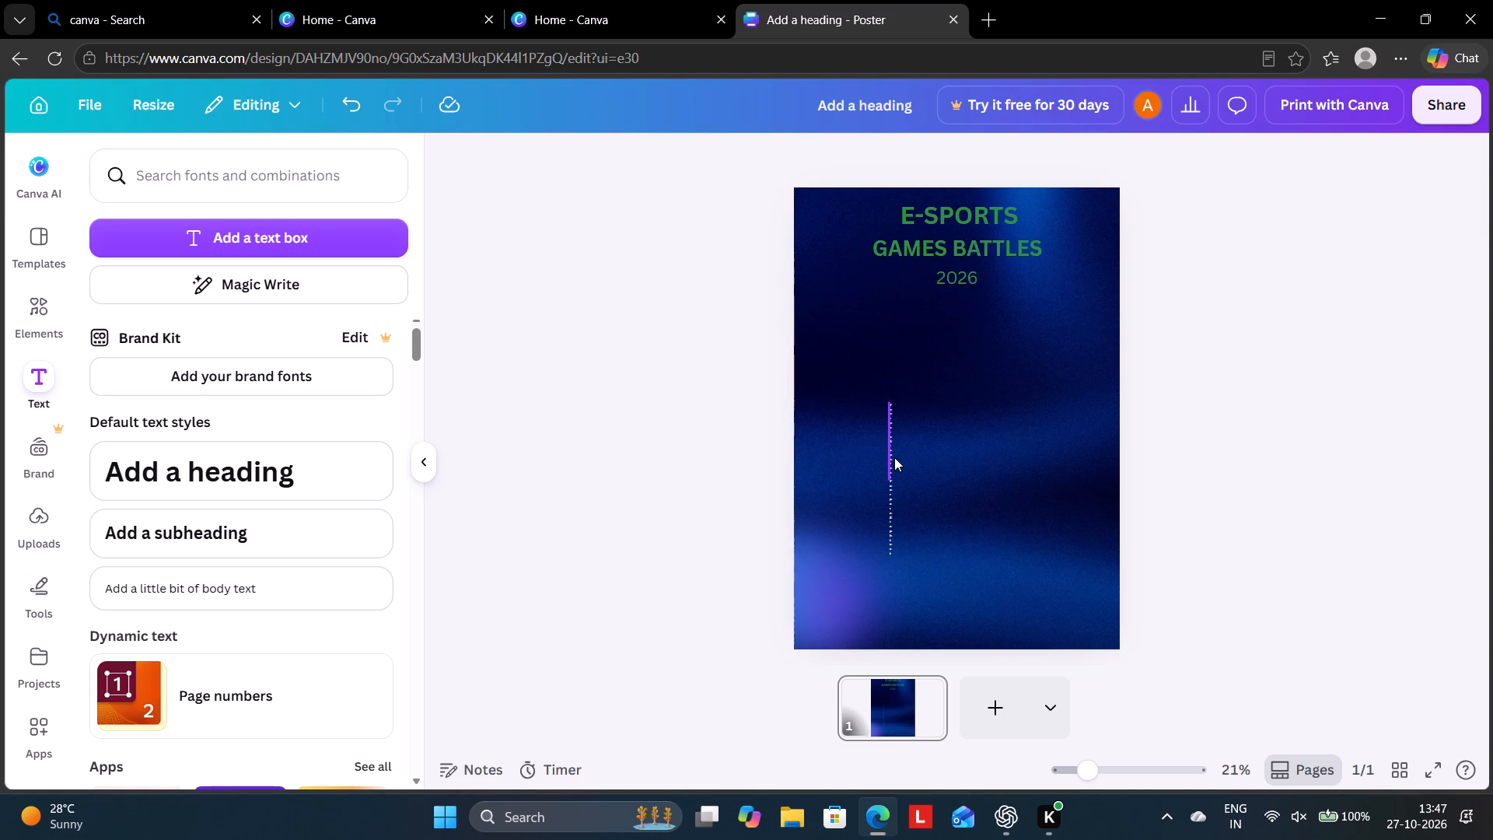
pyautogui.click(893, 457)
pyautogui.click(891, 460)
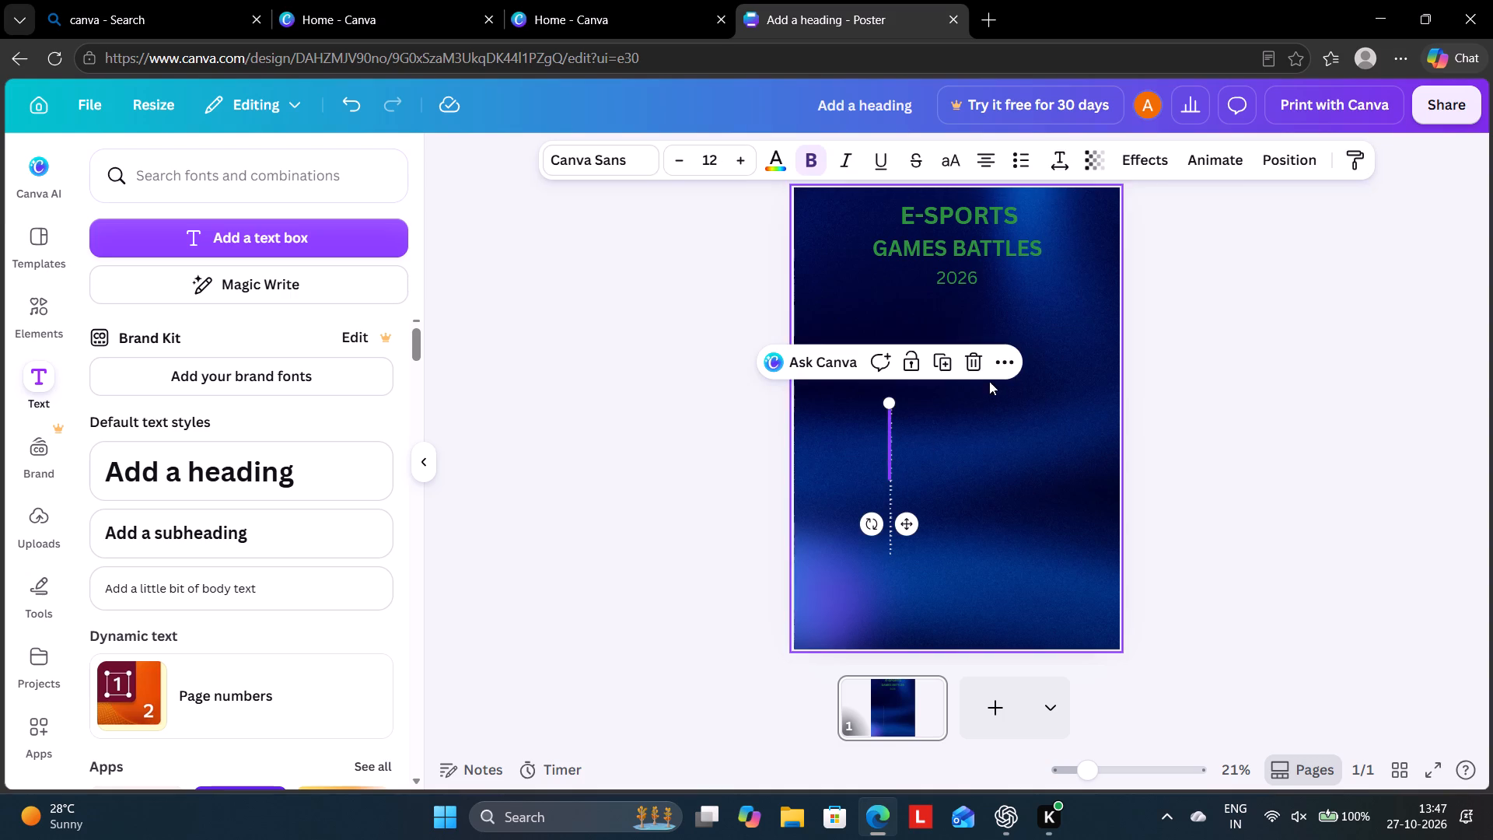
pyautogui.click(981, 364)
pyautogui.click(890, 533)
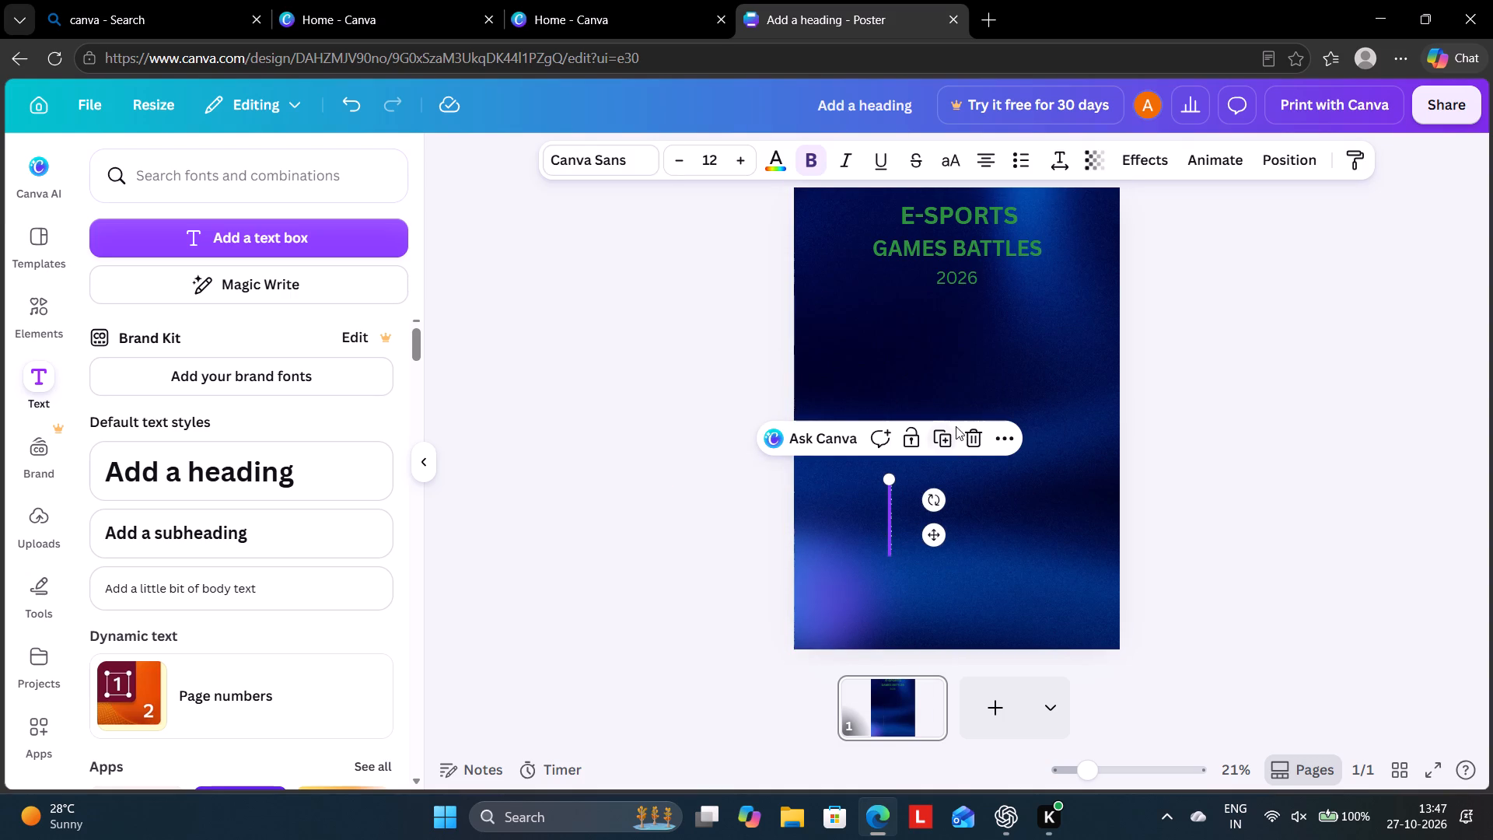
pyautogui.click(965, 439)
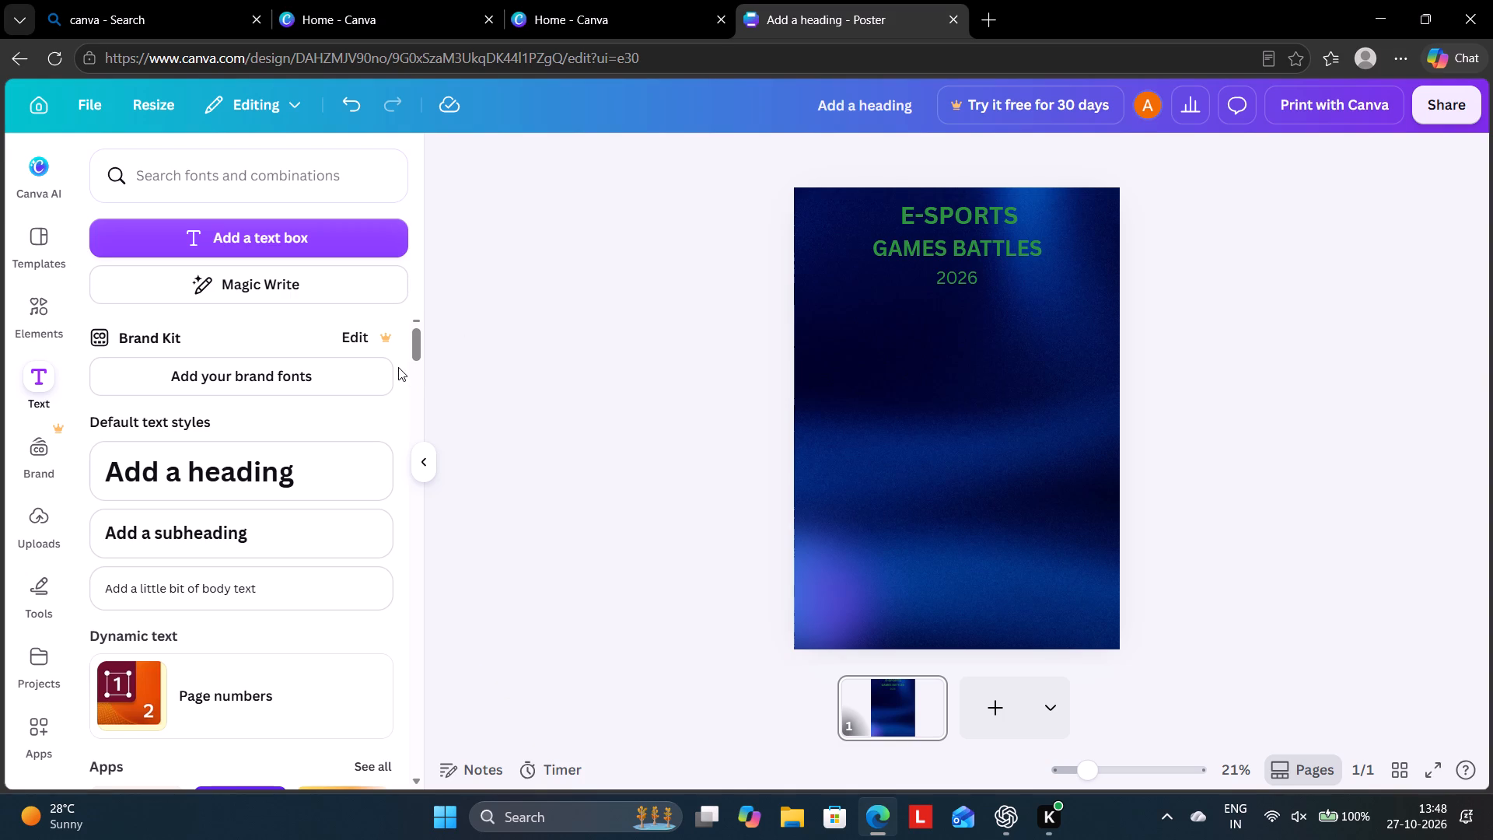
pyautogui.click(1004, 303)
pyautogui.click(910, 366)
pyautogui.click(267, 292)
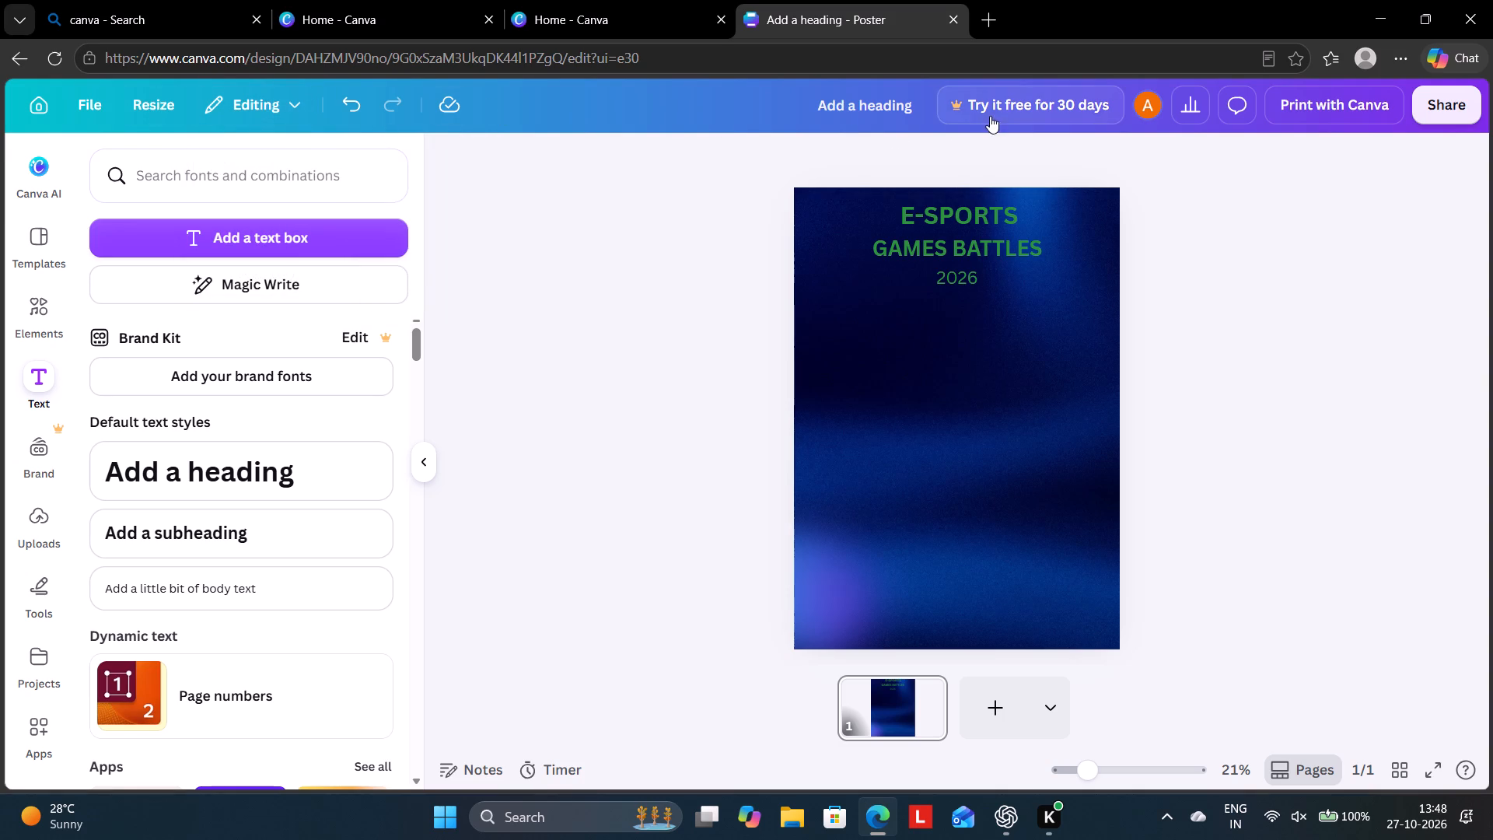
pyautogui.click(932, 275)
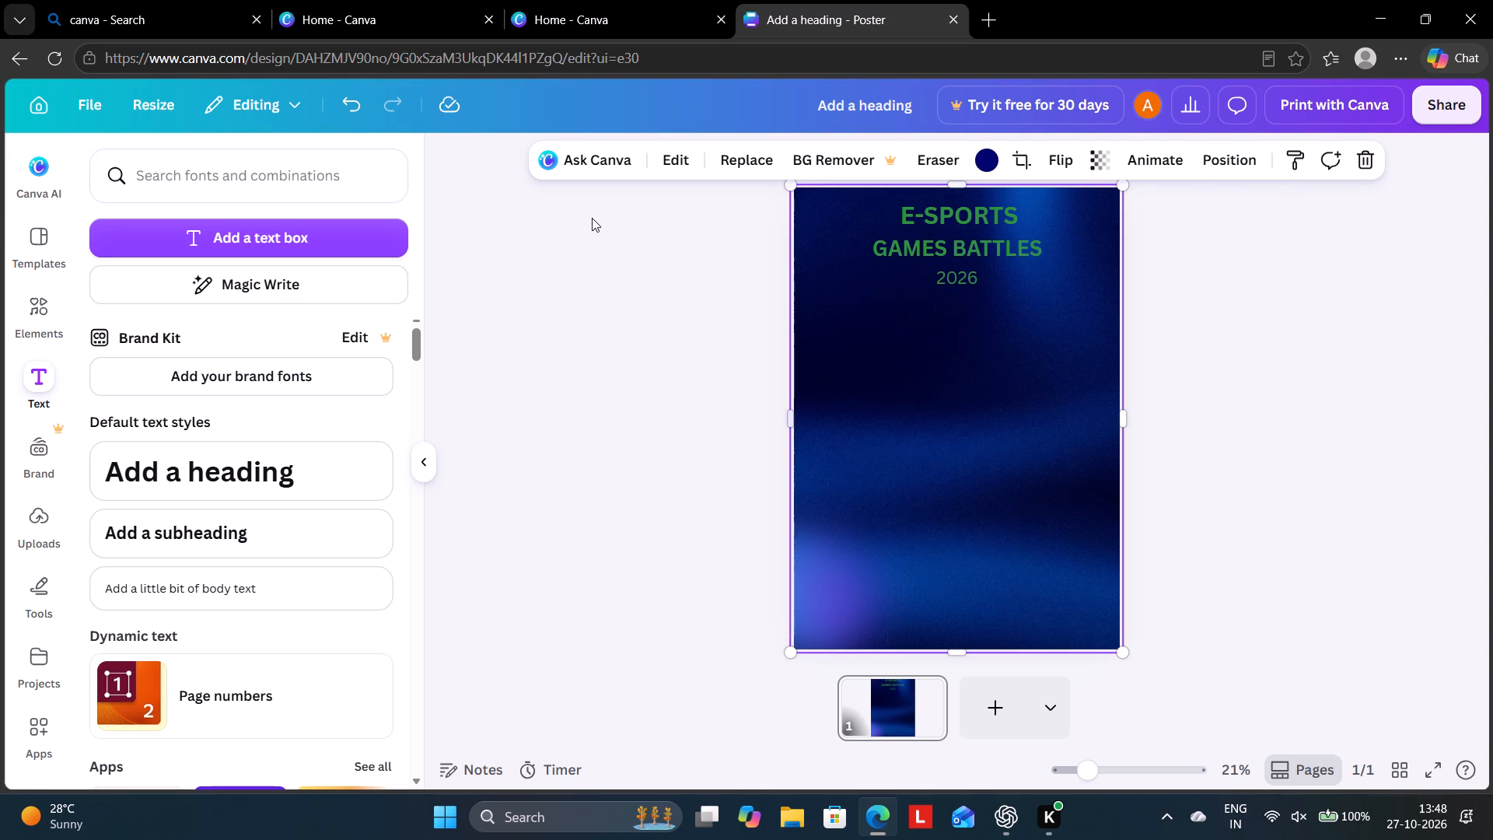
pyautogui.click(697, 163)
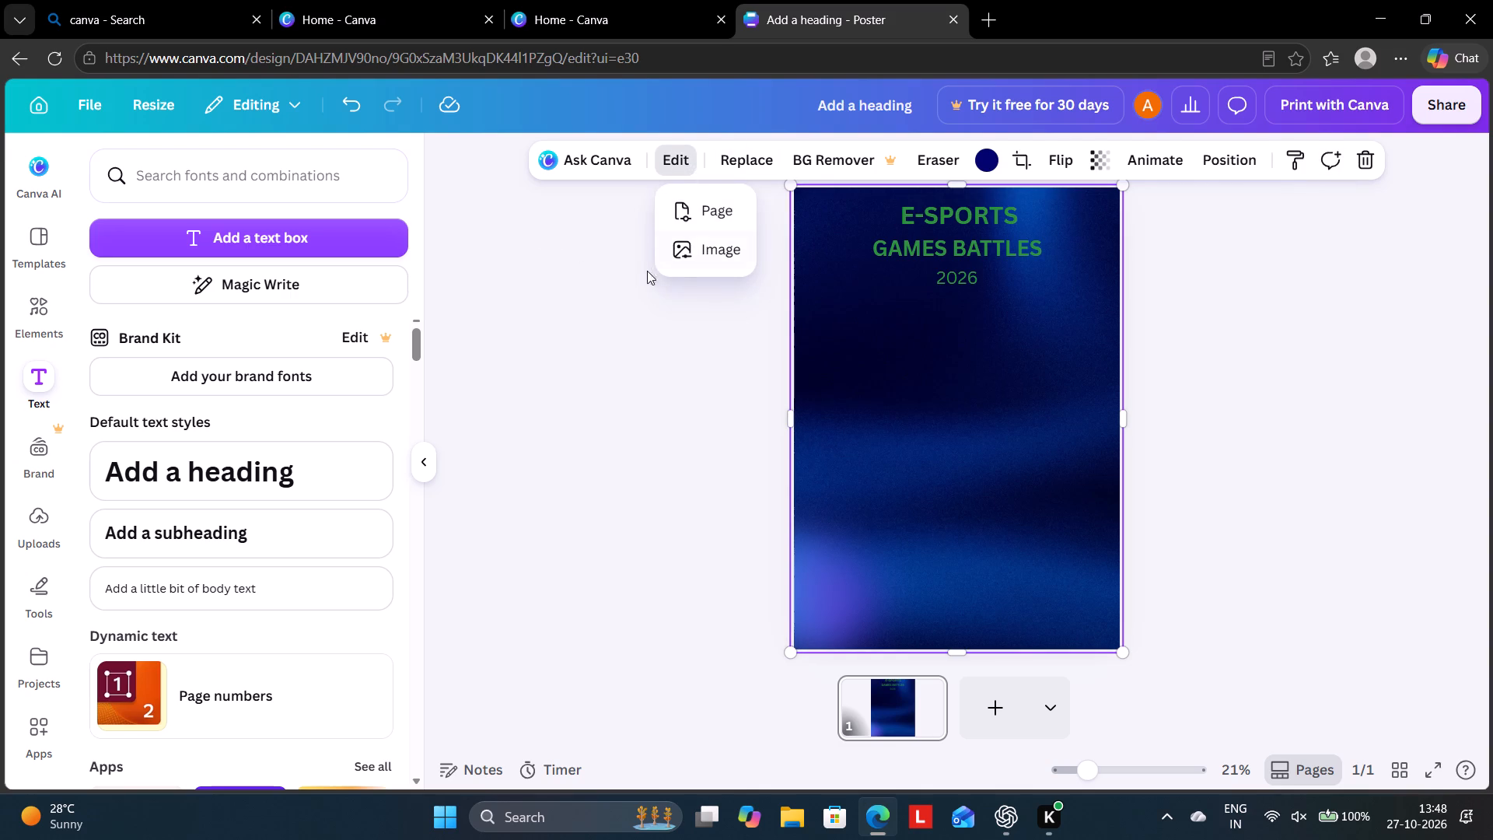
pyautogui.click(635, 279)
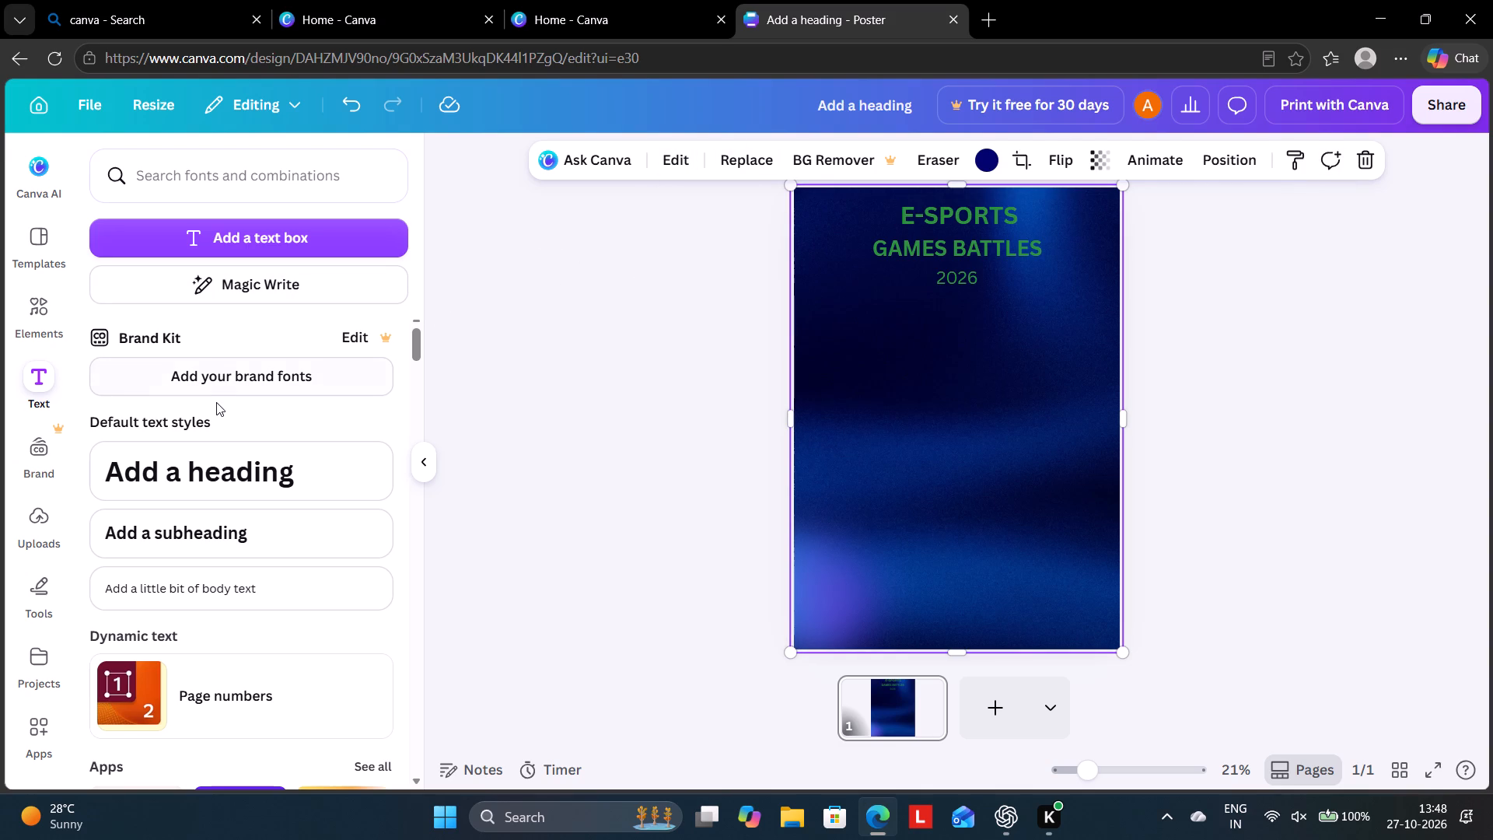
# Add a body text box and place it below the 2026 text, near the page's left edge.
pyautogui.click(216, 579)
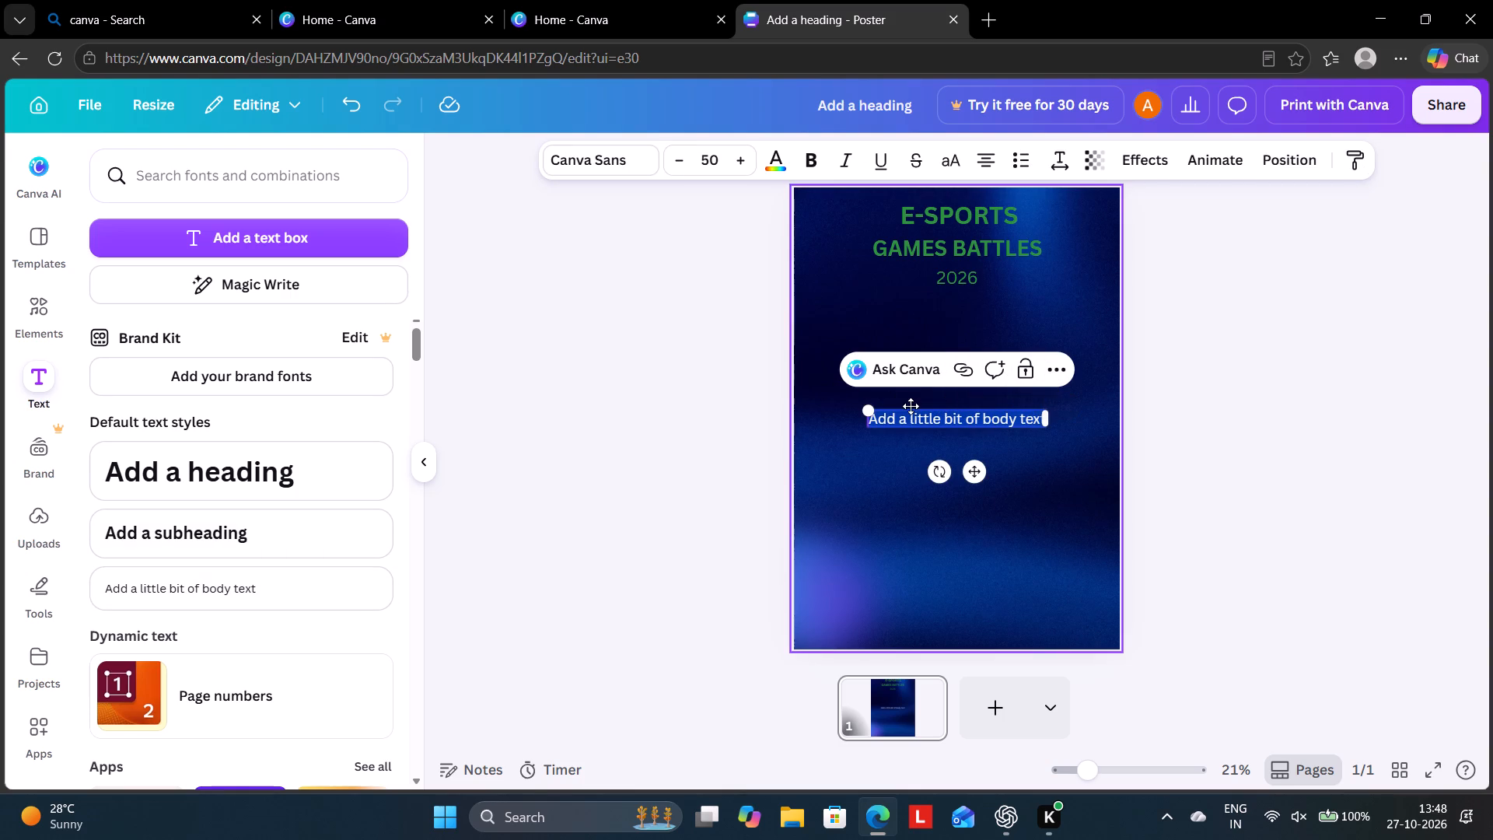
pyautogui.moveTo(937, 408); pyautogui.dragTo(925, 319)
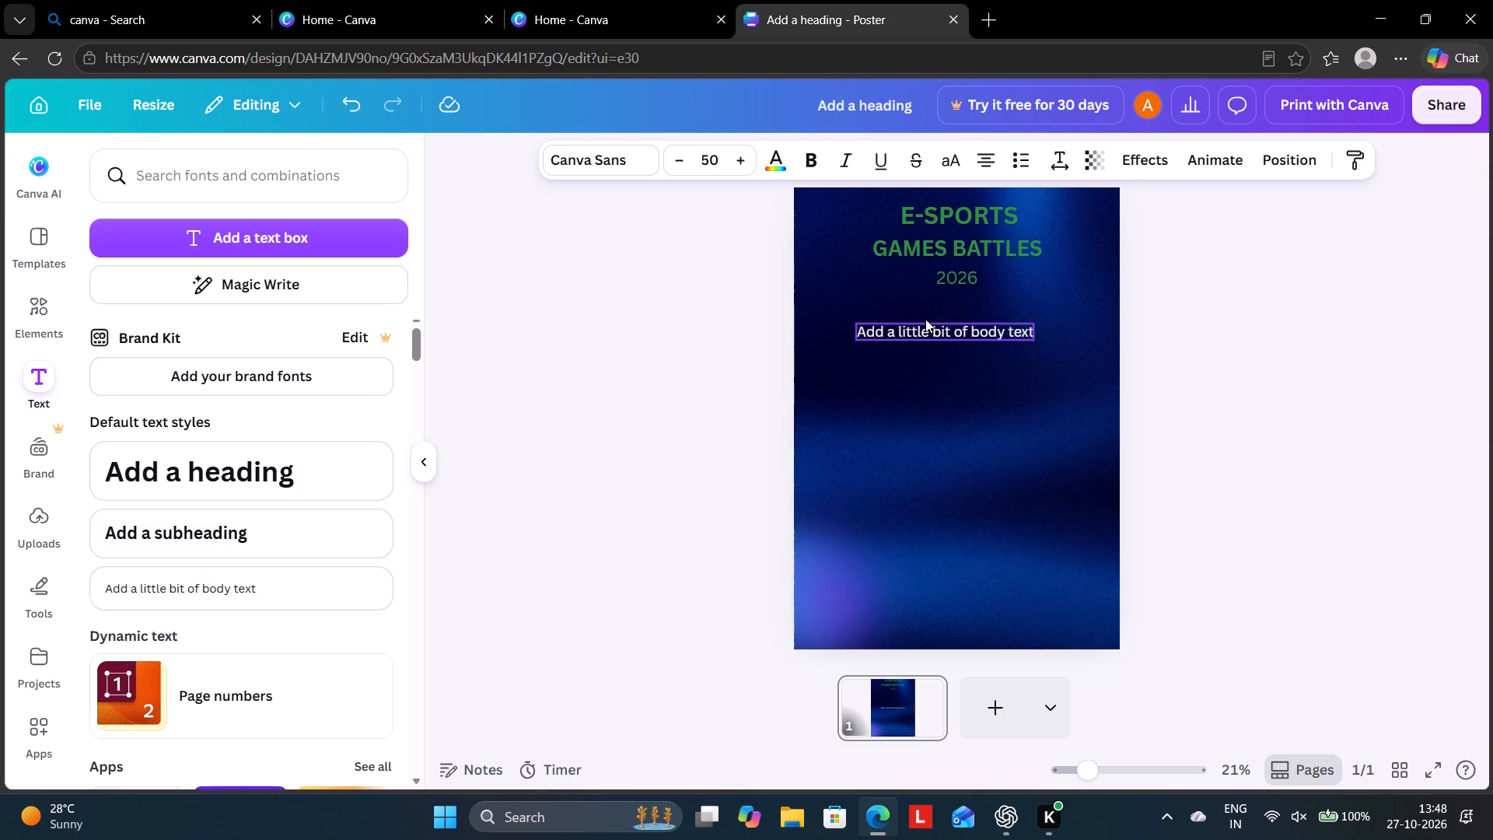
pyautogui.moveTo(925, 319); pyautogui.dragTo(867, 316)
# Replace the new body text box's placeholder wording with an opening quotation mark followed by Gamer.
pyautogui.click(864, 320)
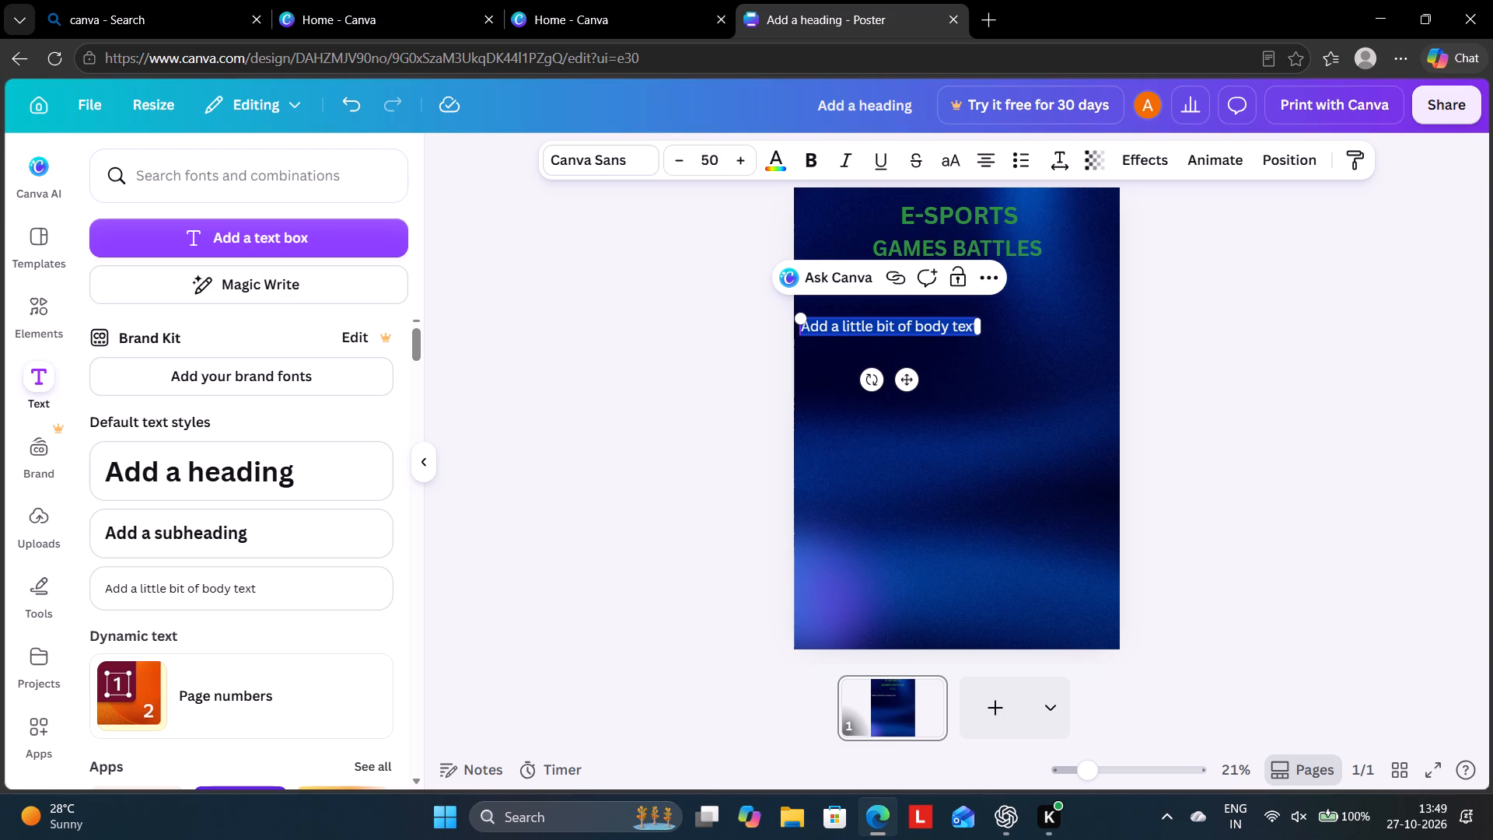
pyautogui.press('g')
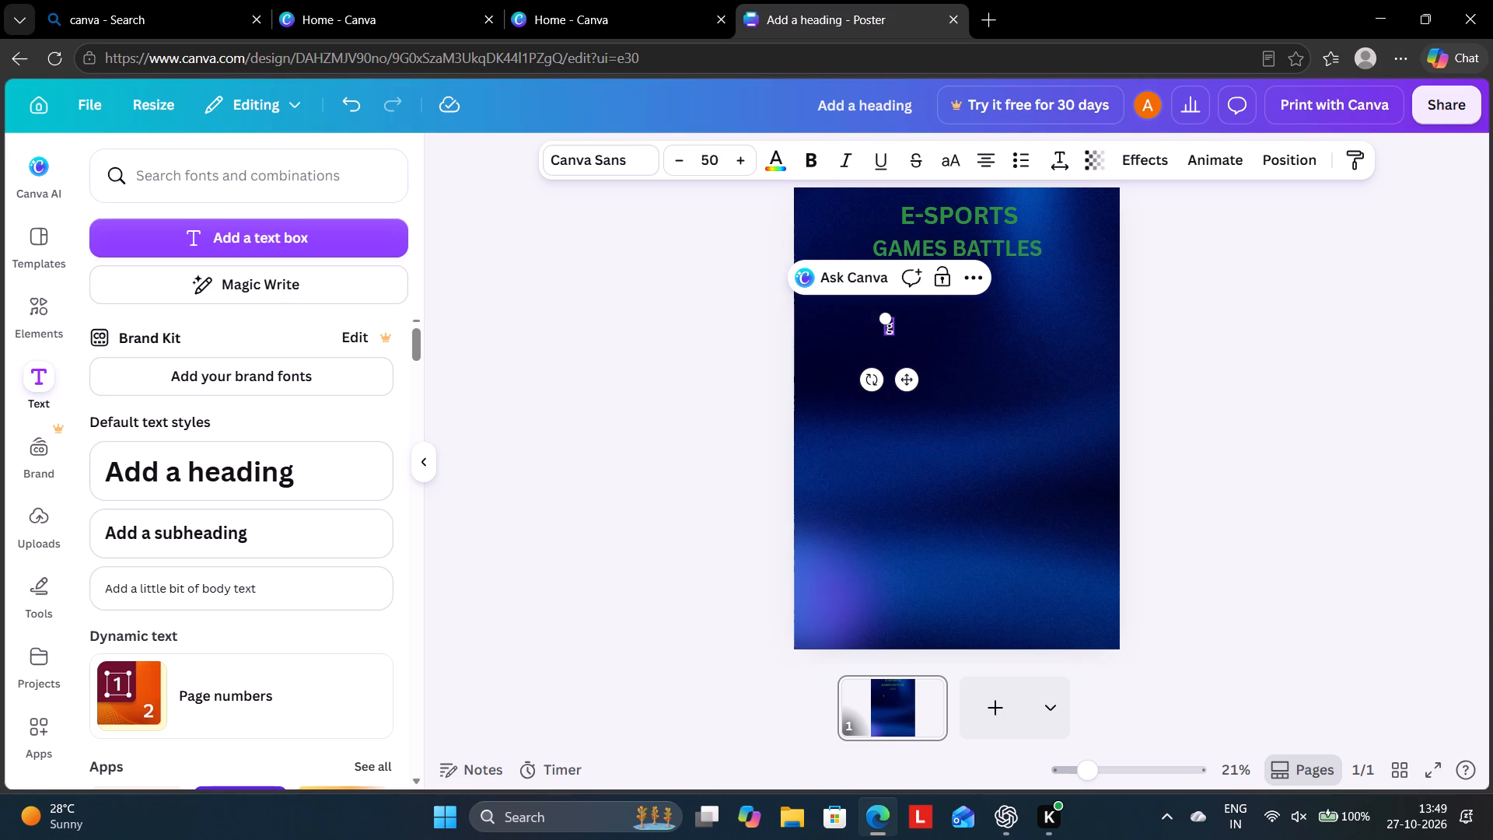
pyautogui.press('BackSpace')
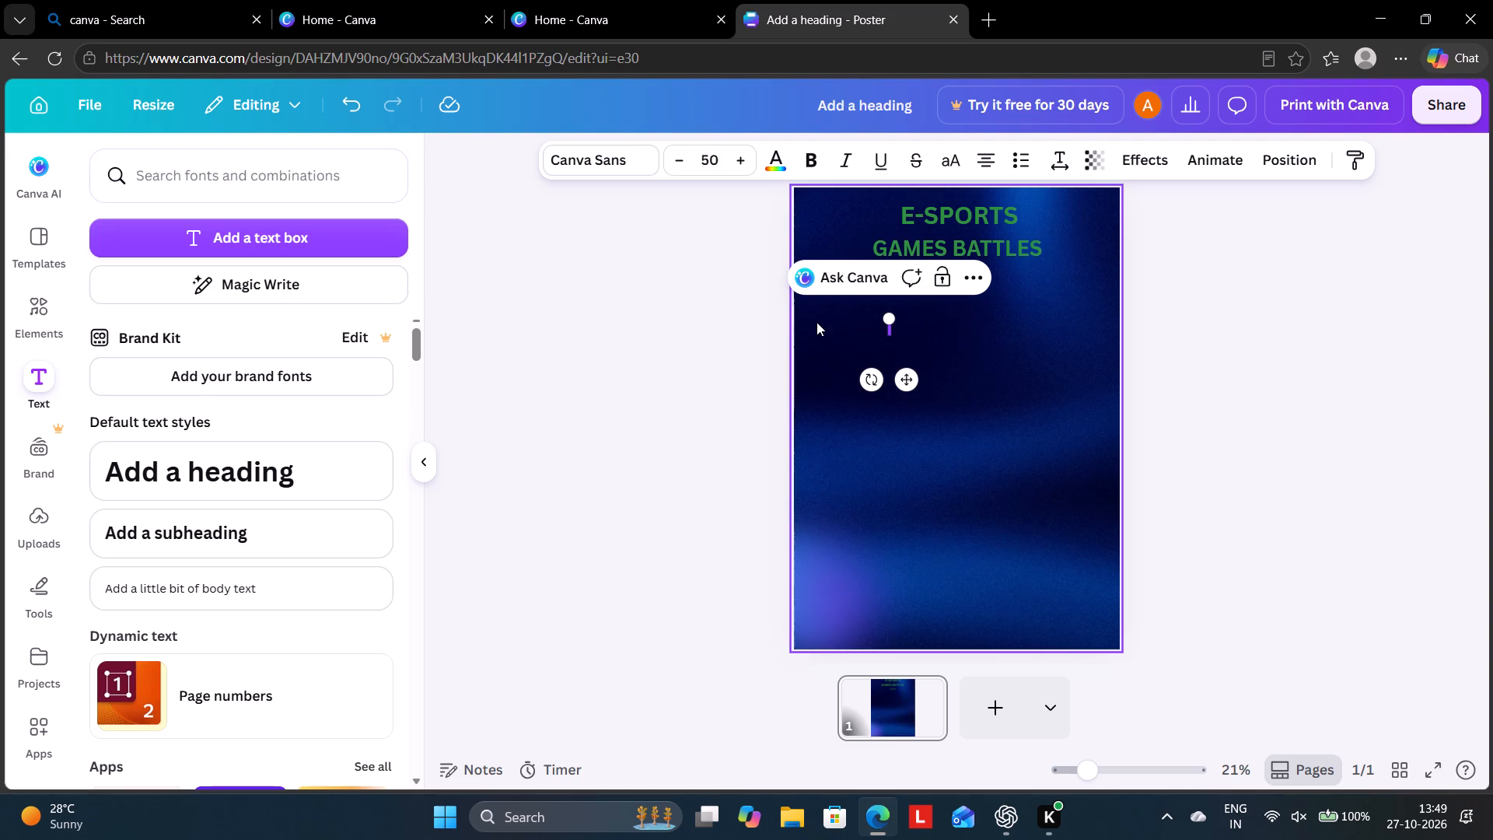
pyautogui.hotkey('shift', '"')
pyautogui.write('GA')
pyautogui.write('MER')
pyautogui.hotkey('shift', 'space')
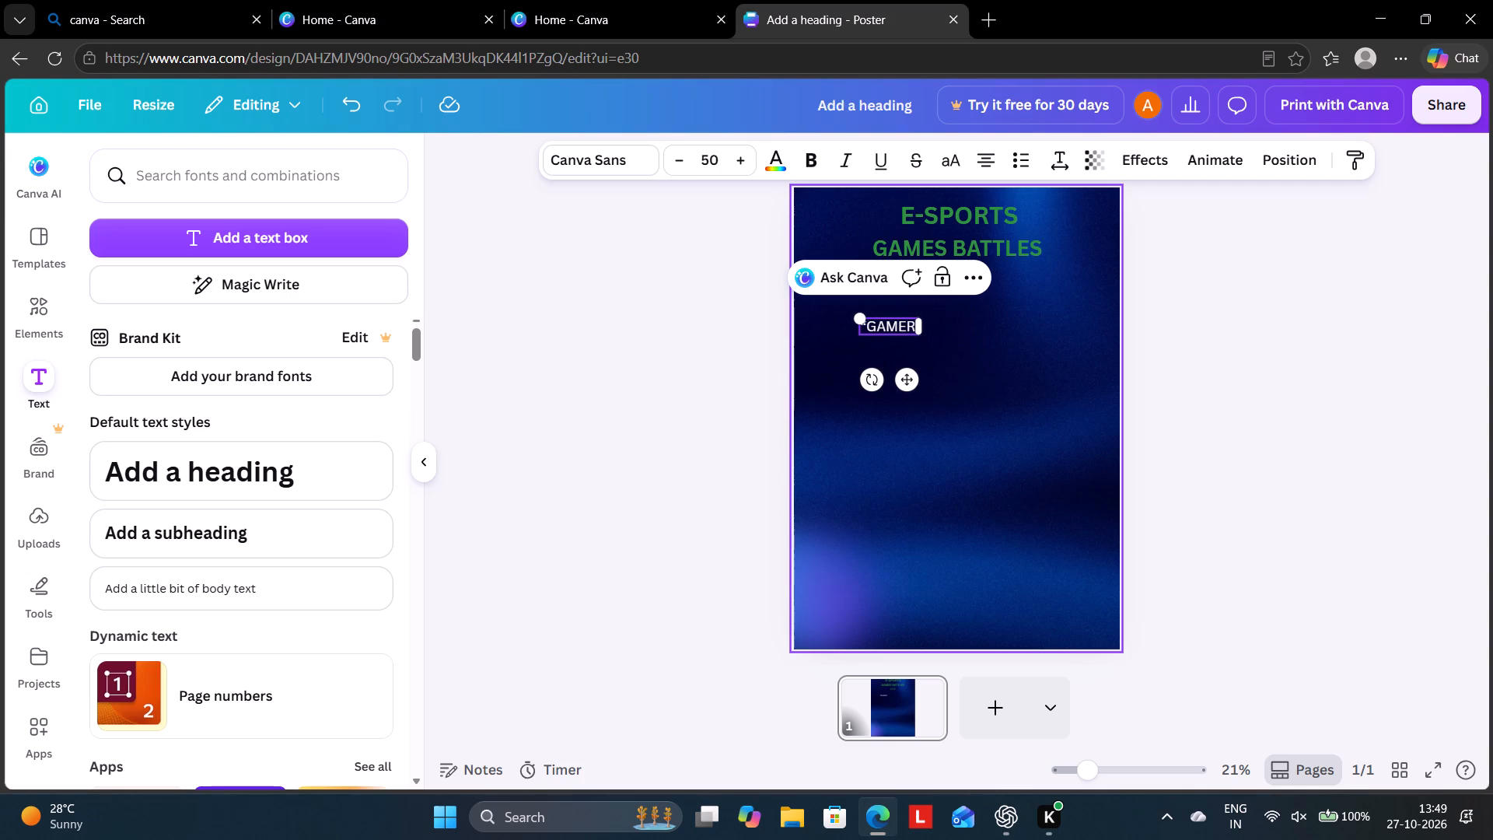
pyautogui.hotkey('shift', 'BackSpace')
pyautogui.hotkey('shift', 'BackSpace')
pyautogui.hotkey('shift', 'BackSpace')
pyautogui.hotkey('shift', 'BackSpace')
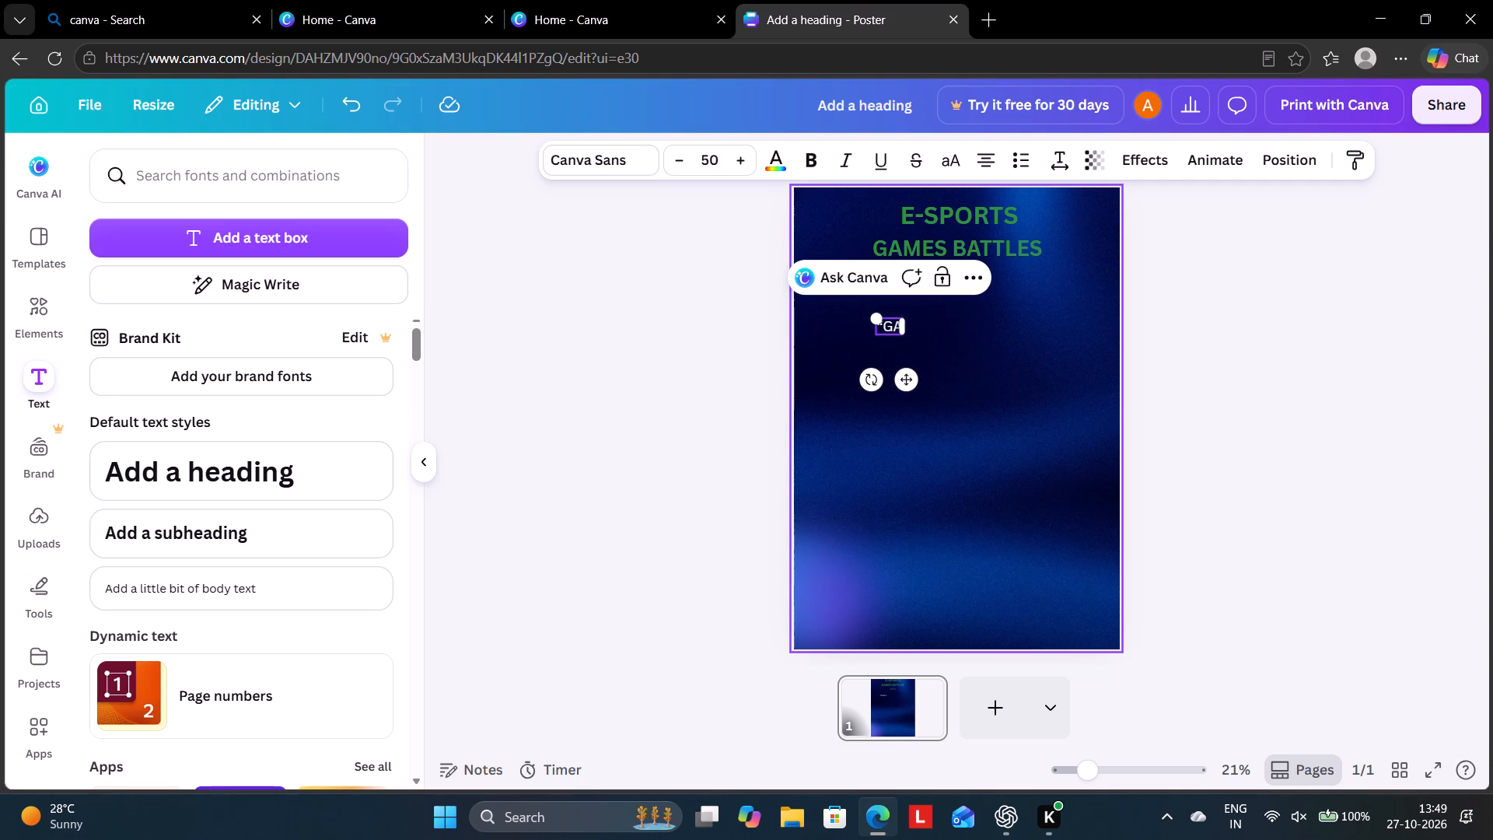
pyautogui.hotkey('shift', 'BackSpace')
pyautogui.write('amer')
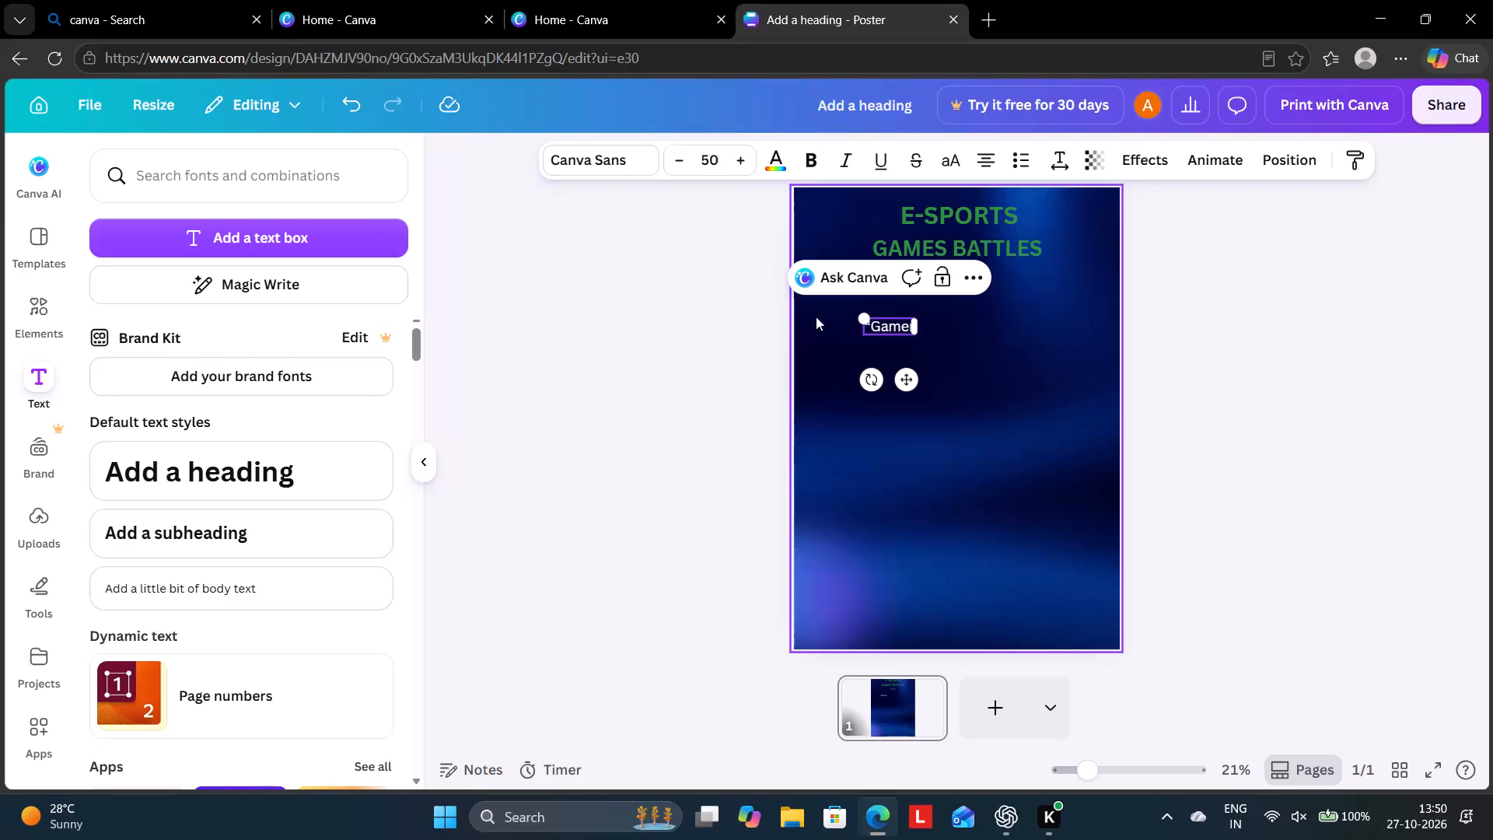
# Delete the dark blue background image from the page.
pyautogui.scroll(1, 816, 317)
pyautogui.click(936, 324)
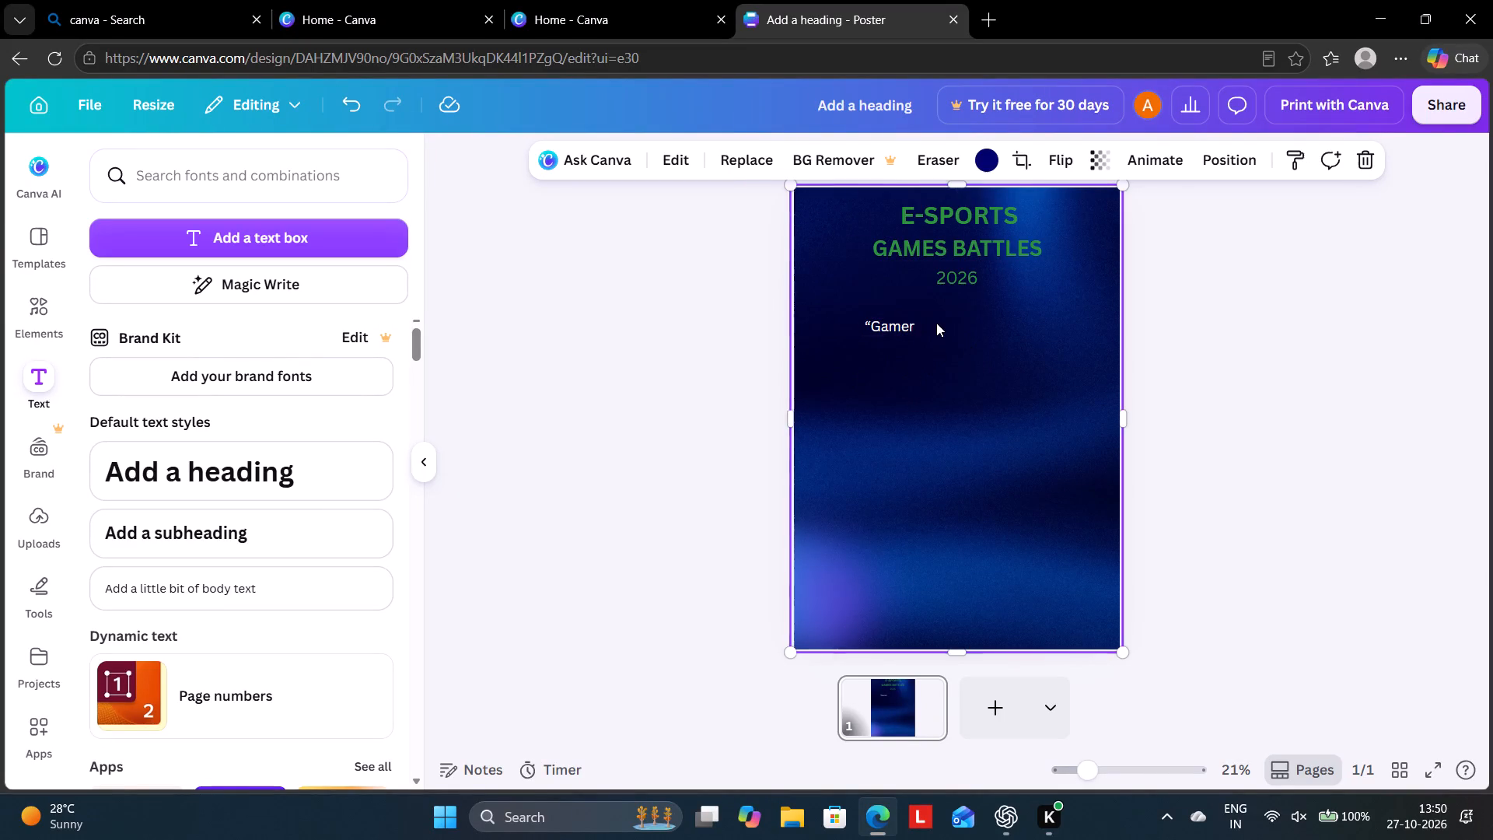
pyautogui.click(925, 316)
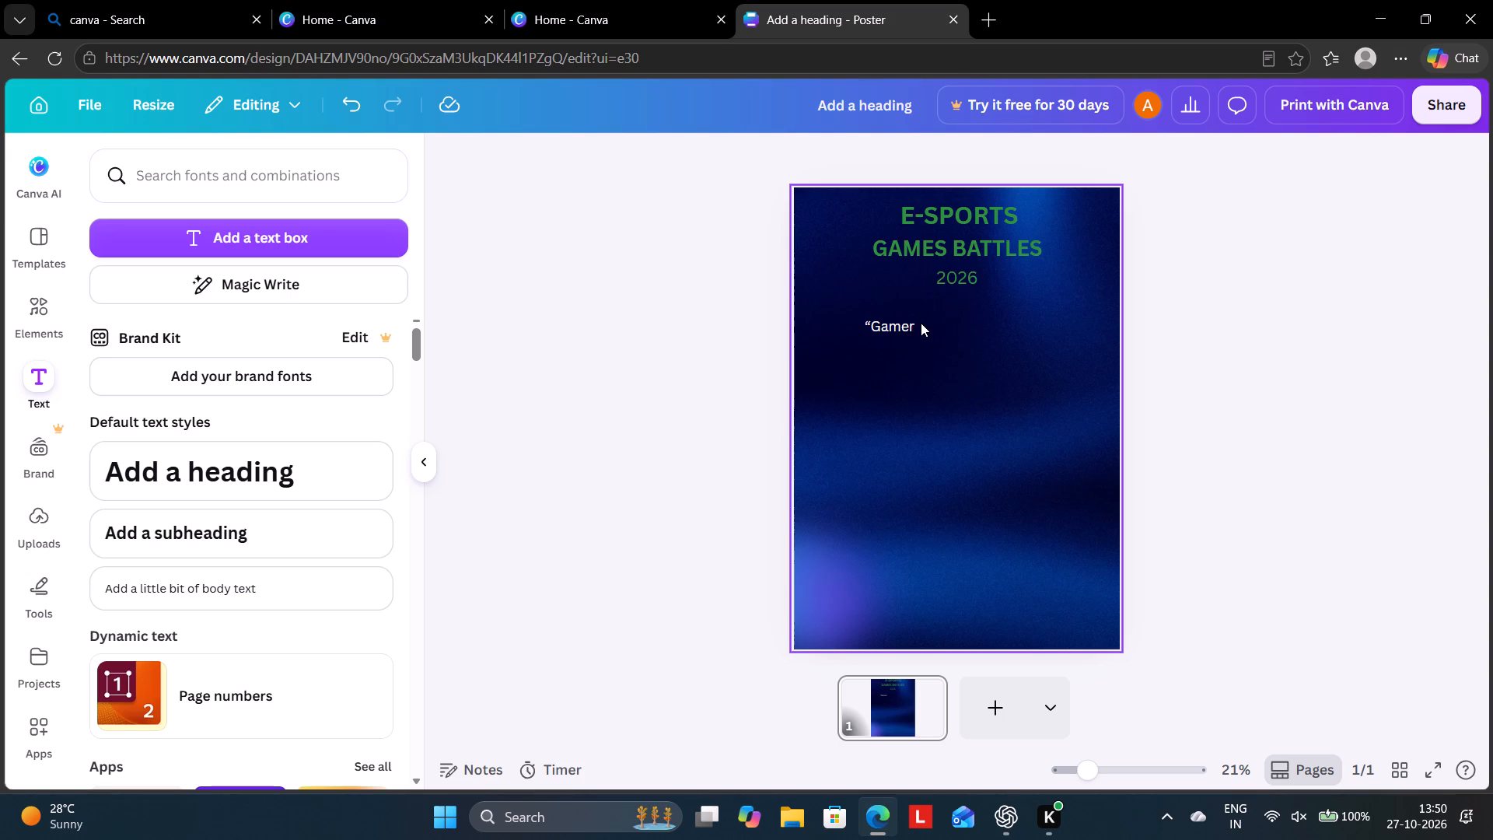
pyautogui.click(921, 323)
pyautogui.press('BackSpace')
pyautogui.press('BackSpace')
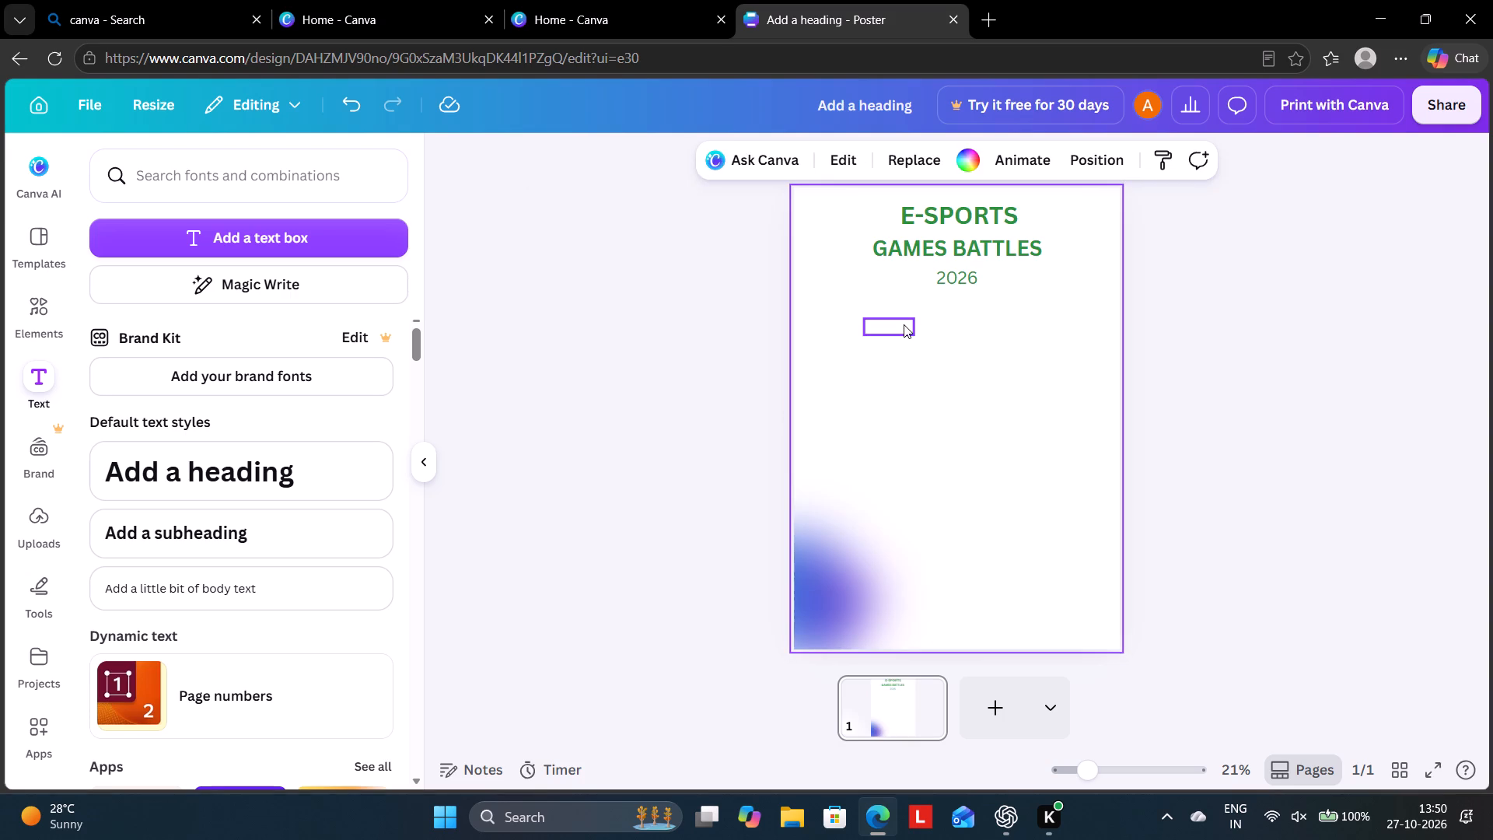
pyautogui.press('BackSpace')
# Apply the dark navy page style with light blue title text to the poster.
pyautogui.click(992, 358)
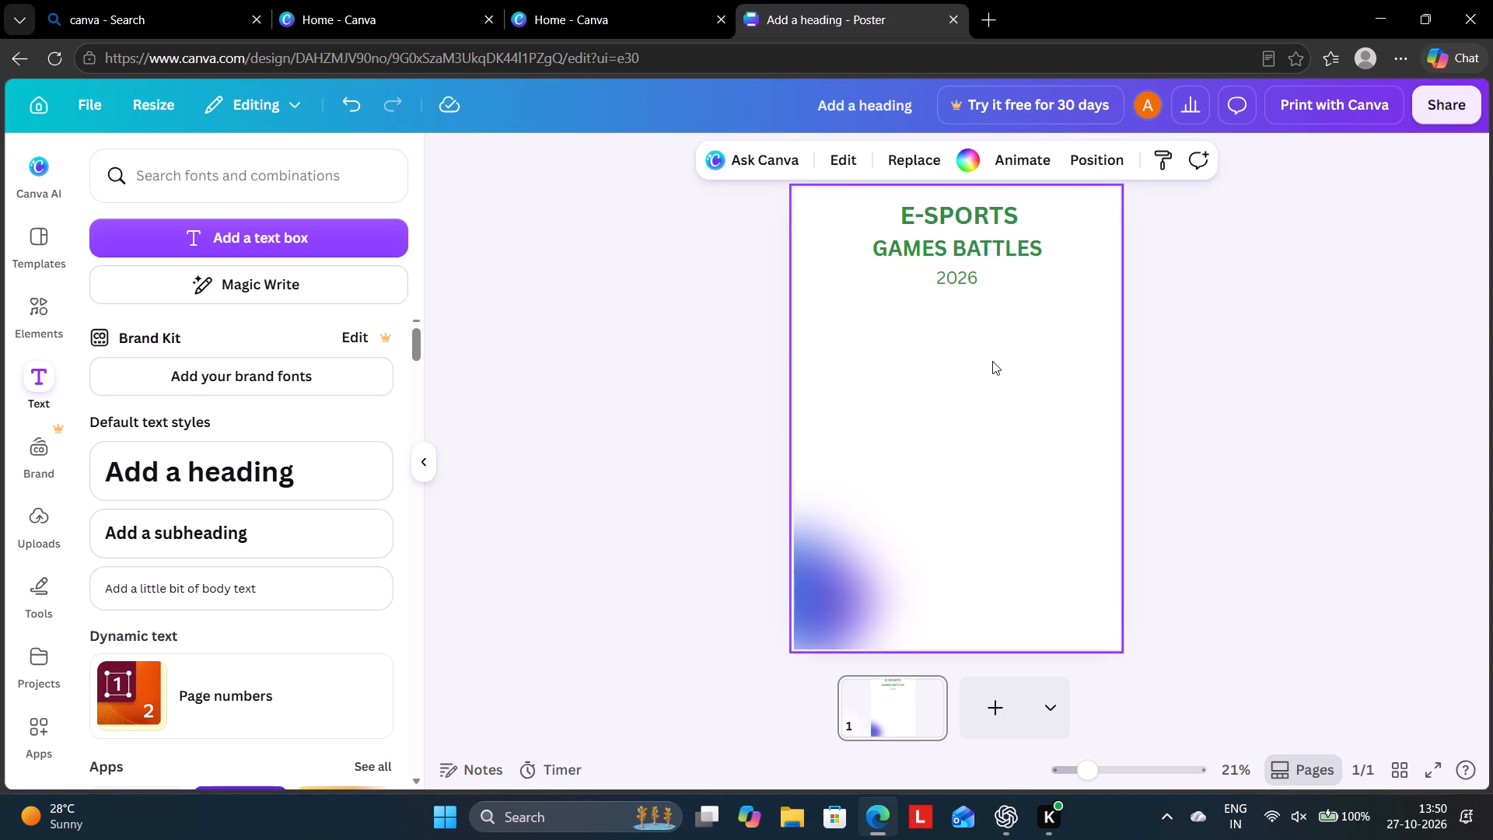
pyautogui.click(1007, 320)
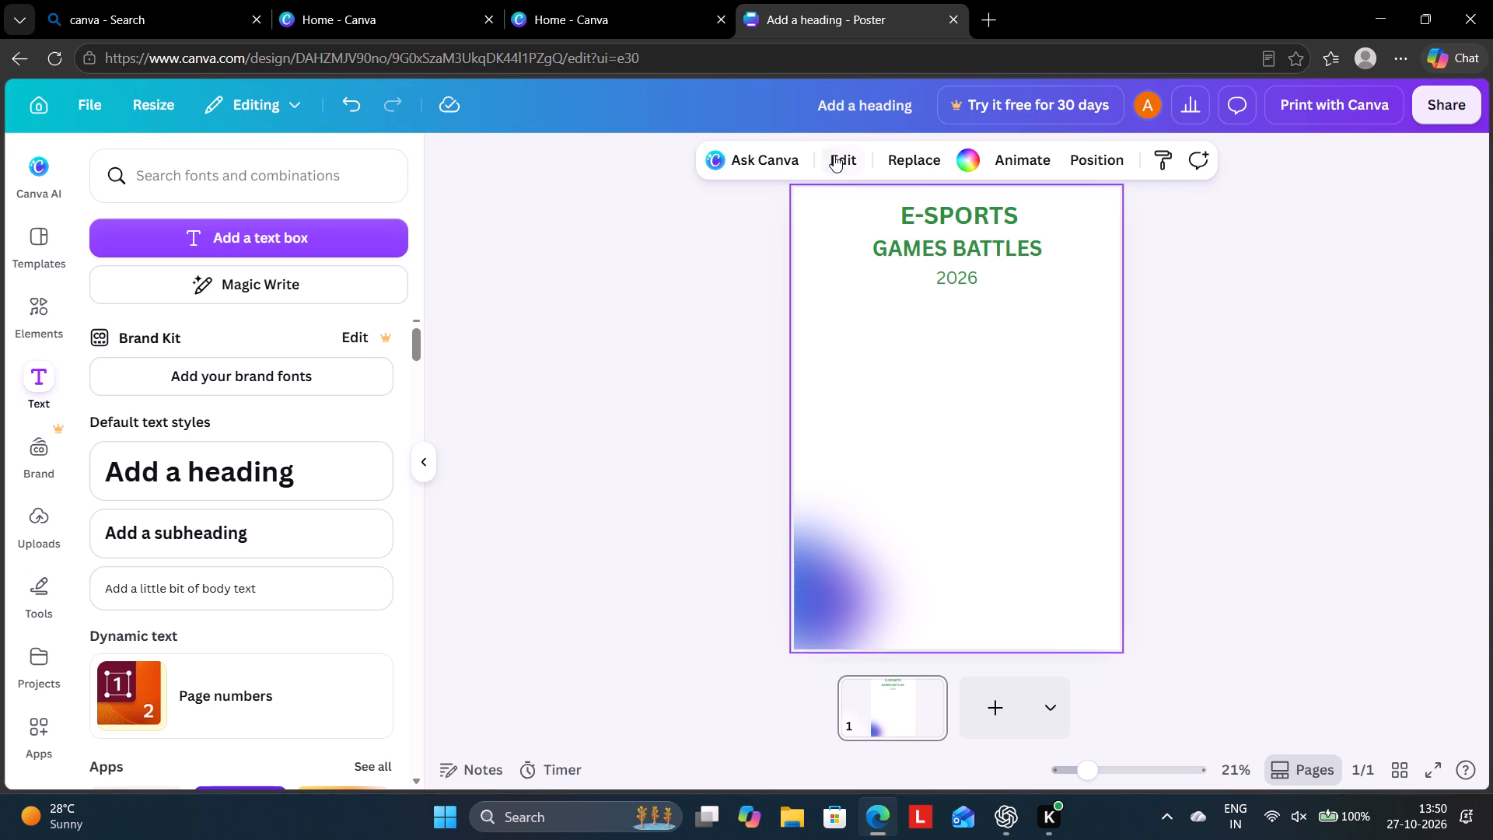
pyautogui.click(845, 159)
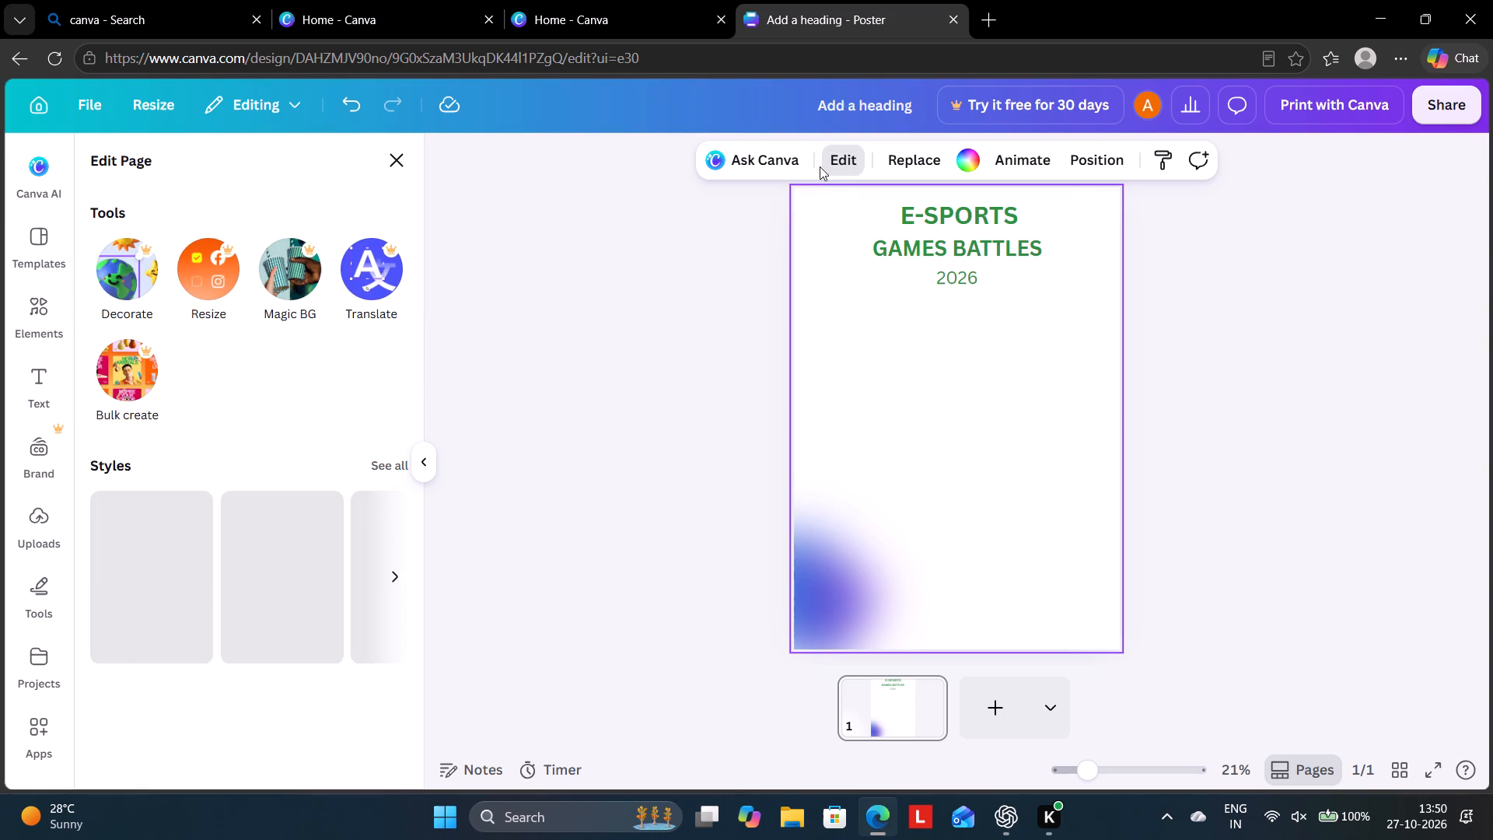
pyautogui.scroll(-2, 255, 567)
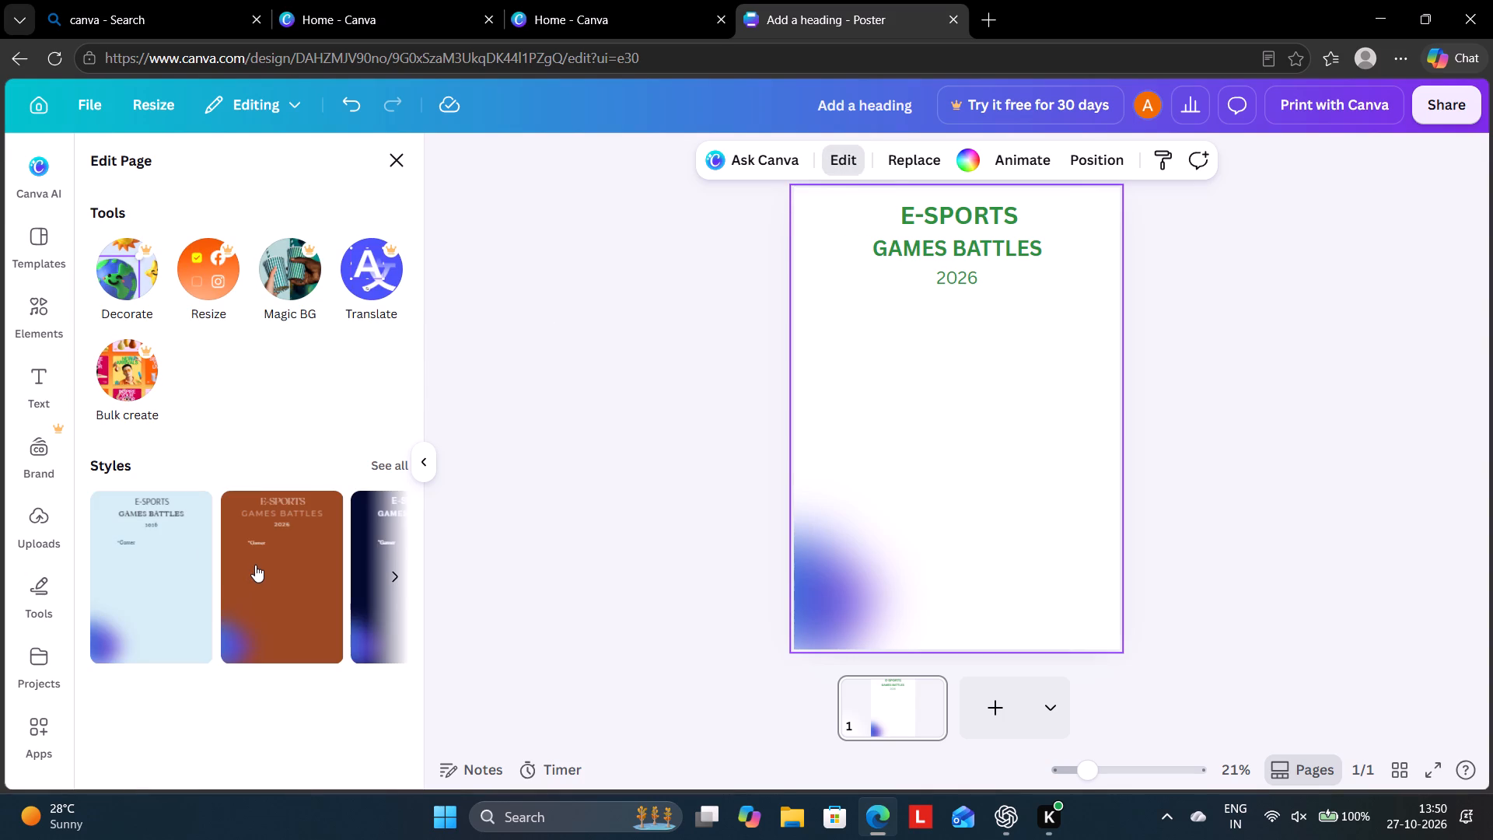
pyautogui.click(396, 573)
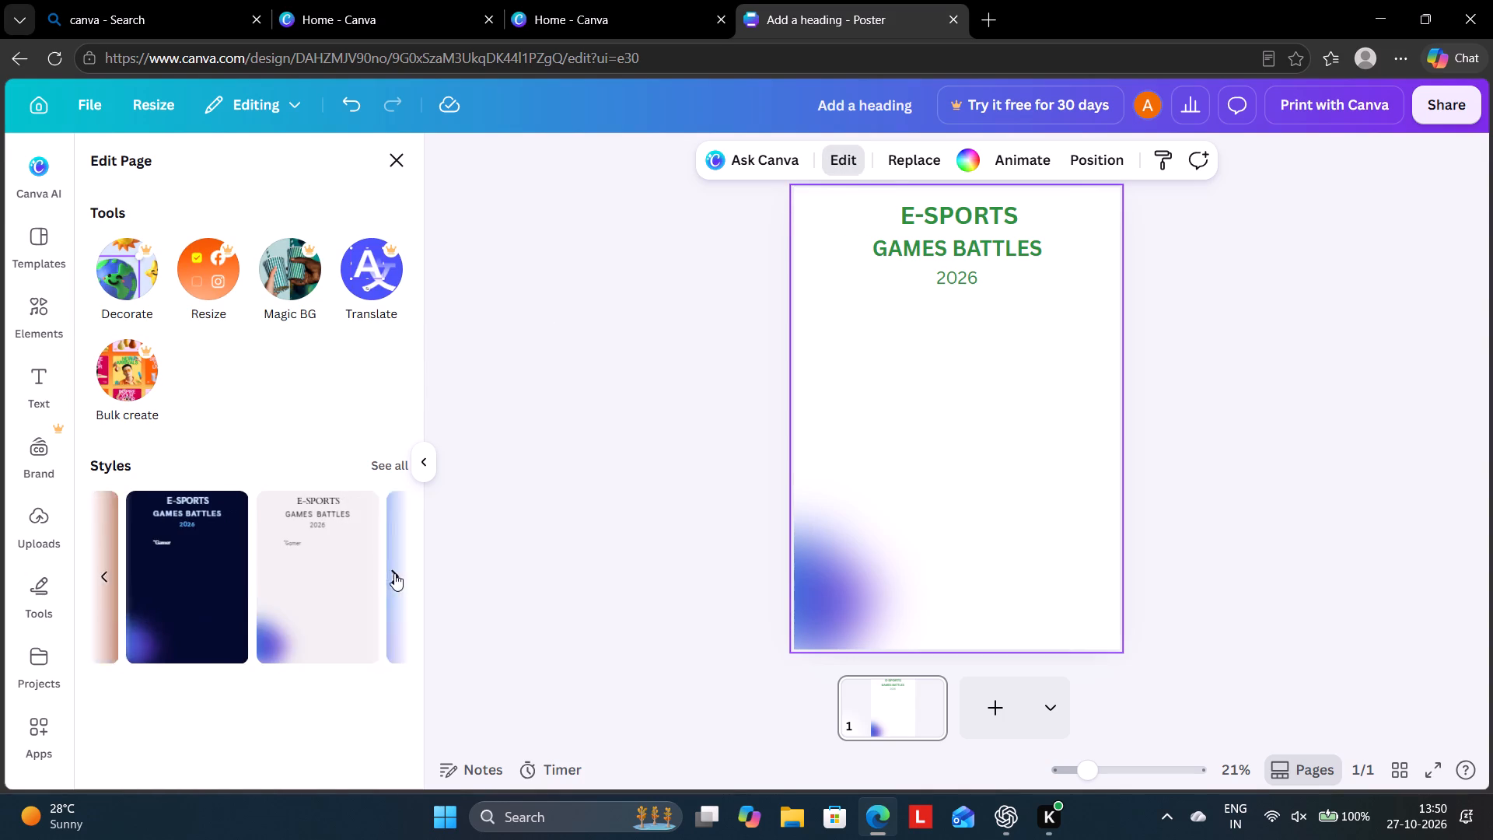
pyautogui.click(142, 558)
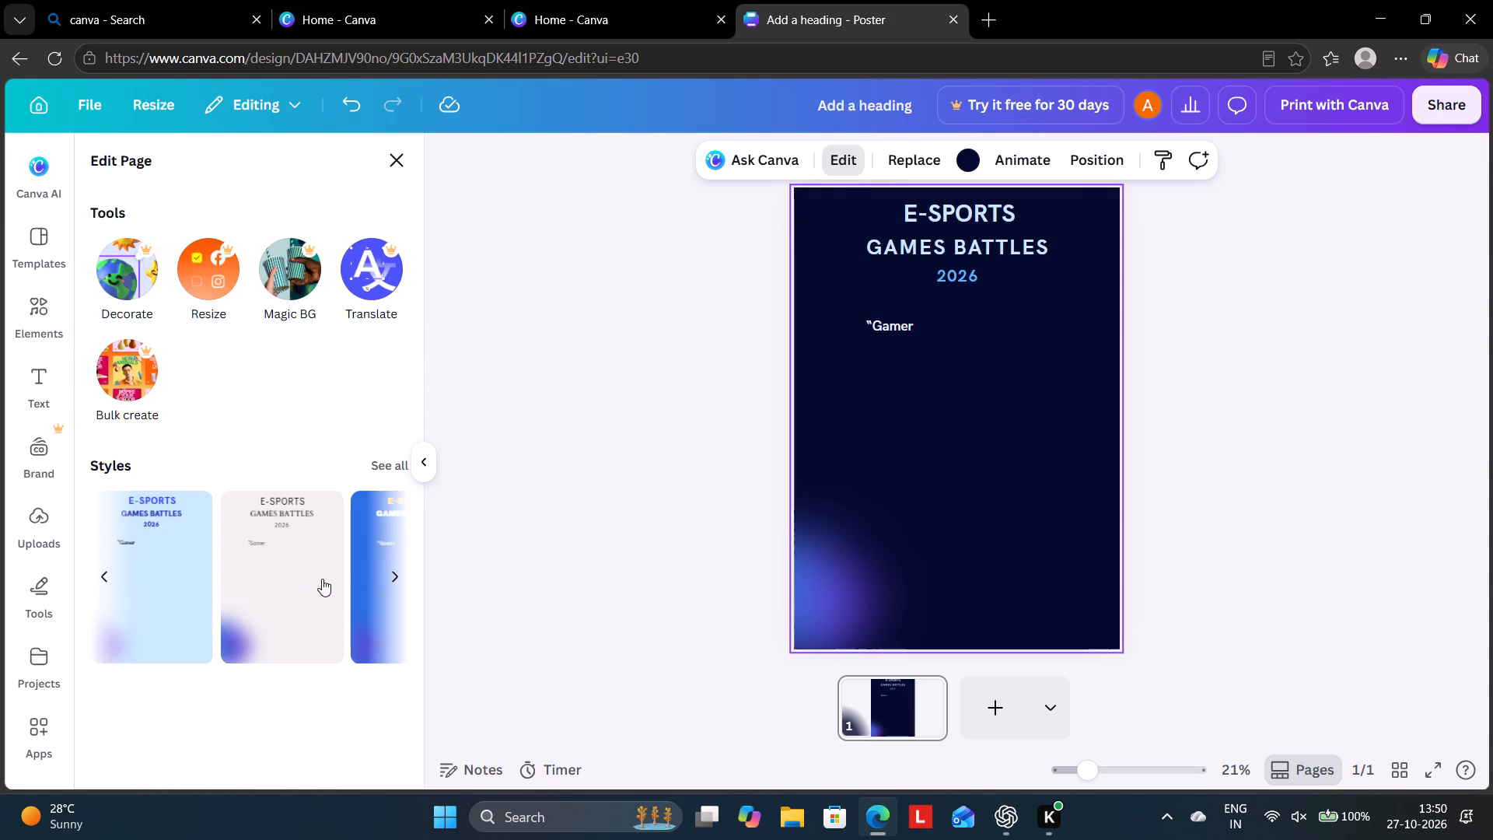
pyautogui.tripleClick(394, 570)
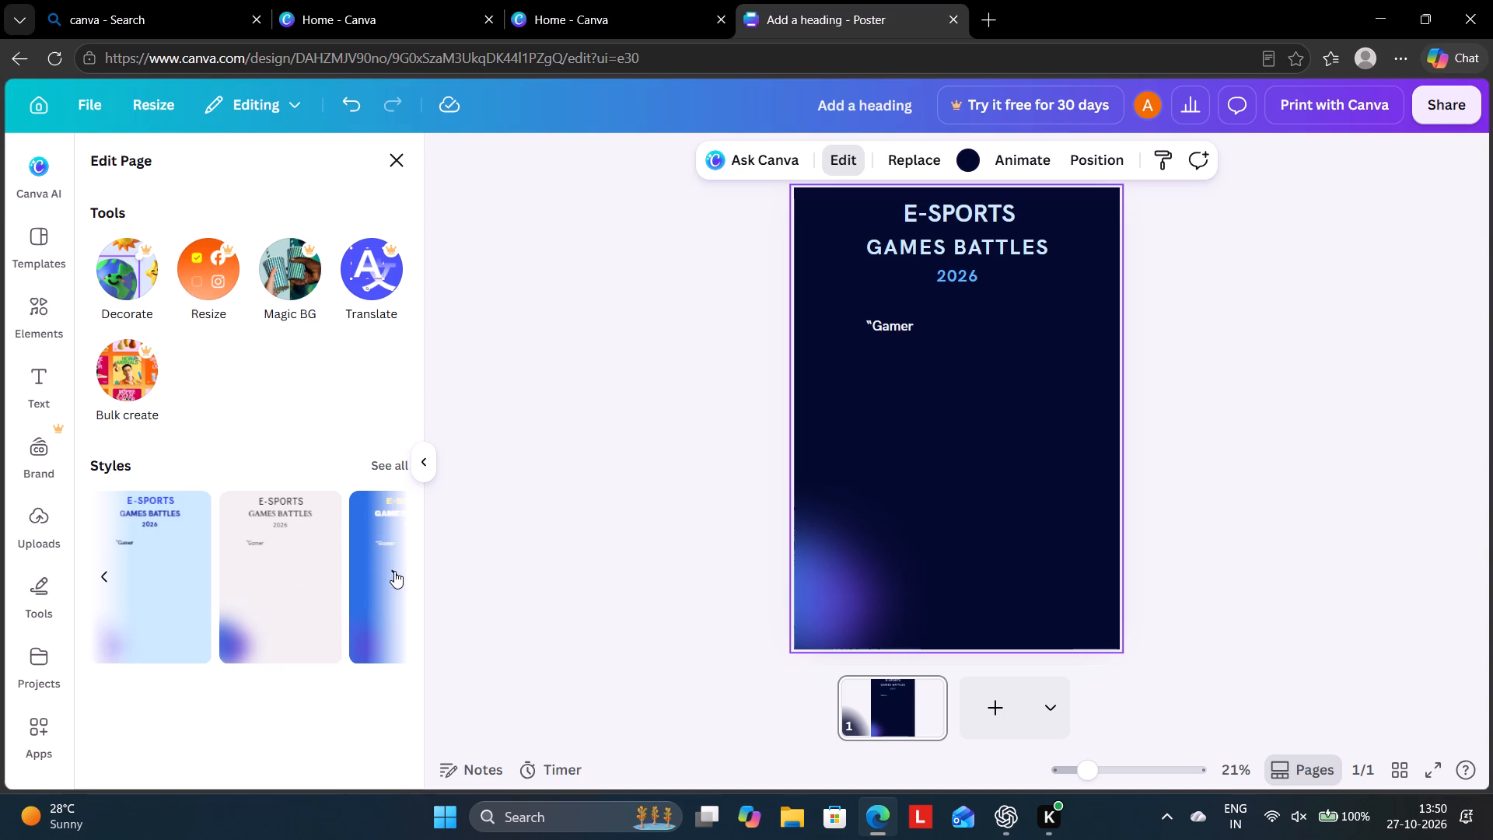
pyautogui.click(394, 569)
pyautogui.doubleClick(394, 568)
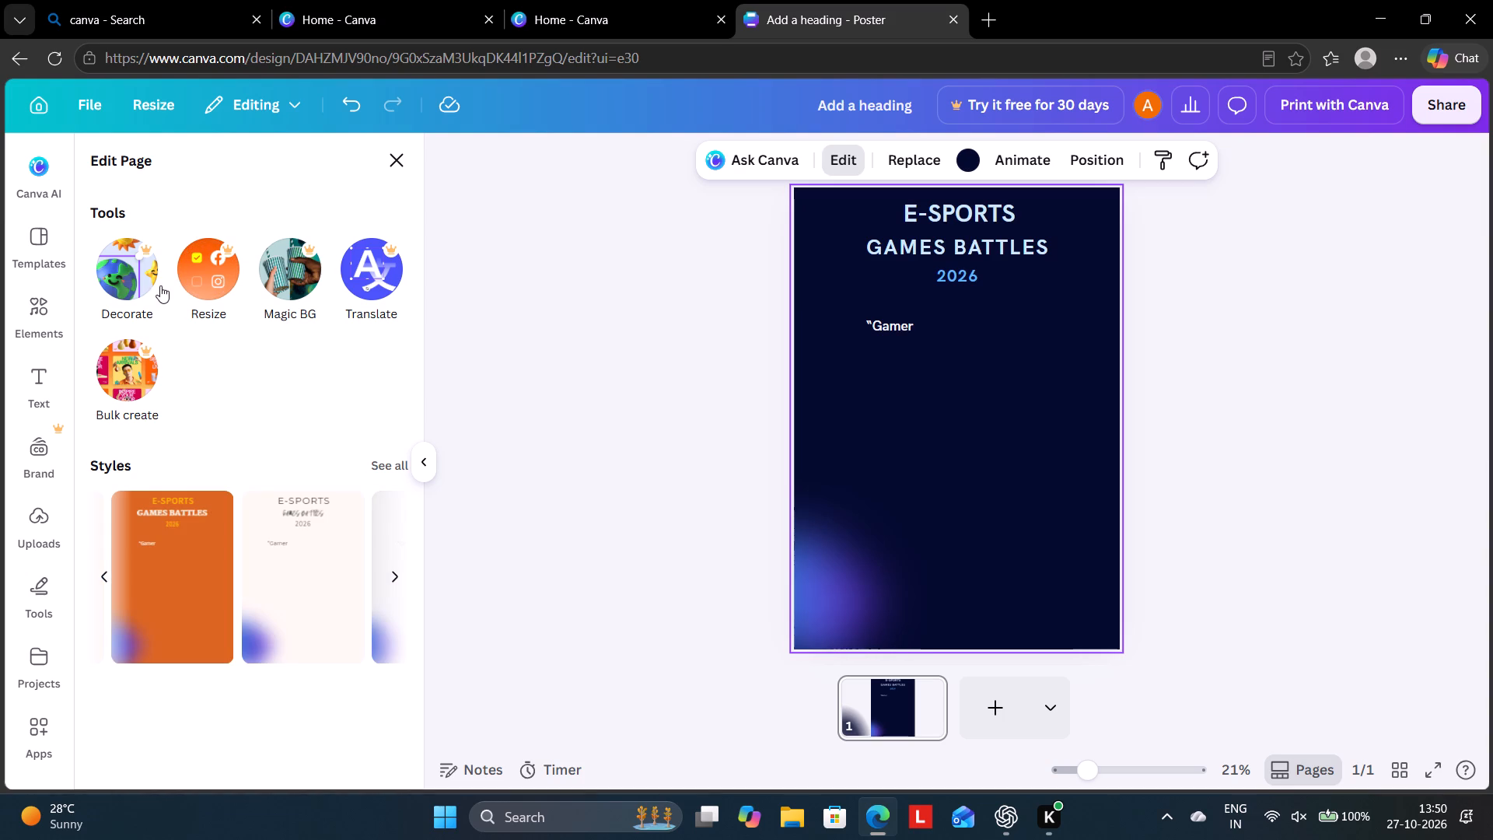
# Generate page decorations with the Decorate tool using the prompt "add a gamer boy poster".
pyautogui.click(139, 261)
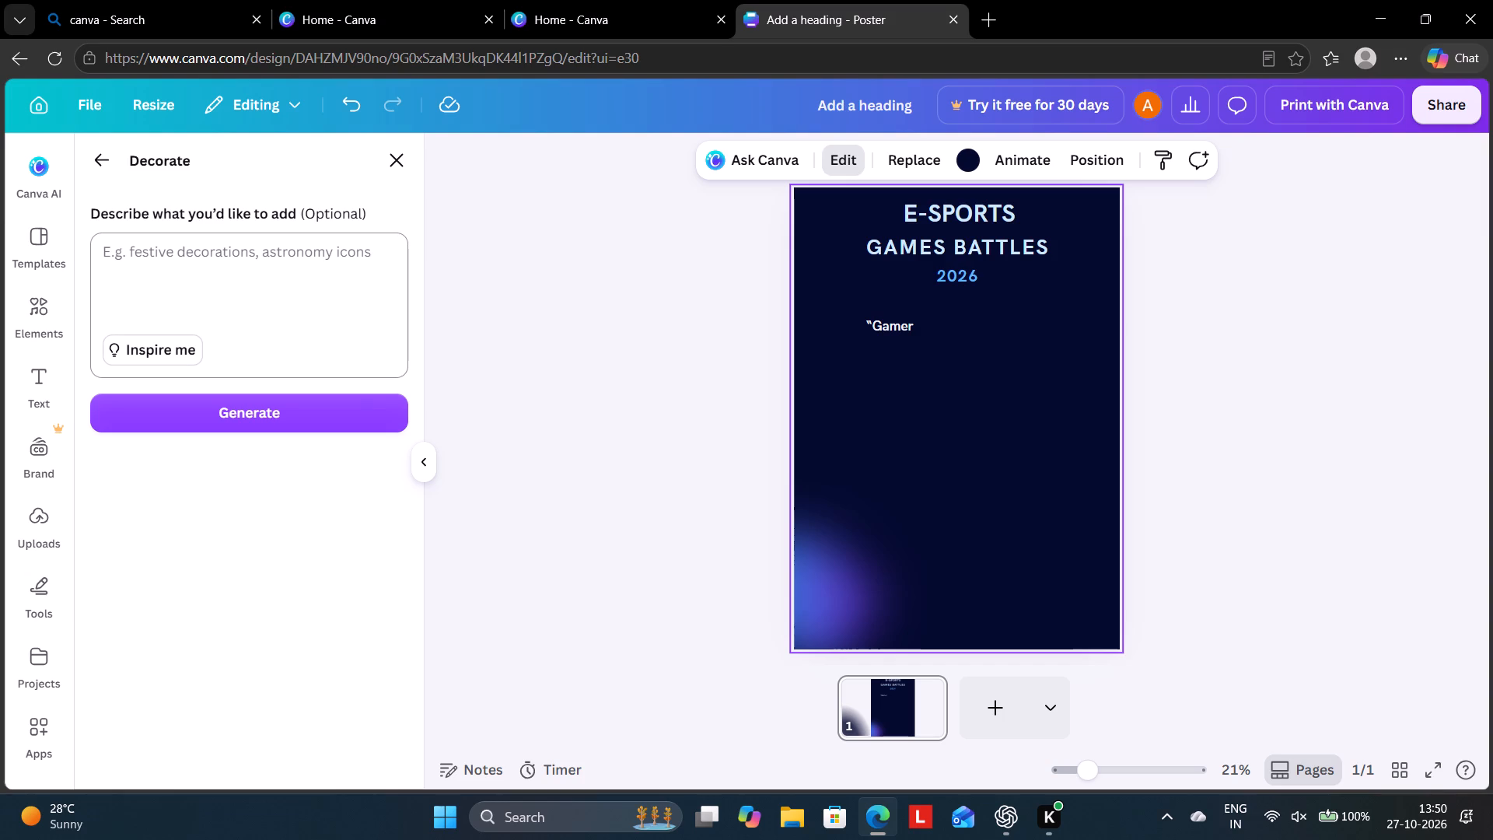
pyautogui.click(170, 254)
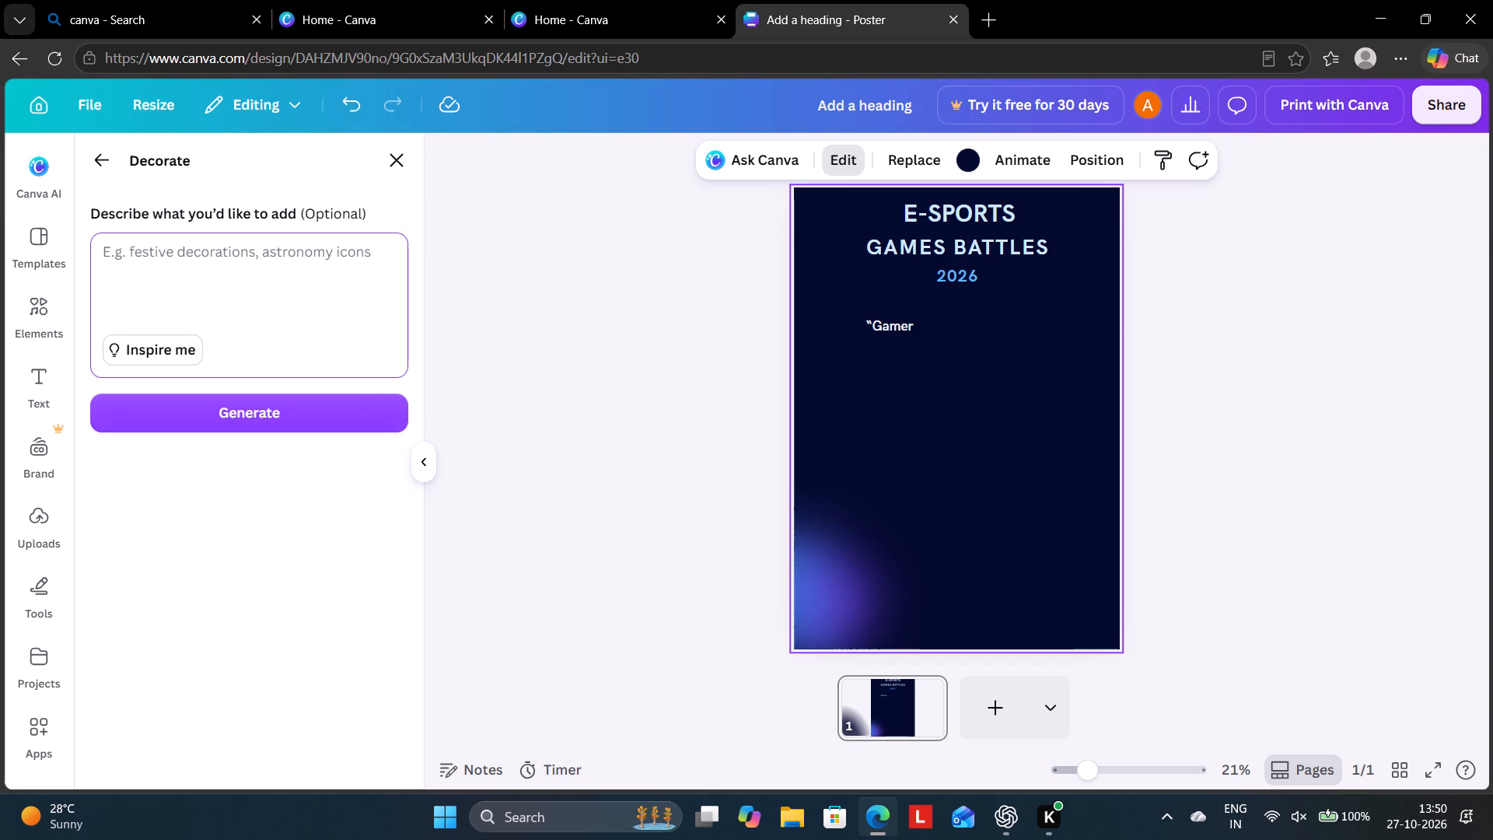
pyautogui.write('add a')
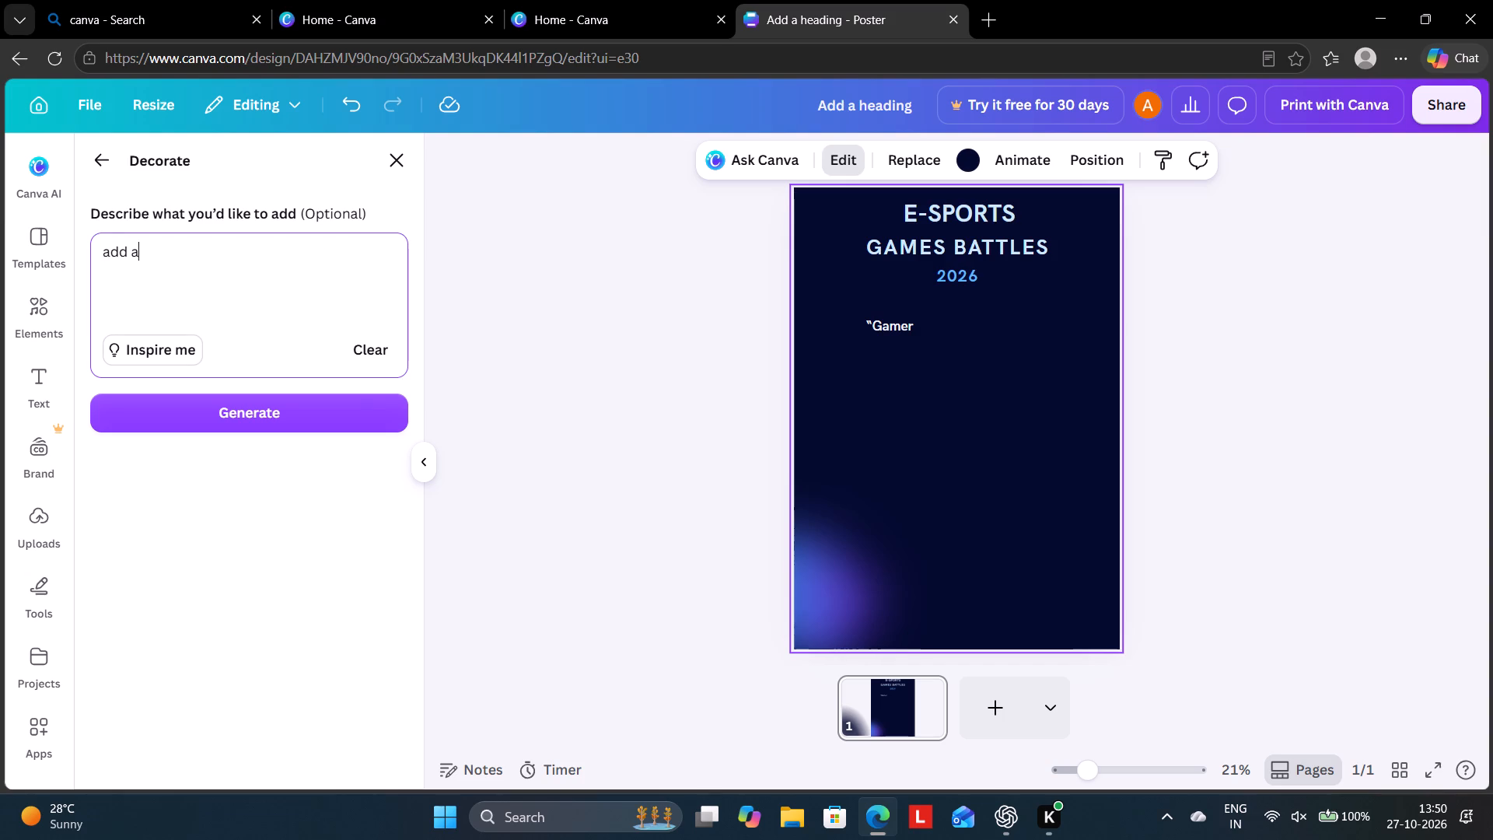
pyautogui.press('space')
pyautogui.write('ga')
pyautogui.press('m')
pyautogui.write('er boy')
pyautogui.press('space')
pyautogui.write('po')
pyautogui.write('ster')
pyautogui.press('Return')
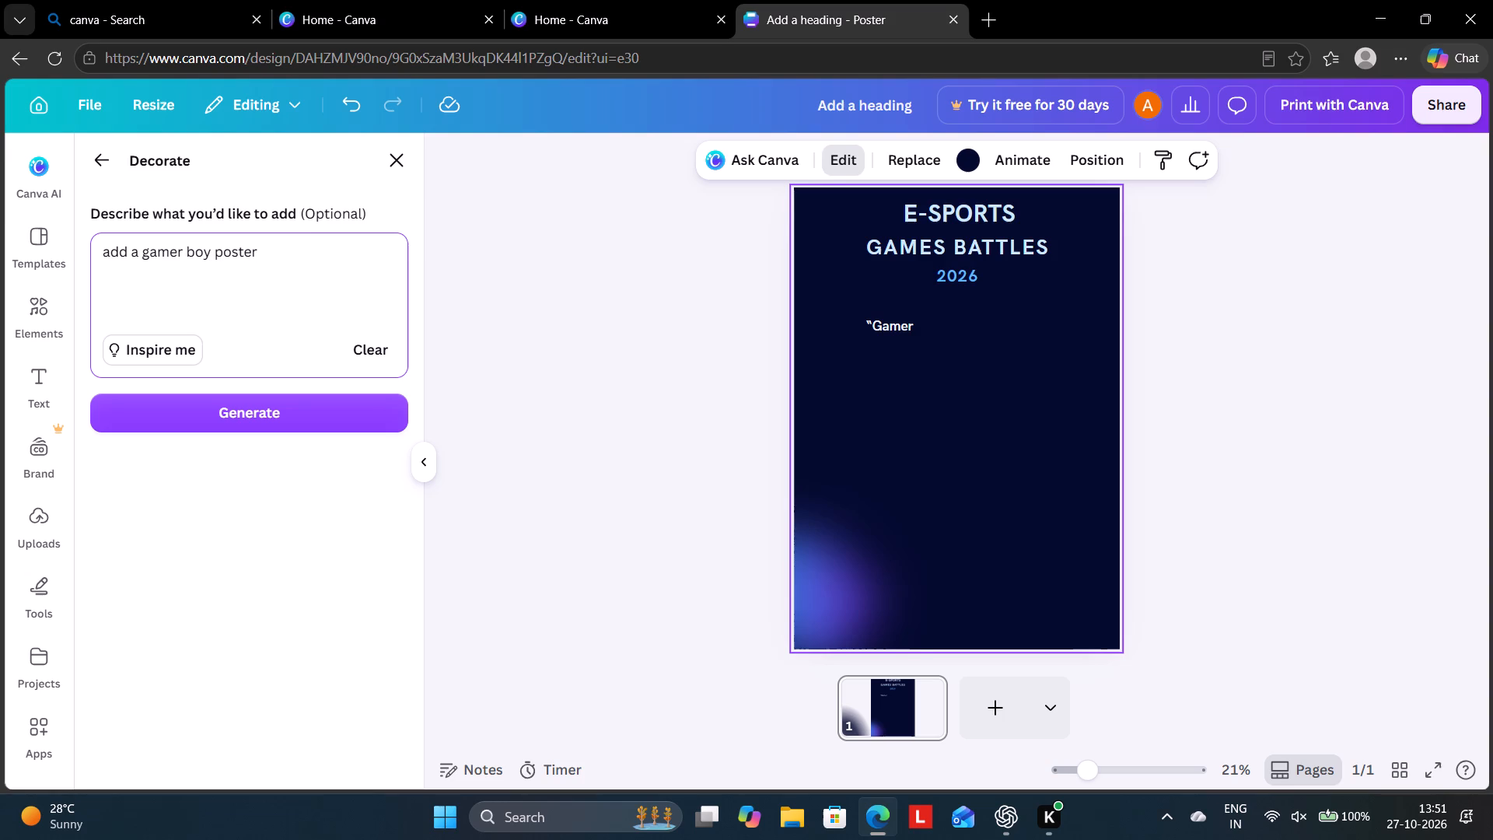
pyautogui.click(214, 410)
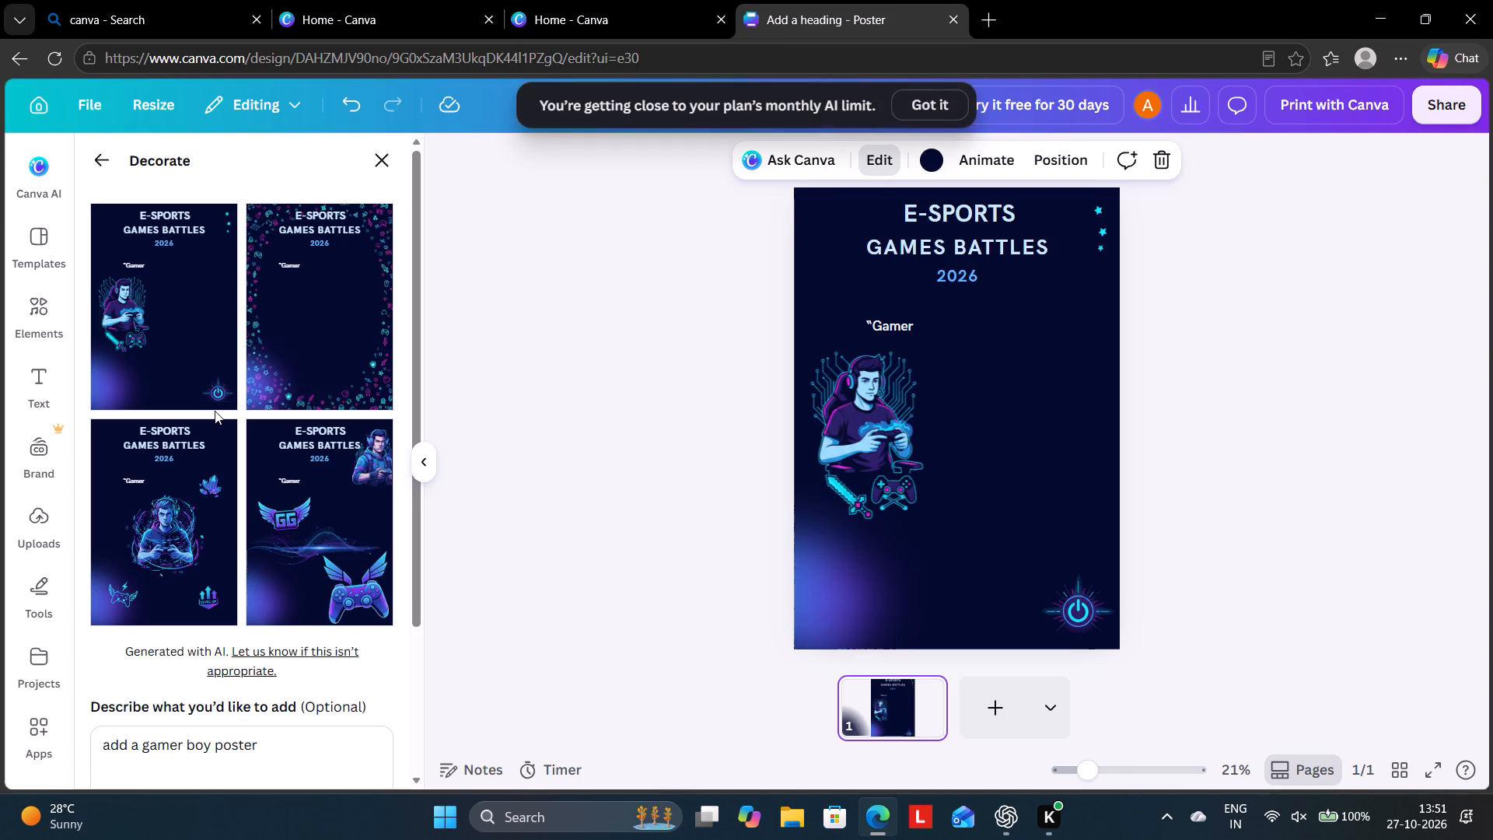
# Apply the generated decoration variant with the centred gamer, crystals, winged controller and Level Up badge, and close the decoration options.
pyautogui.scroll(-3, 233, 403)
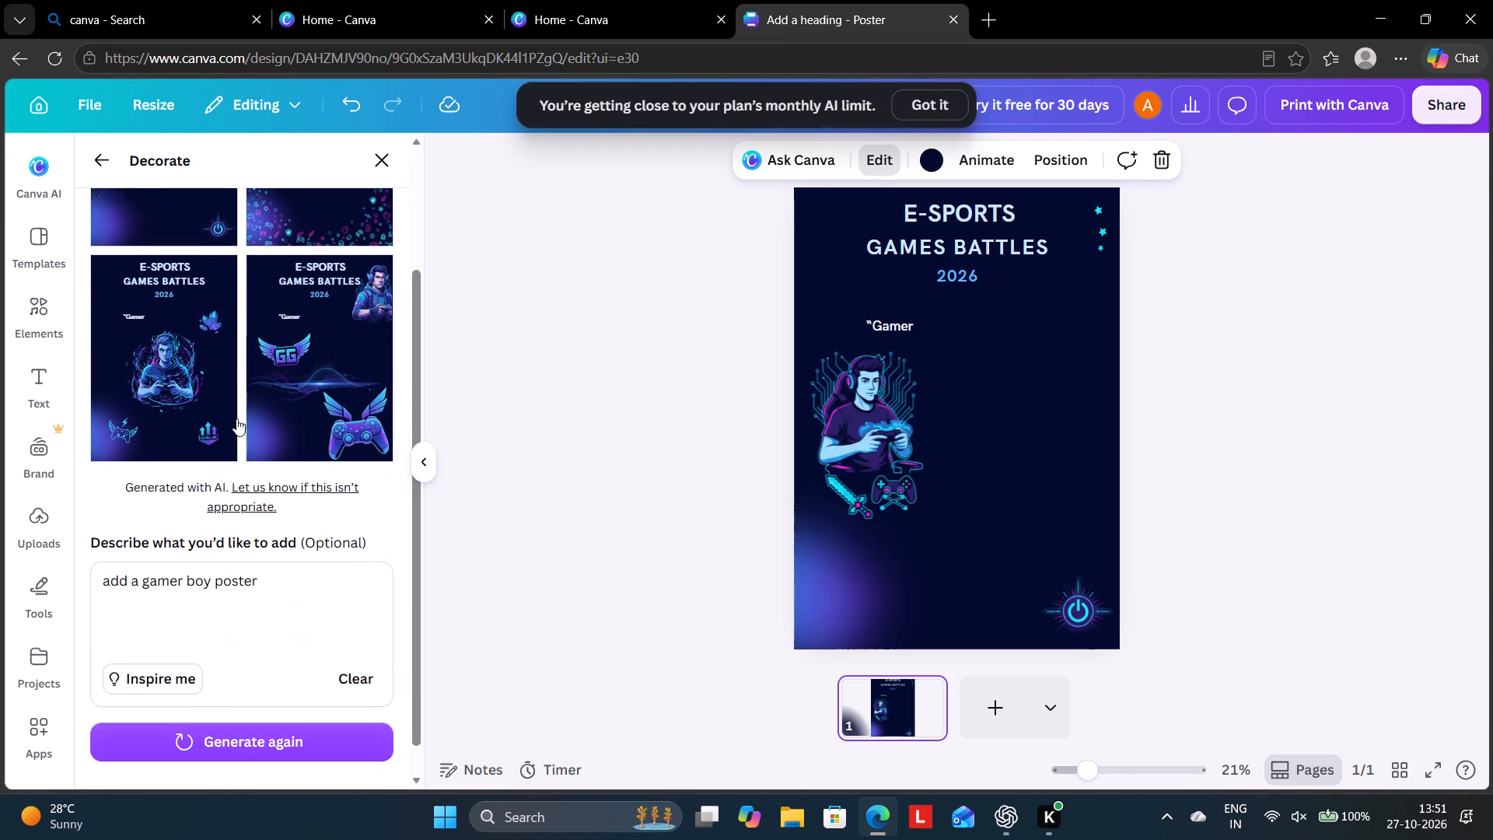
pyautogui.scroll(2, 243, 418)
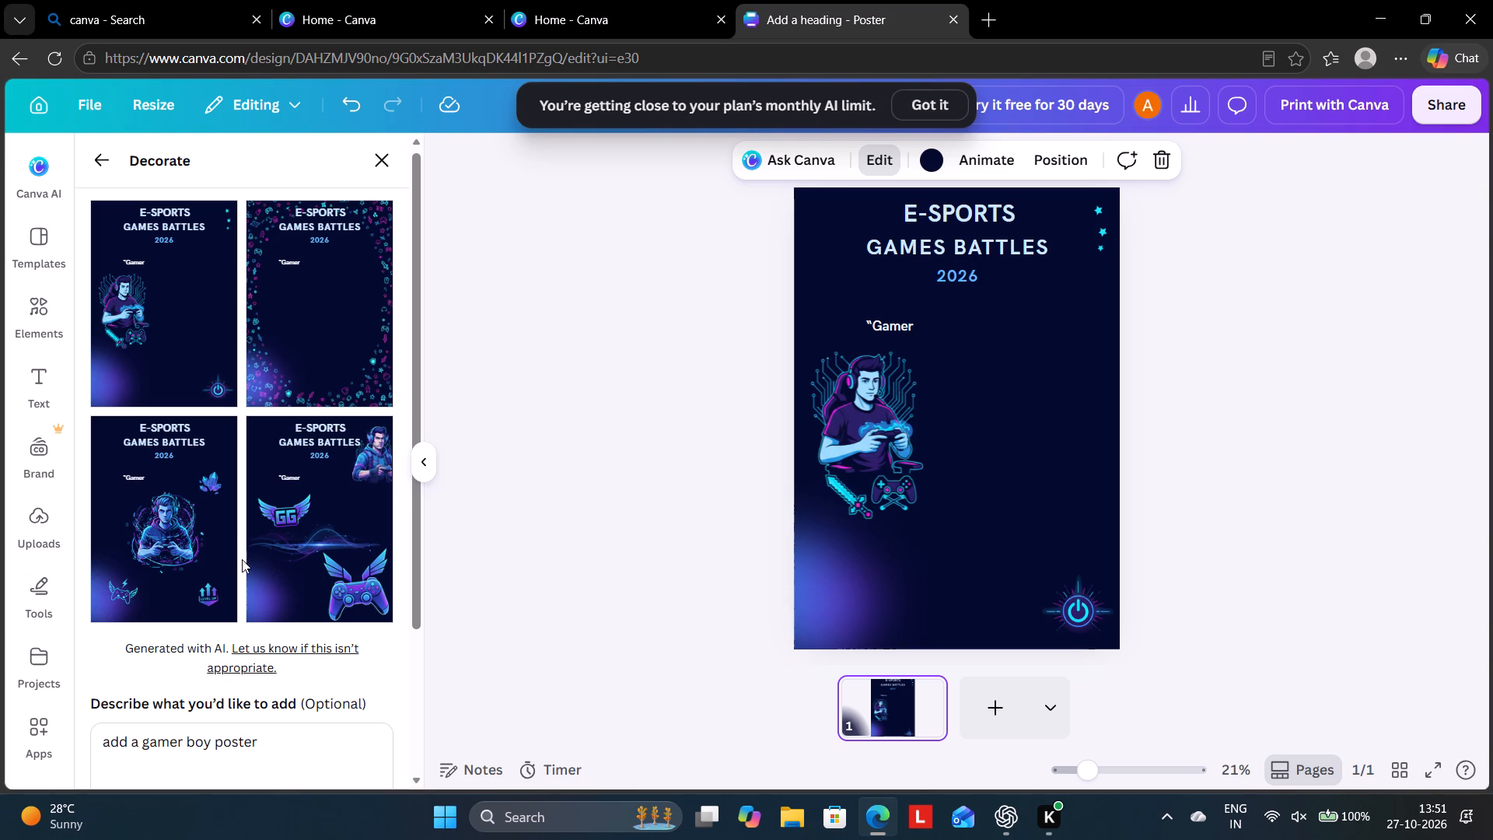
pyautogui.click(152, 565)
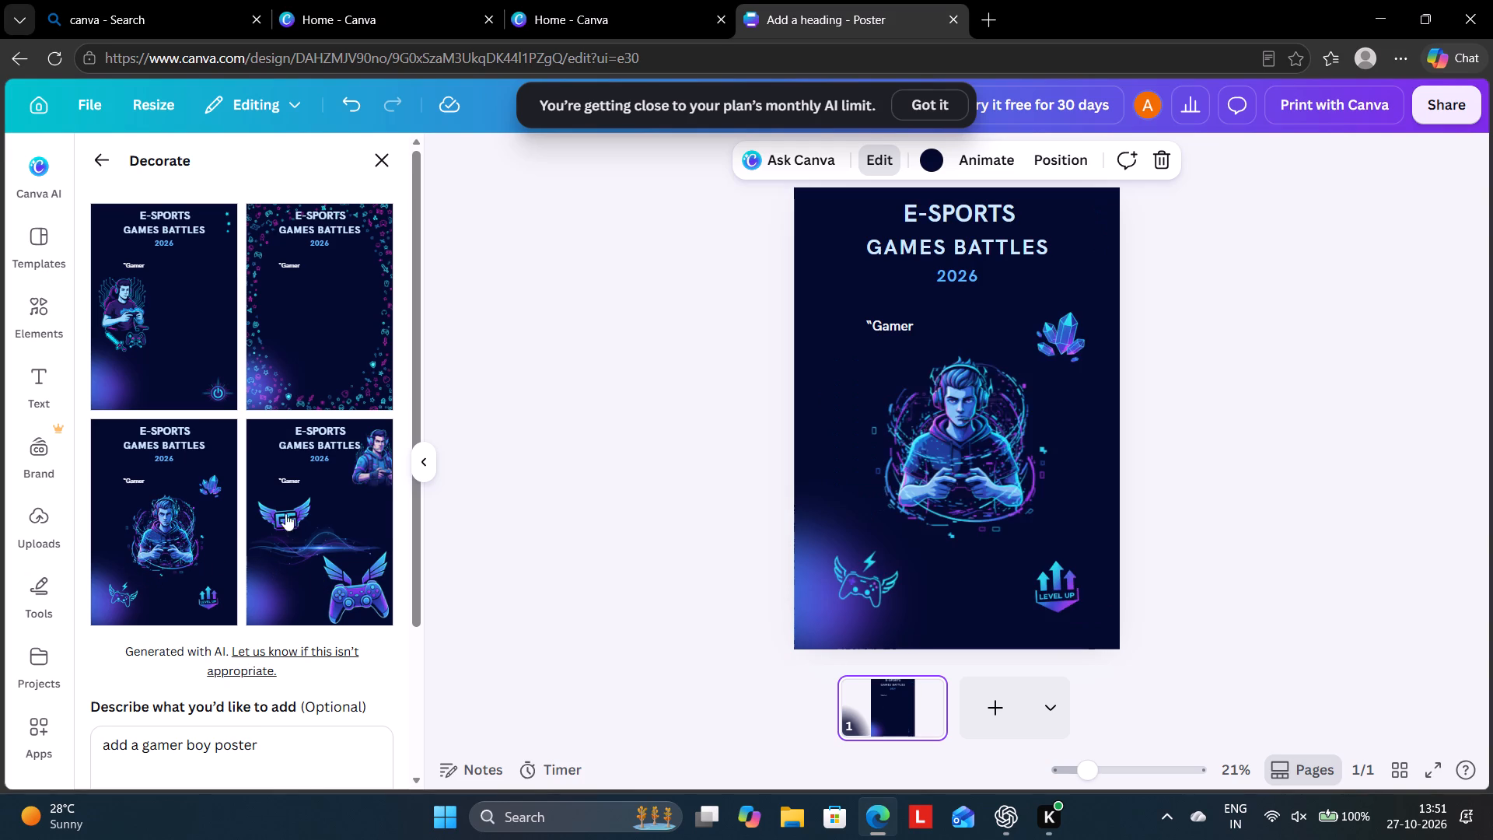
pyautogui.click(855, 373)
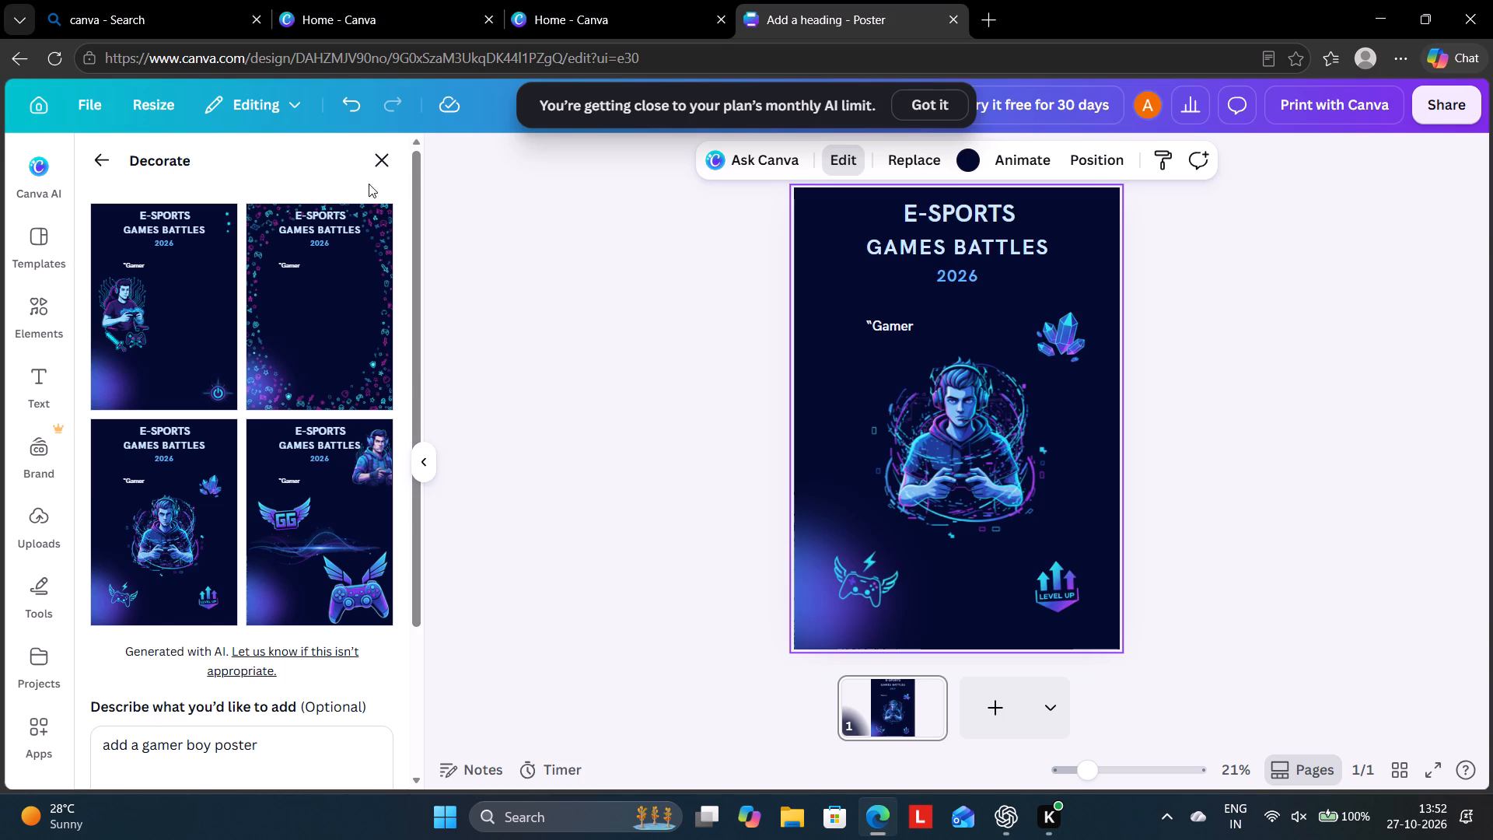
pyautogui.click(384, 145)
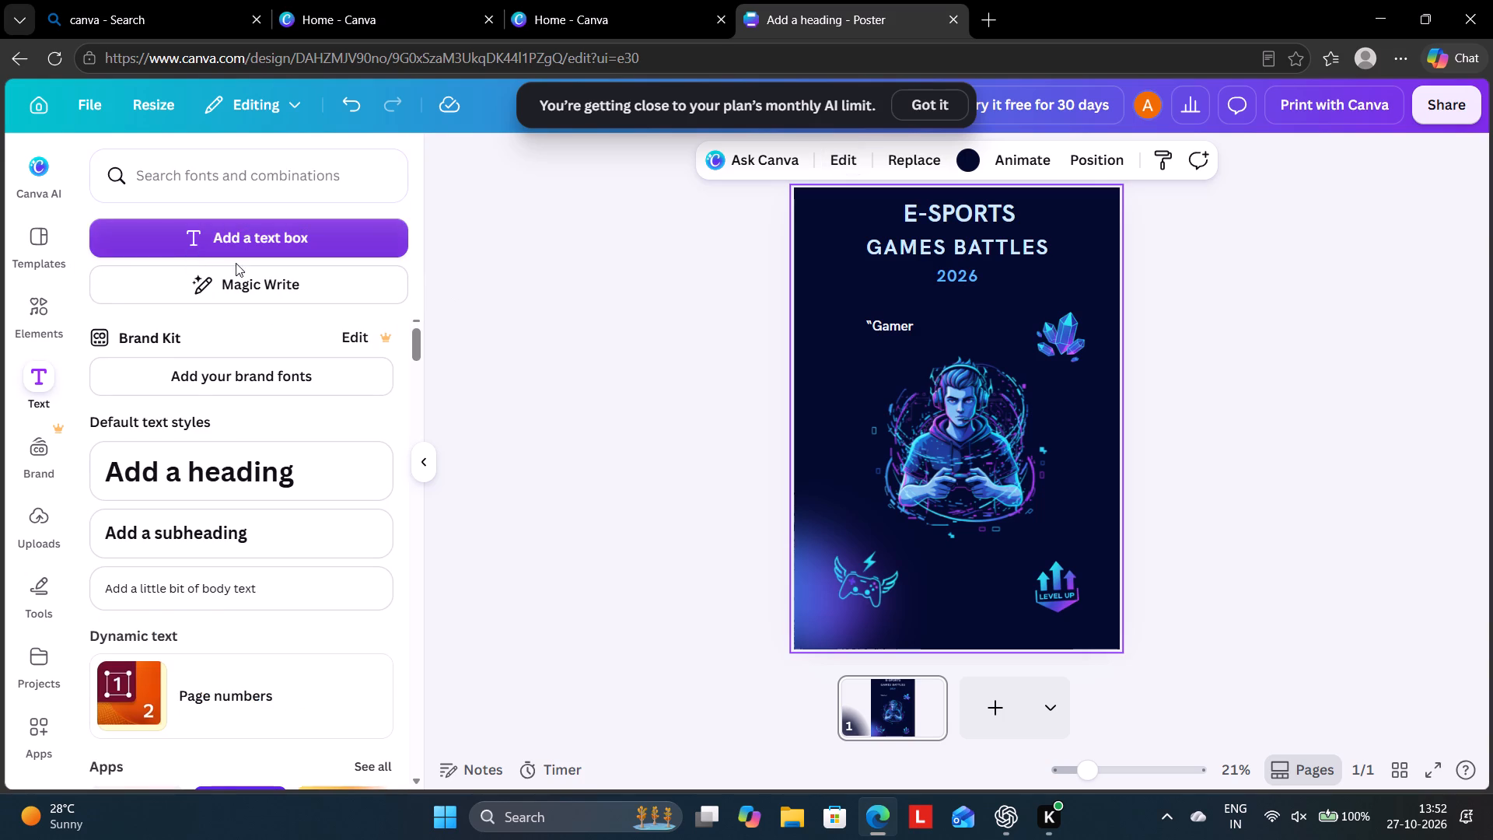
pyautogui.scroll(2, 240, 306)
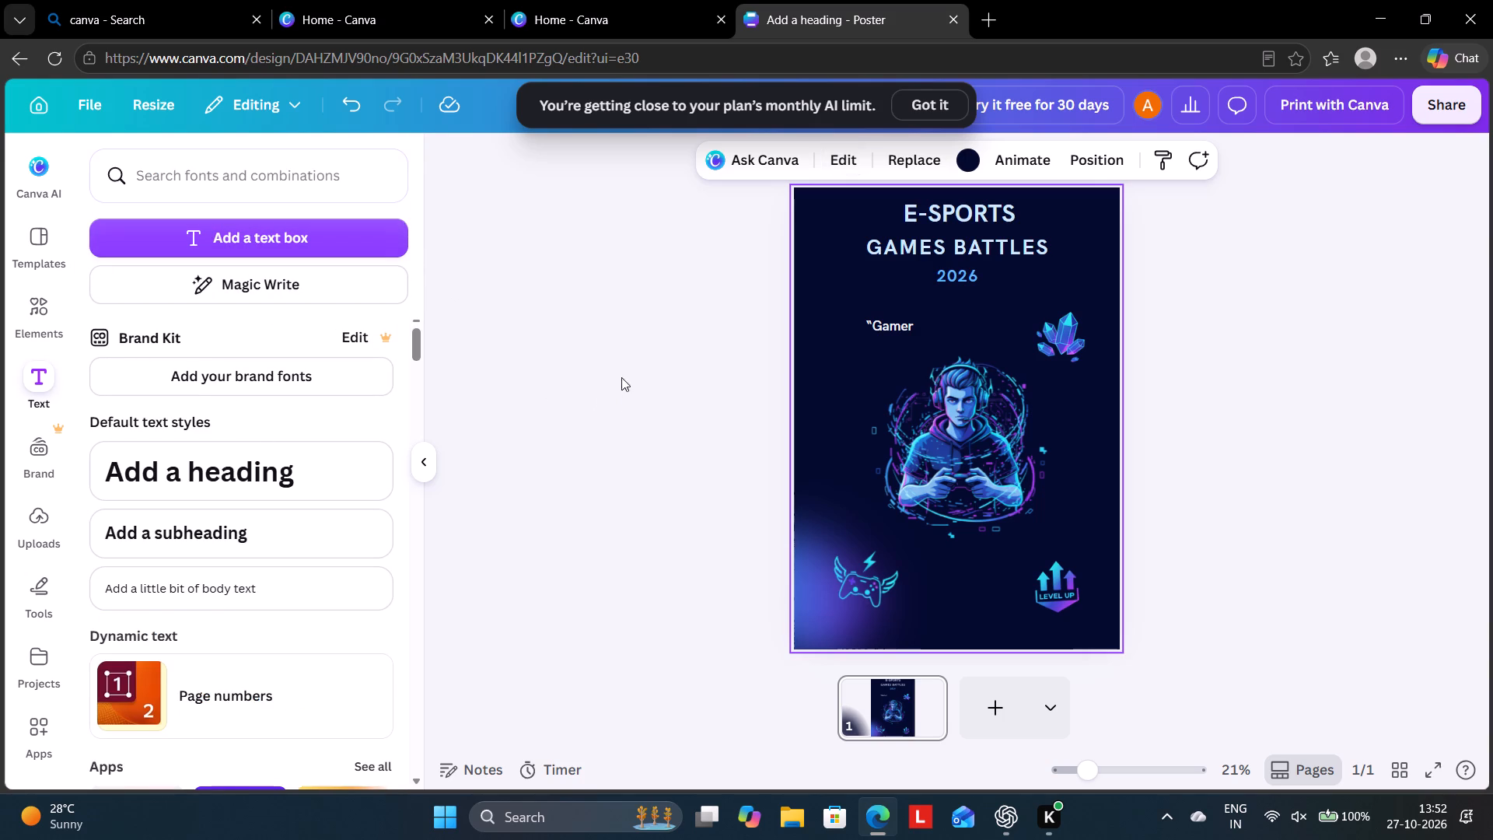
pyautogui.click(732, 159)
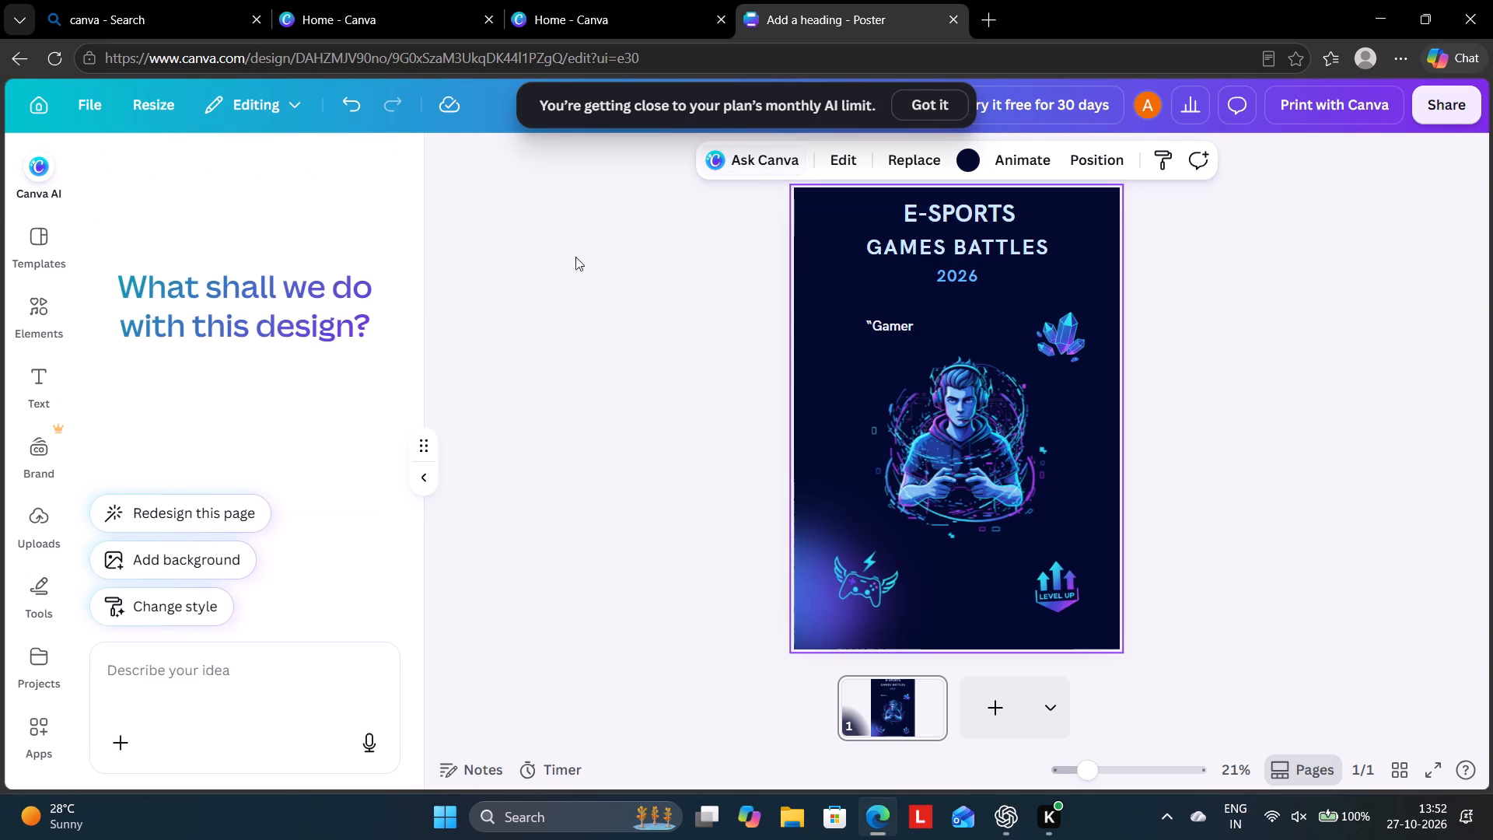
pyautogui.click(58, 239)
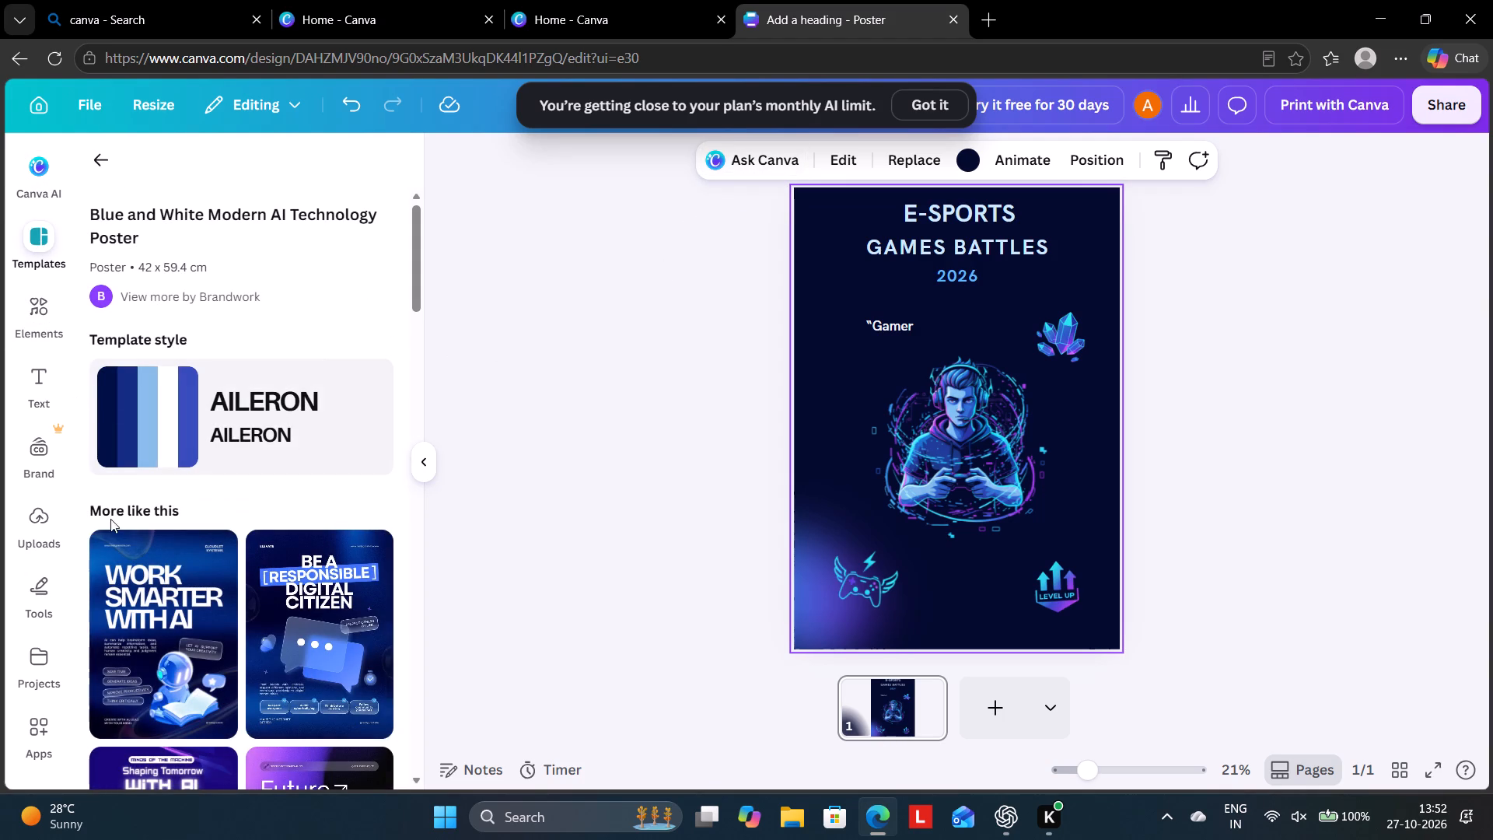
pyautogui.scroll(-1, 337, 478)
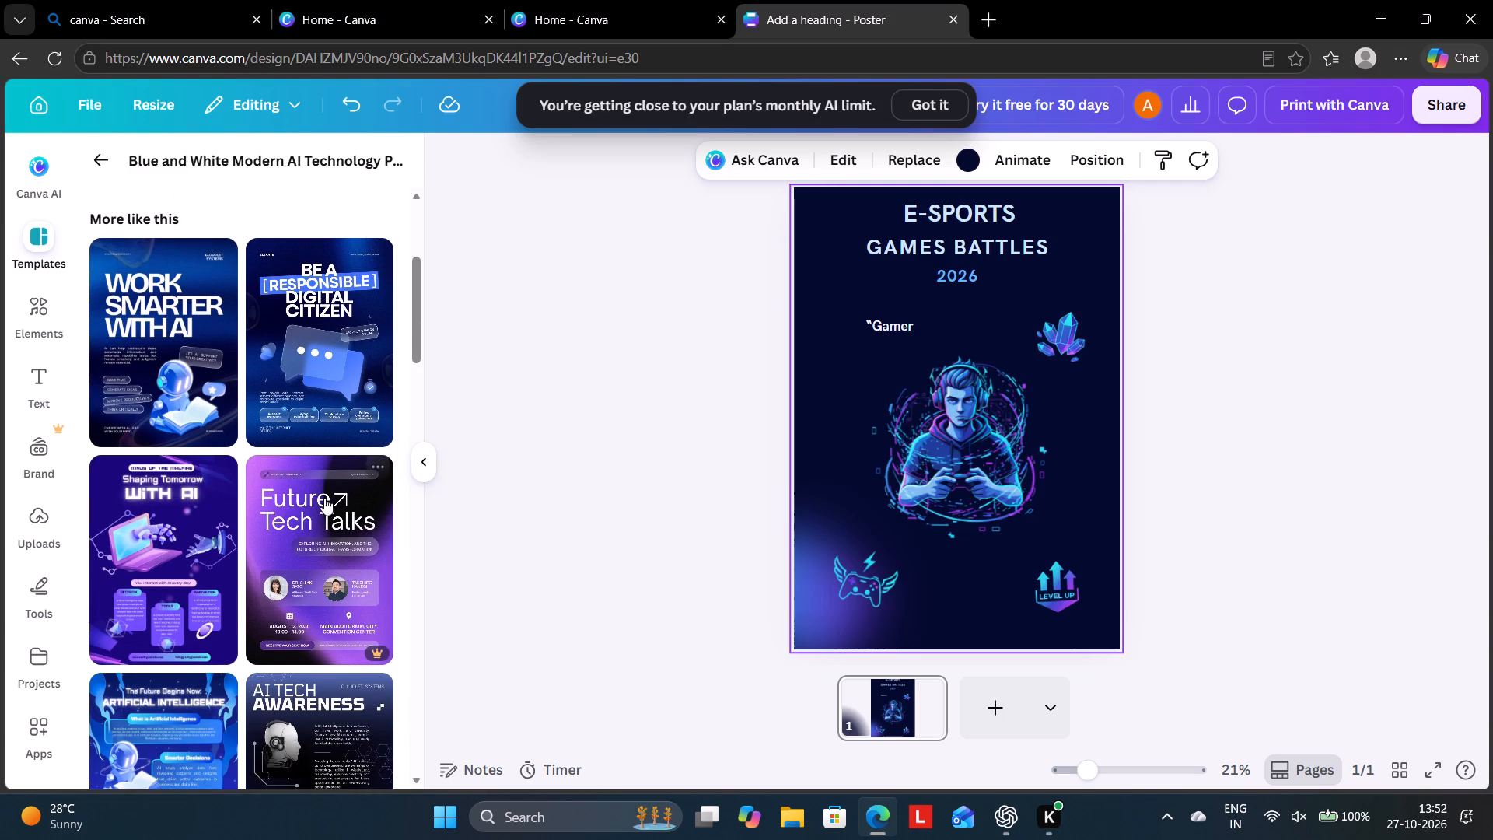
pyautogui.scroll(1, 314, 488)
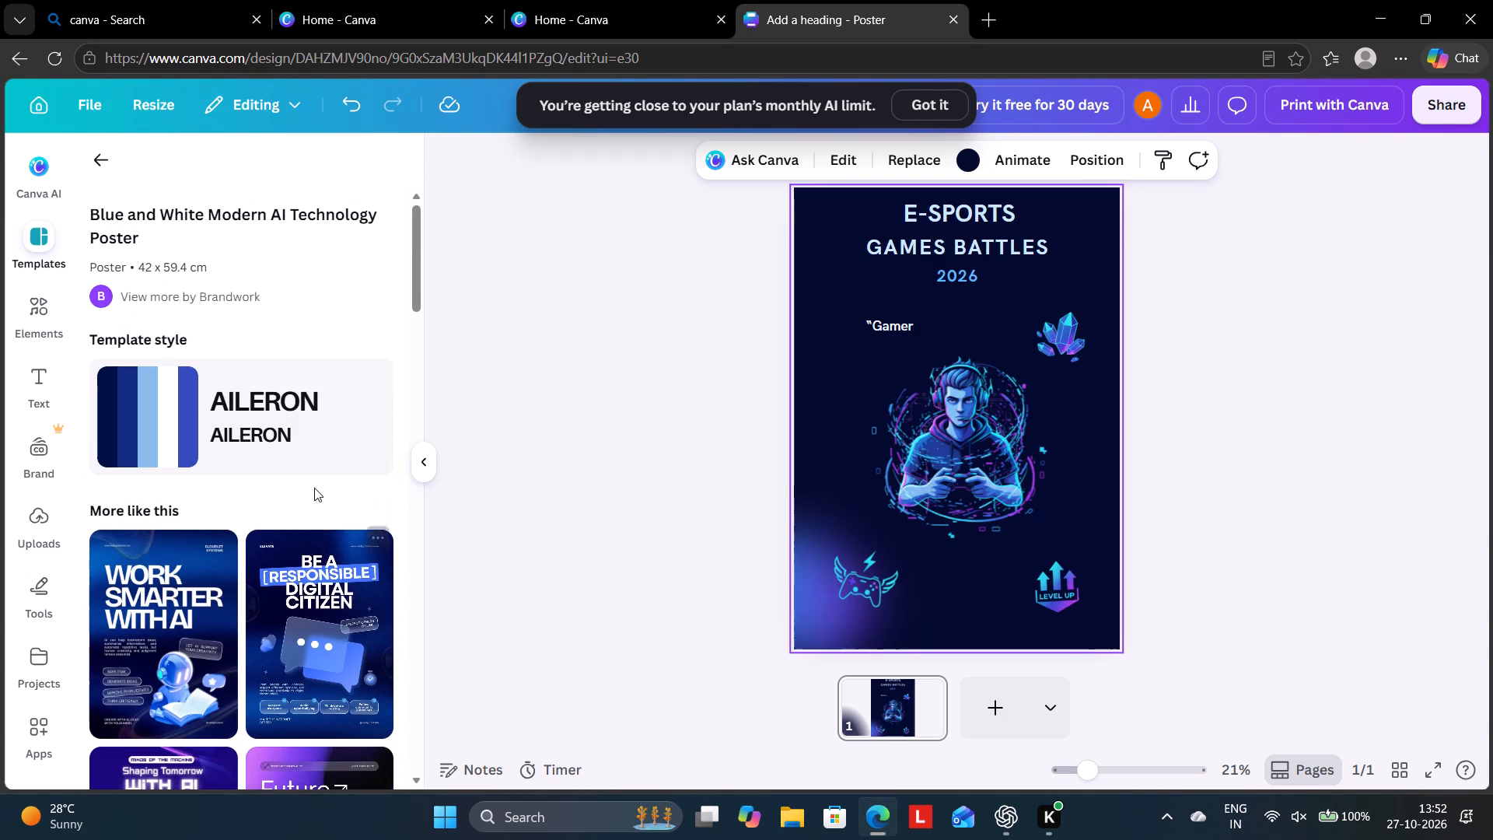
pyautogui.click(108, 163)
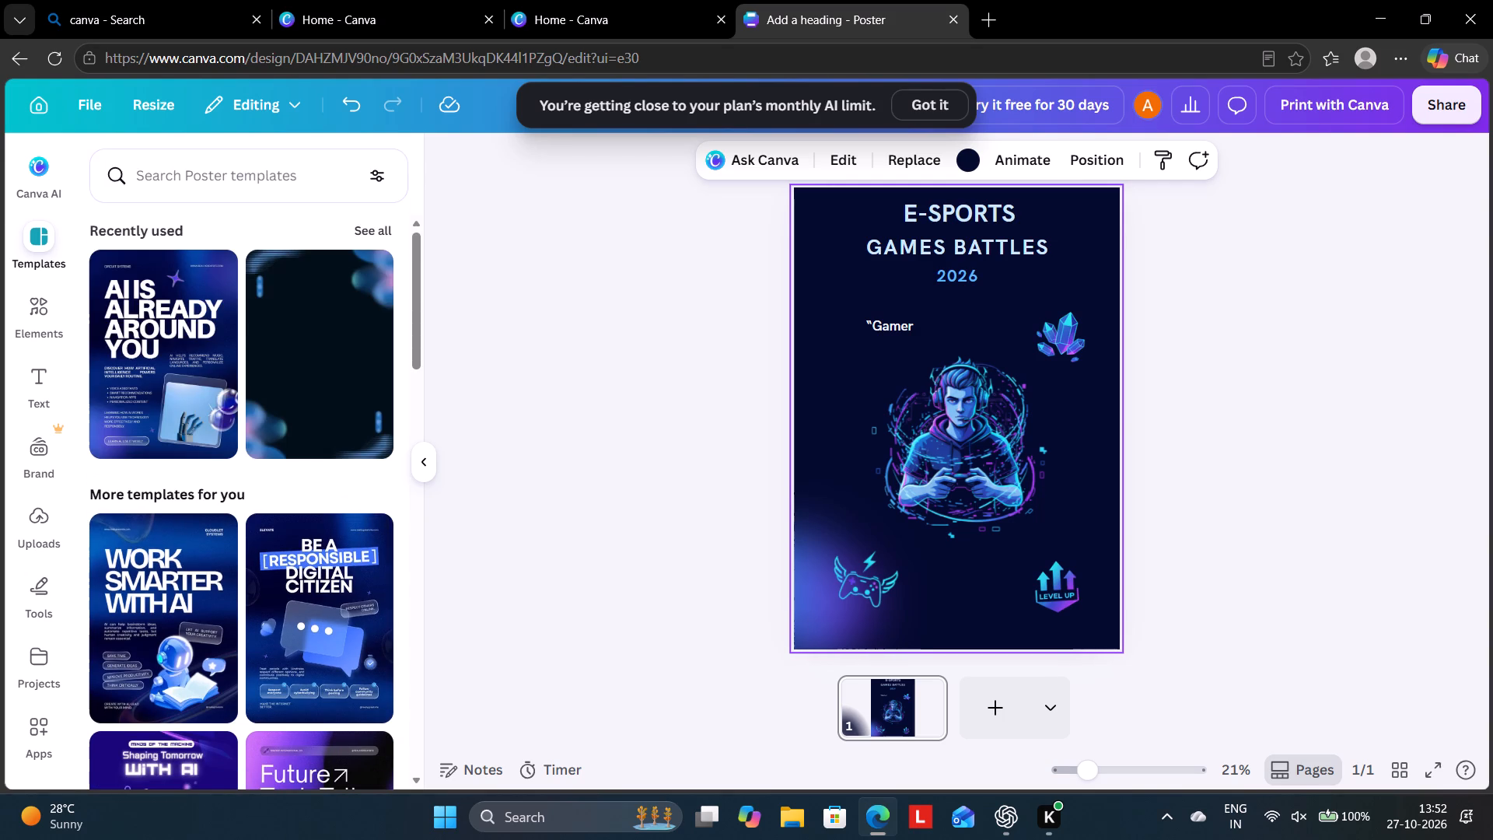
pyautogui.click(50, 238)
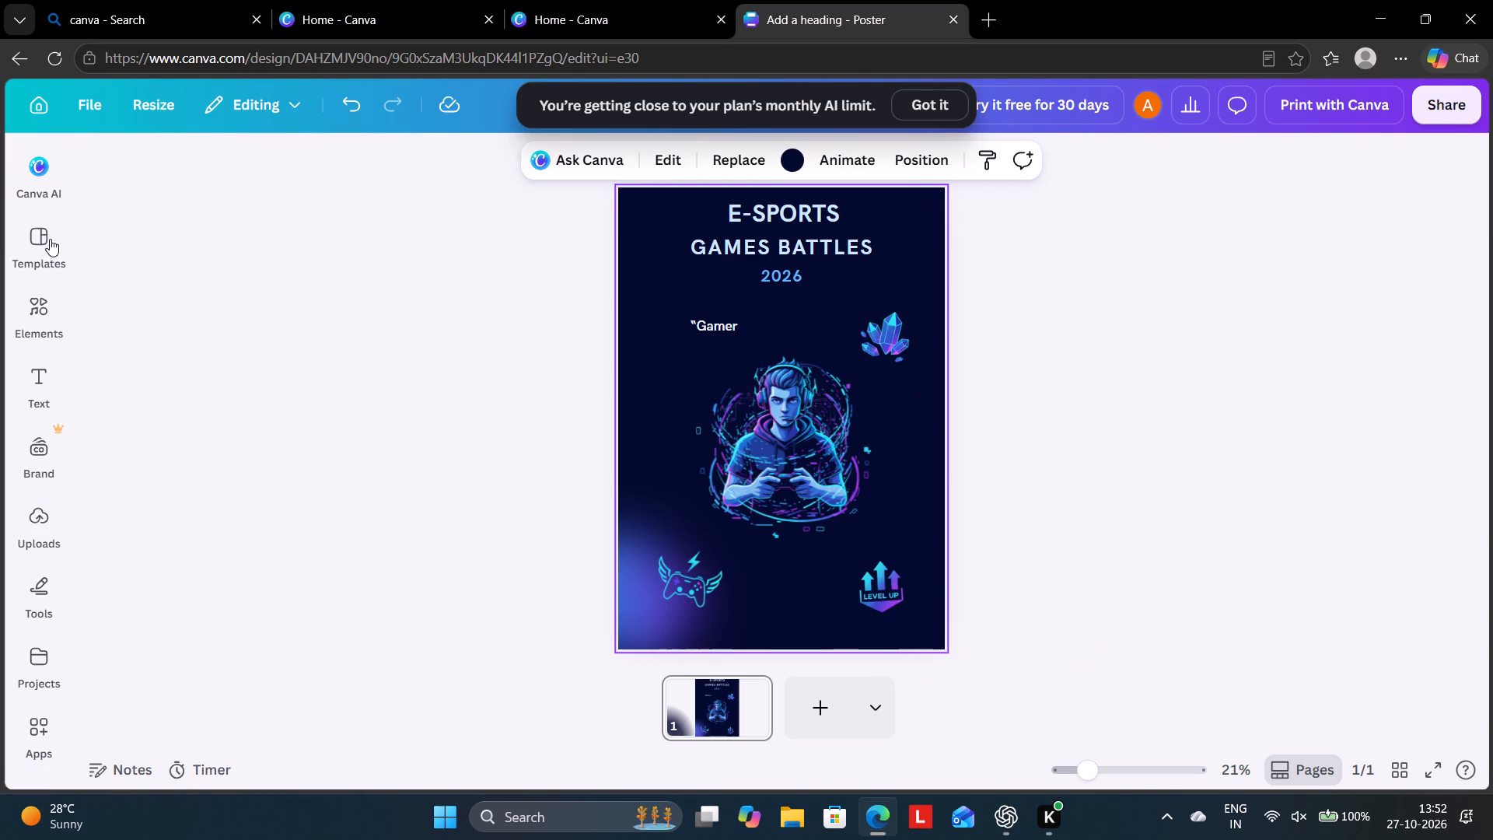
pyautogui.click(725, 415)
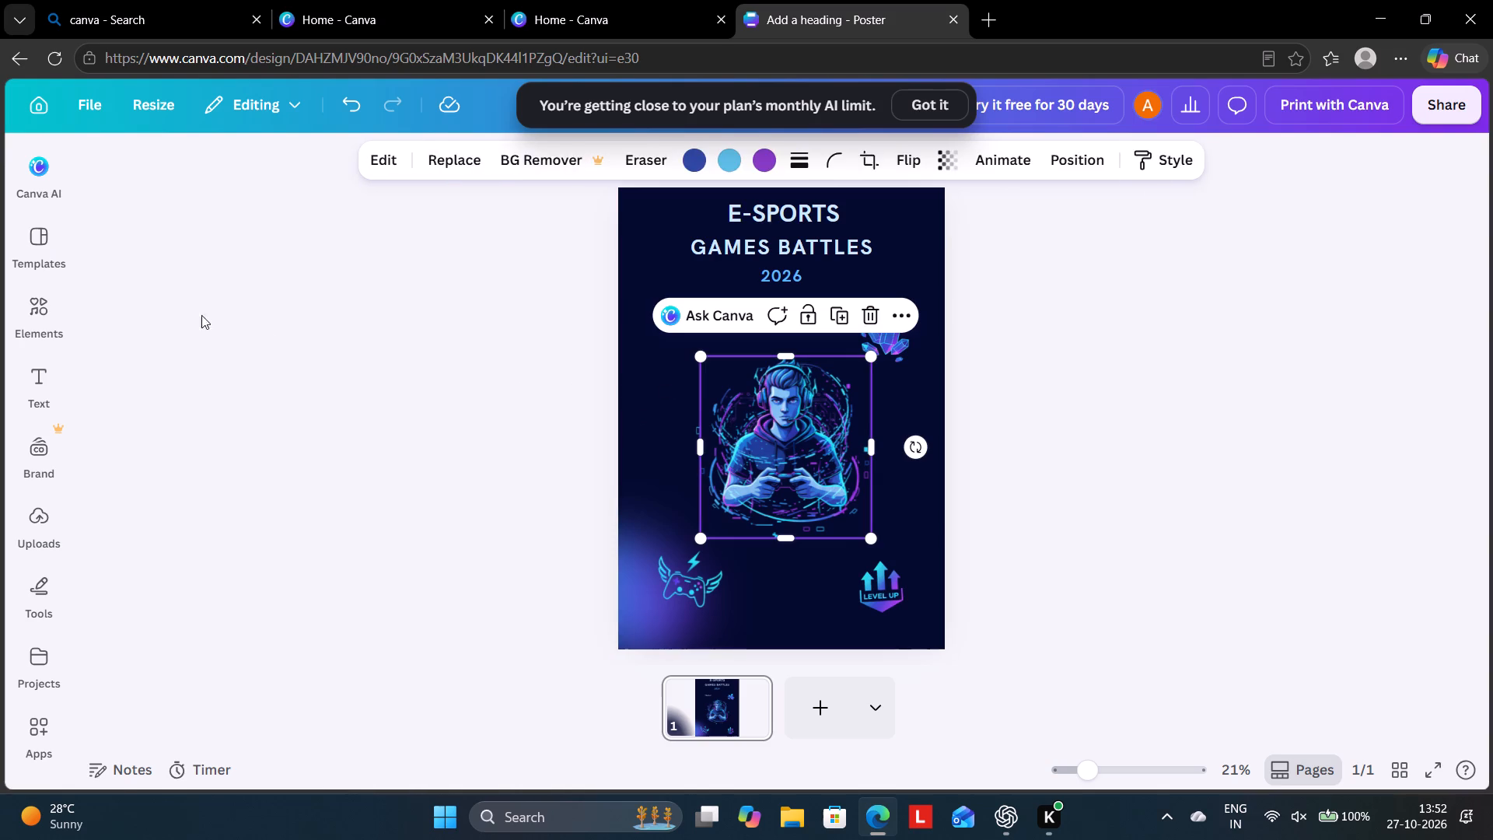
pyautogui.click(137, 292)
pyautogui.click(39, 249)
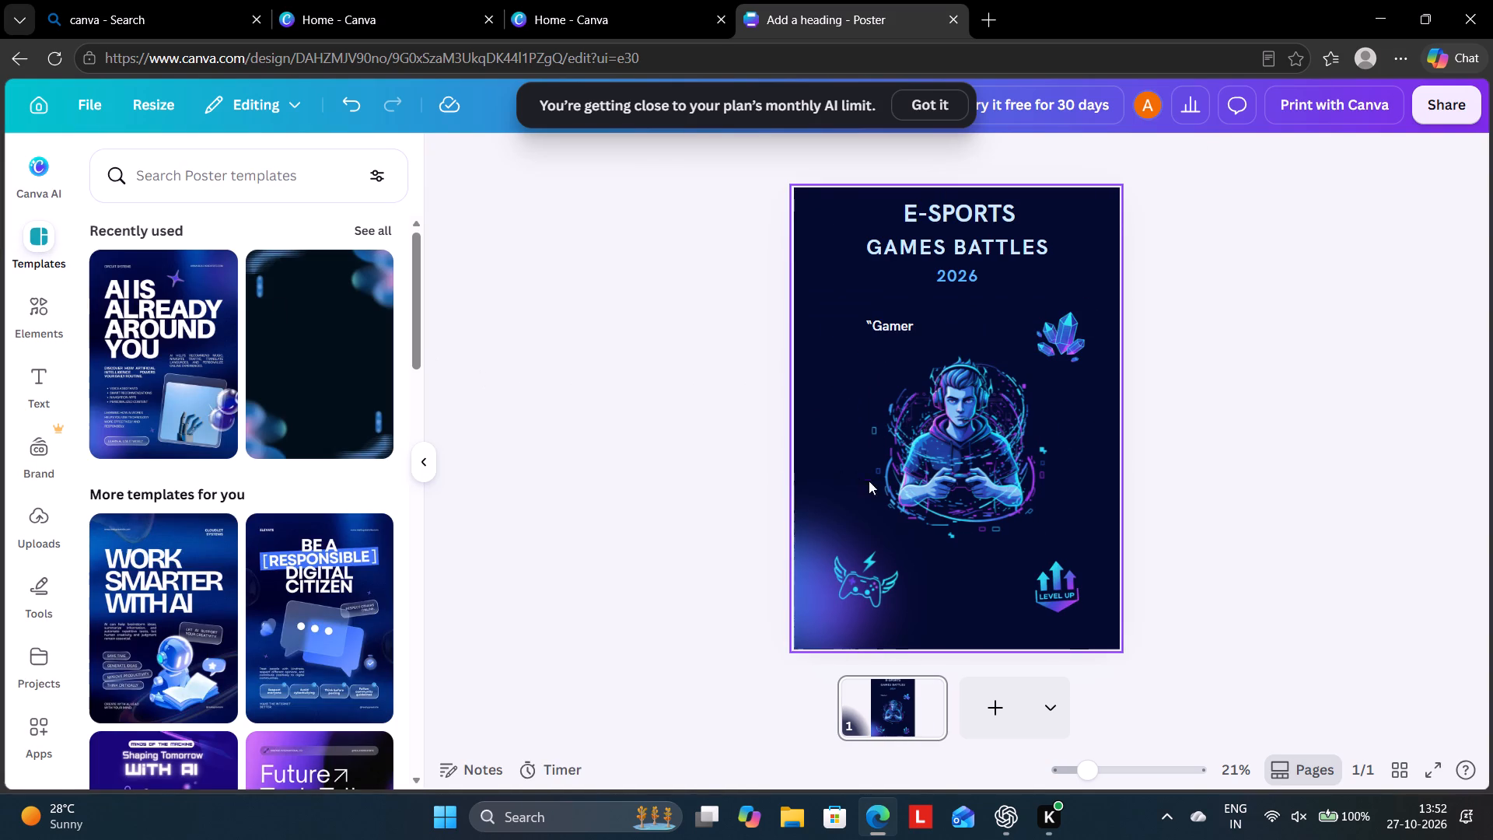
# Spread the small decorations into the page corners: Level Up badge bottom-right, winged controller bottom-left, crystals top-right.
pyautogui.moveTo(1071, 589); pyautogui.dragTo(1098, 602)
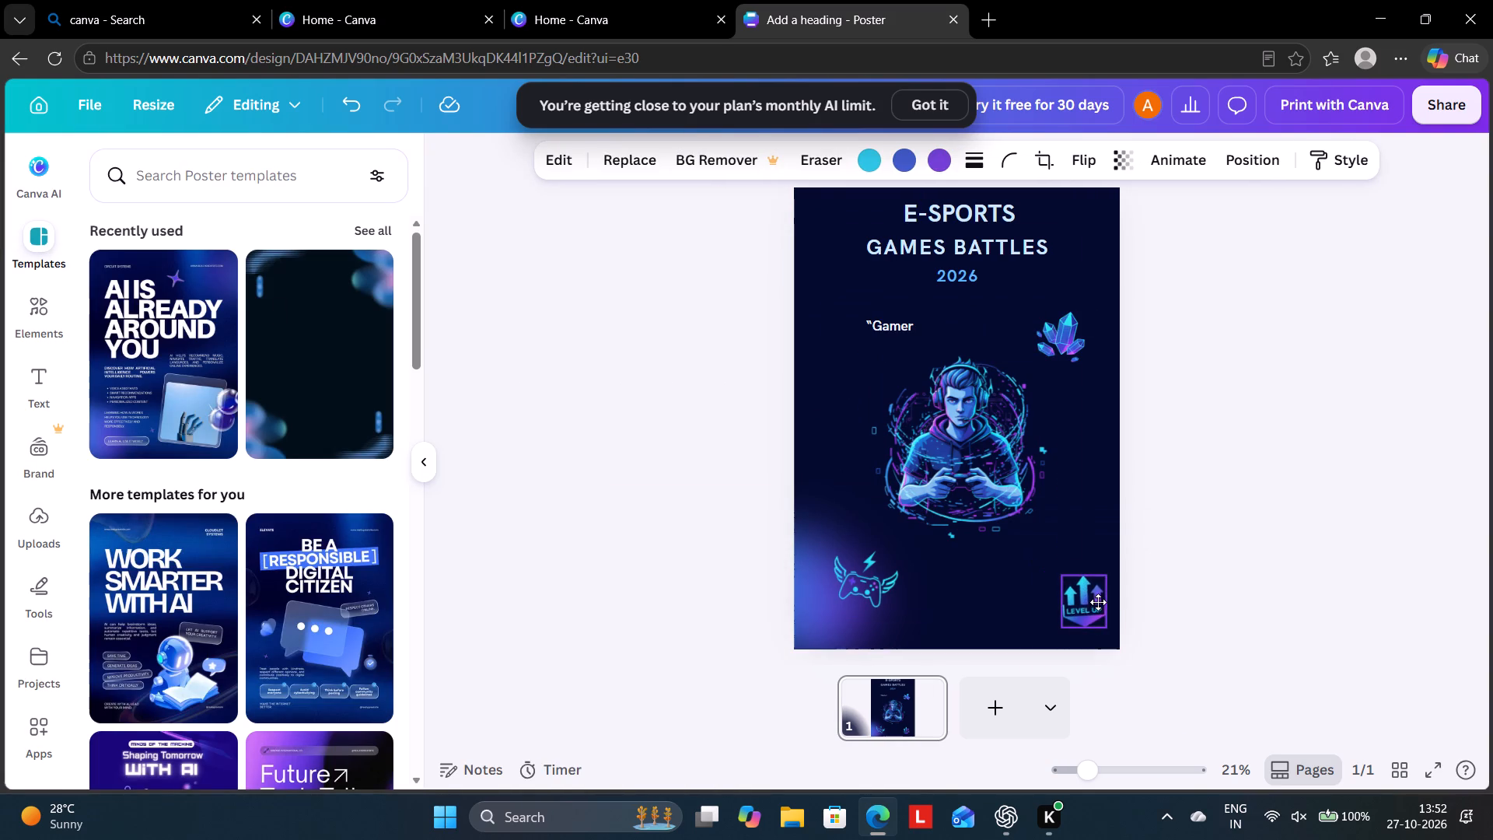
pyautogui.moveTo(1098, 602); pyautogui.dragTo(1107, 609)
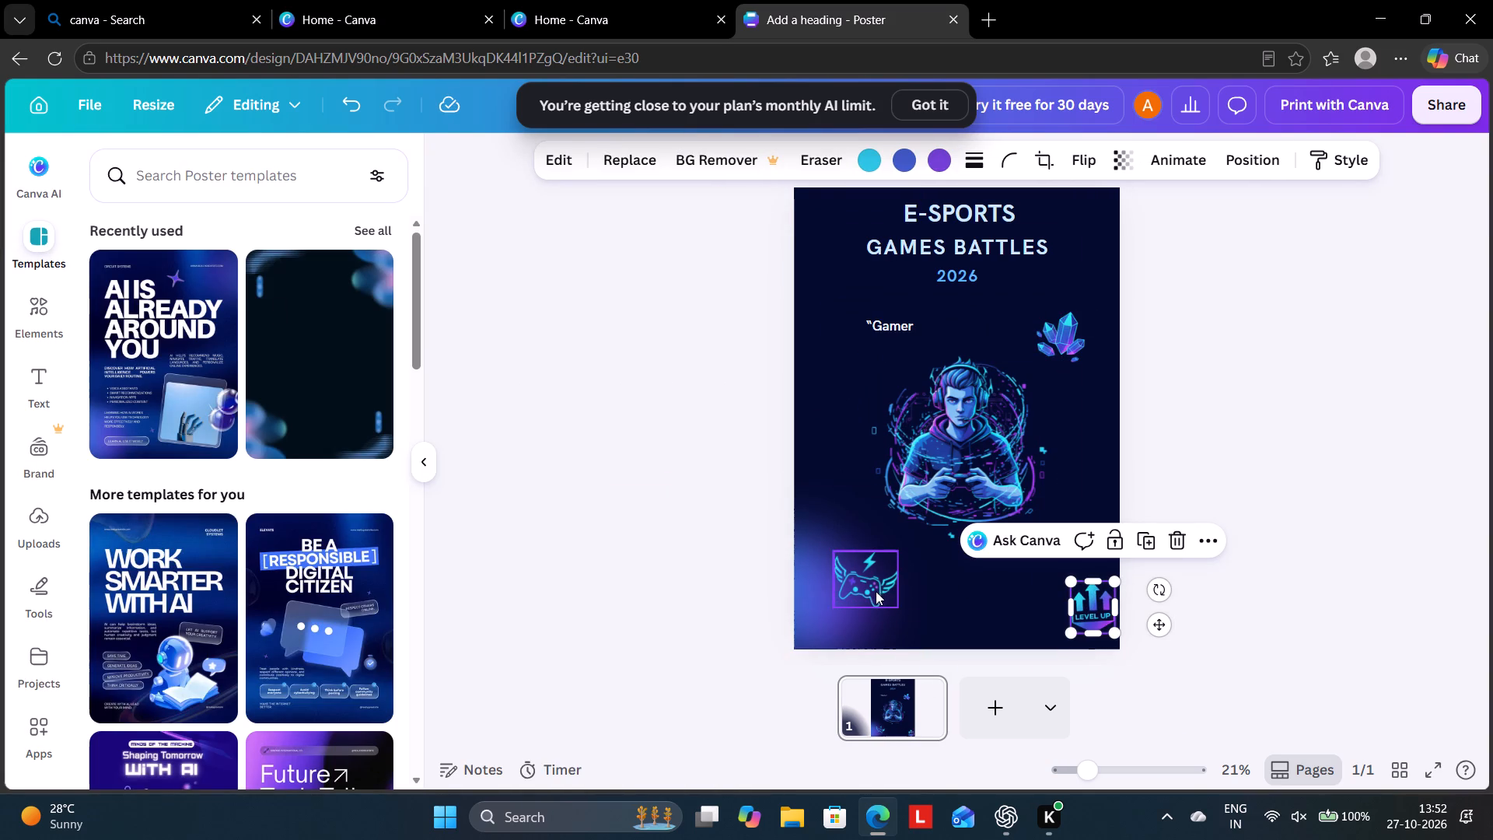
pyautogui.moveTo(857, 579); pyautogui.dragTo(820, 622)
pyautogui.moveTo(1058, 331); pyautogui.dragTo(1064, 322)
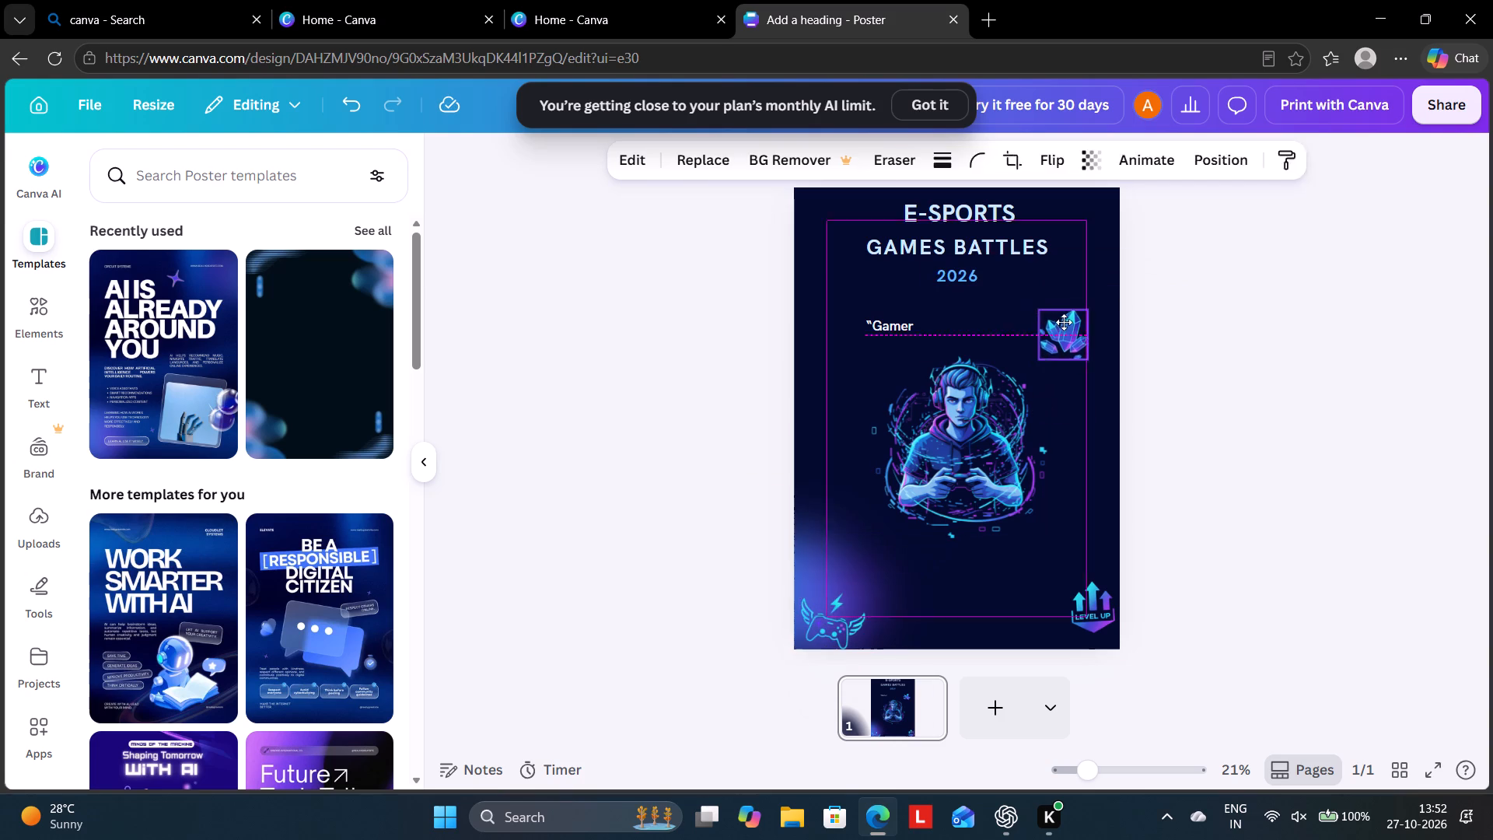
pyautogui.moveTo(1064, 322); pyautogui.dragTo(1087, 211)
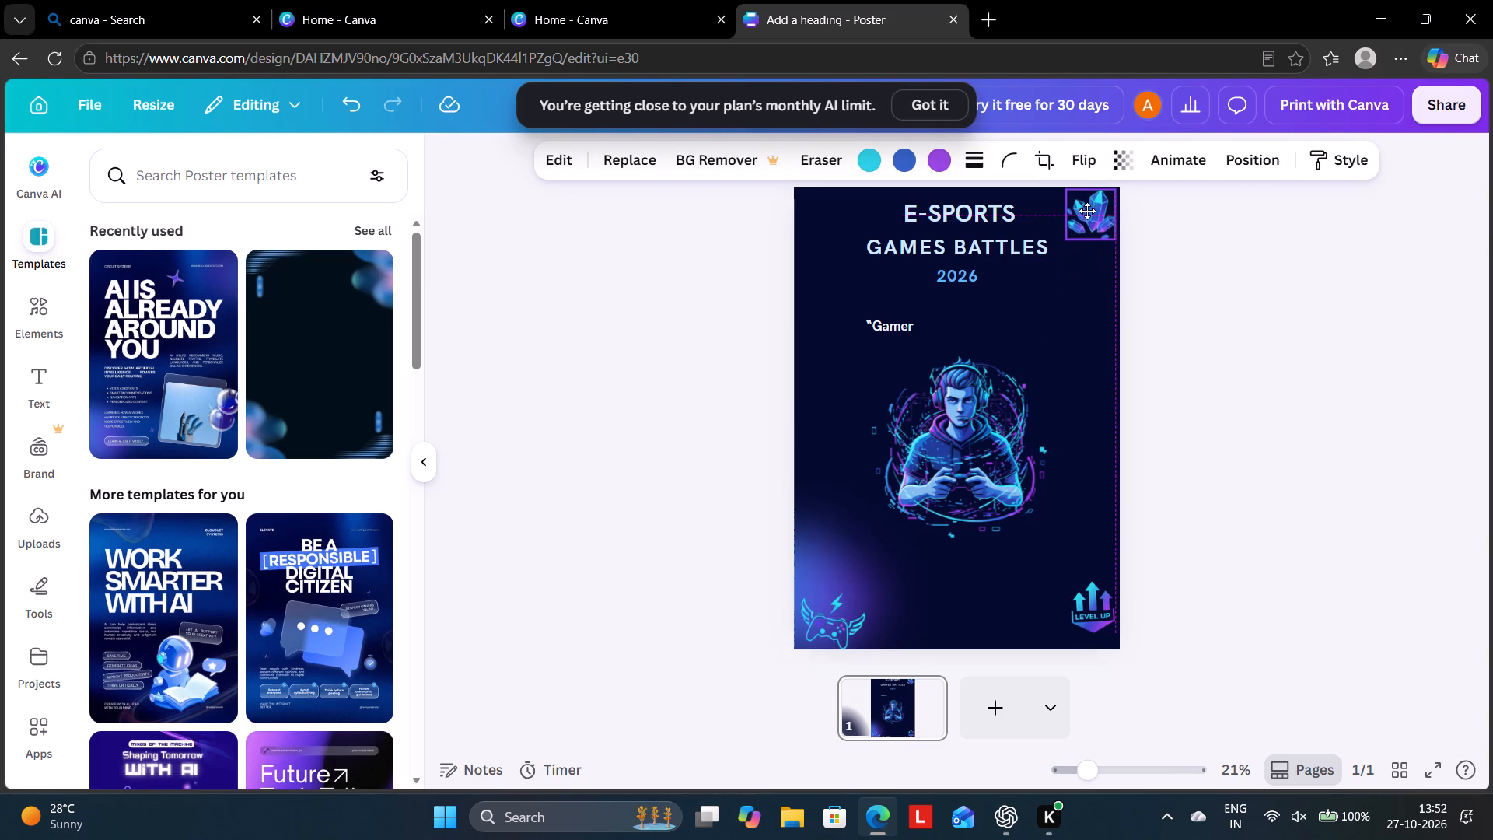
pyautogui.moveTo(1087, 211); pyautogui.dragTo(1087, 212)
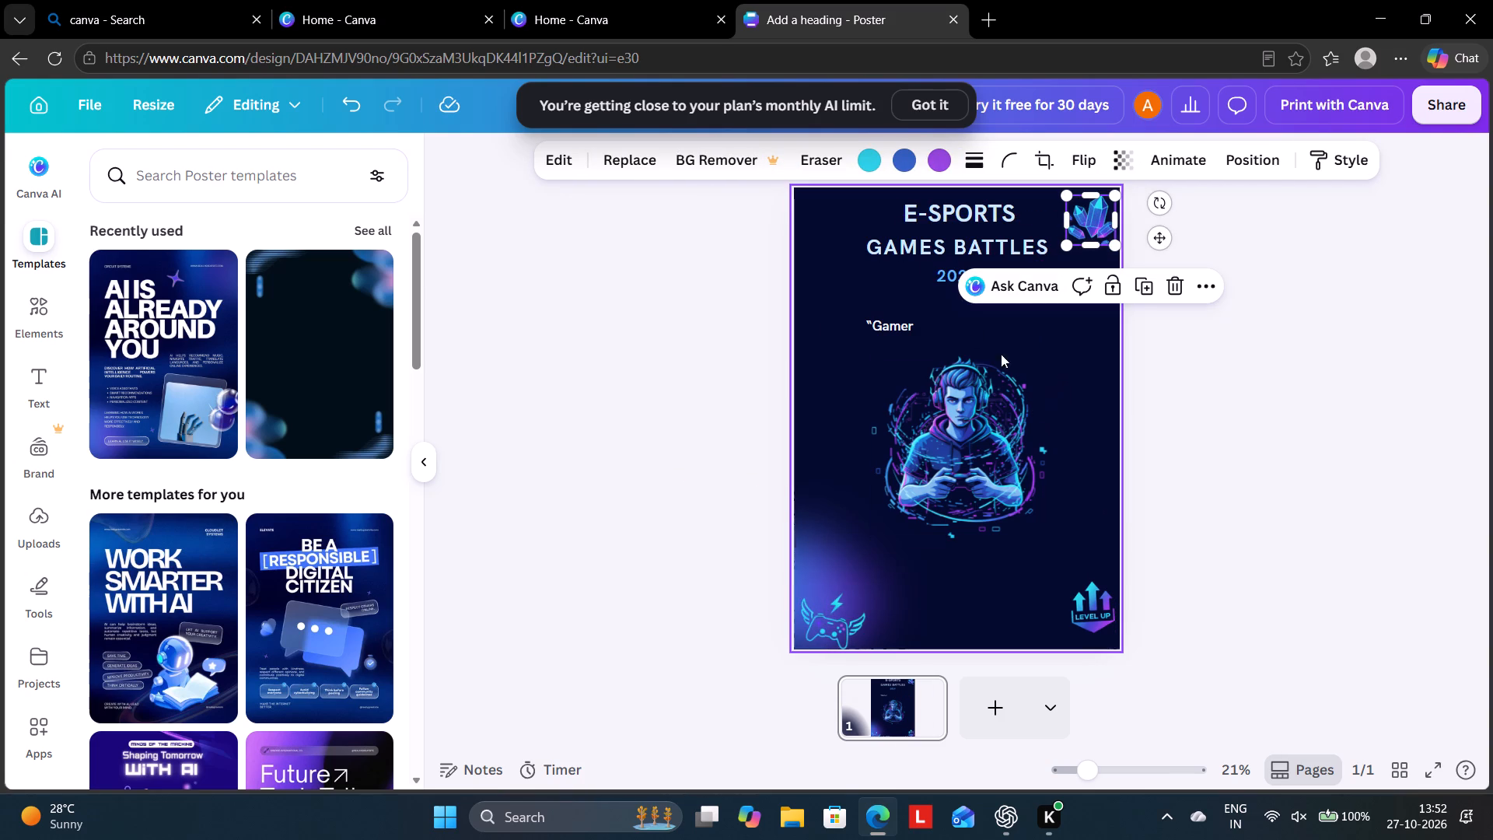
# Delete the Gamer body text box above the gamer illustration.
pyautogui.click(891, 323)
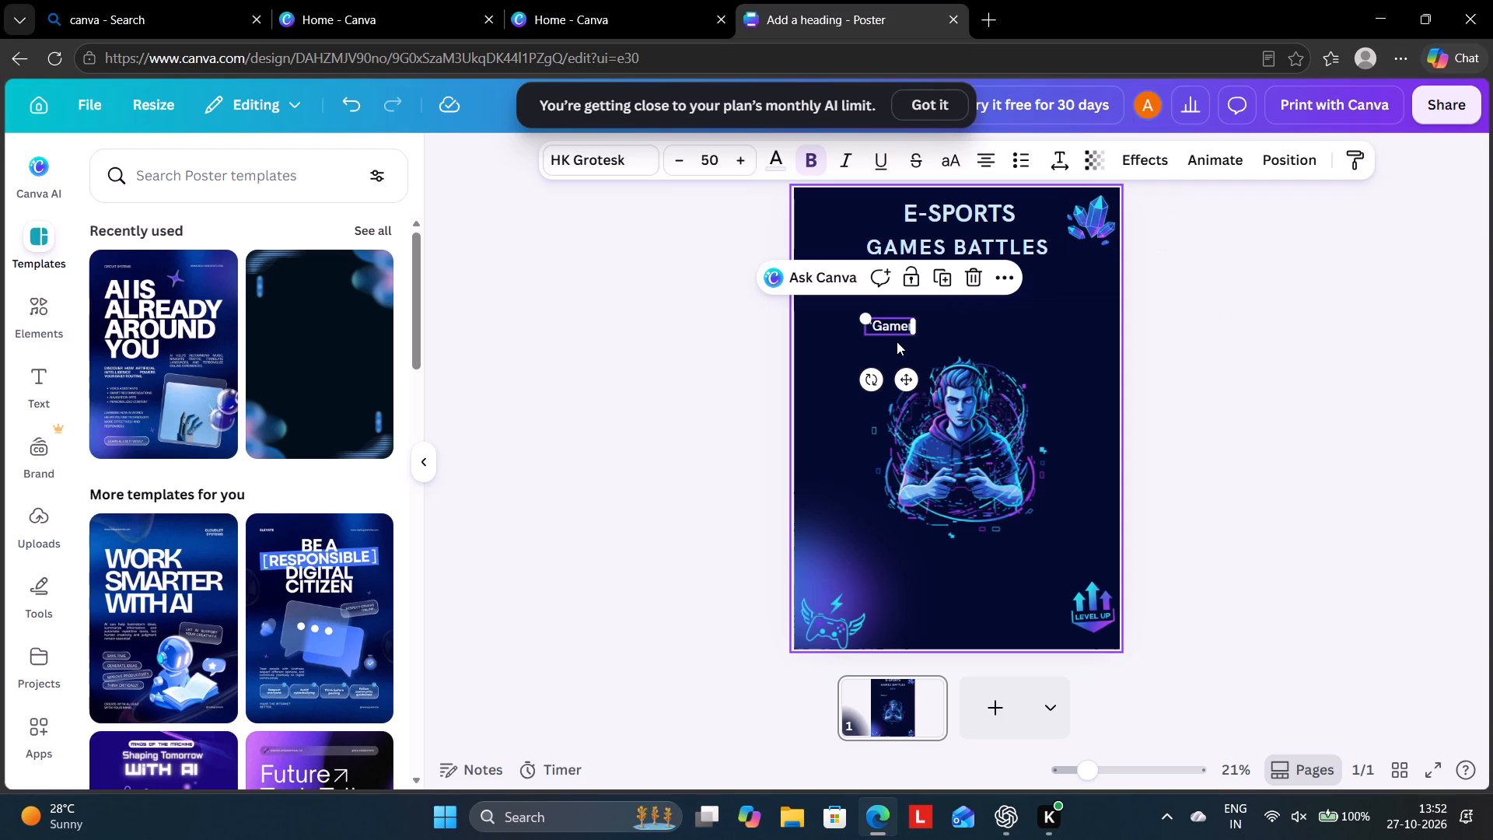
pyautogui.press('BackSpace')
pyautogui.press('BackSpace')
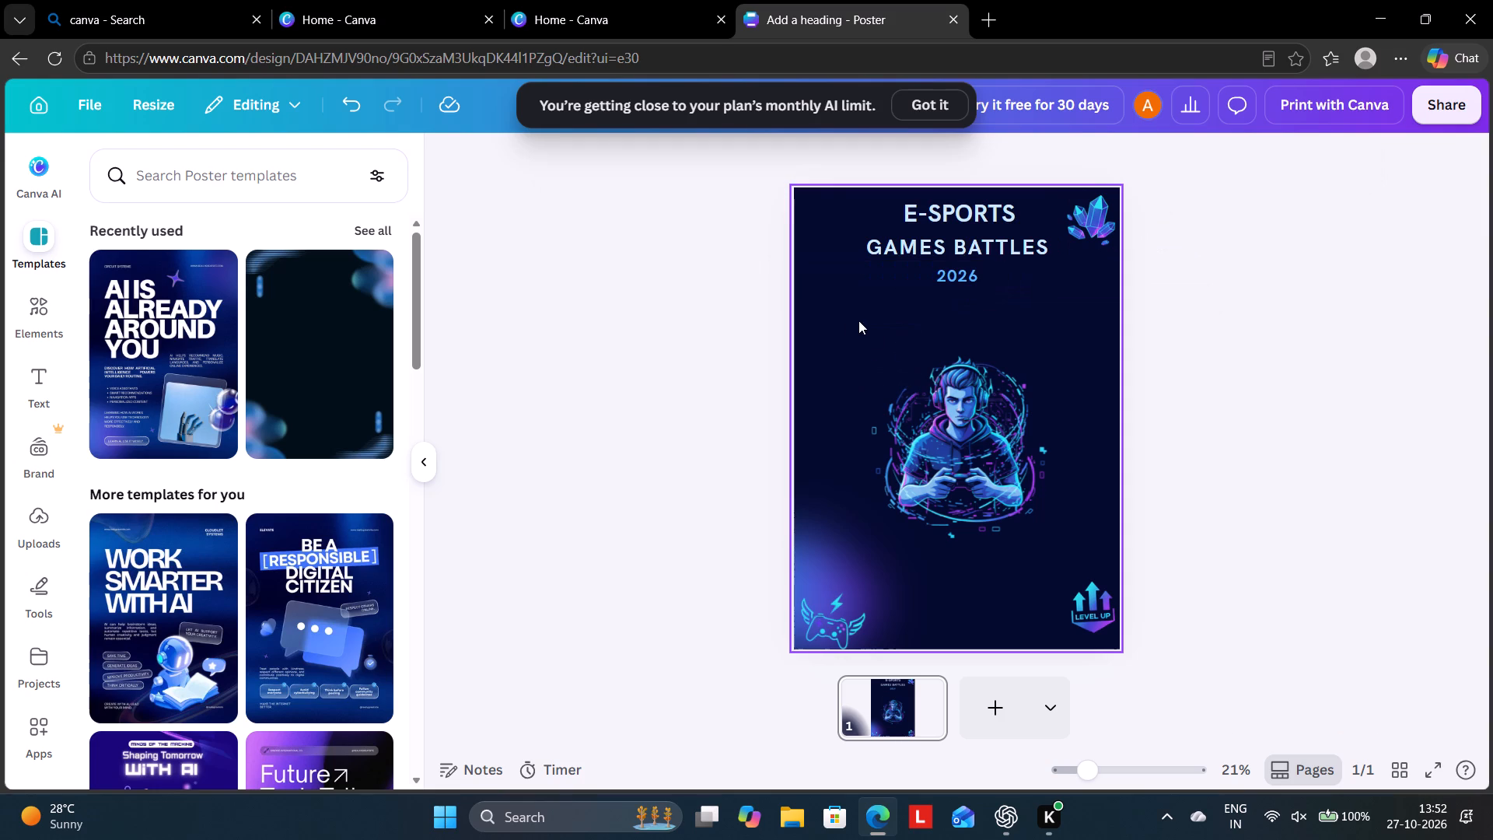
pyautogui.click(935, 440)
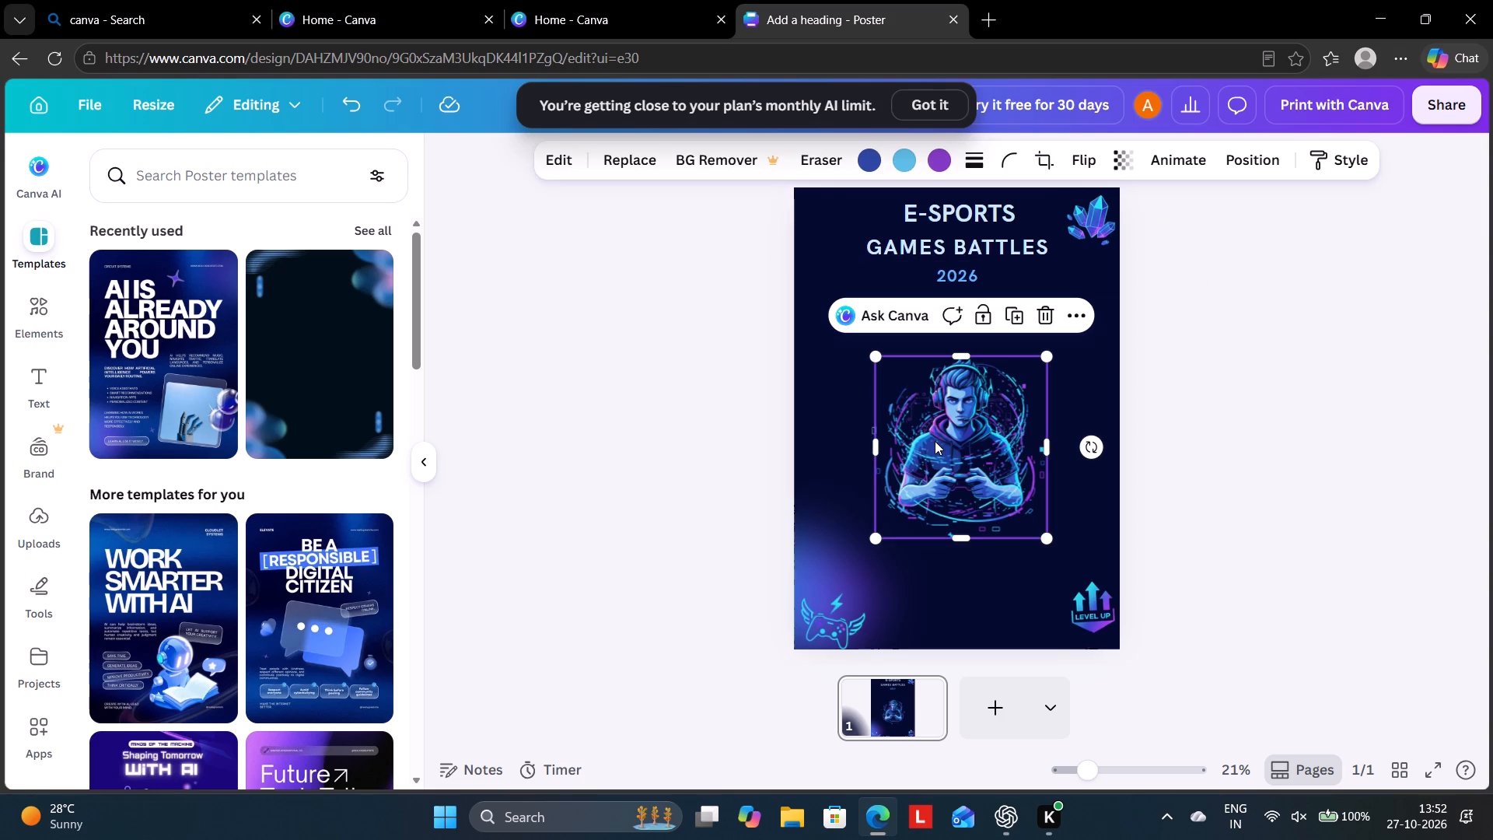
pyautogui.click(840, 357)
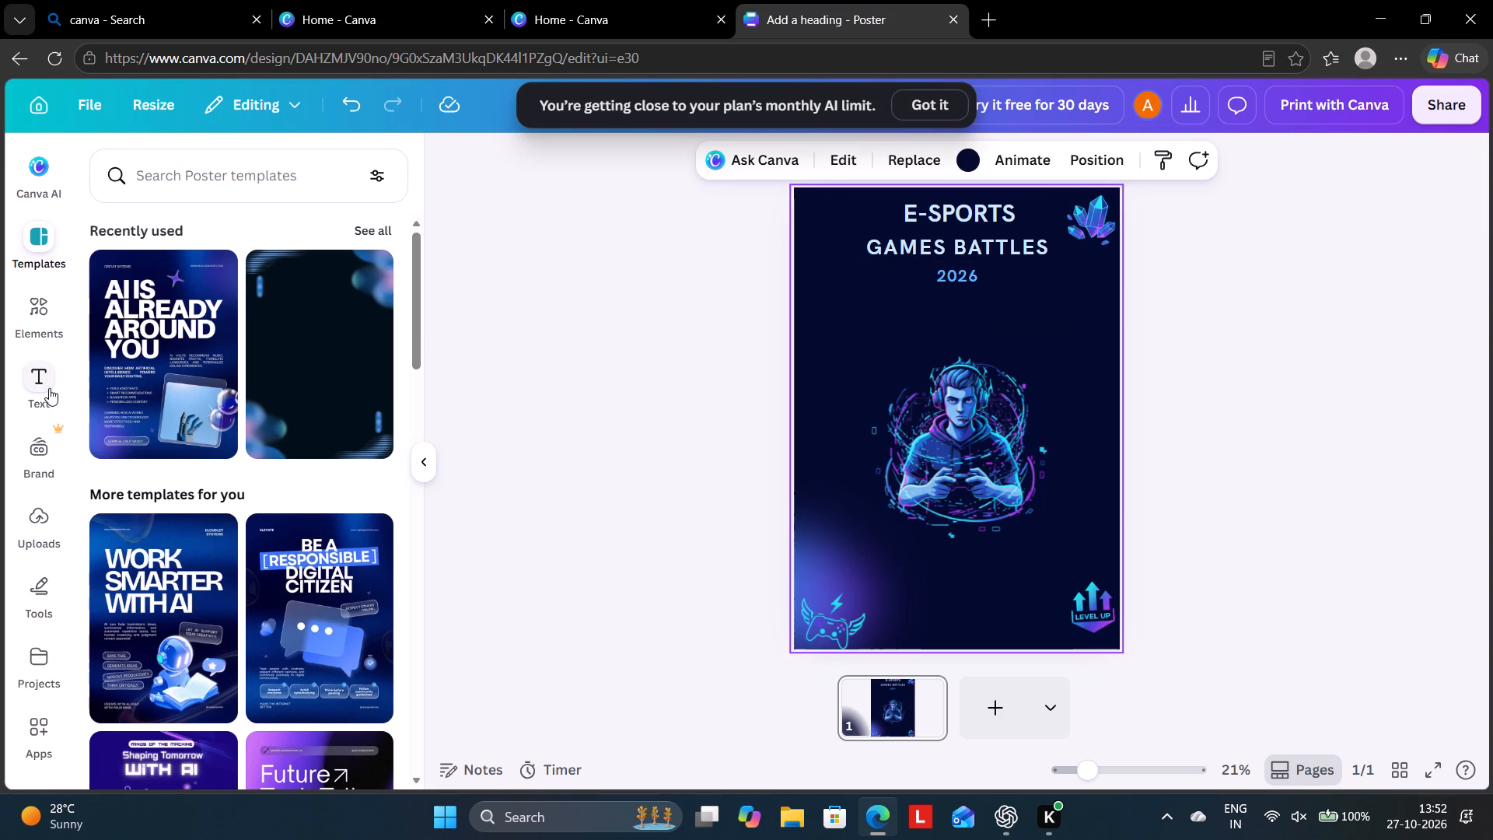
# Open the text options and dismiss the monthly AI limit notice.
pyautogui.click(53, 361)
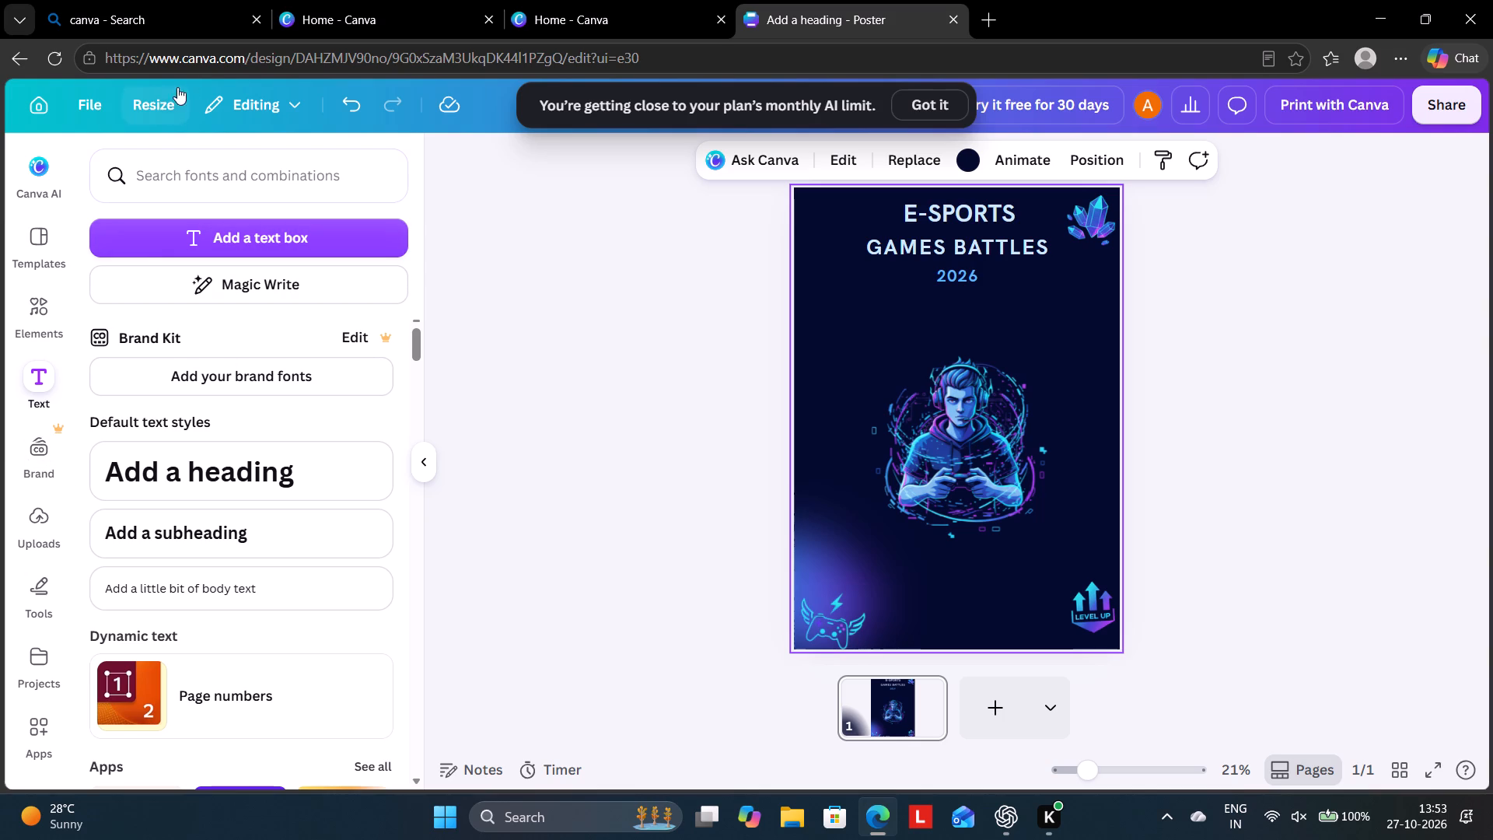
pyautogui.click(663, 237)
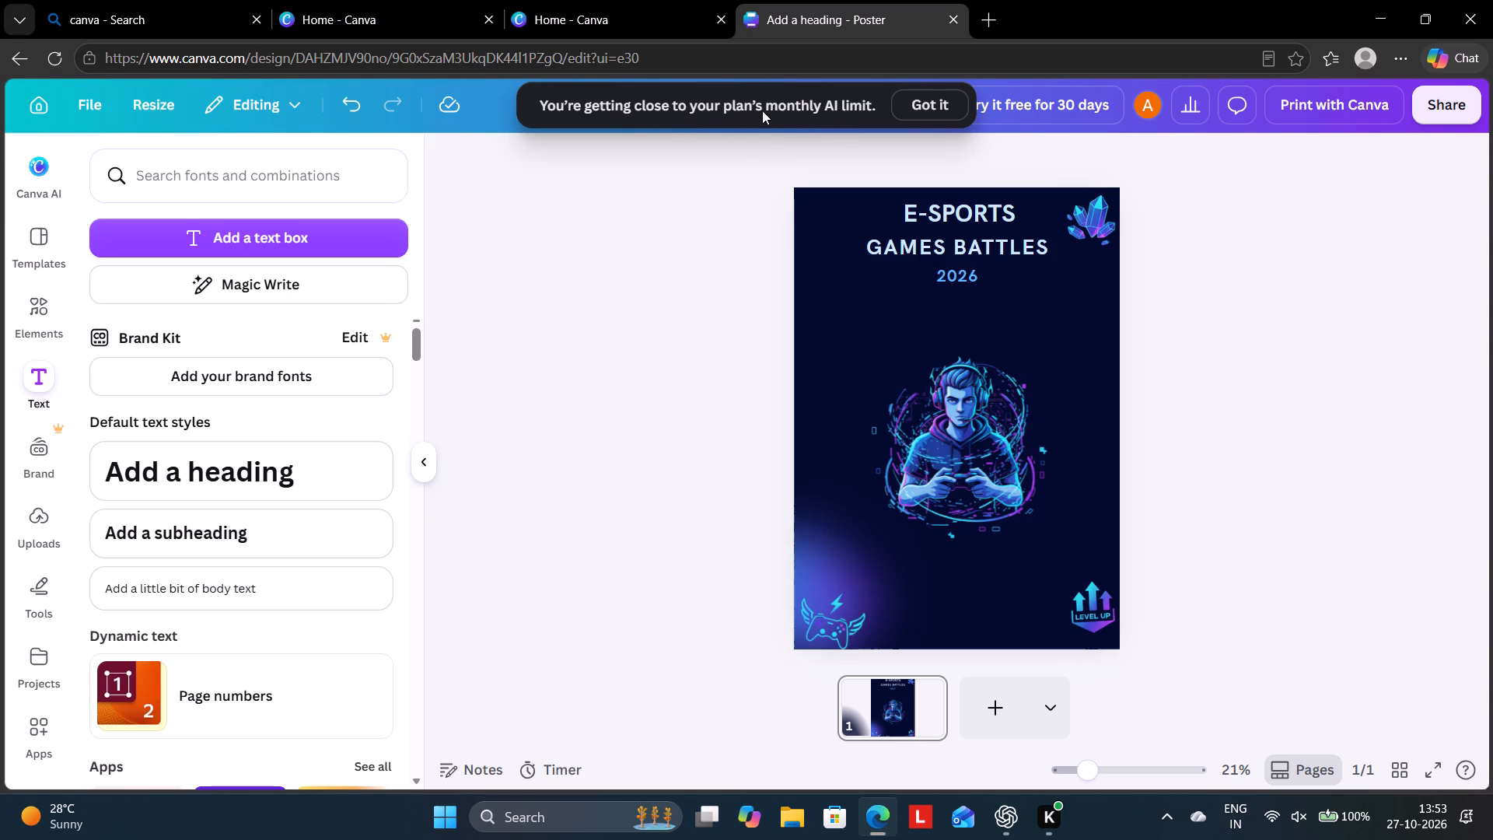
pyautogui.click(919, 105)
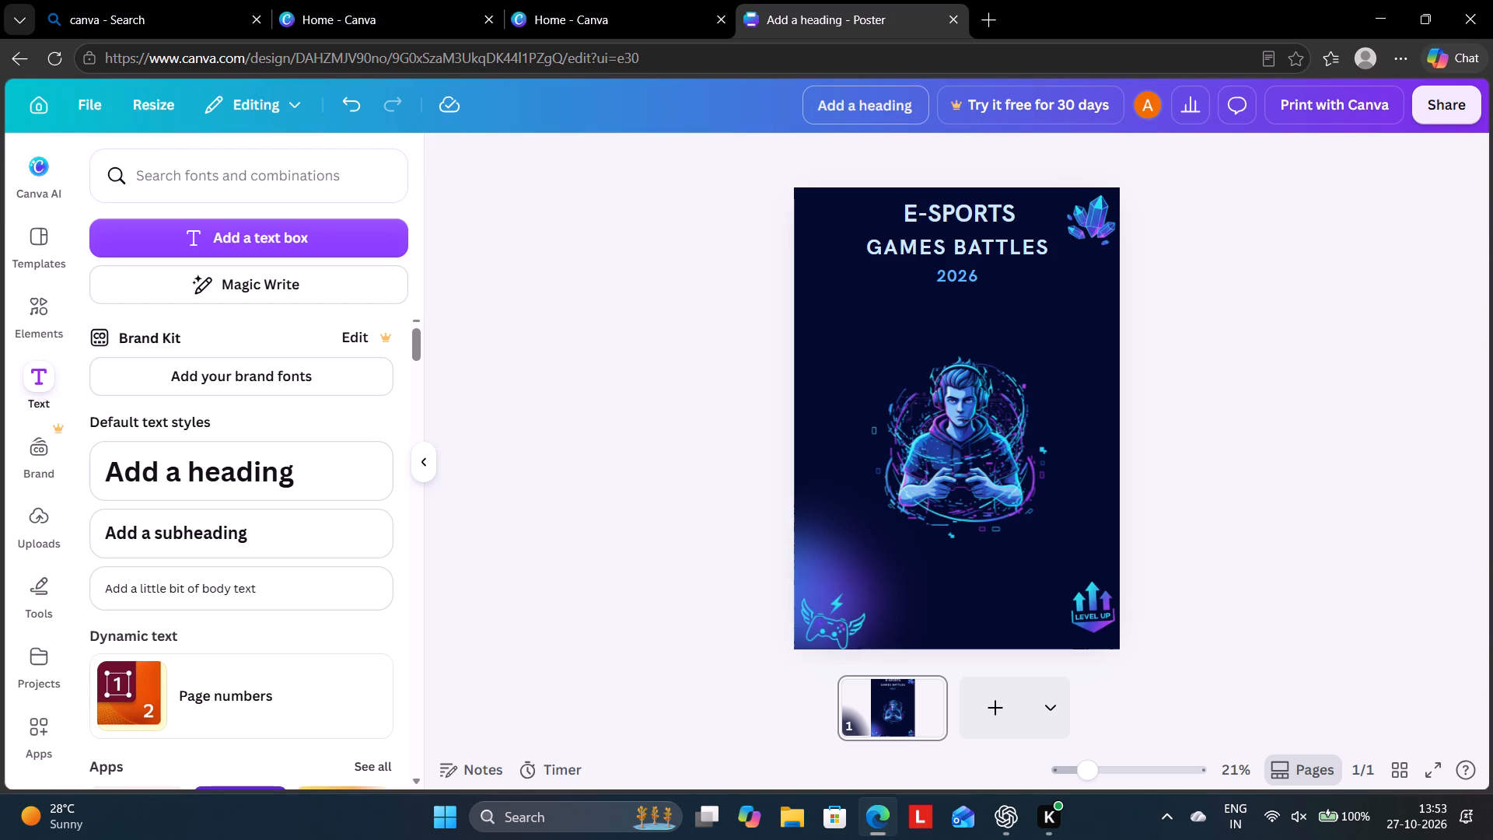
# Clear the poster's design title so that the name field is empty.
pyautogui.click(873, 108)
pyautogui.write('b h')
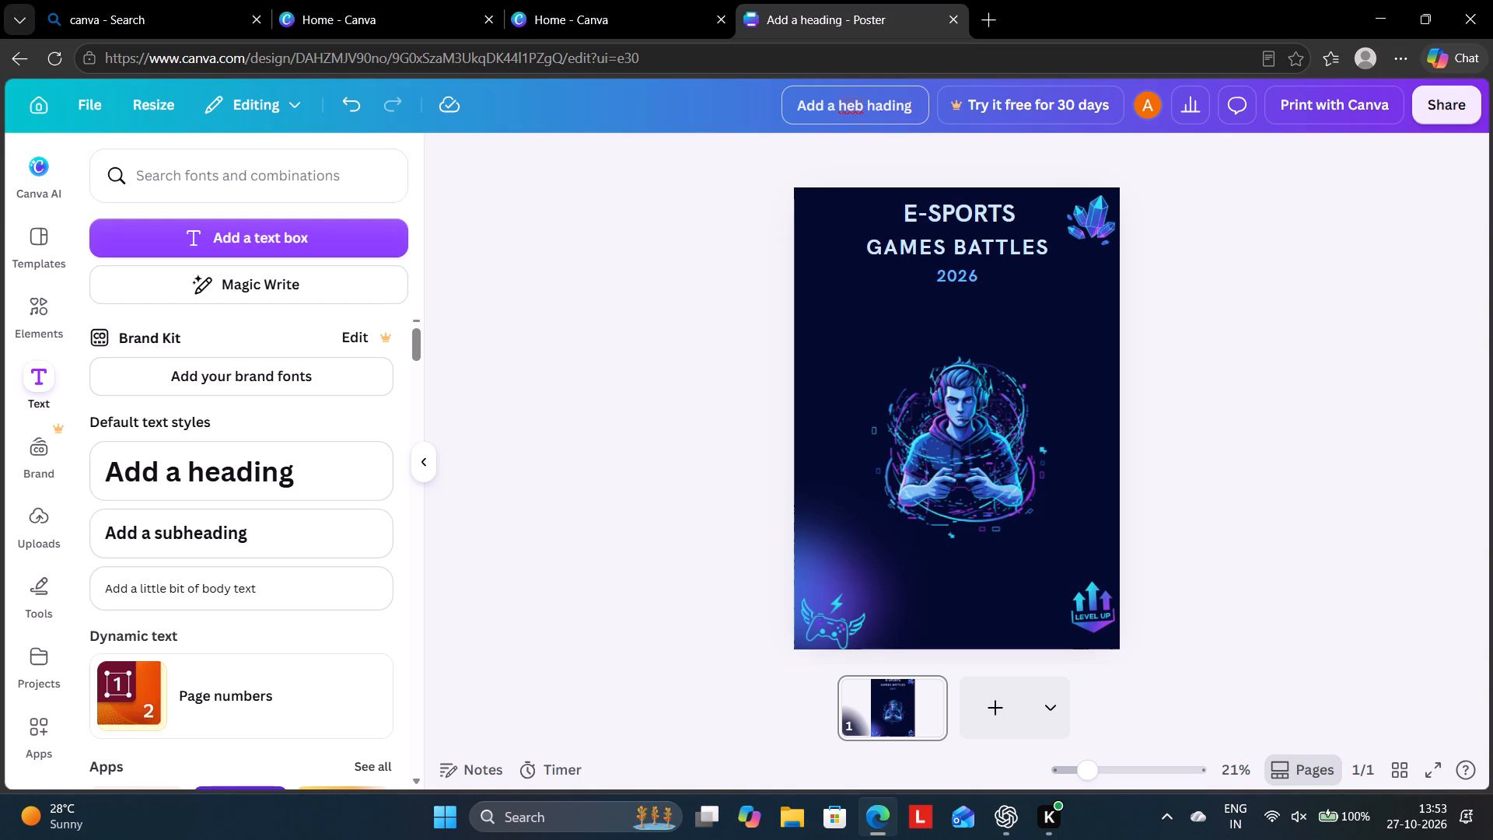
pyautogui.press('BackSpace')
pyautogui.press('BackSpace')
pyautogui.press('BackSpace')
pyautogui.press('BackSpace')
pyautogui.press('BackSpace')
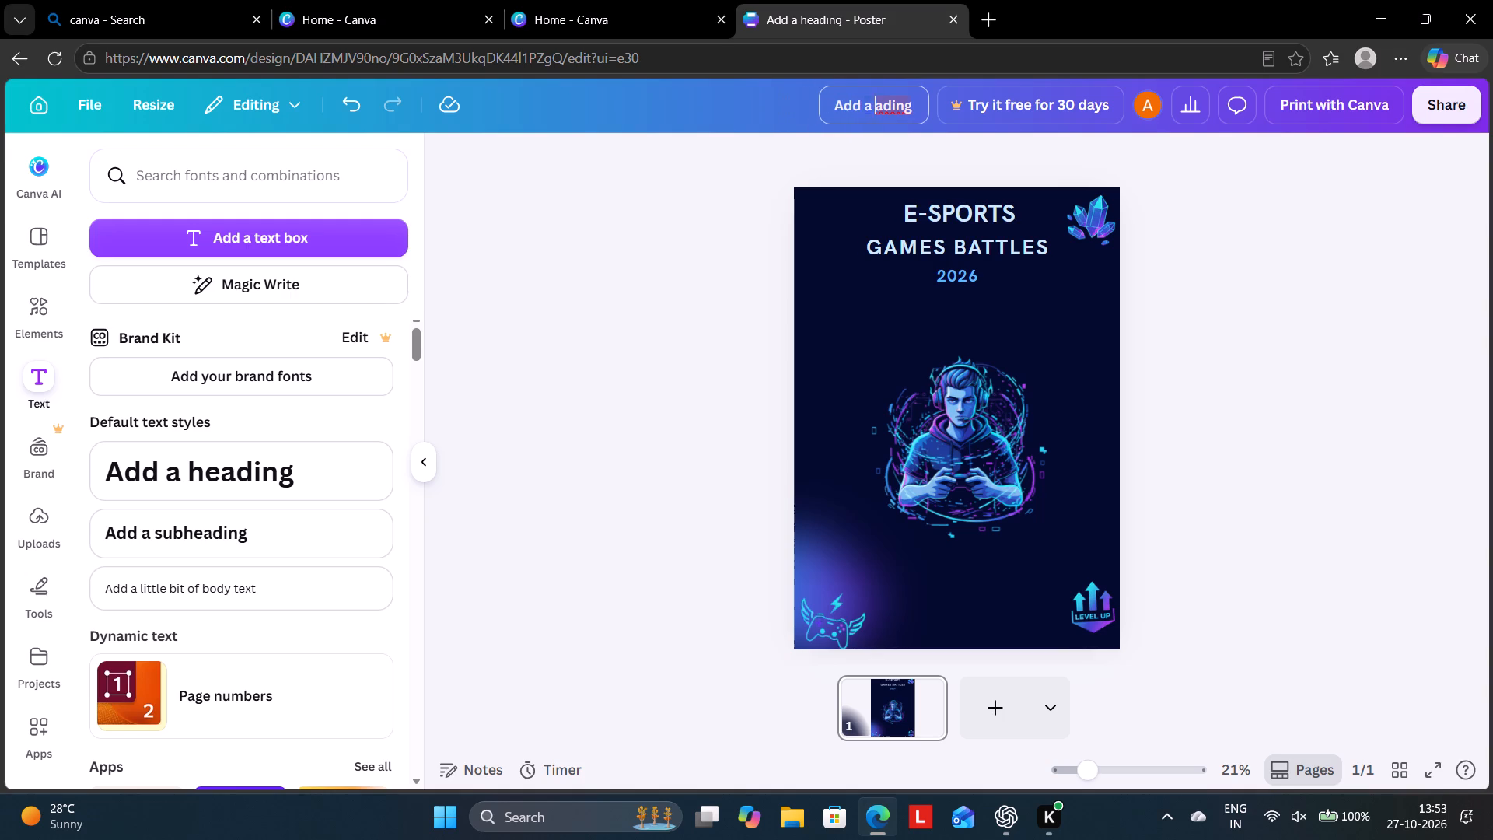
pyautogui.click(708, 254)
pyautogui.click(893, 109)
pyautogui.moveTo(925, 101); pyautogui.dragTo(918, 107)
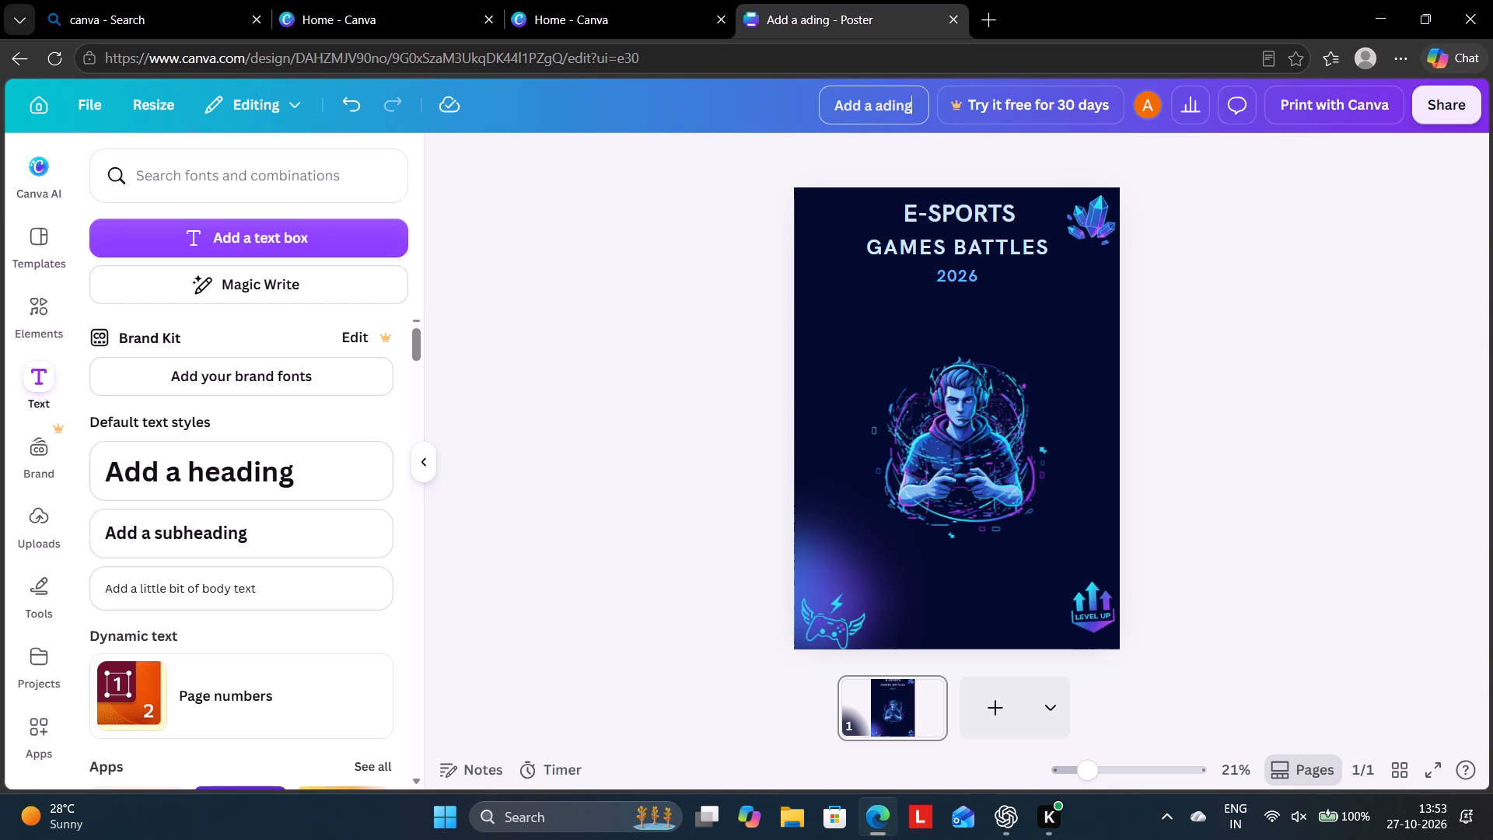
pyautogui.press('BackSpace')
pyautogui.press('BackSpace')
pyautogui.press('BackSpace')
pyautogui.press('BackSpace')
pyautogui.press('BackSpace')
pyautogui.press('BackSpace')
pyautogui.press('BackSpace')
pyautogui.press('BackSpace')
pyautogui.press('BackSpace')
pyautogui.press('BackSpace')
pyautogui.press('BackSpace')
pyautogui.press('BackSpace')
pyautogui.press('BackSpace')
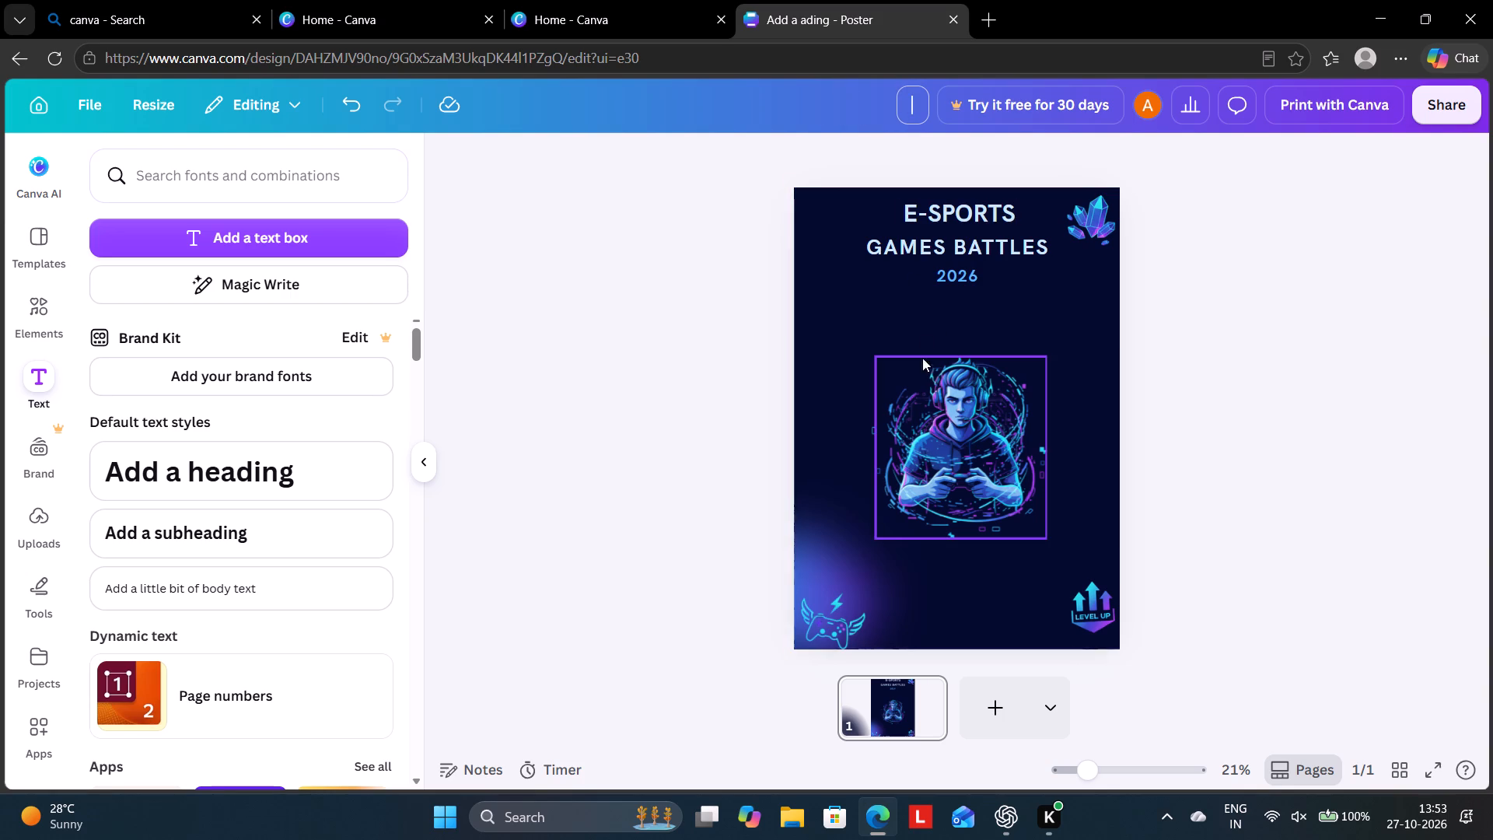
# Add a default body text box over the gamer illustration and try to reposition it.
pyautogui.click(173, 592)
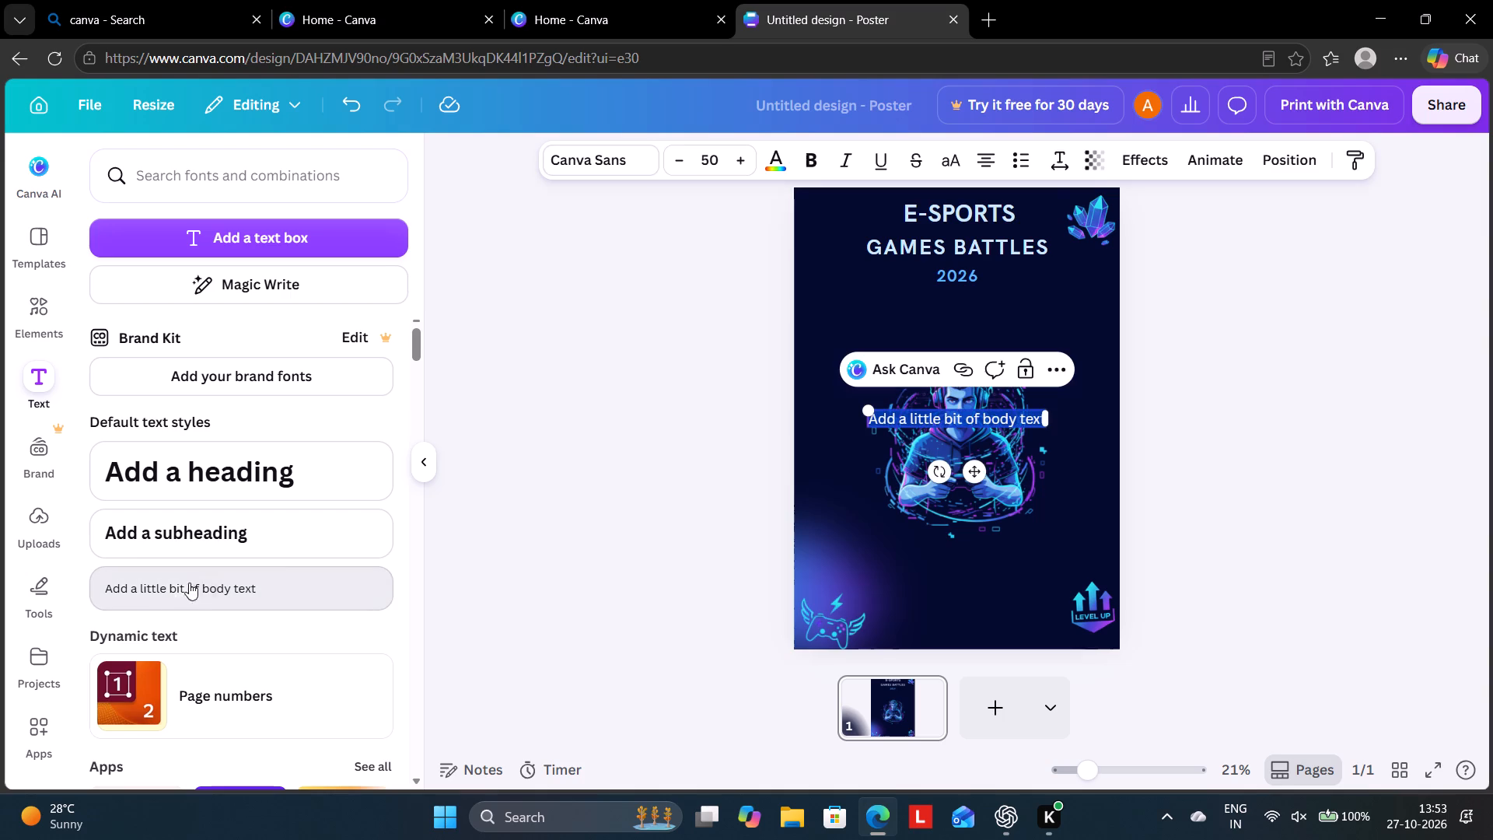
pyautogui.moveTo(915, 421); pyautogui.dragTo(915, 420)
pyautogui.moveTo(915, 420); pyautogui.dragTo(918, 430)
pyautogui.moveTo(944, 415); pyautogui.dragTo(948, 434)
pyautogui.moveTo(966, 423); pyautogui.dragTo(967, 432)
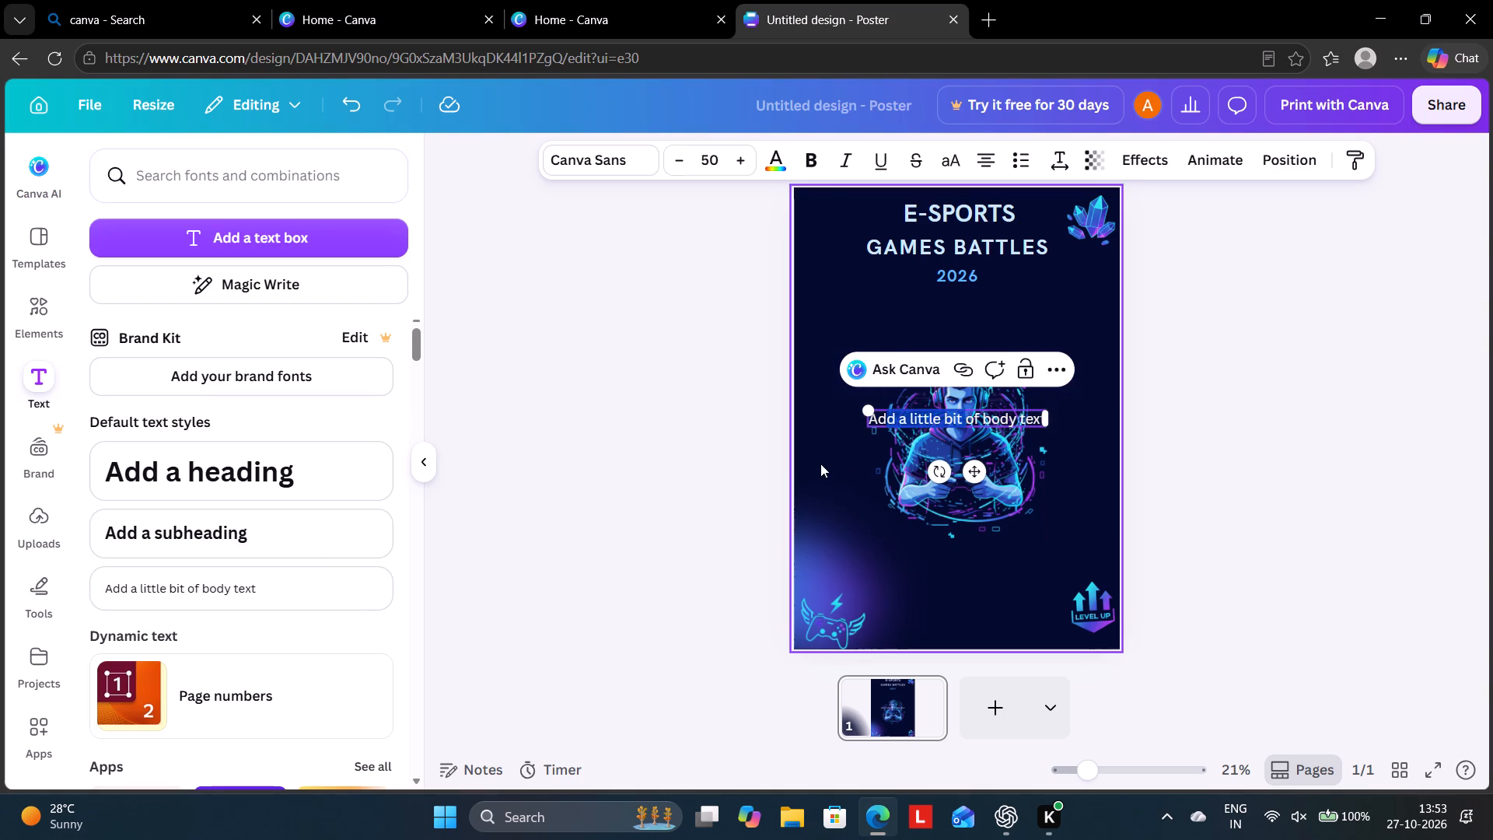
pyautogui.click(837, 448)
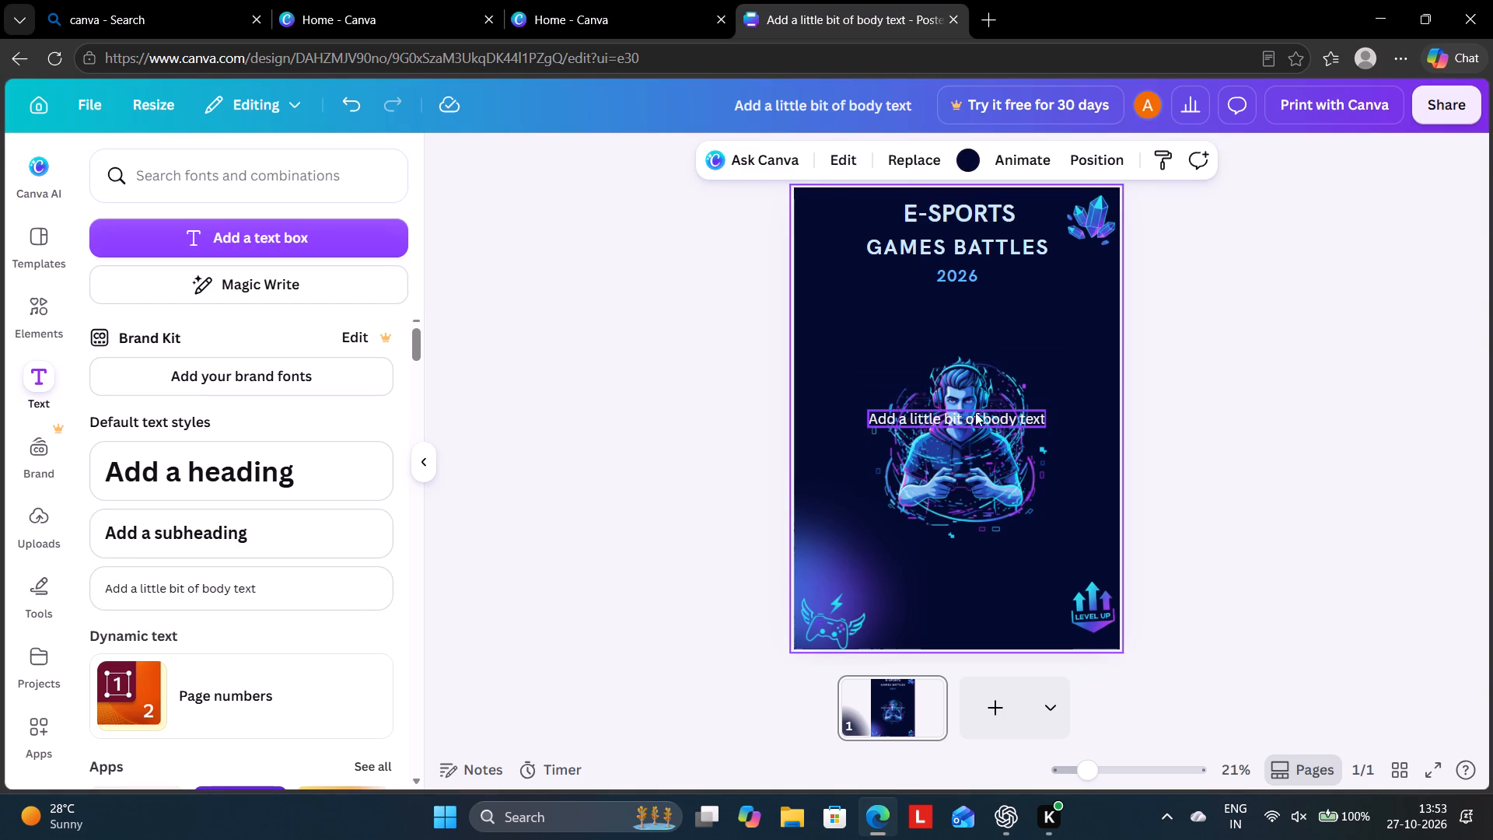
pyautogui.click(988, 415)
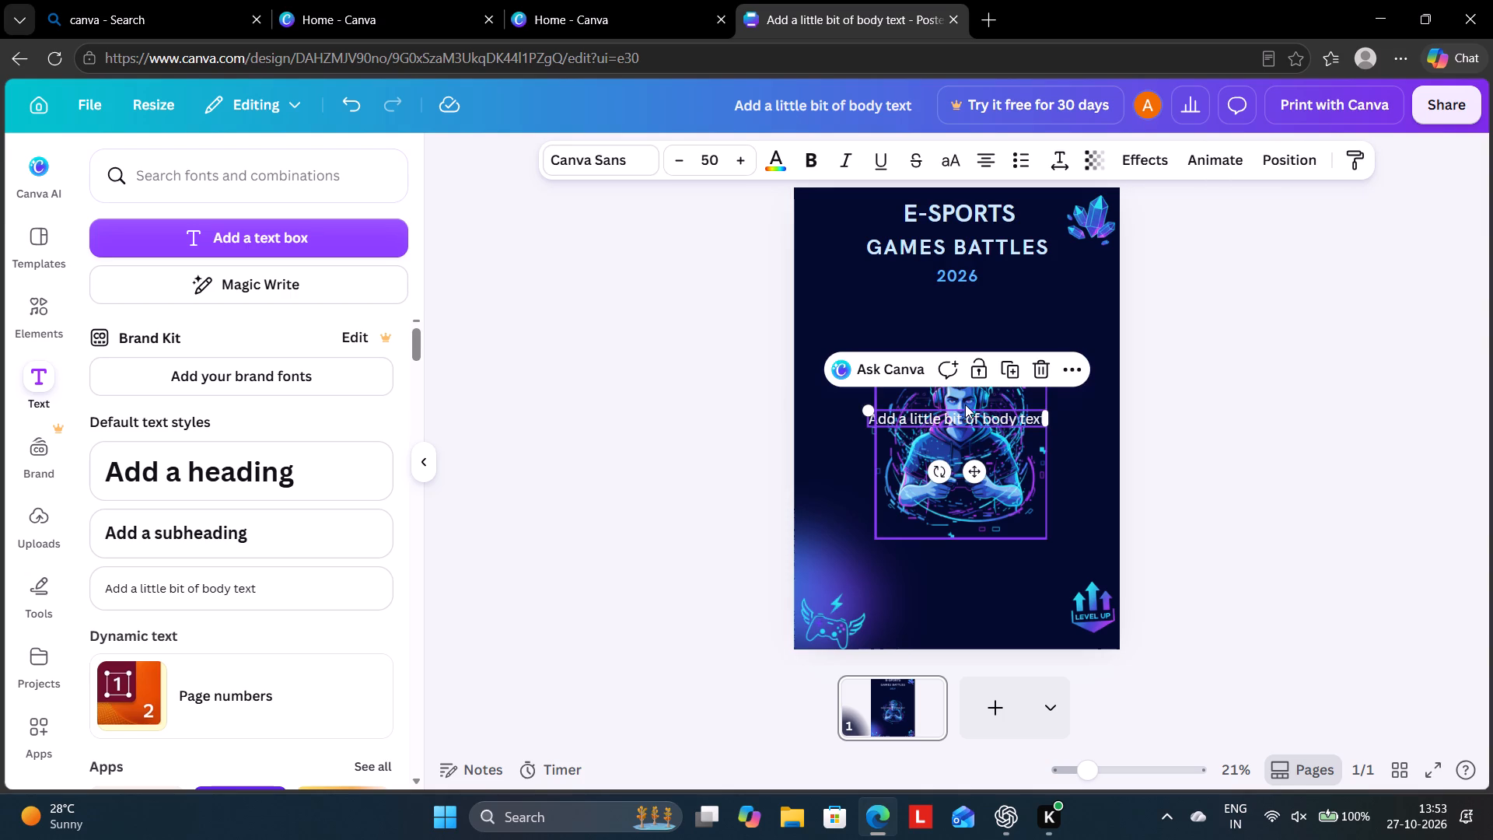
# Move the gamer illustration slightly higher on the page, closer to the 2026 line.
pyautogui.moveTo(950, 408); pyautogui.dragTo(950, 406)
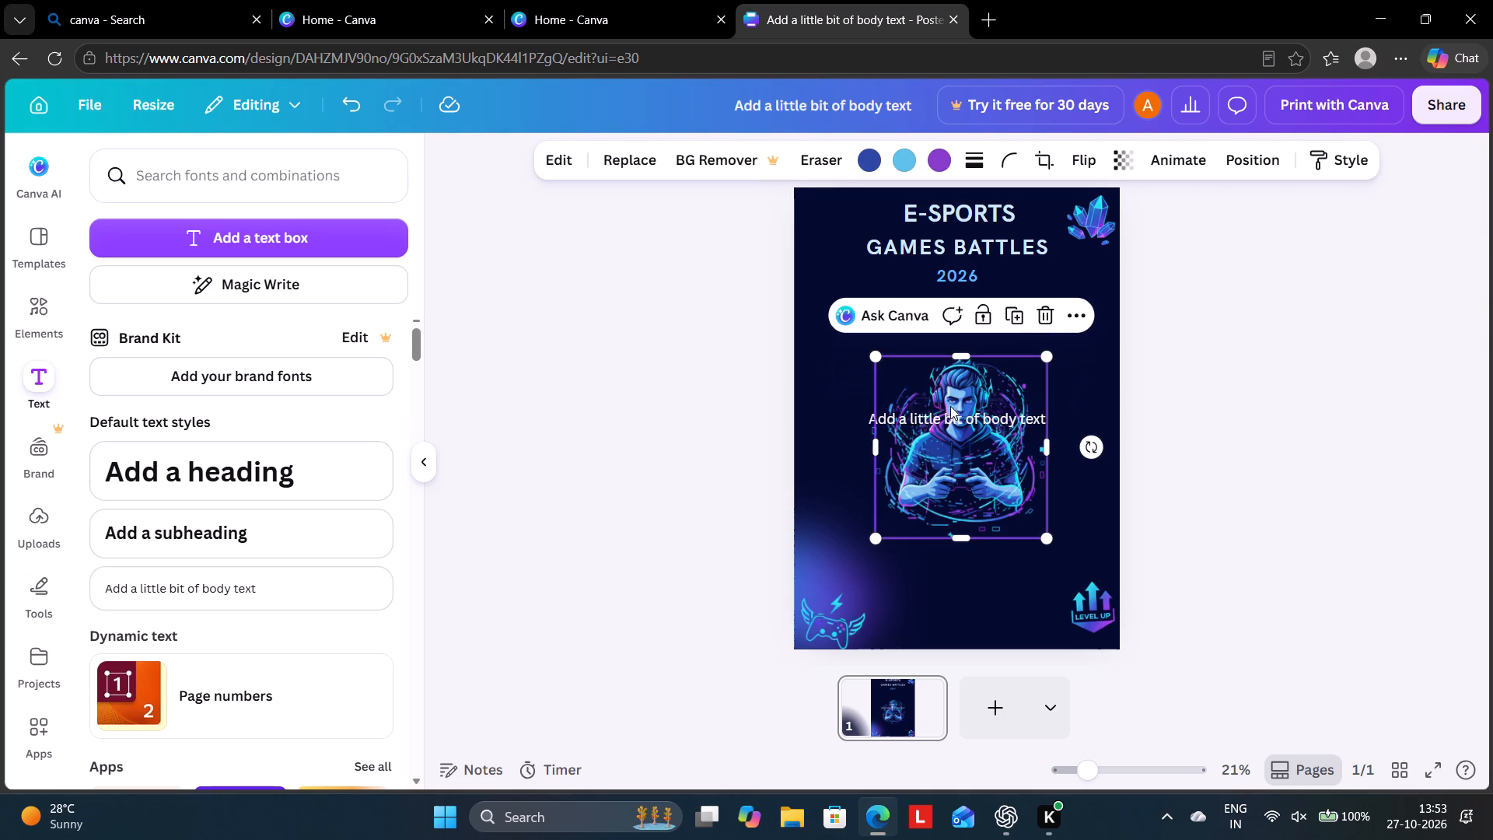
pyautogui.moveTo(950, 406); pyautogui.dragTo(946, 371)
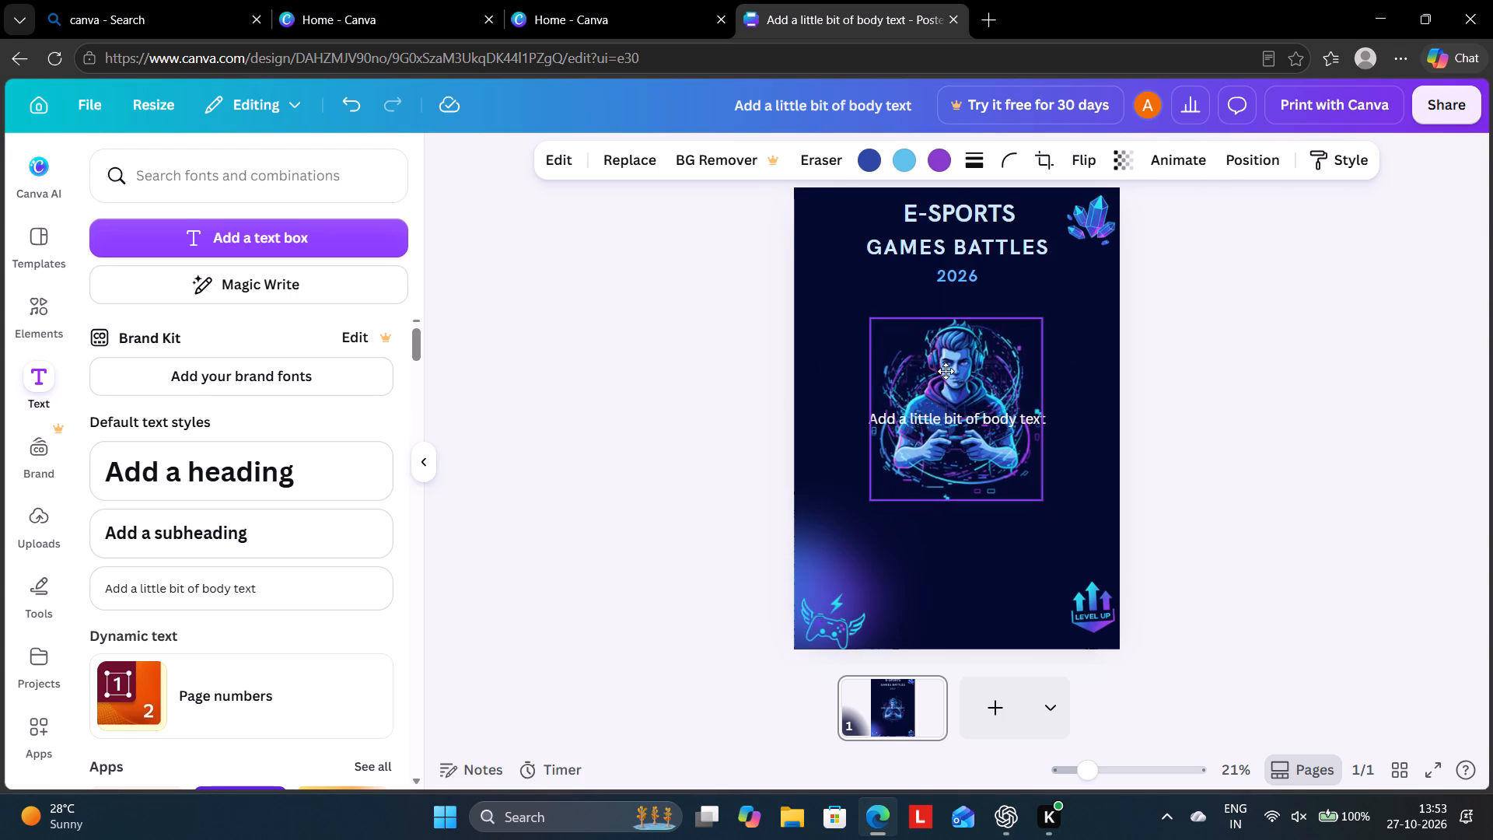
pyautogui.moveTo(946, 371); pyautogui.dragTo(946, 379)
# Make the body text over the gamer illustration bold.
pyautogui.click(925, 415)
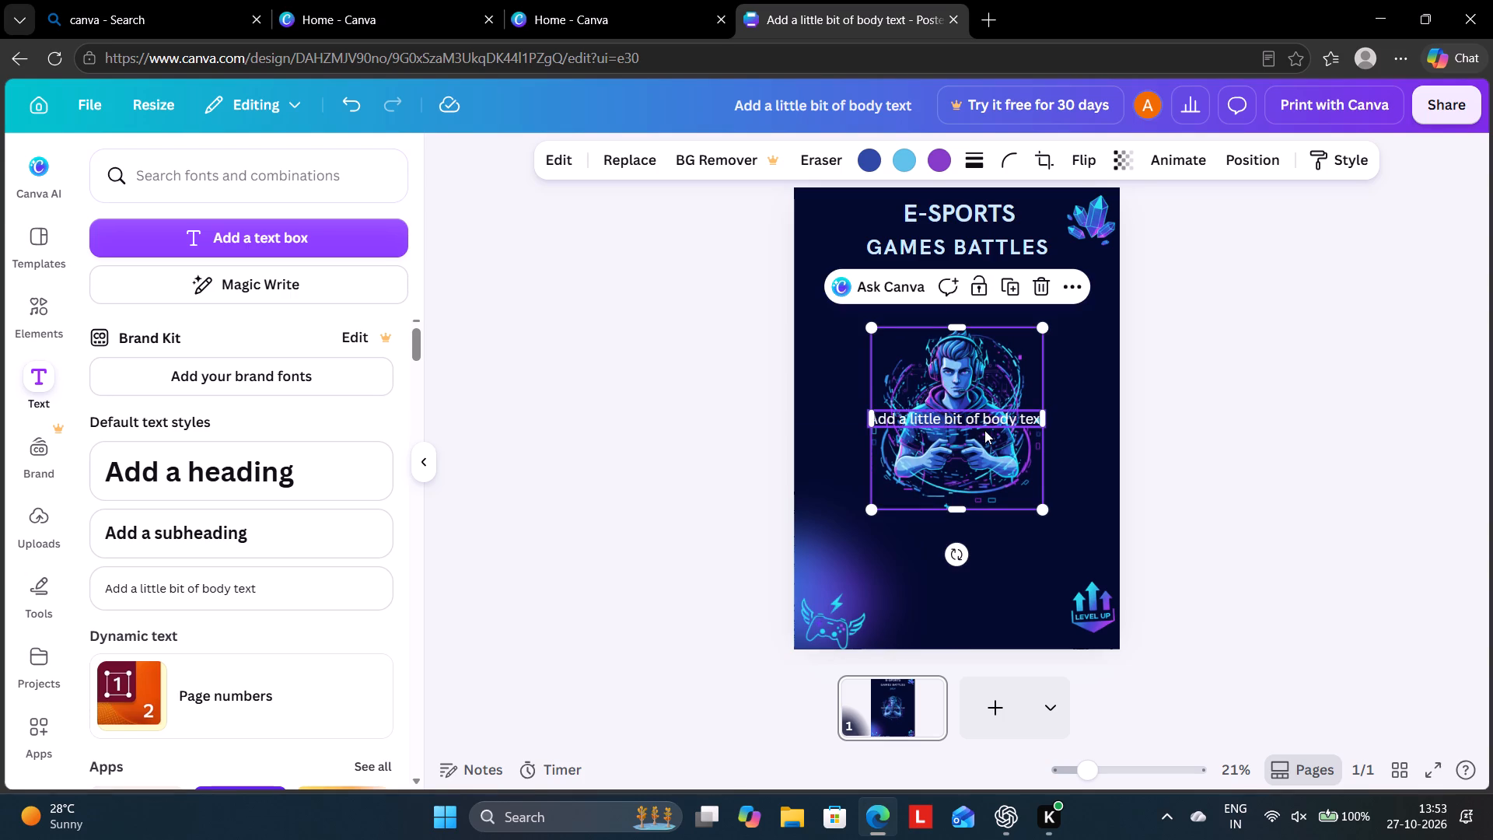
pyautogui.click(1002, 418)
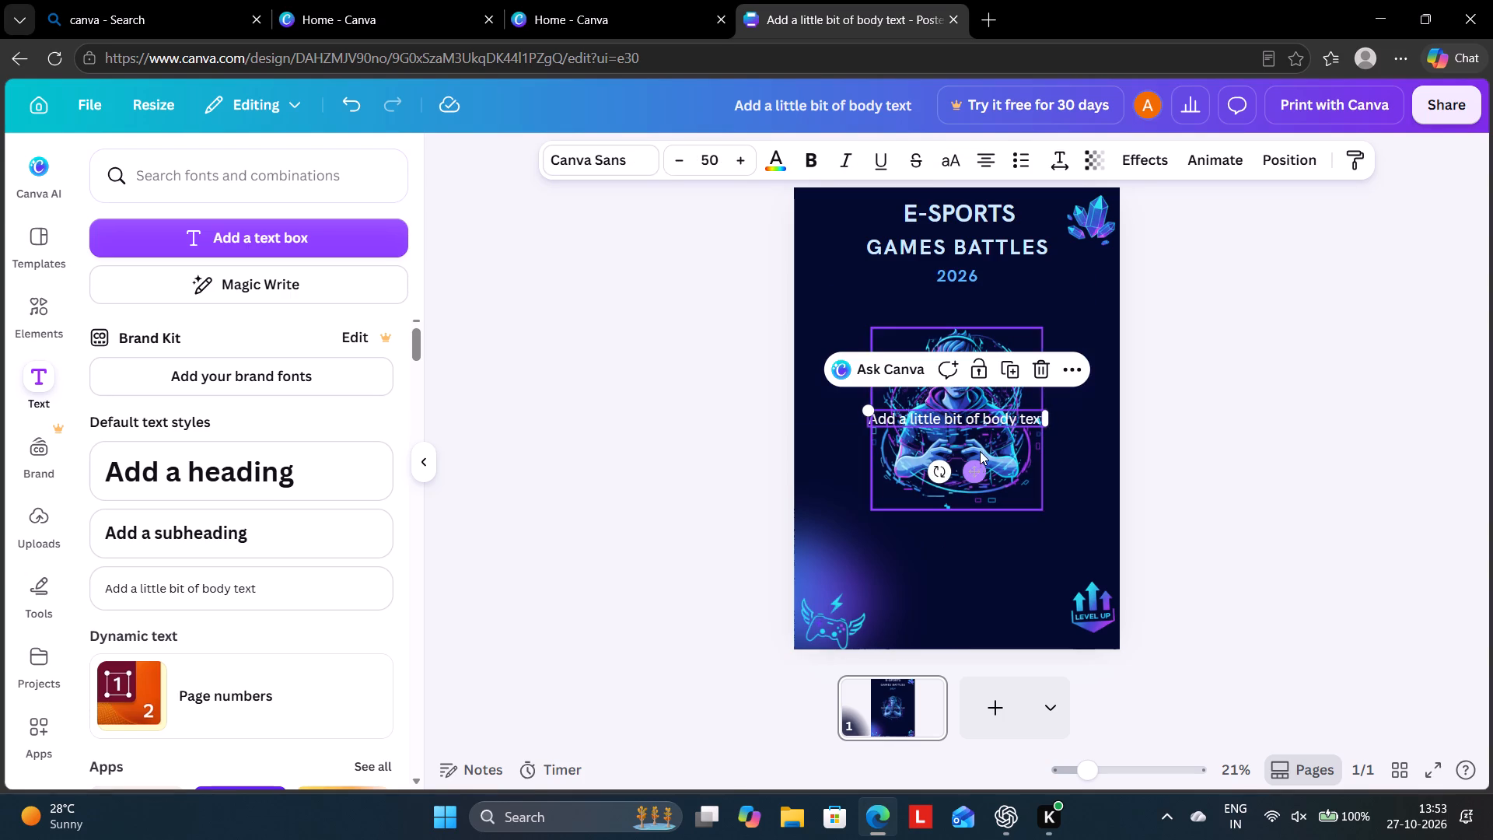
pyautogui.click(974, 422)
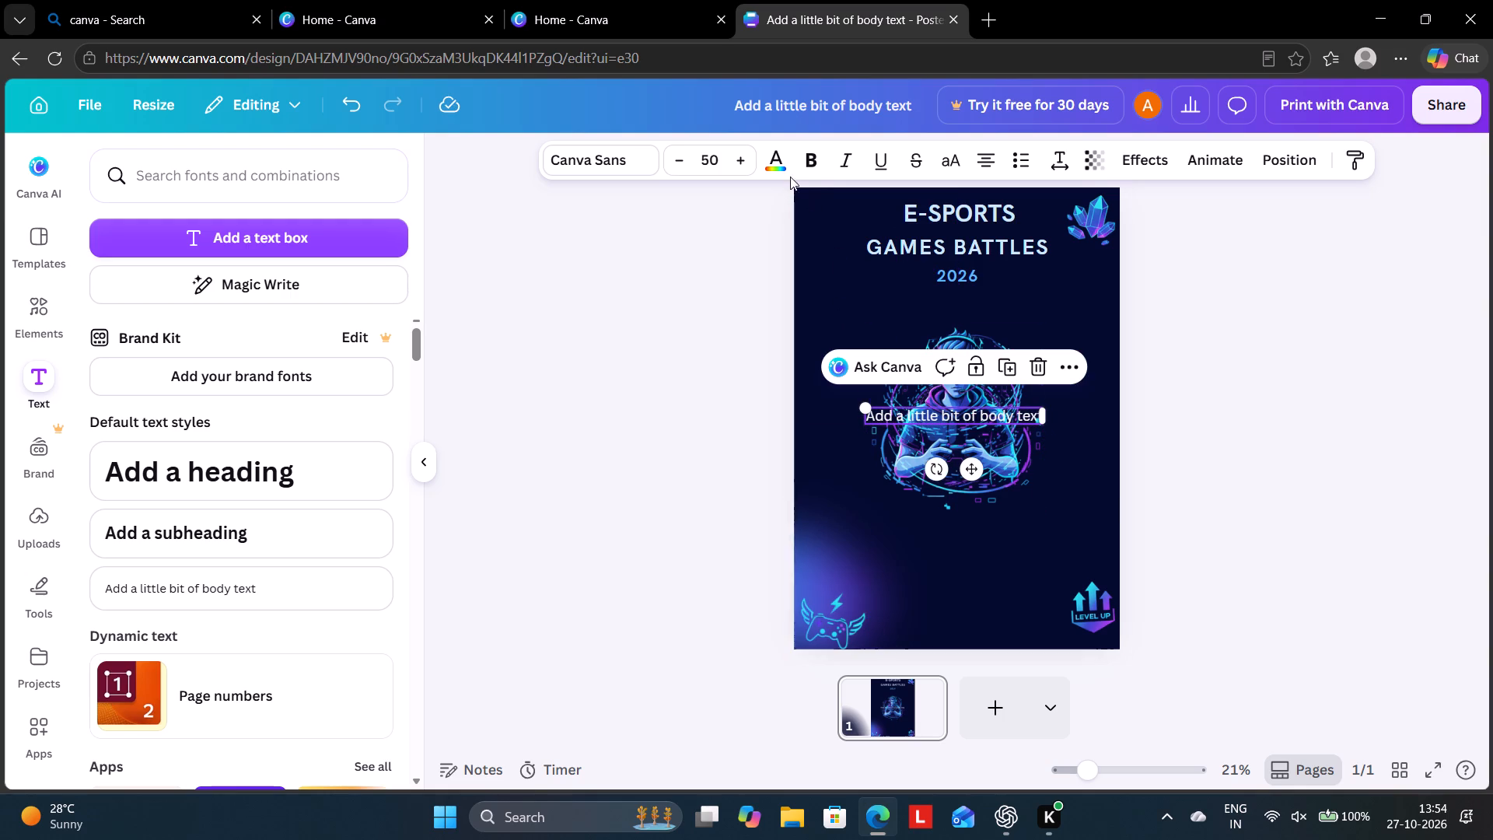
pyautogui.click(818, 158)
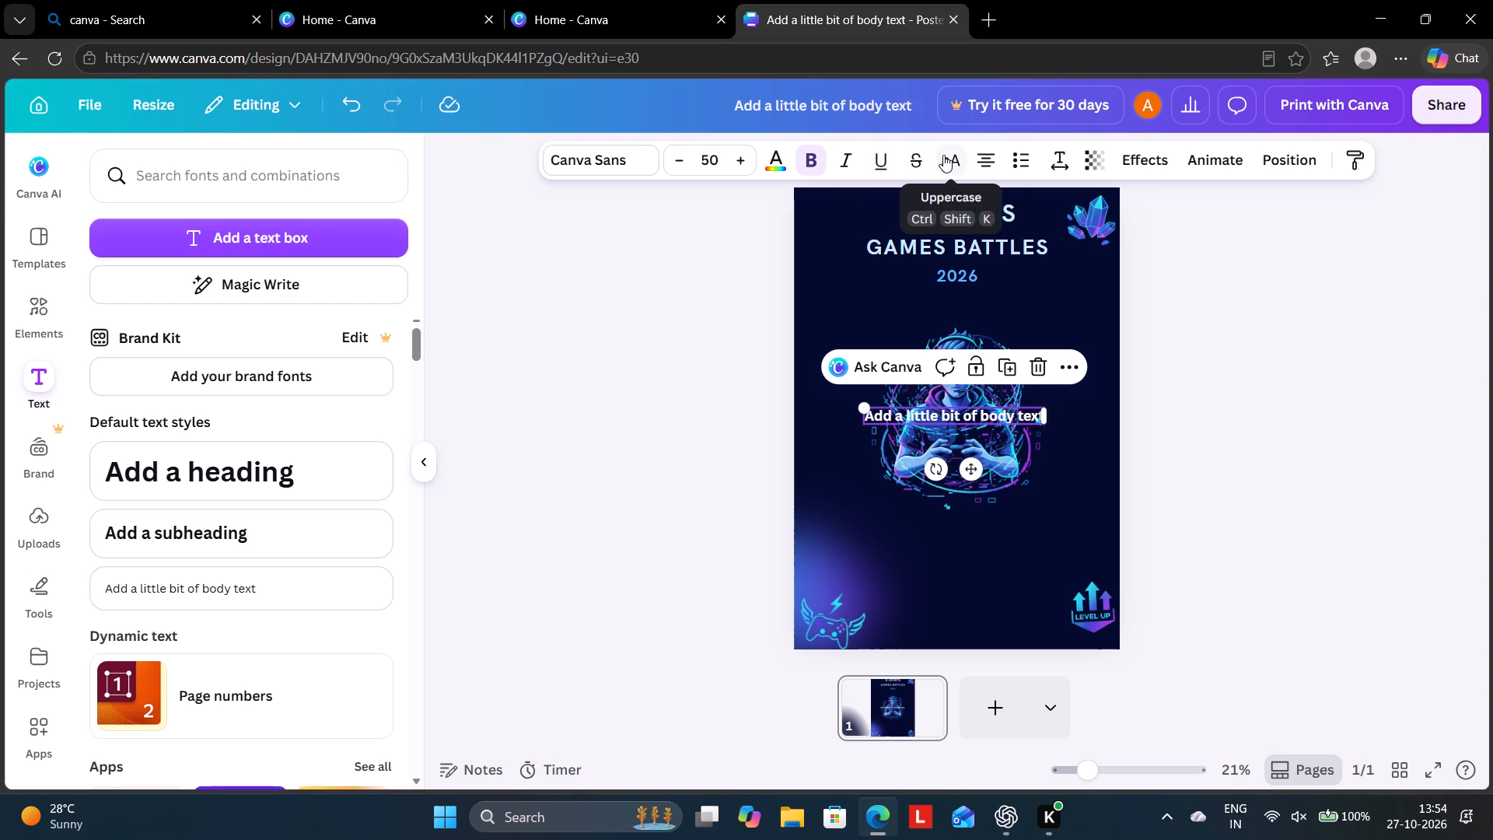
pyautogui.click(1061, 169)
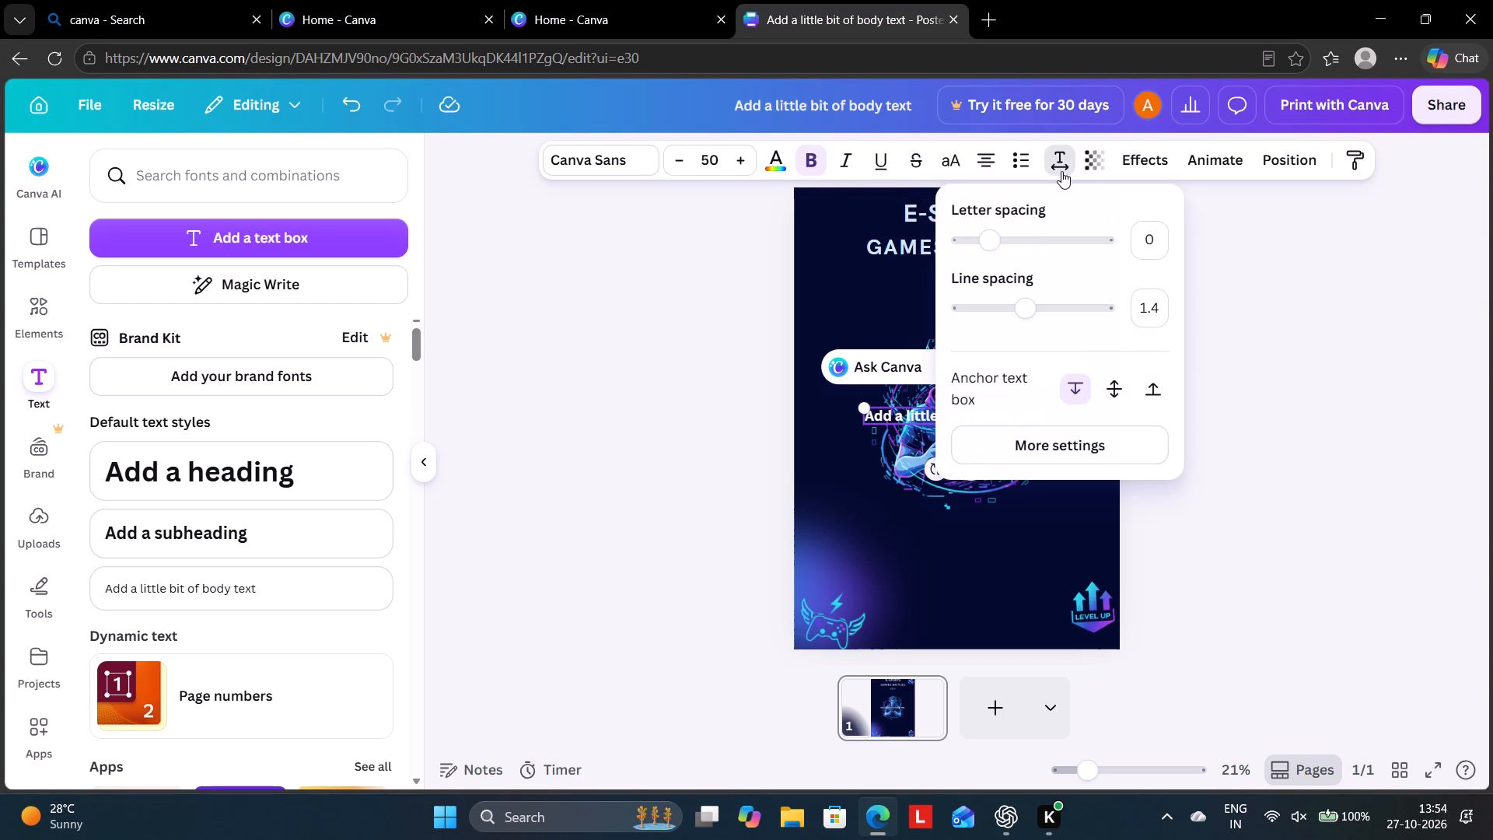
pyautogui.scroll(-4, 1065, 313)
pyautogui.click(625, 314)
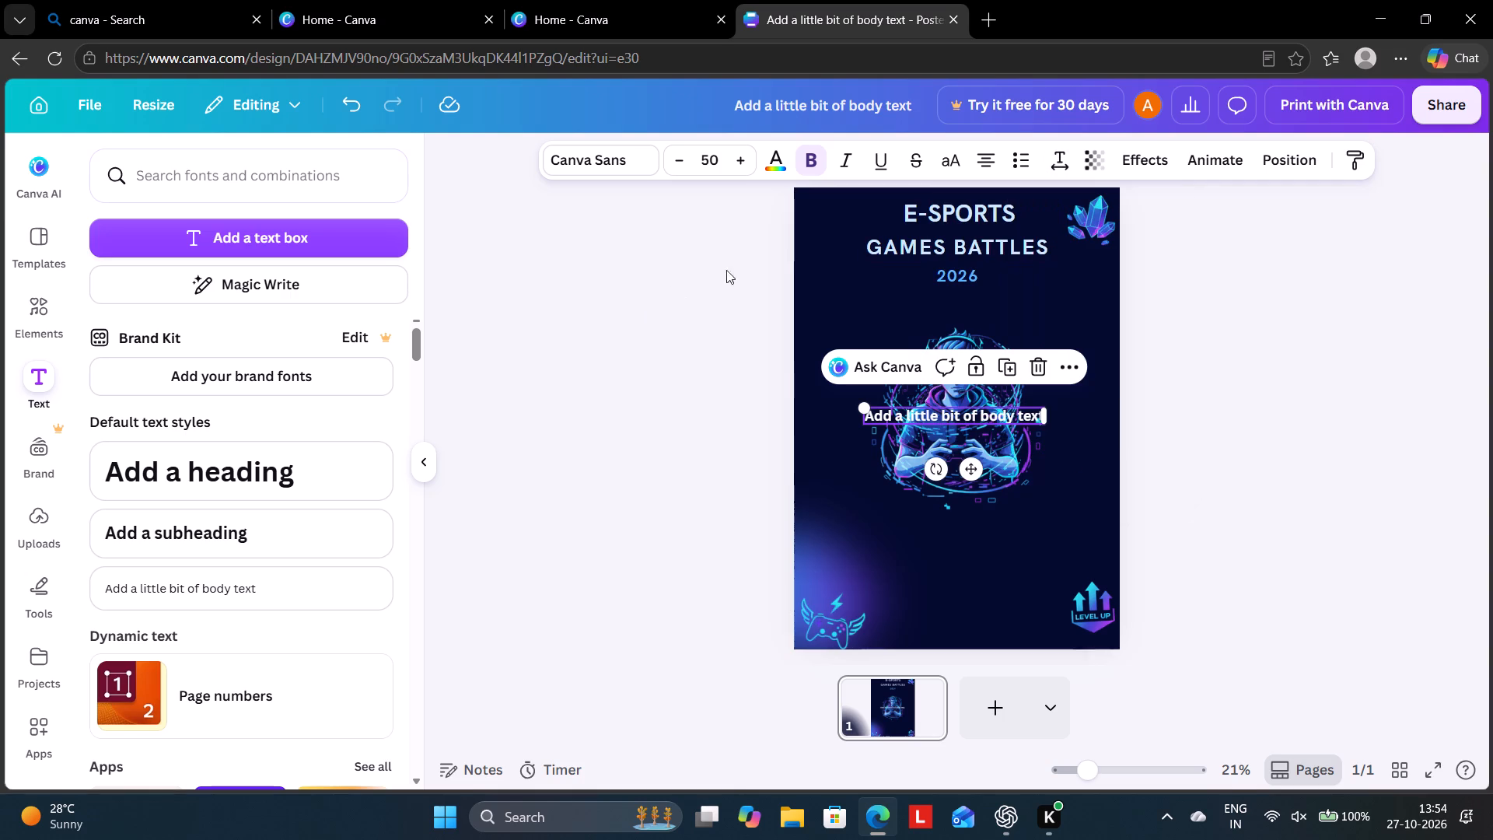
# Try the Glow, Background and Echo effects on the body text and settle on the Graffiti style.
pyautogui.click(1142, 163)
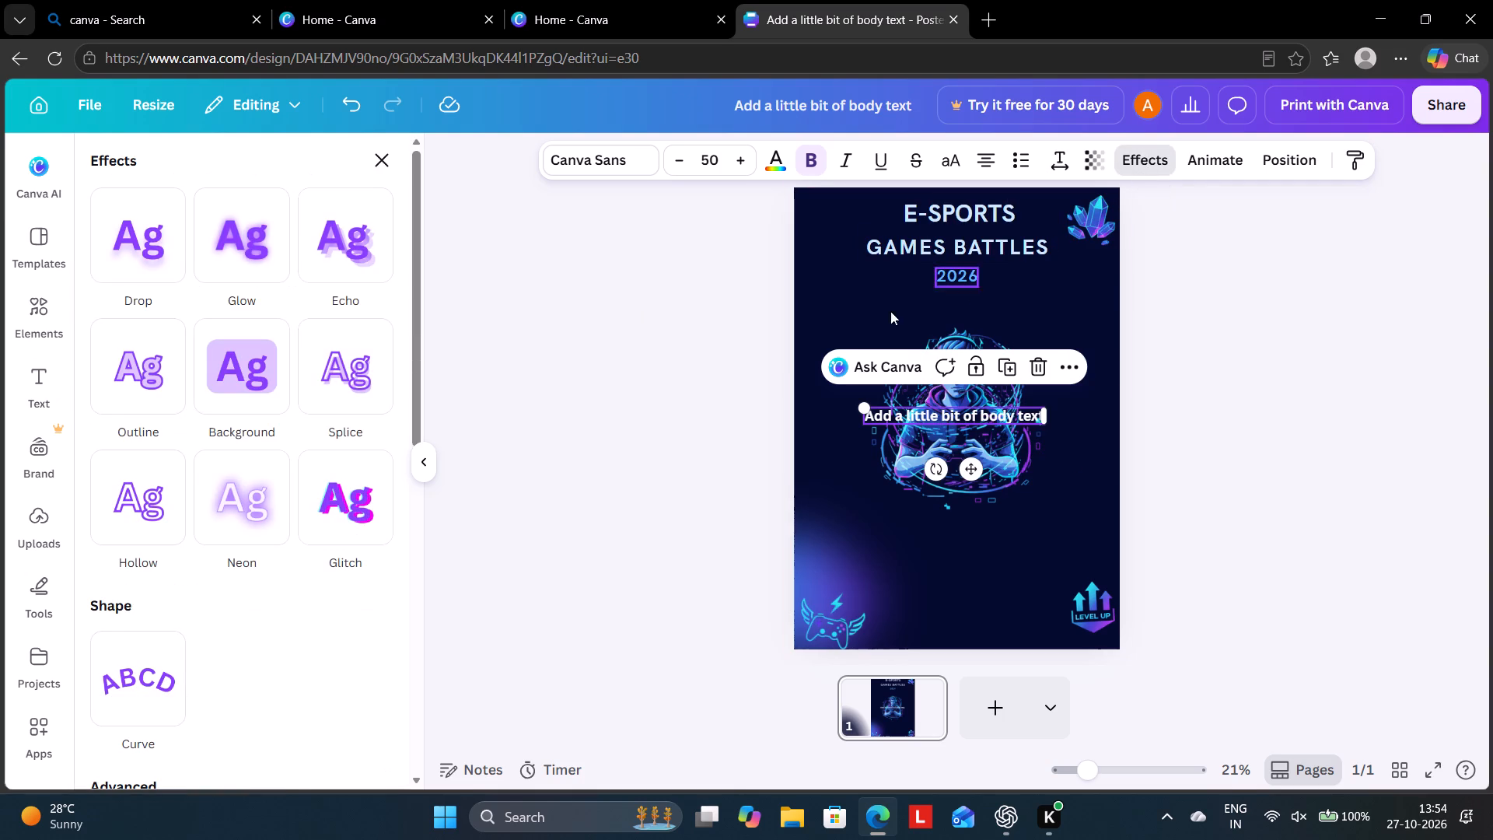
pyautogui.click(262, 254)
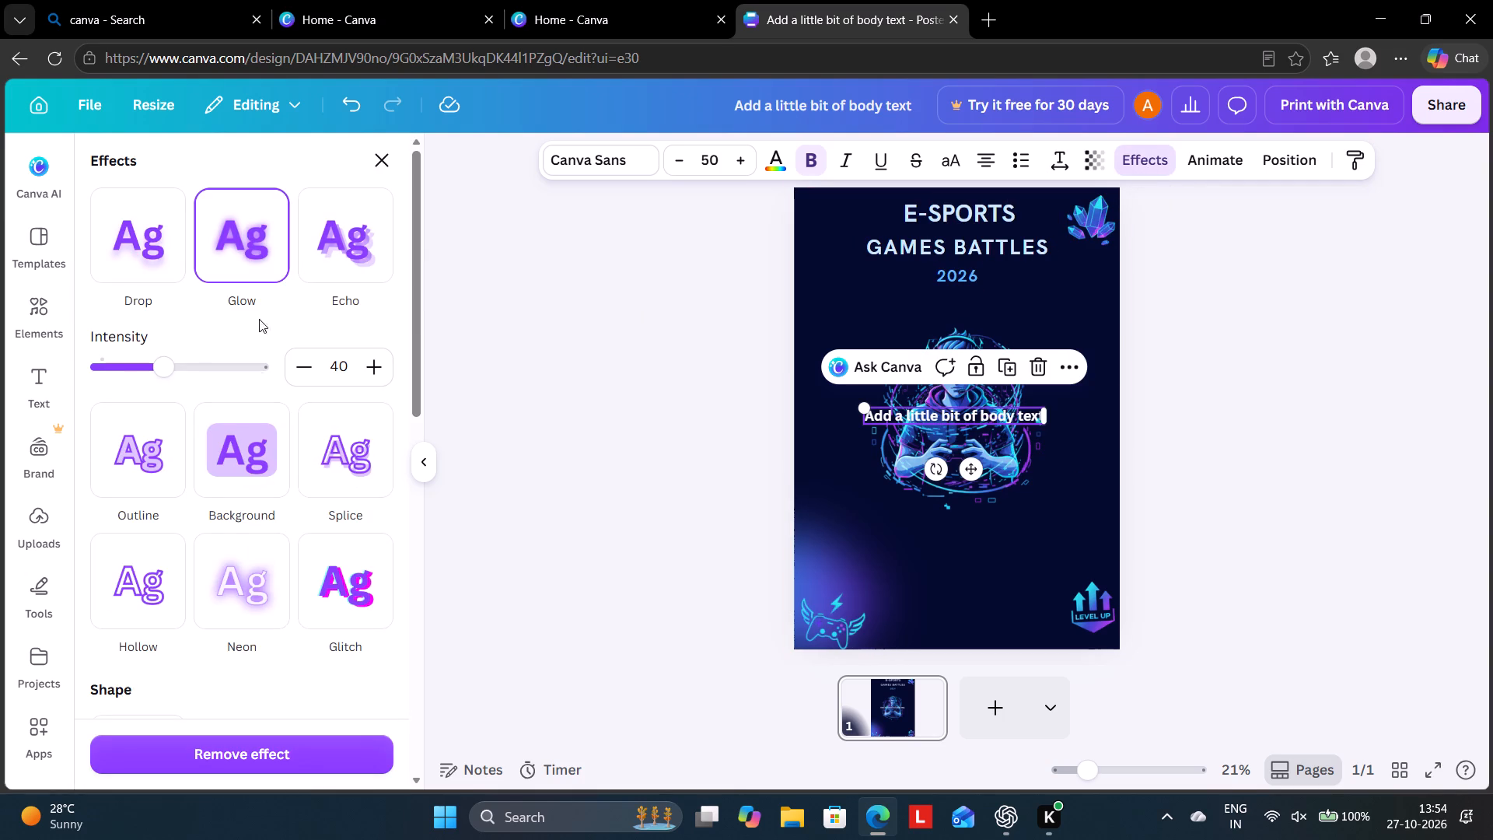
pyautogui.click(240, 461)
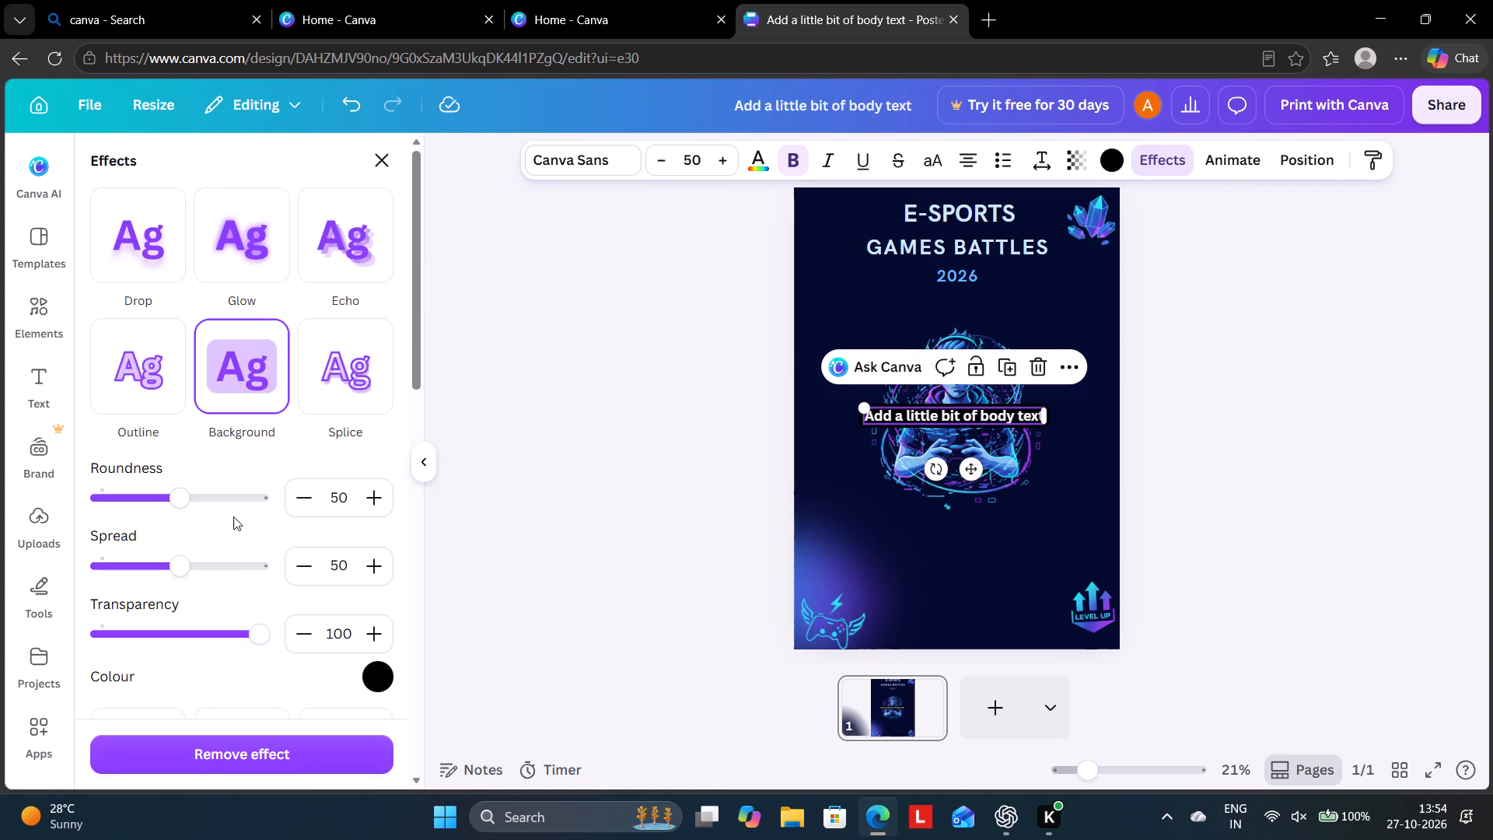
pyautogui.click(348, 225)
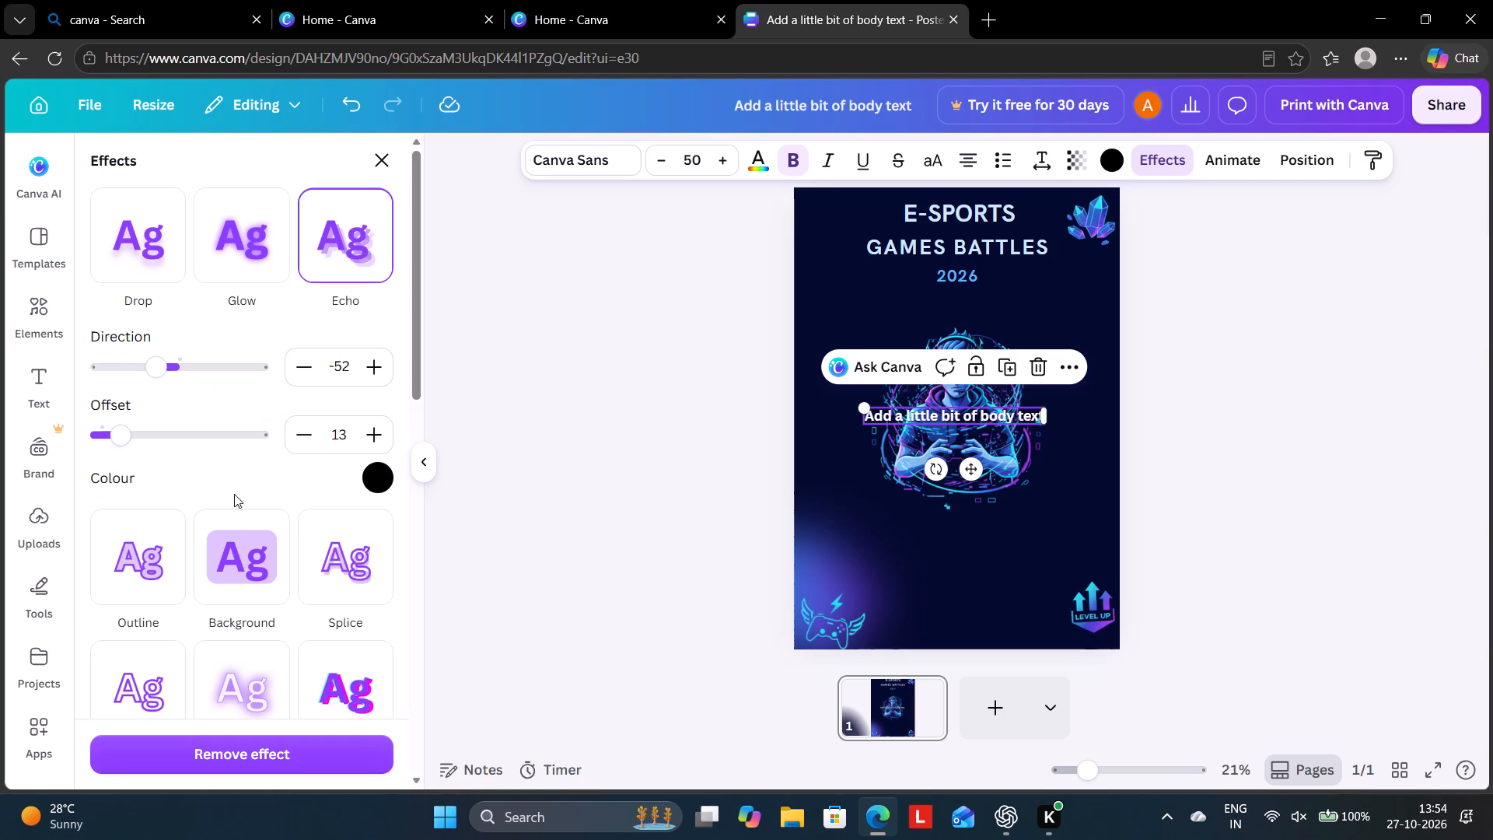
pyautogui.scroll(-4, 295, 415)
pyautogui.scroll(1, 276, 470)
pyautogui.scroll(-1, 269, 492)
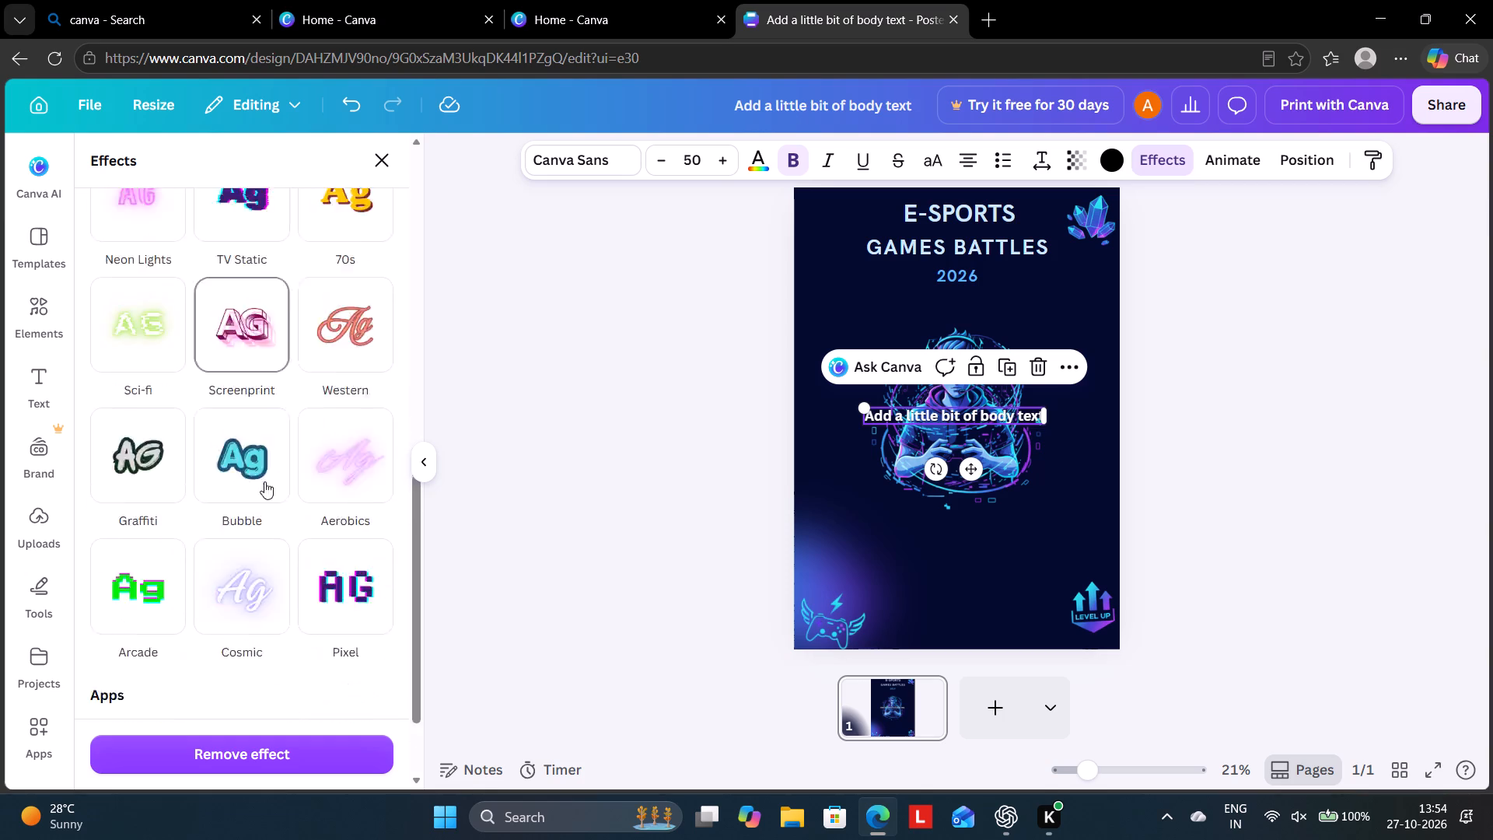
pyautogui.scroll(1, 258, 467)
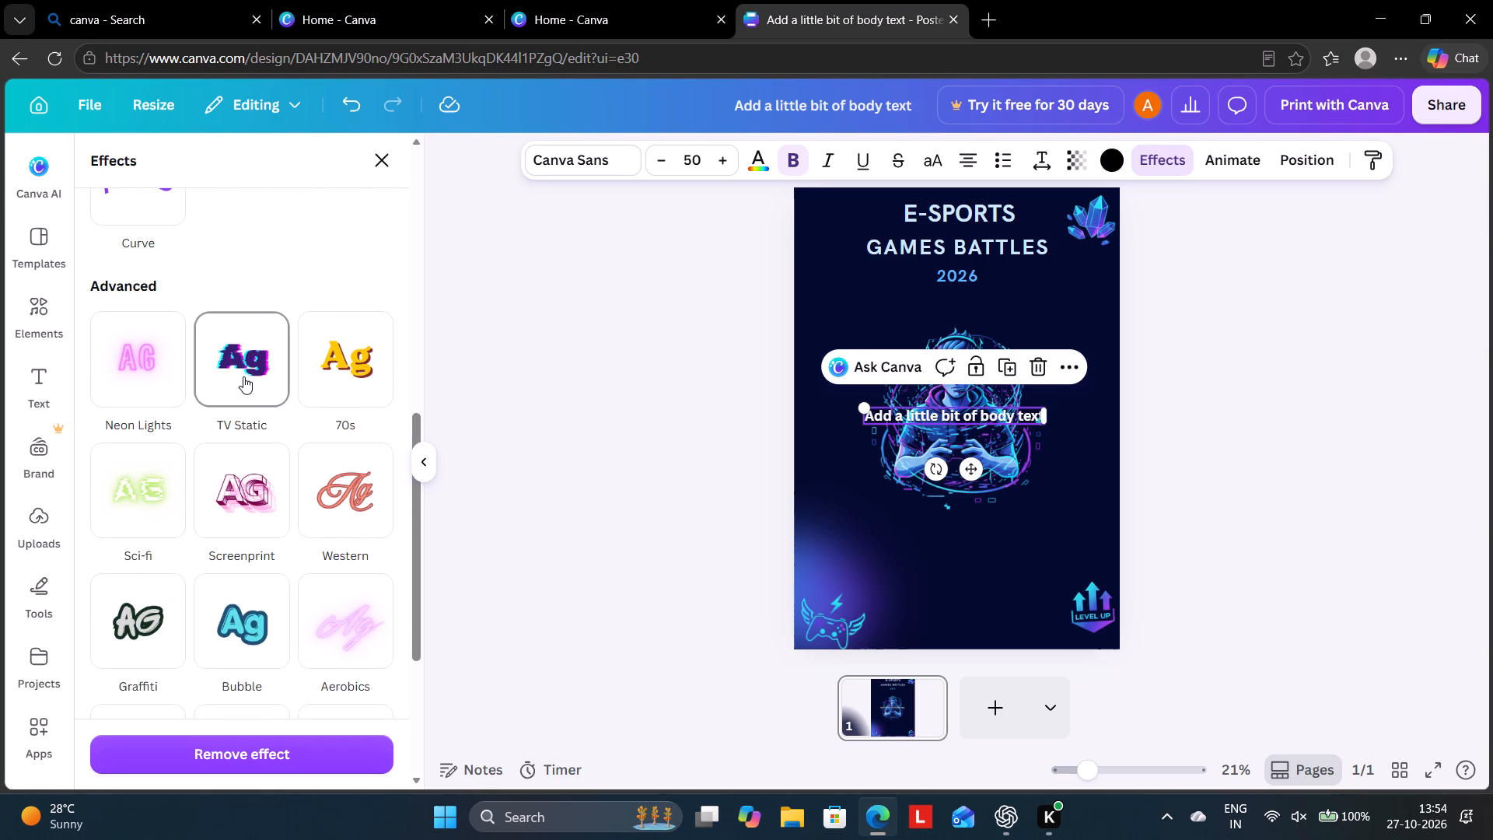
pyautogui.scroll(-1, 239, 498)
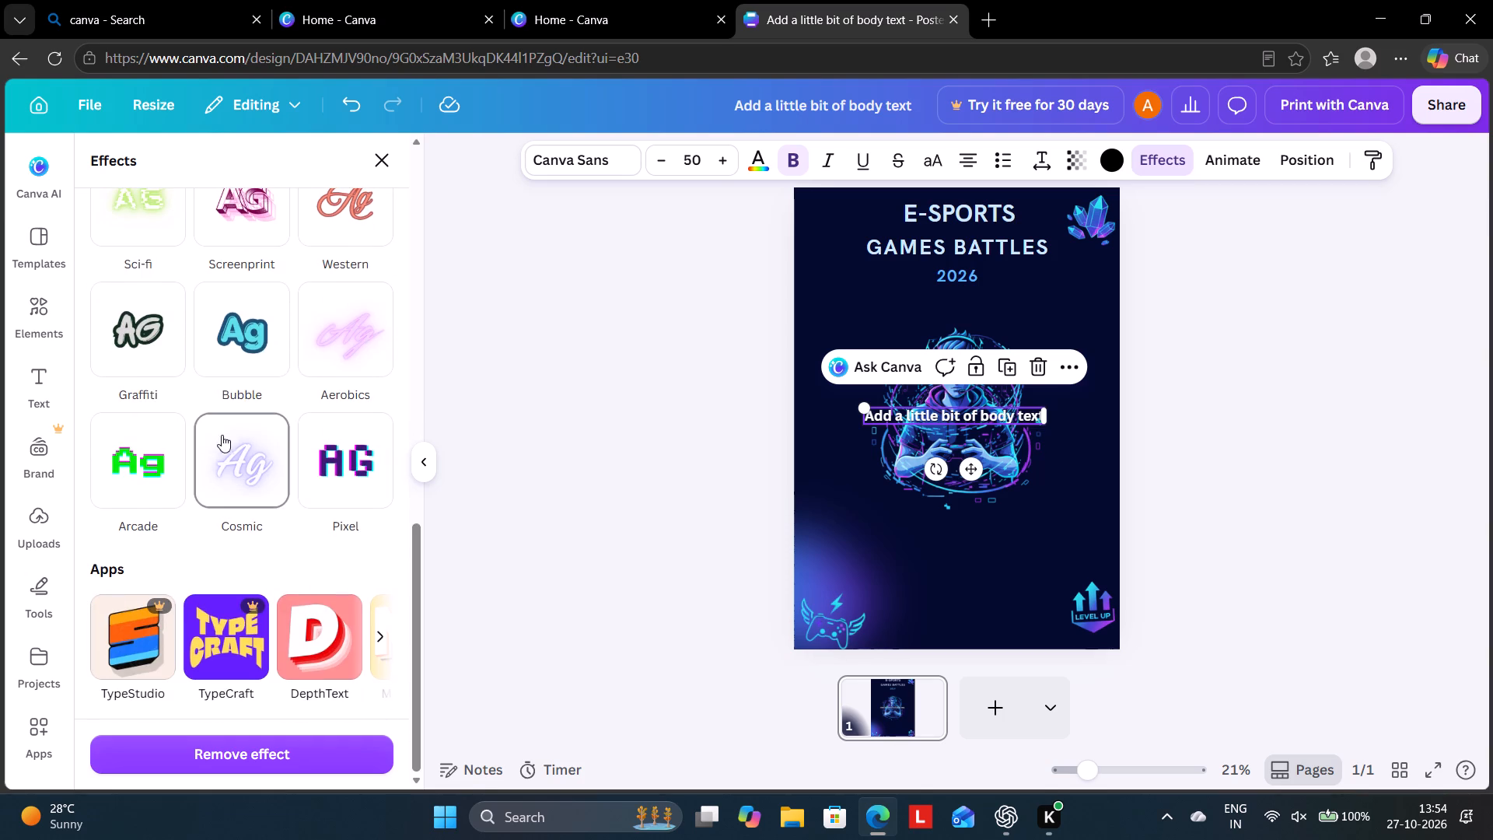
pyautogui.click(124, 342)
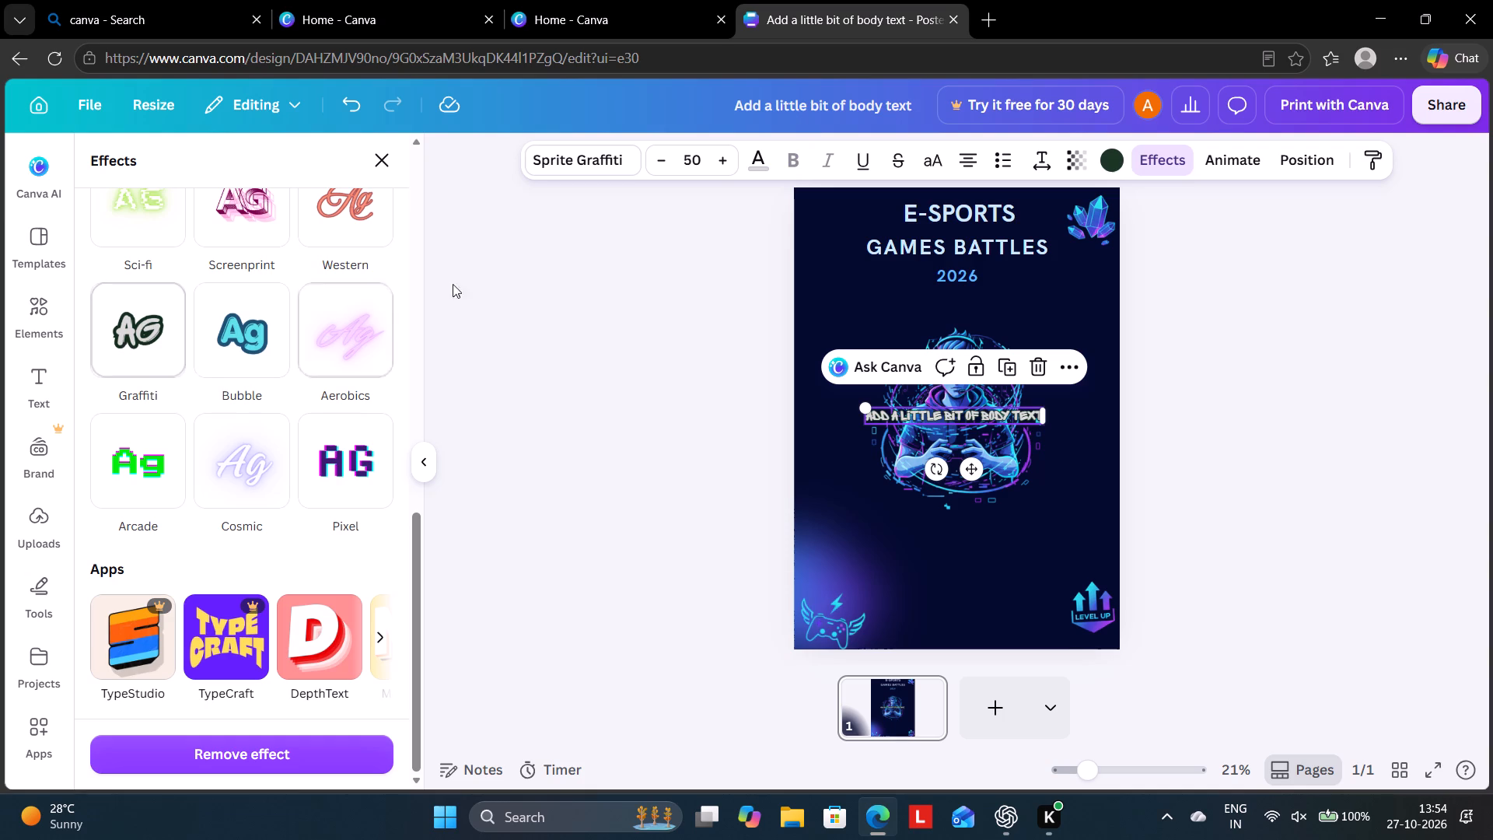
# Browse the text animations for the body text, try Merge and Block, and settle on Burst on enter.
pyautogui.click(1238, 153)
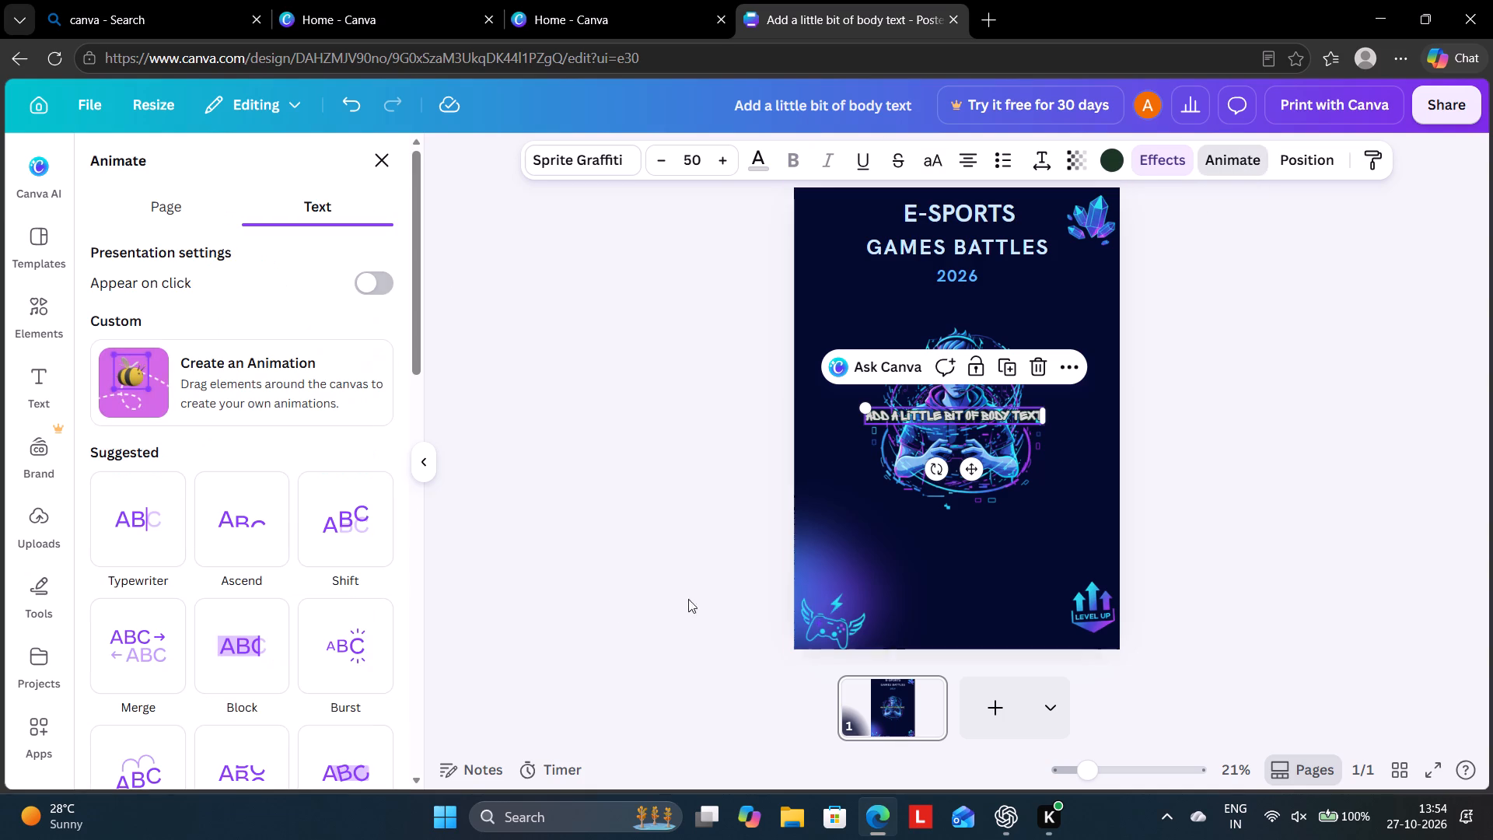
pyautogui.scroll(4, 349, 581)
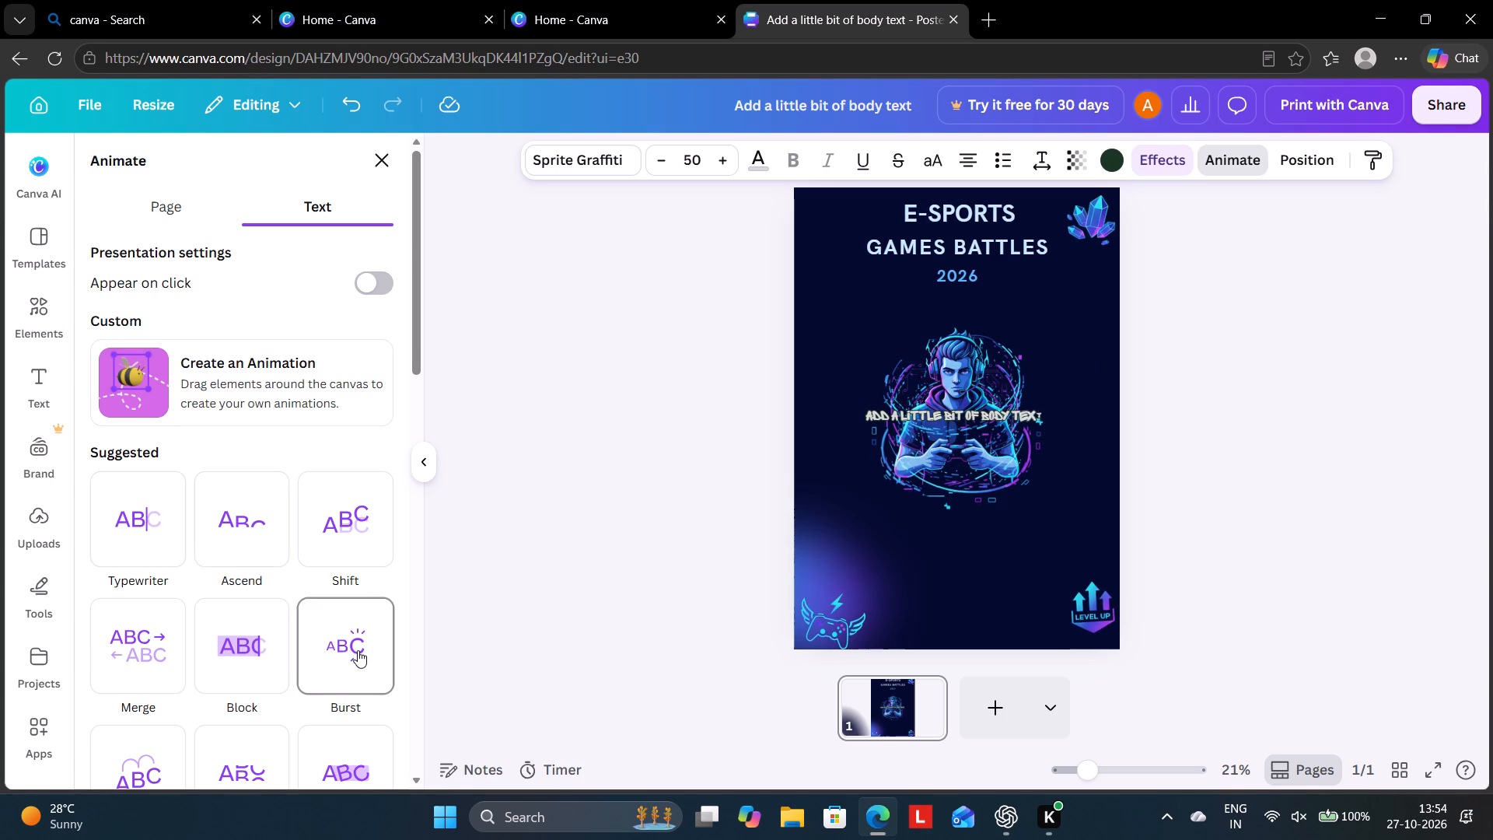
pyautogui.scroll(-1, 360, 652)
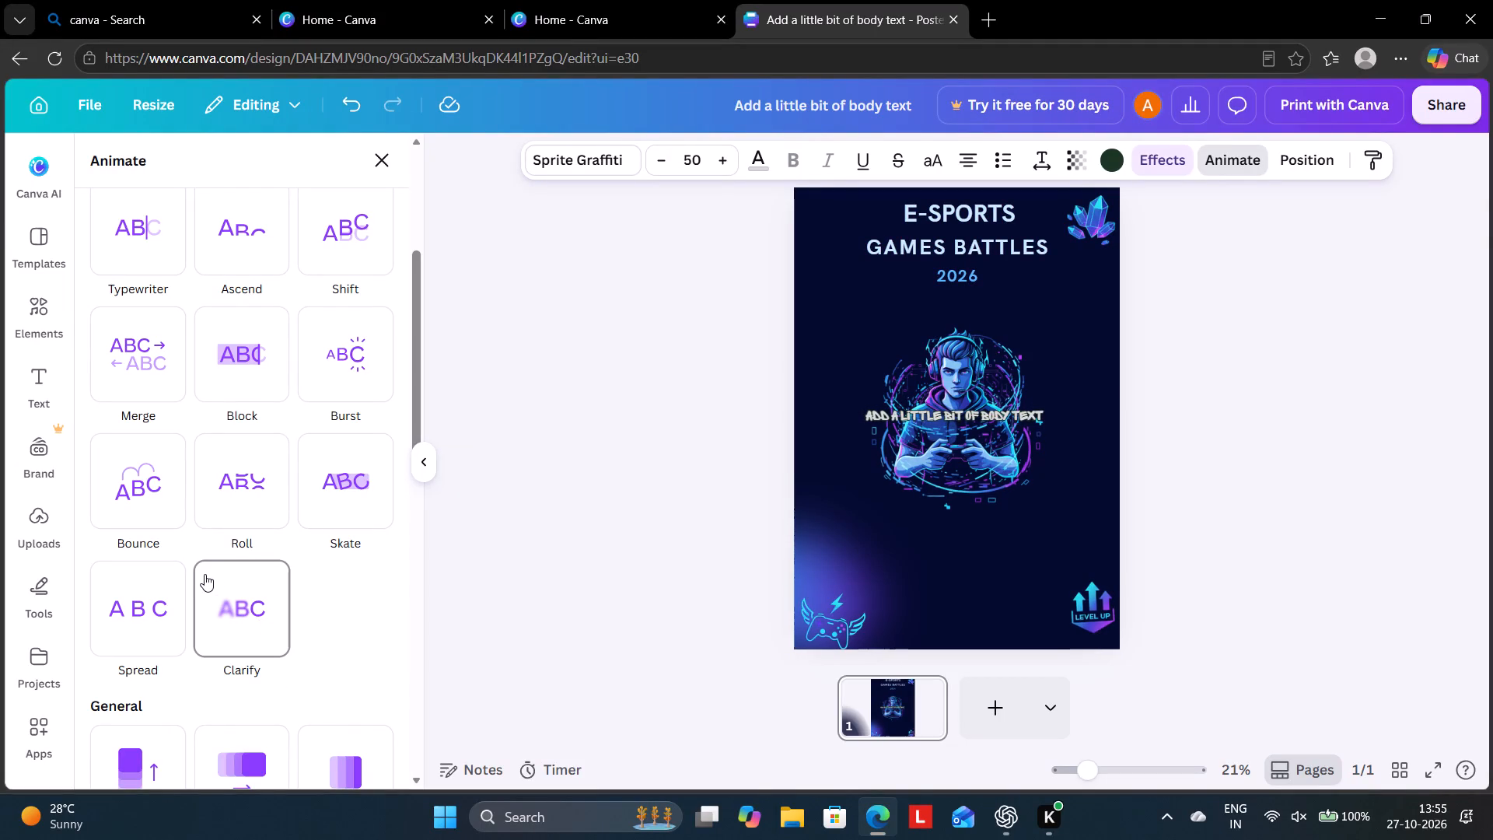
pyautogui.scroll(-2, 201, 575)
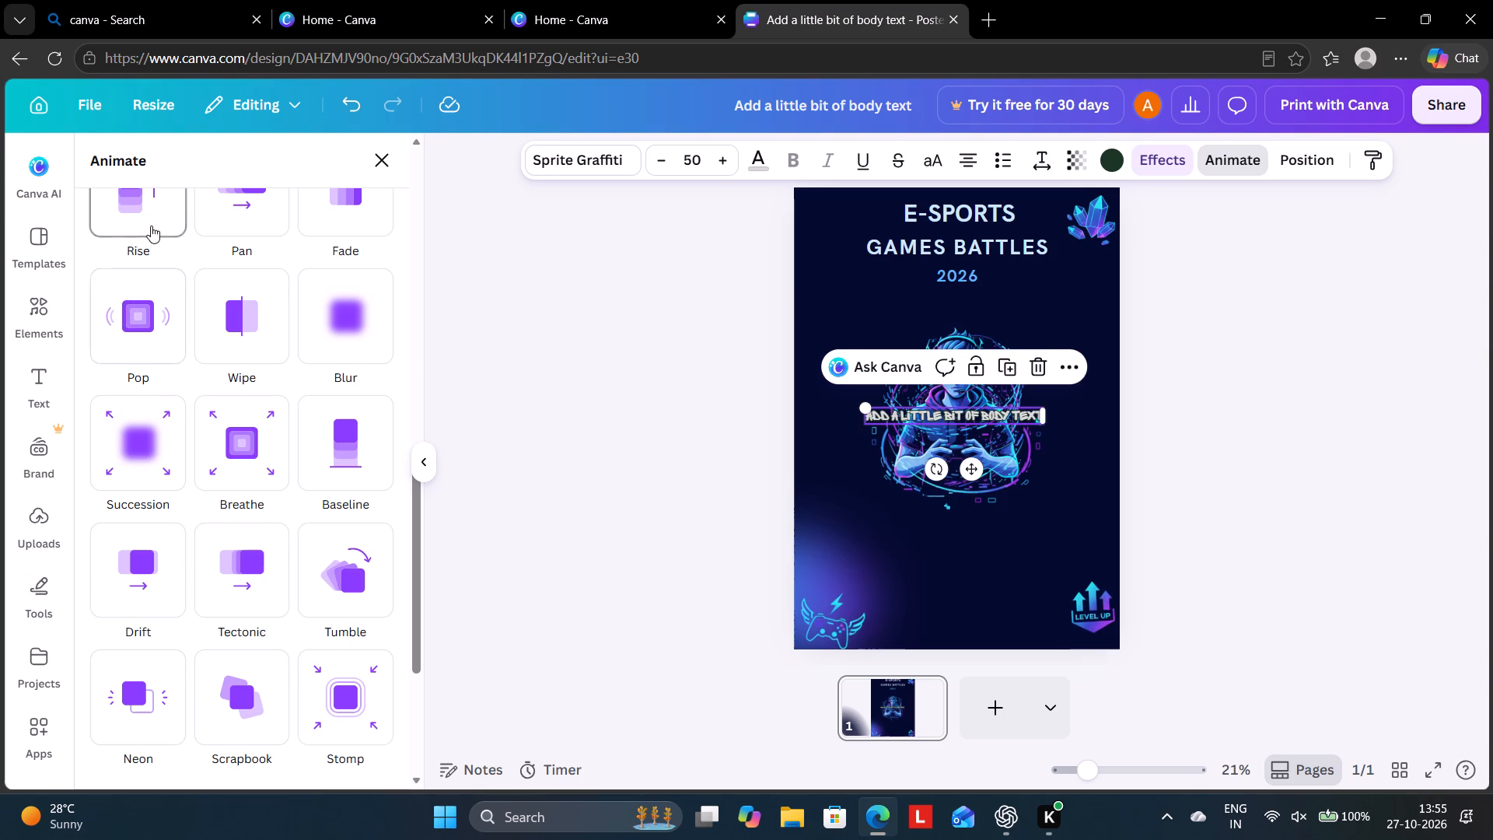
pyautogui.scroll(1, 150, 226)
pyautogui.scroll(1, 189, 481)
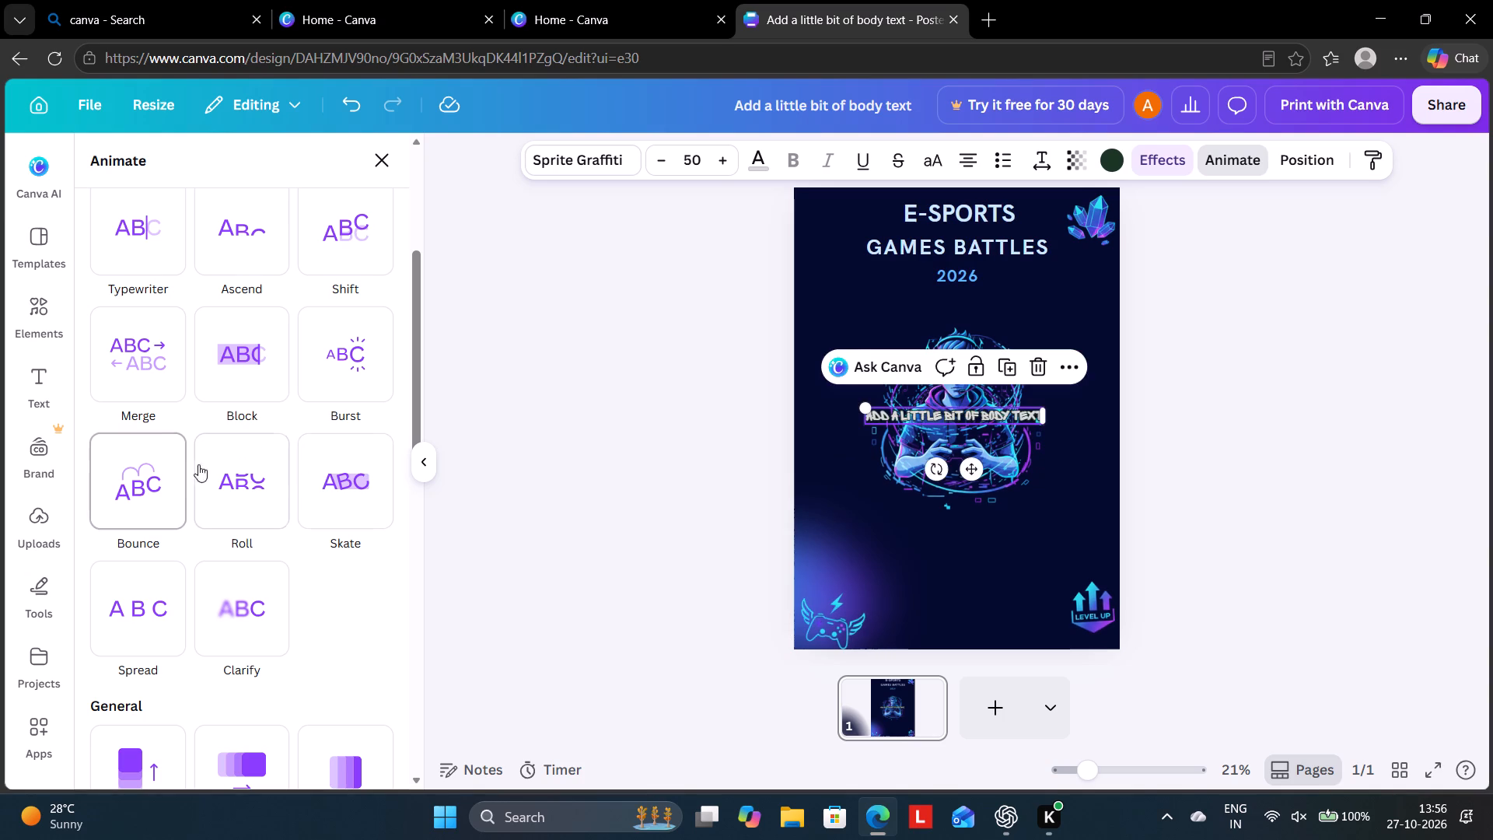
pyautogui.click(147, 363)
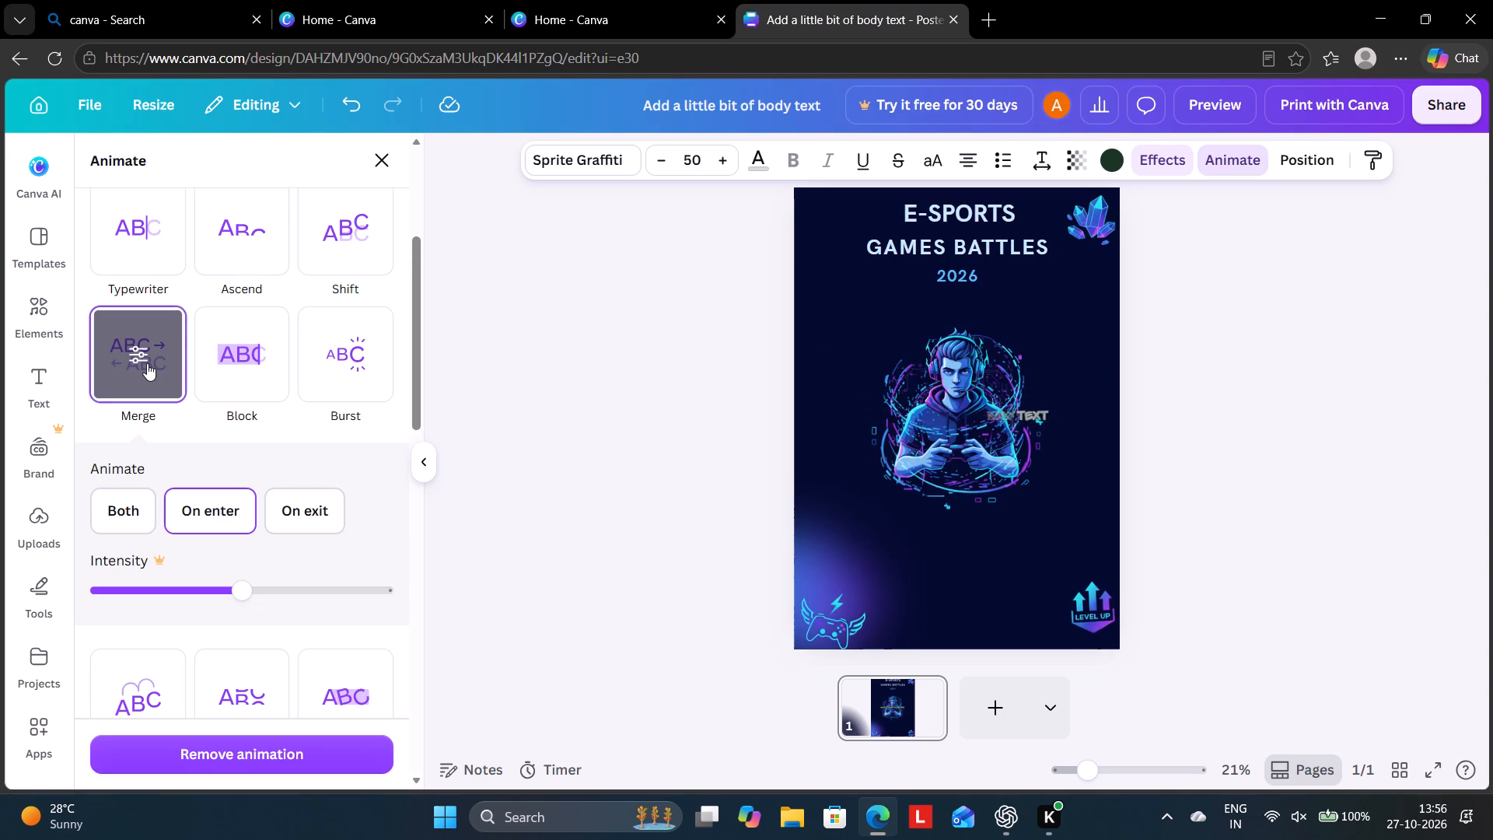
pyautogui.click(260, 359)
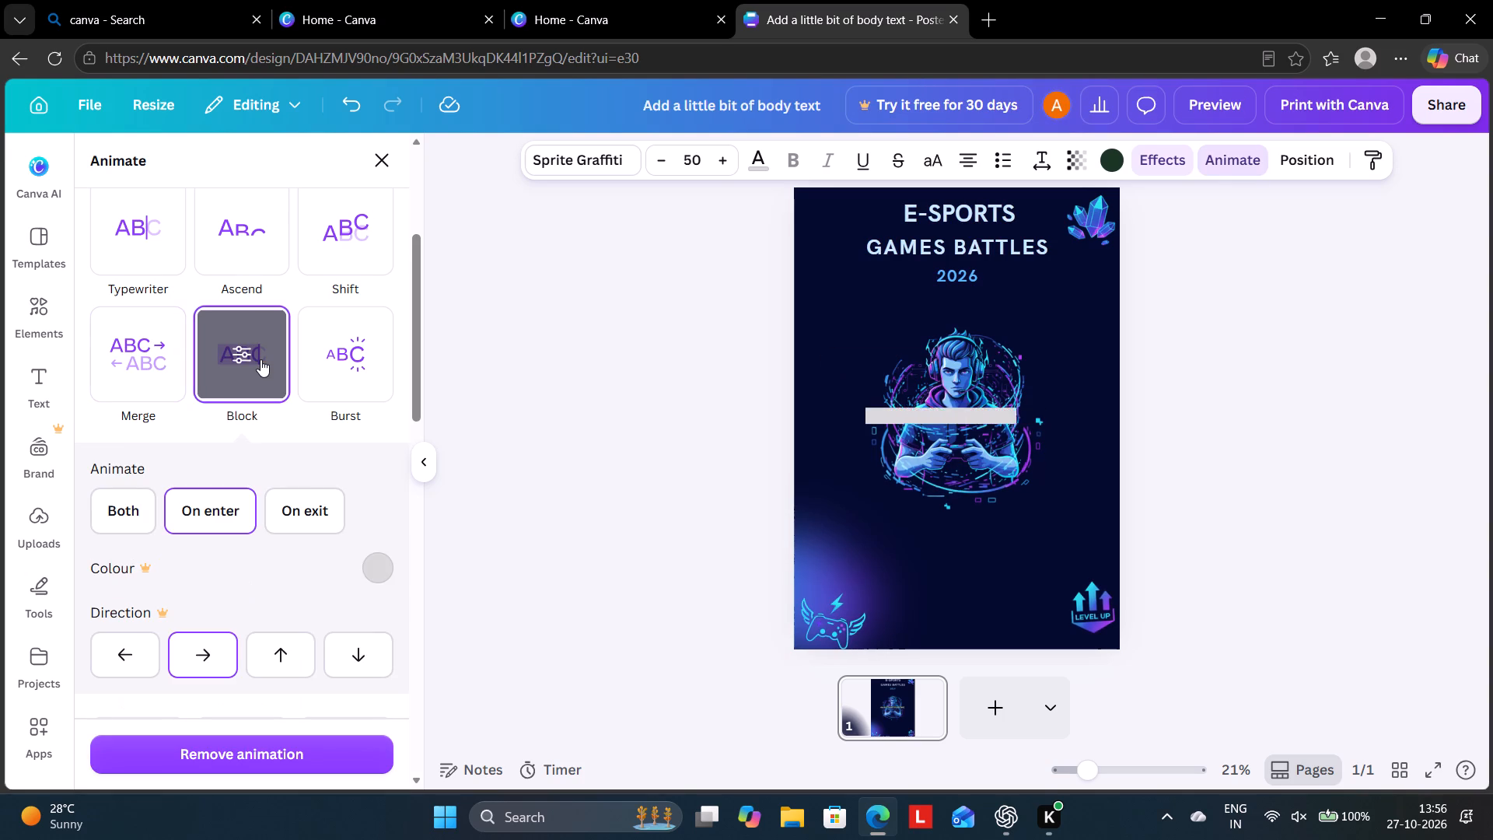
pyautogui.click(327, 370)
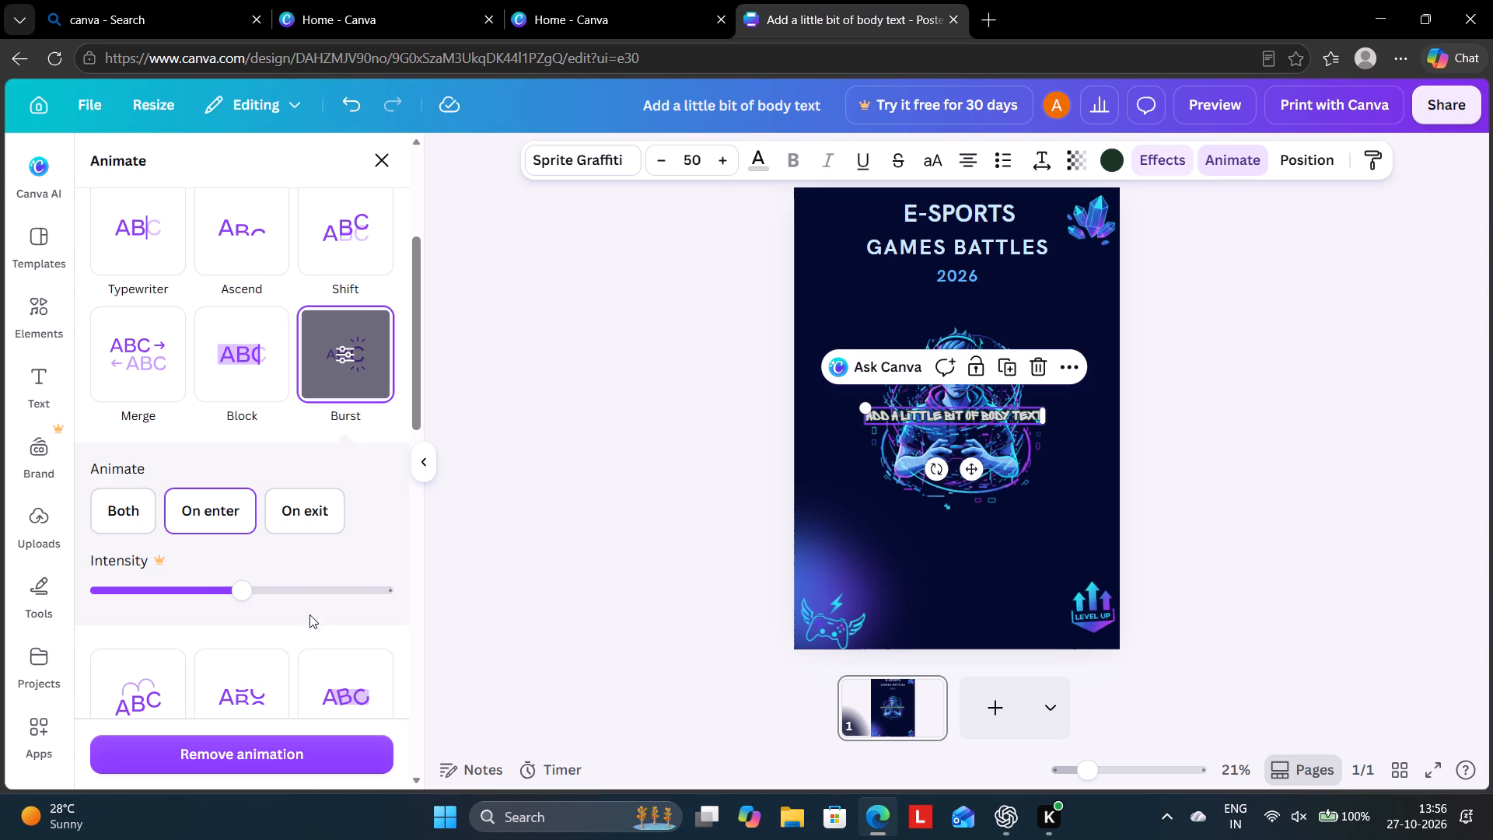
# Change the body text's animation to Succession.
pyautogui.scroll(-2, 244, 691)
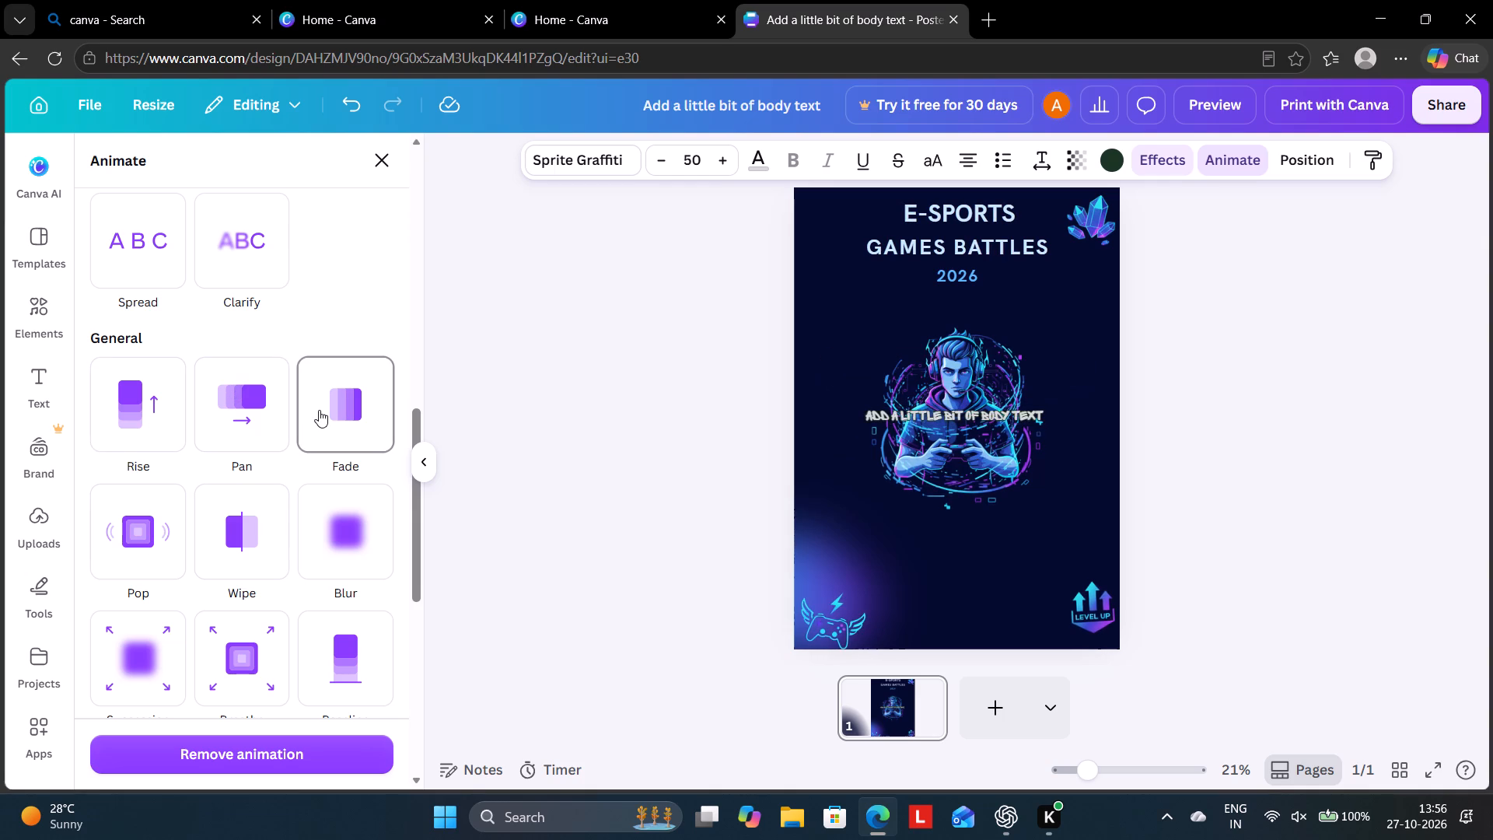
pyautogui.click(155, 643)
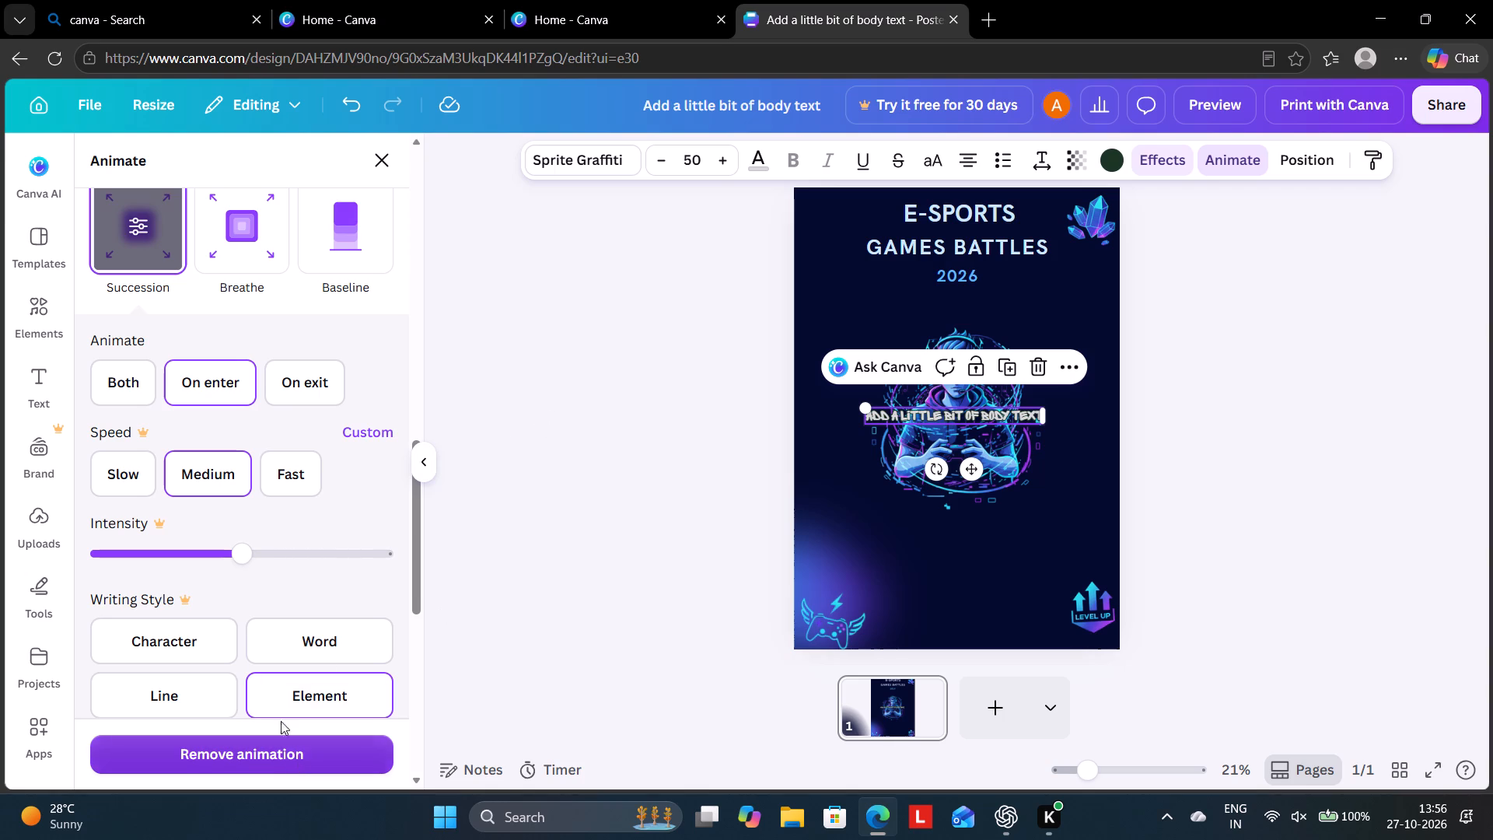
# Look through the page animations, the text styles and font combinations, and the body text's position settings.
pyautogui.scroll(4, 401, 429)
pyautogui.scroll(2, 215, 448)
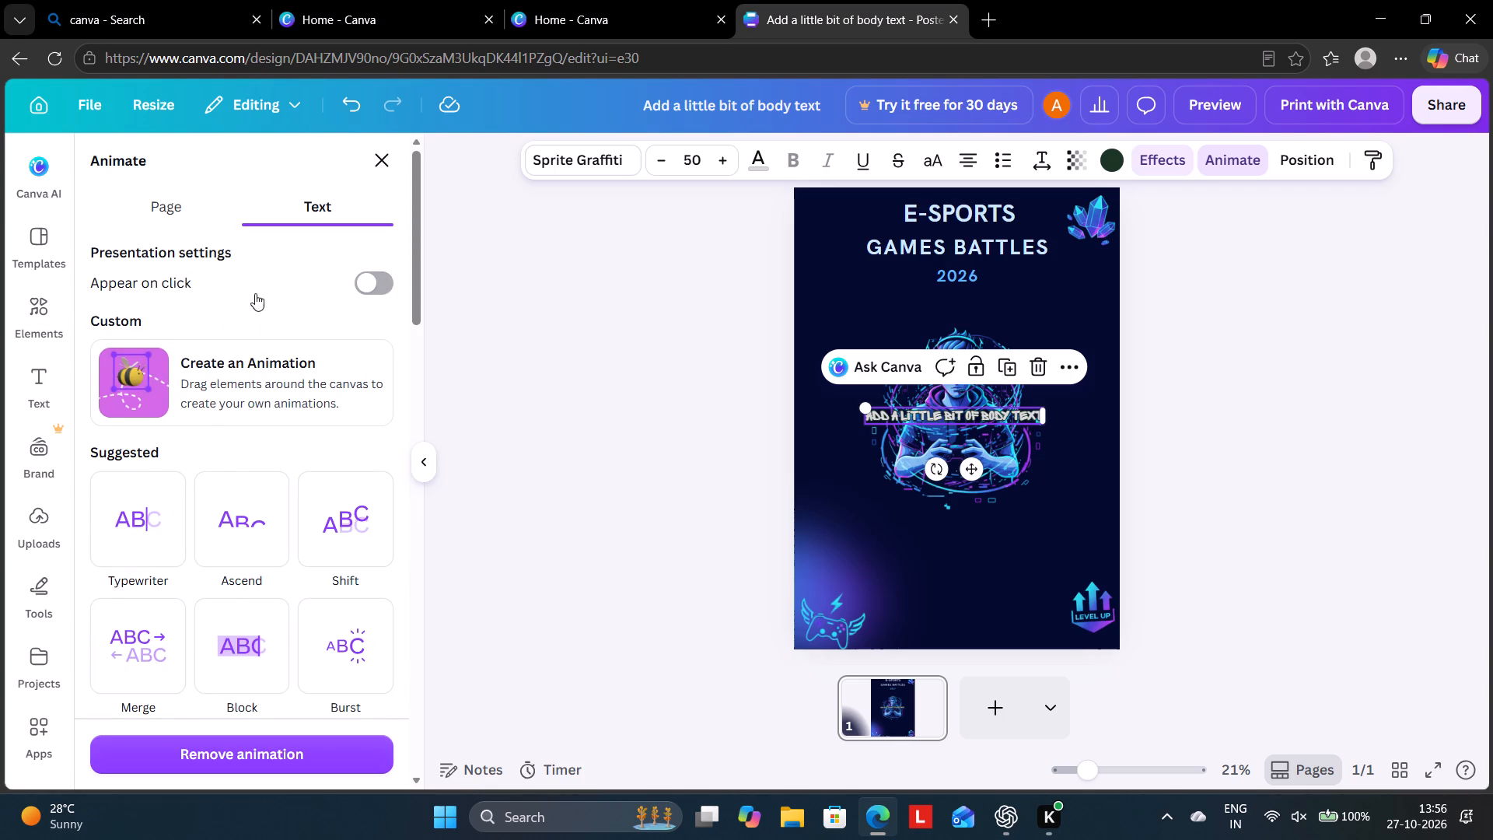
pyautogui.click(170, 206)
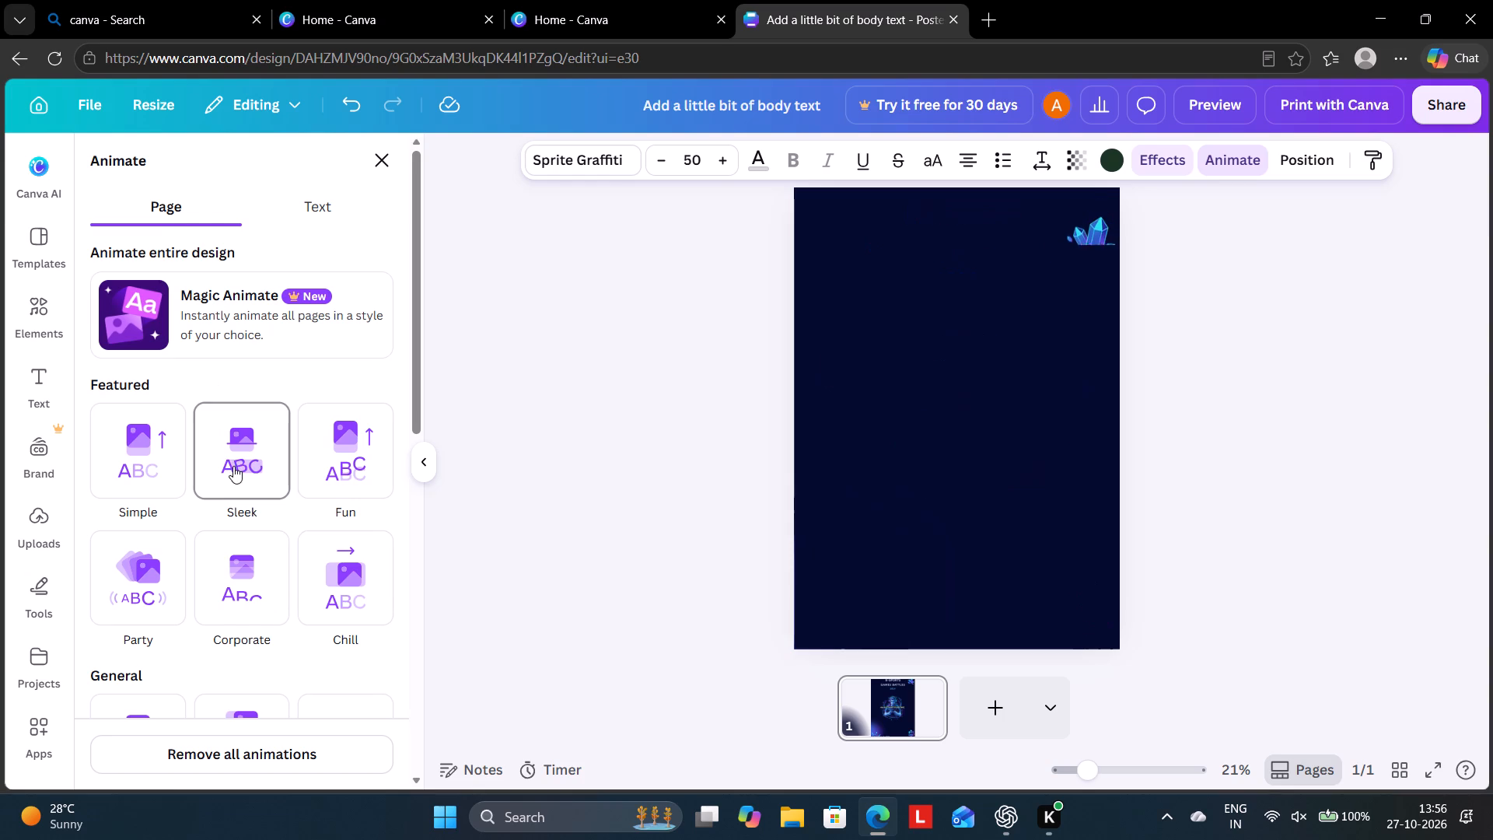
pyautogui.scroll(1, 233, 466)
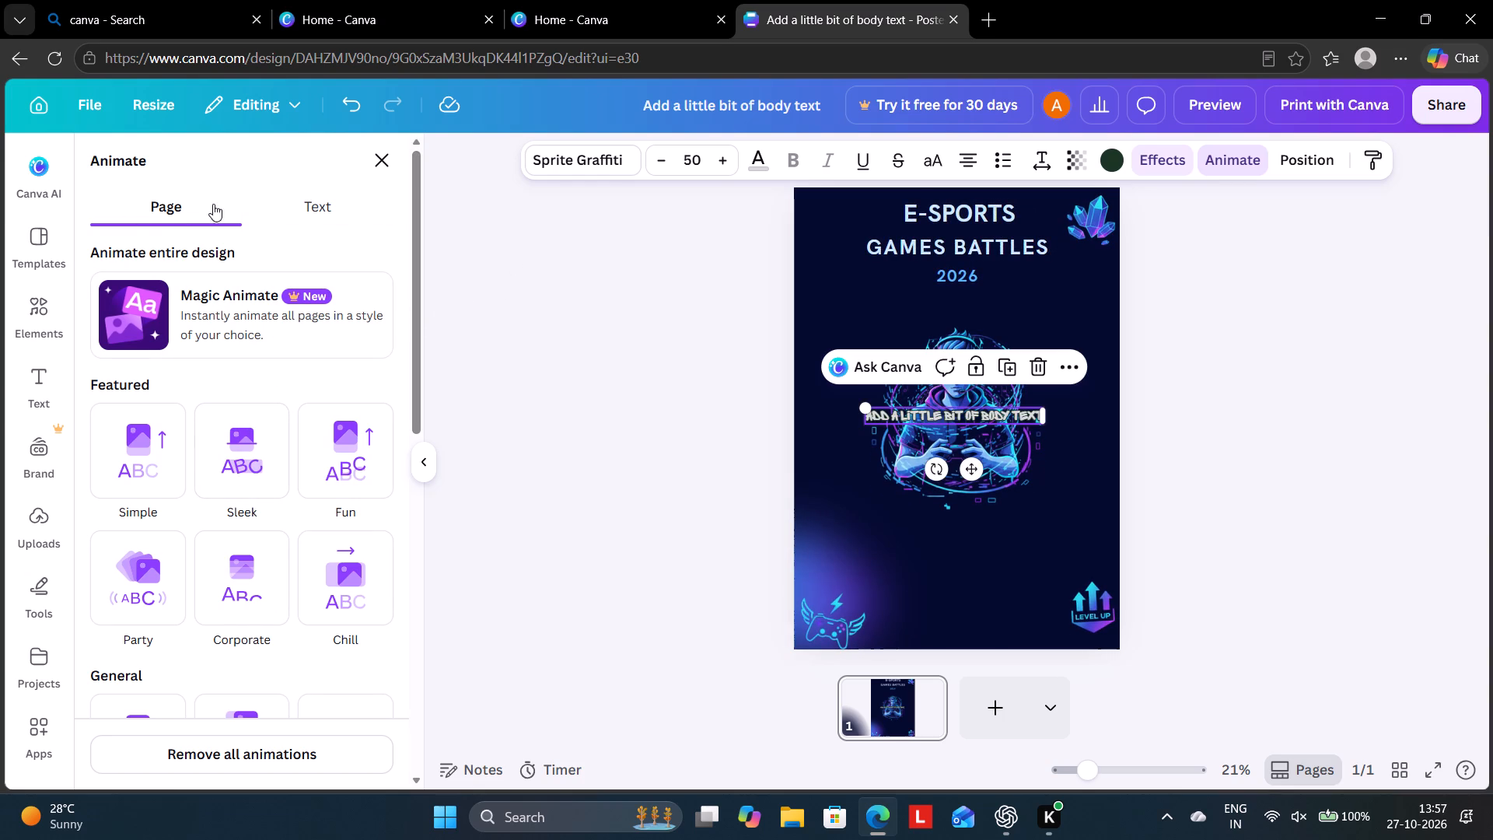
pyautogui.click(42, 399)
pyautogui.scroll(-1, 188, 399)
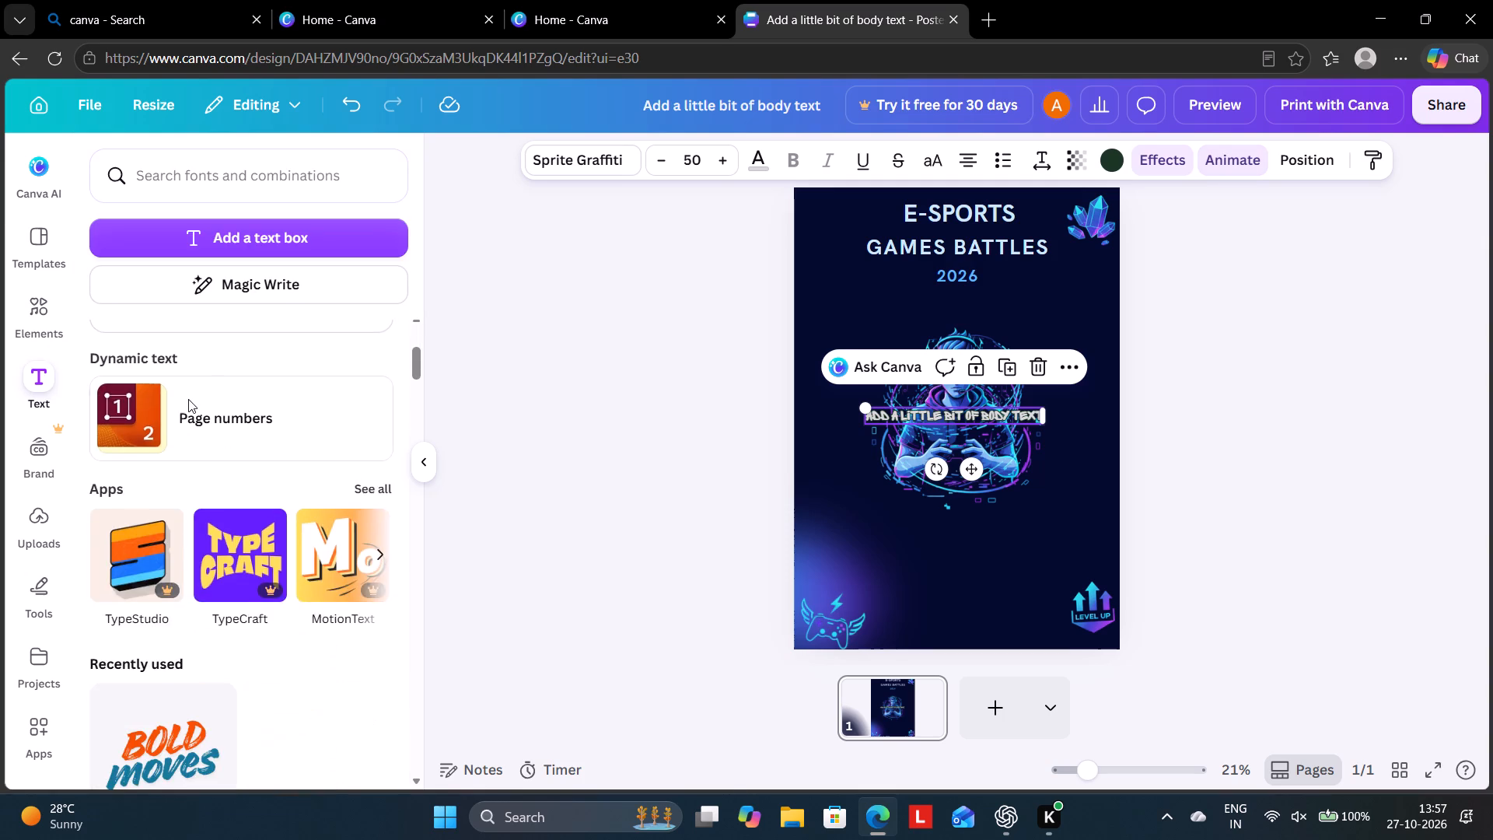
pyautogui.scroll(-7, 188, 400)
pyautogui.scroll(4, 188, 410)
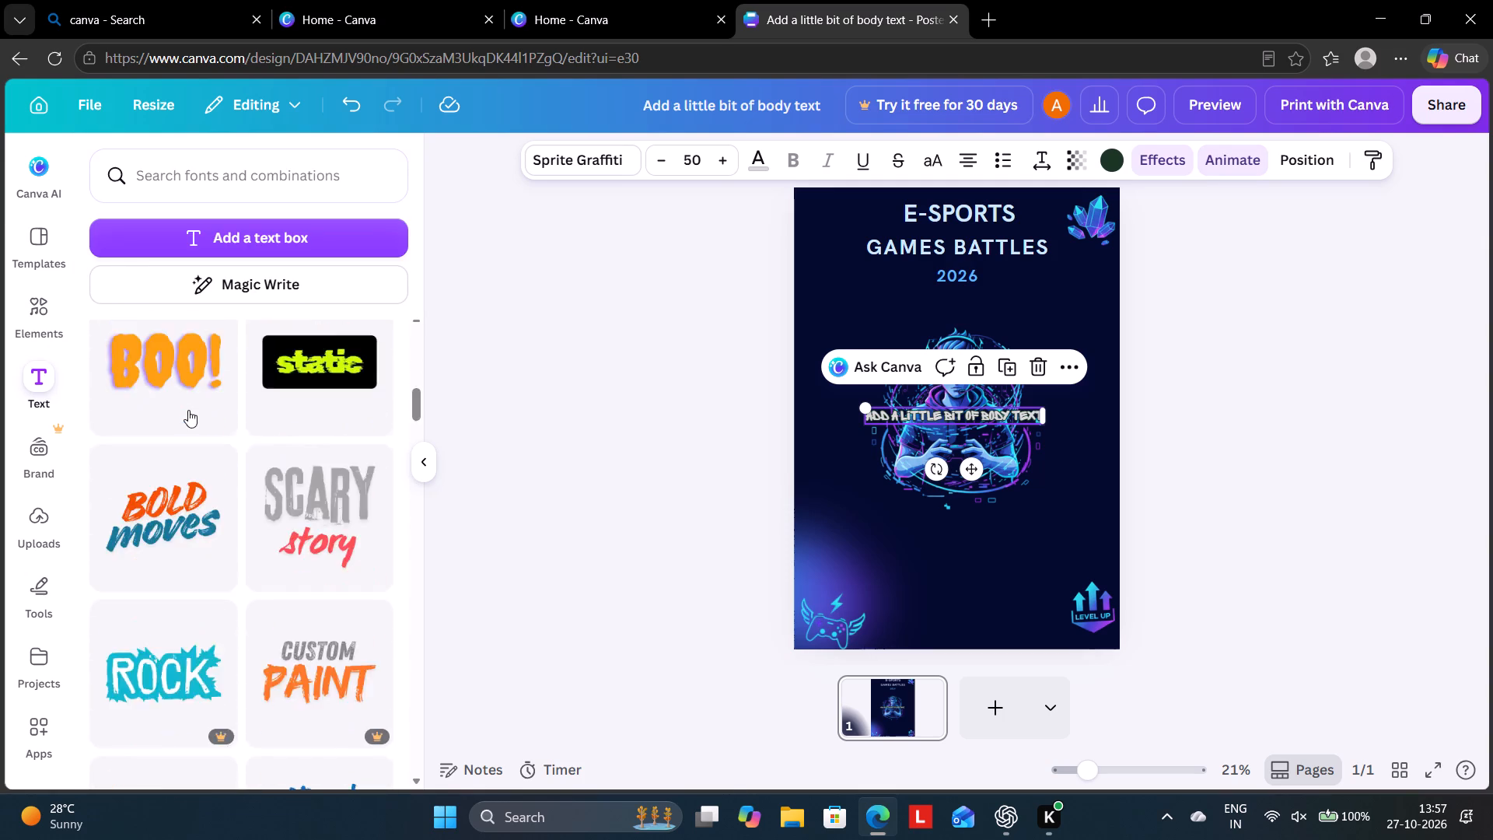
pyautogui.scroll(9, 188, 410)
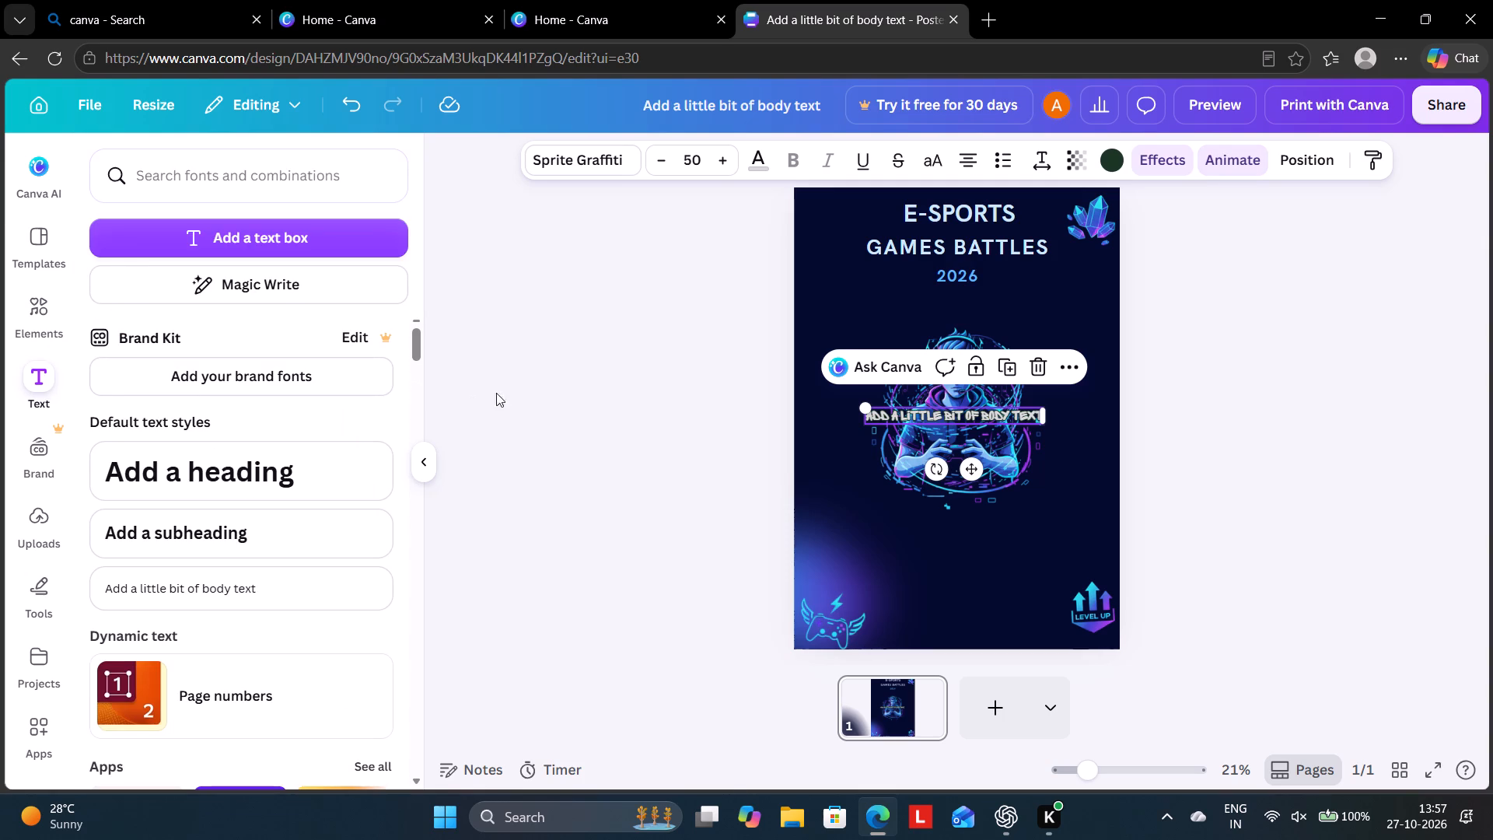
pyautogui.click(1322, 164)
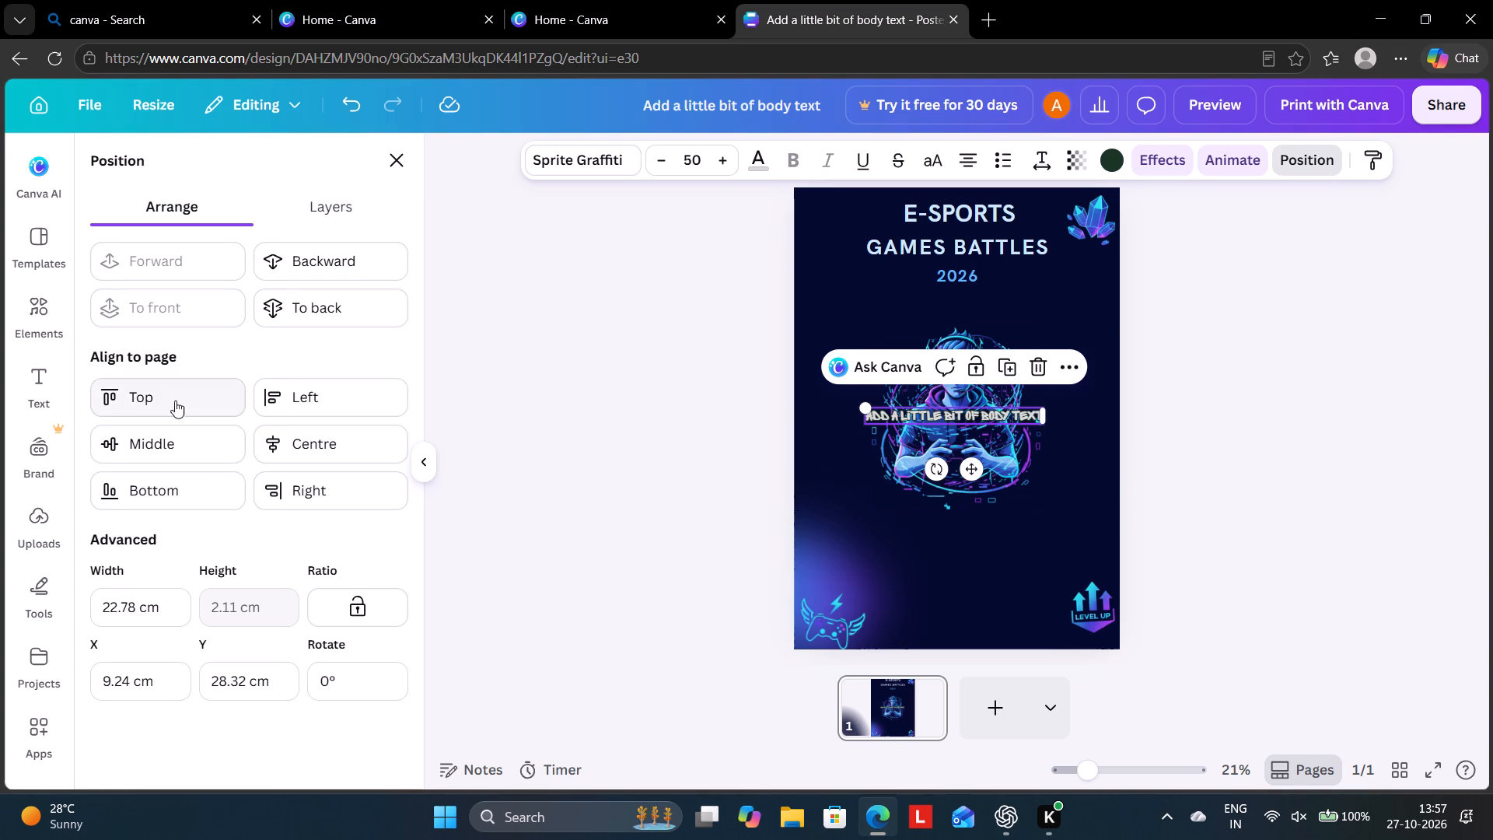
pyautogui.click(600, 389)
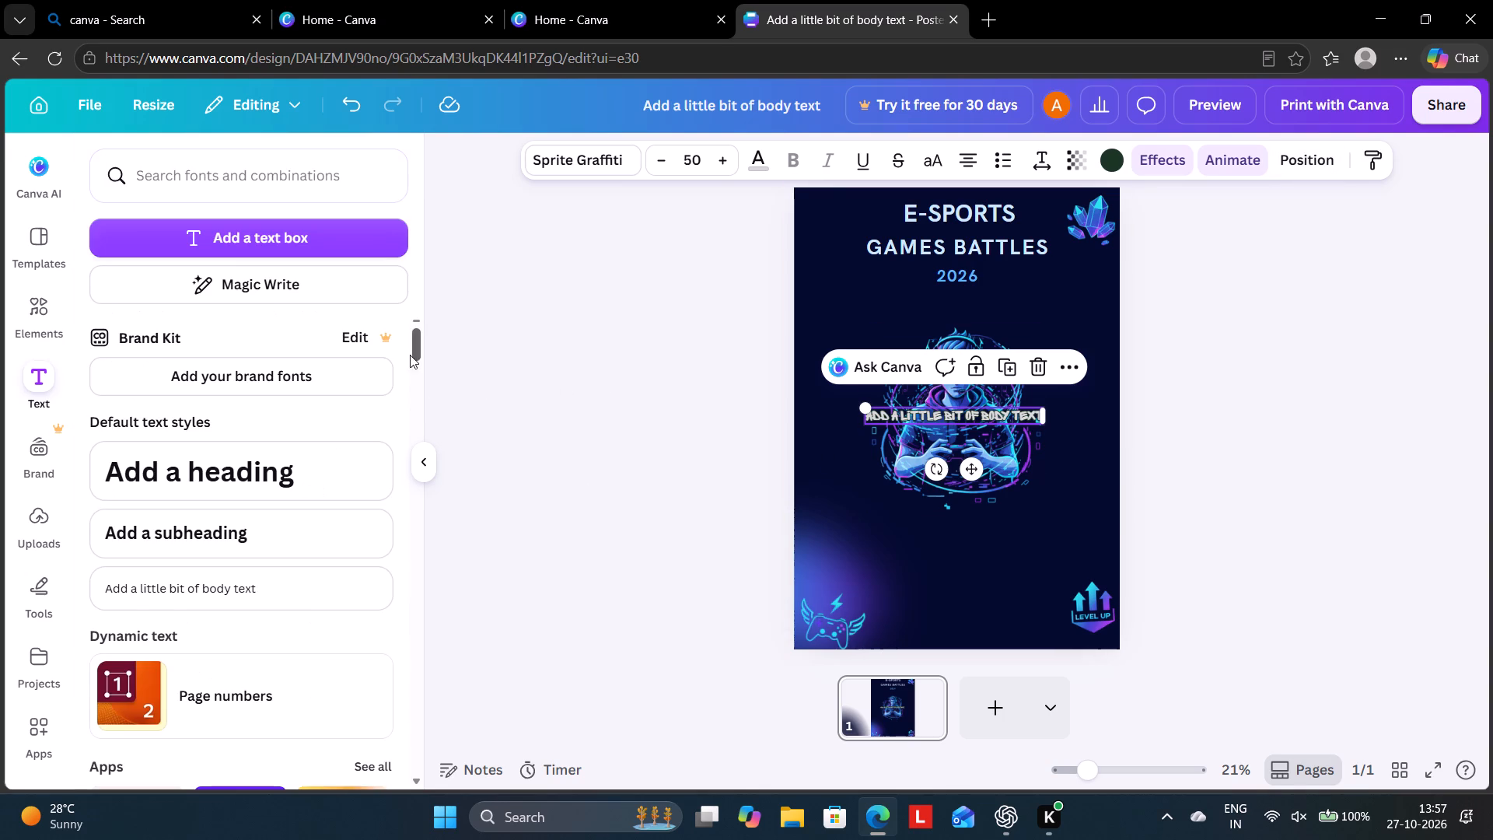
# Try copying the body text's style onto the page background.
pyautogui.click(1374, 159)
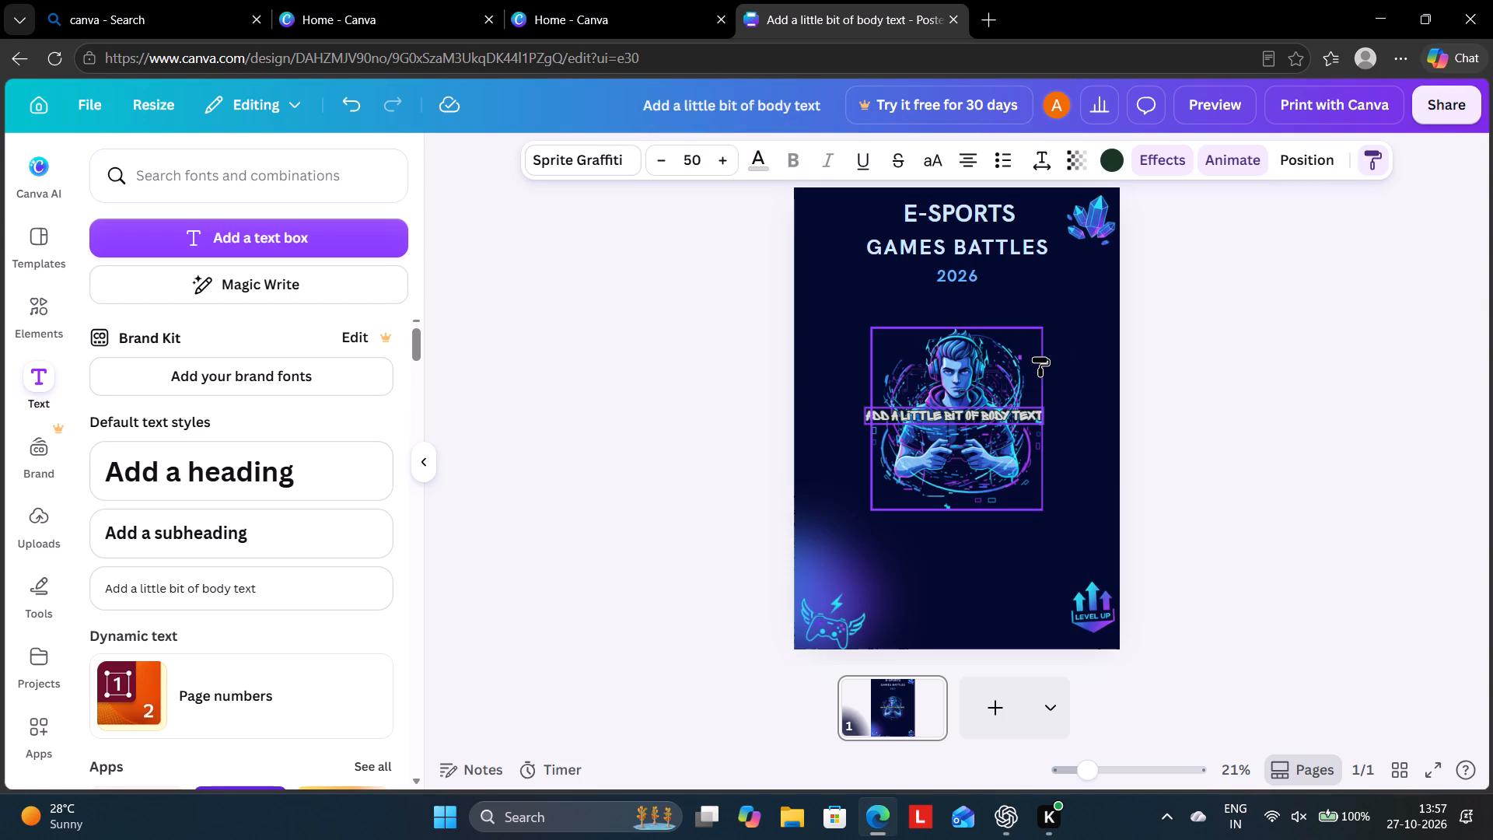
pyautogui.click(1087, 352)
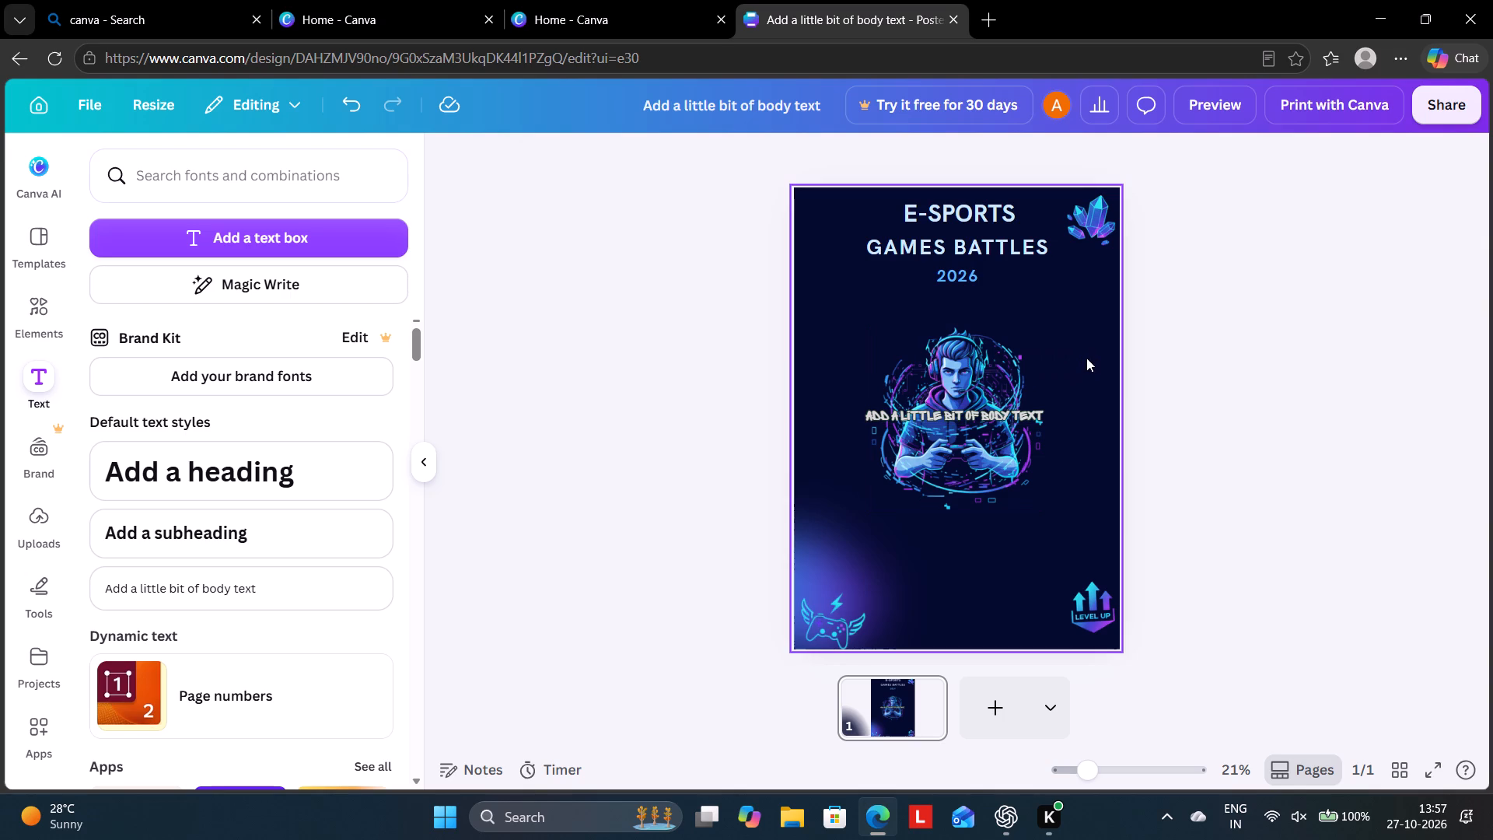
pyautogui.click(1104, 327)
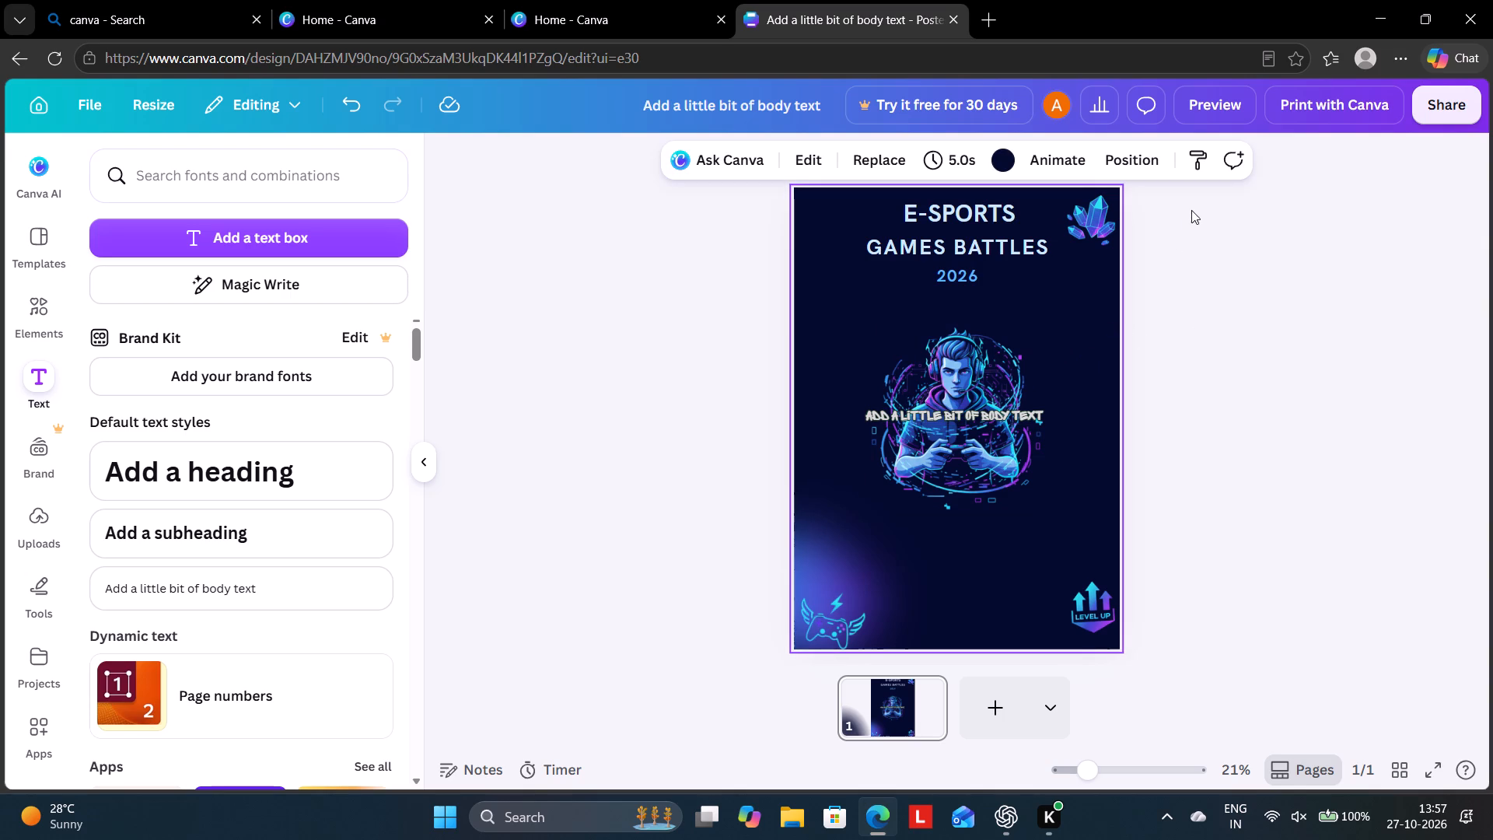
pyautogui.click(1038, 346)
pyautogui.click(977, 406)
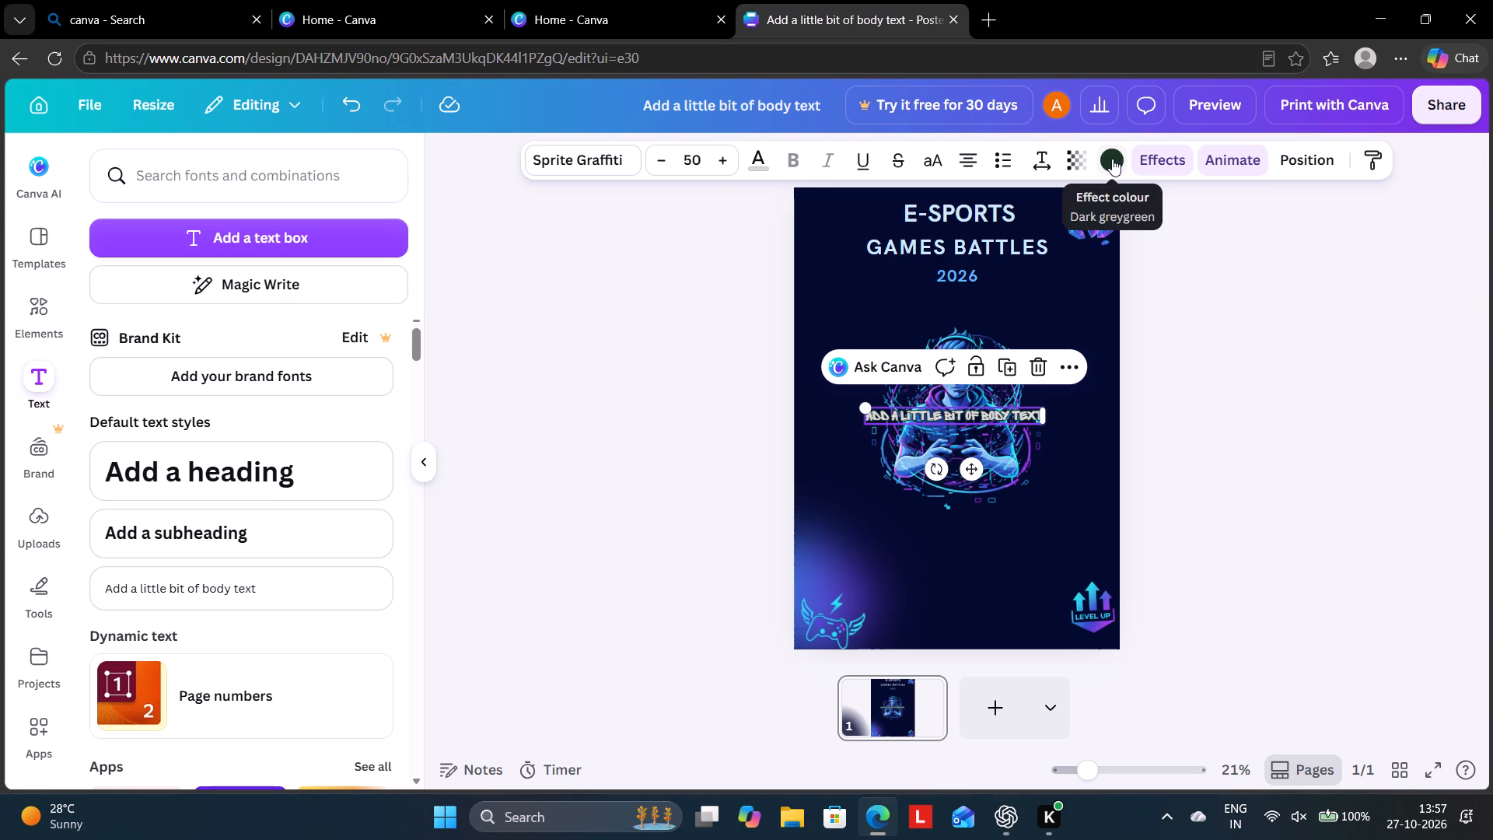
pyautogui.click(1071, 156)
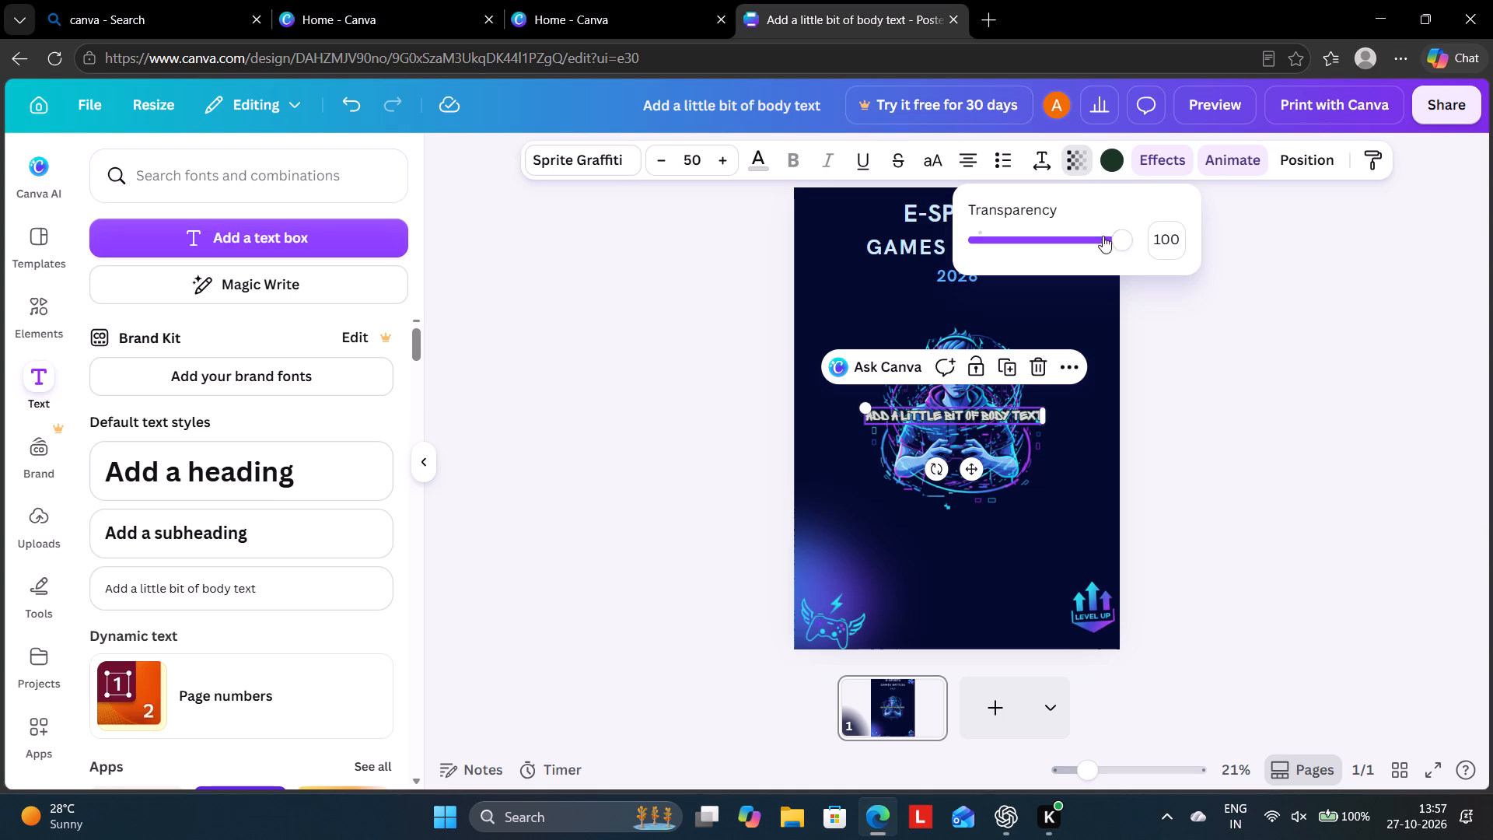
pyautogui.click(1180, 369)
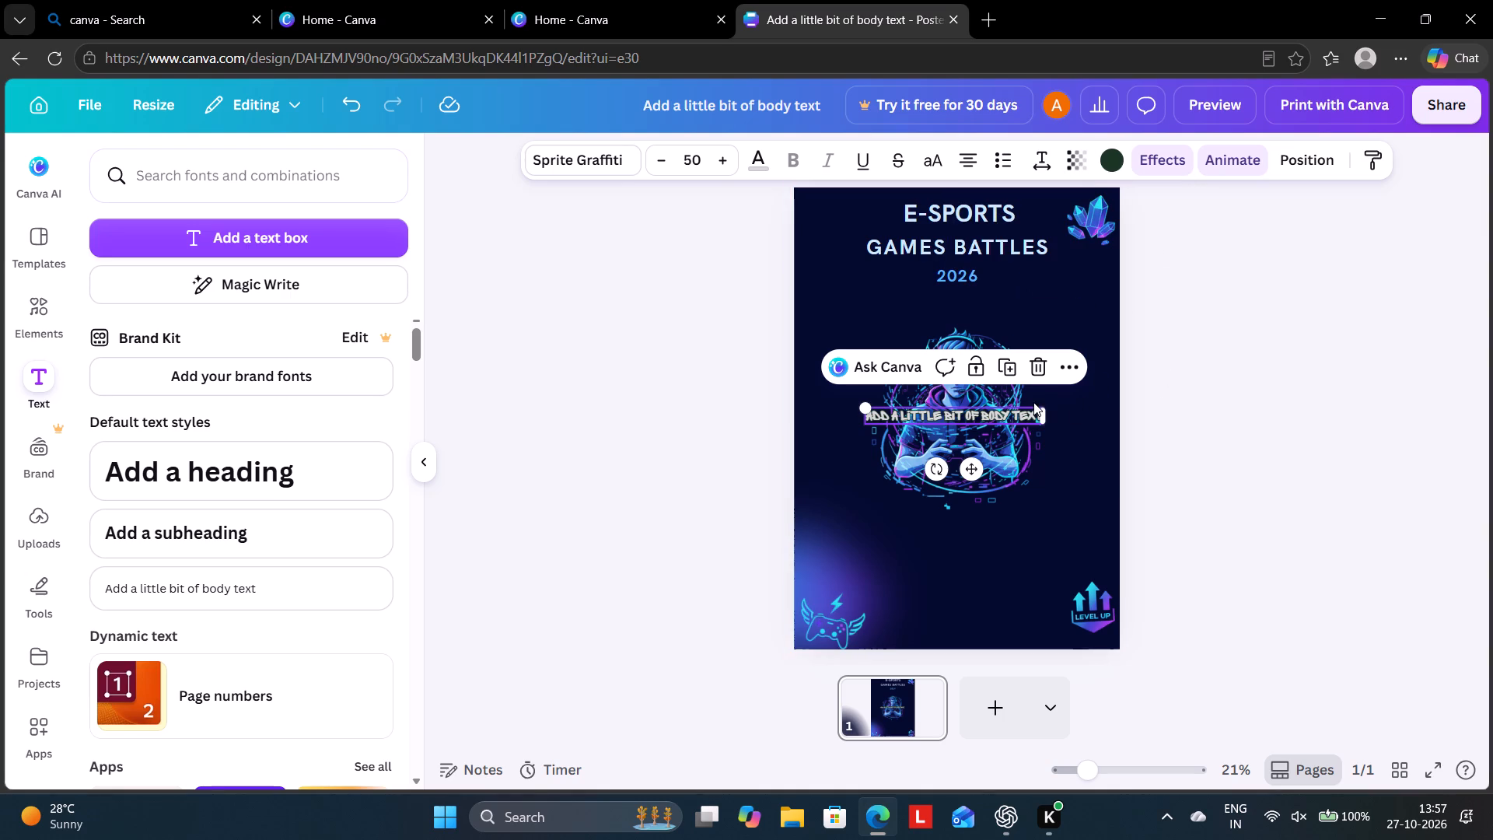
# Increase the font size of the body text over the gamer illustration to 69.
pyautogui.click(976, 410)
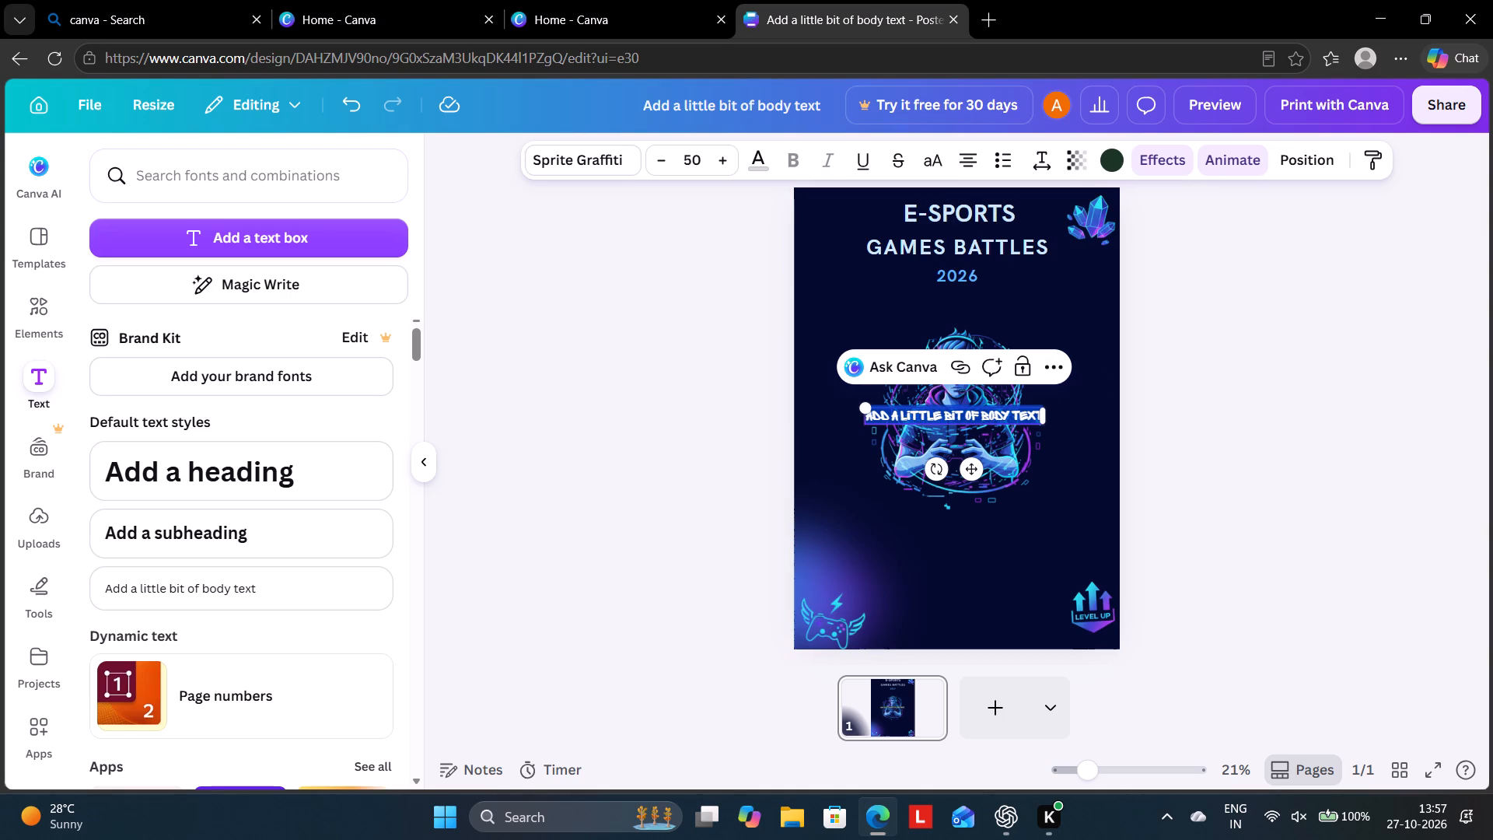
pyautogui.doubleClick(713, 159)
pyautogui.tripleClick(713, 157)
pyautogui.tripleClick(713, 157)
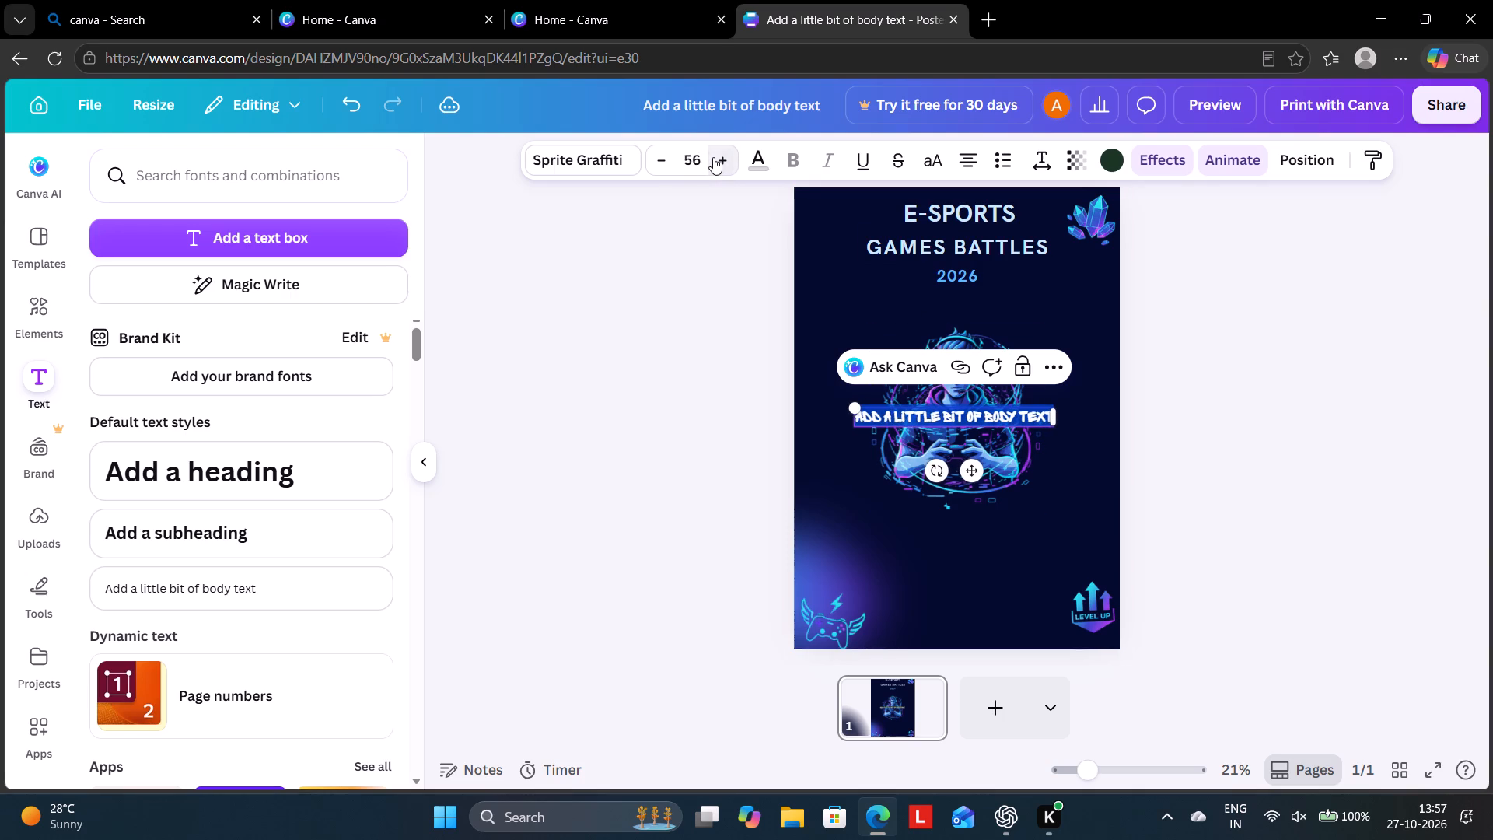
pyautogui.tripleClick(713, 157)
pyautogui.tripleClick(714, 157)
pyautogui.tripleClick(714, 156)
pyautogui.doubleClick(713, 157)
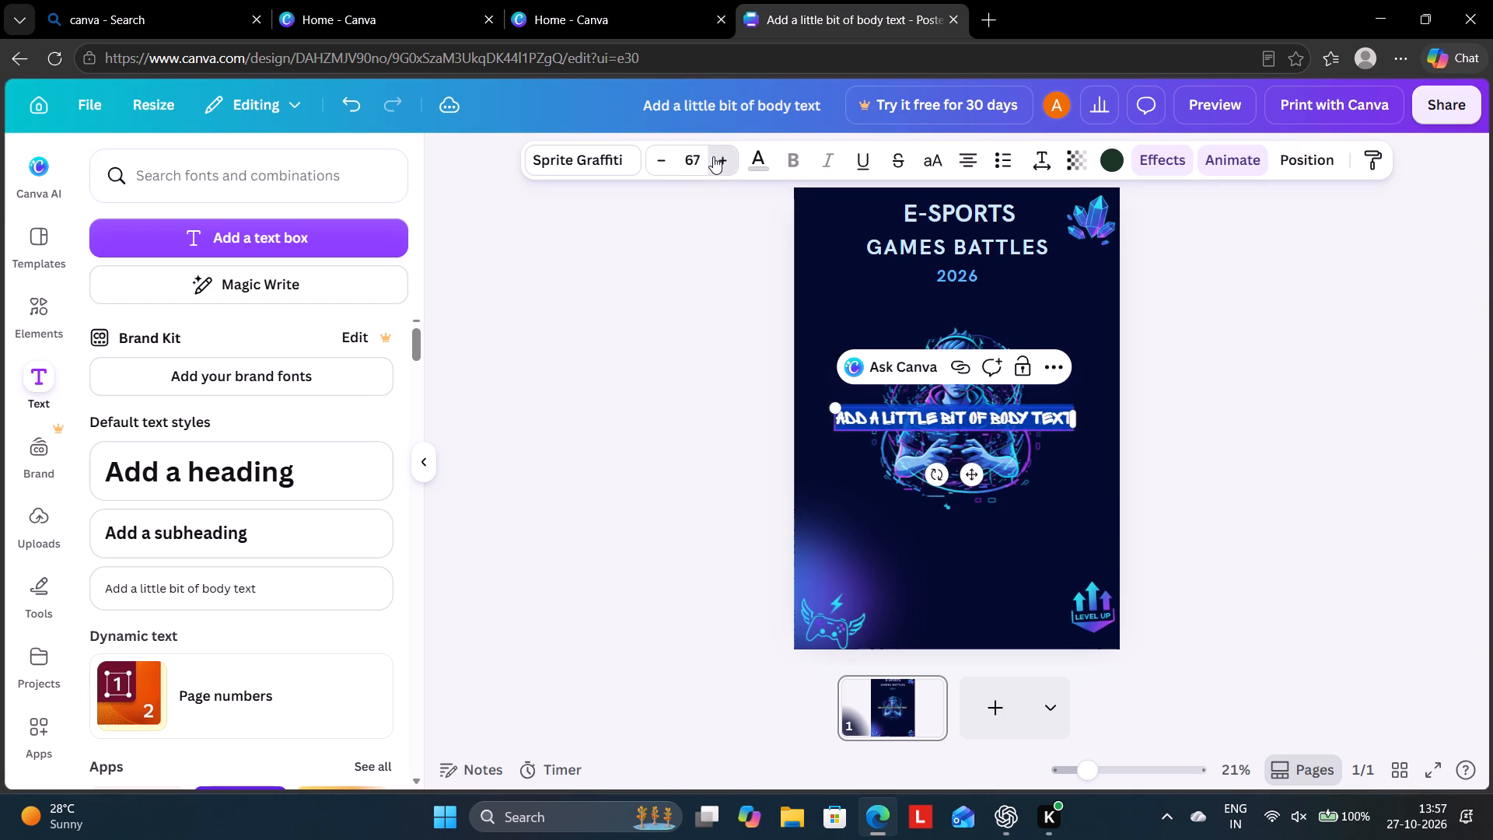
# Delete all the placeholder wording from the body text box over the gamer illustration, keeping the box open for editing.
pyautogui.click(934, 418)
pyautogui.click(934, 418)
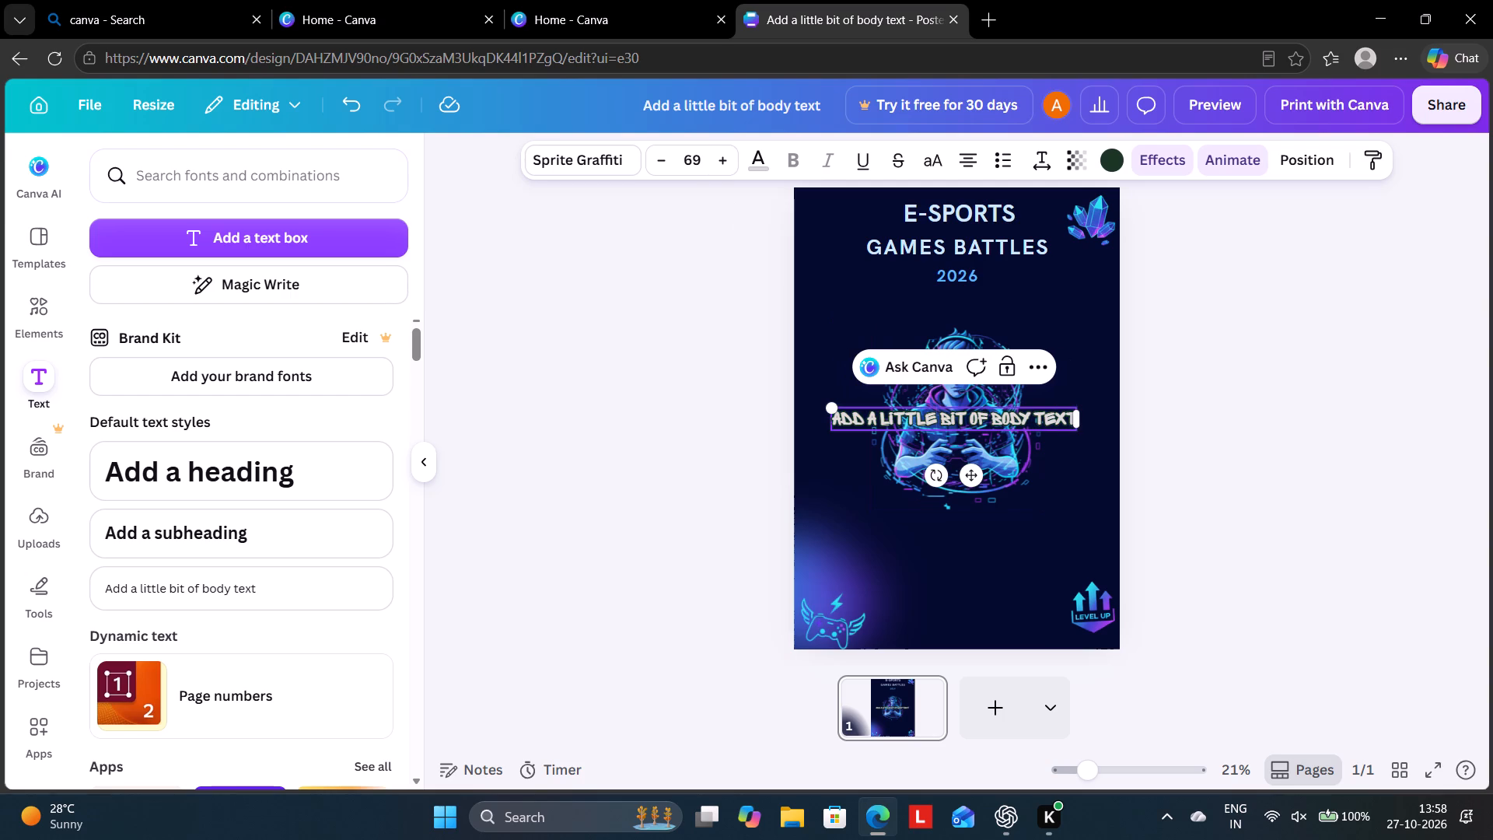
pyautogui.click(934, 418)
pyautogui.click(926, 425)
pyautogui.click(918, 414)
pyautogui.press('BackSpace')
pyautogui.press('BackSpace')
pyautogui.press('BackSpace')
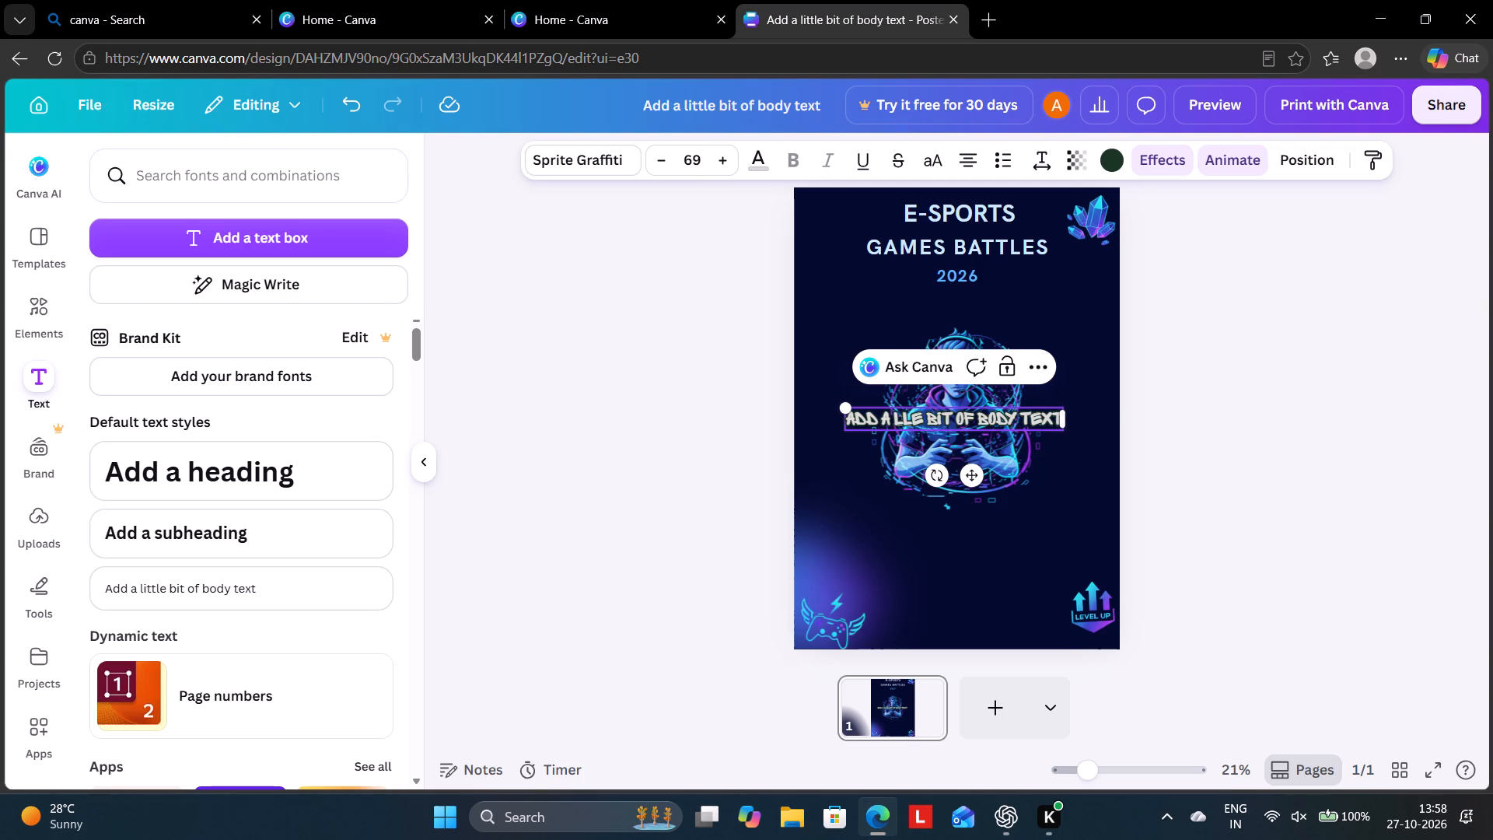
pyautogui.press('BackSpace')
pyautogui.press('BackSpace')
pyautogui.click(1044, 416)
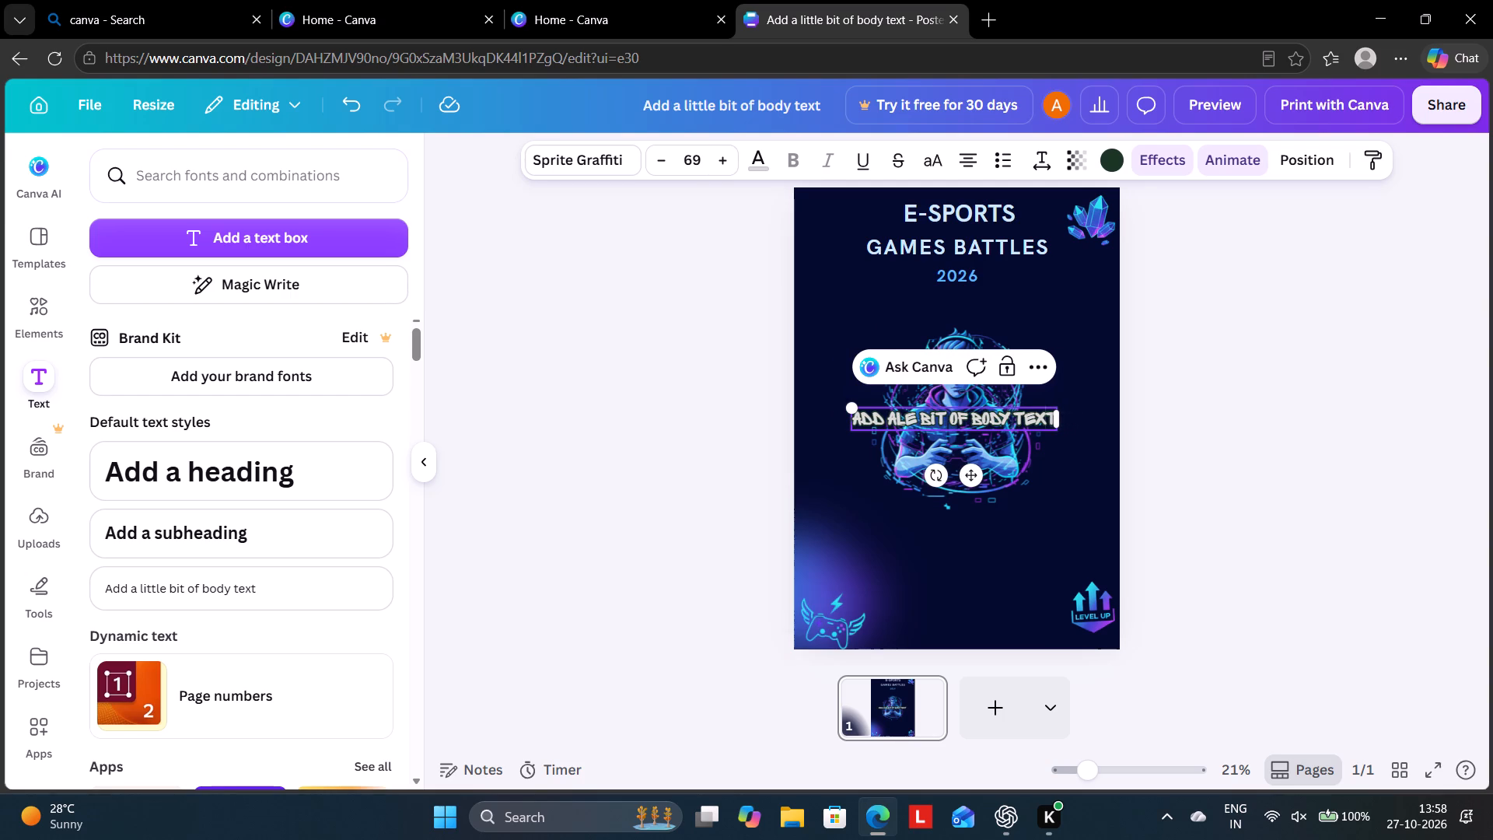
pyautogui.click(1044, 416)
pyautogui.press('BackSpace')
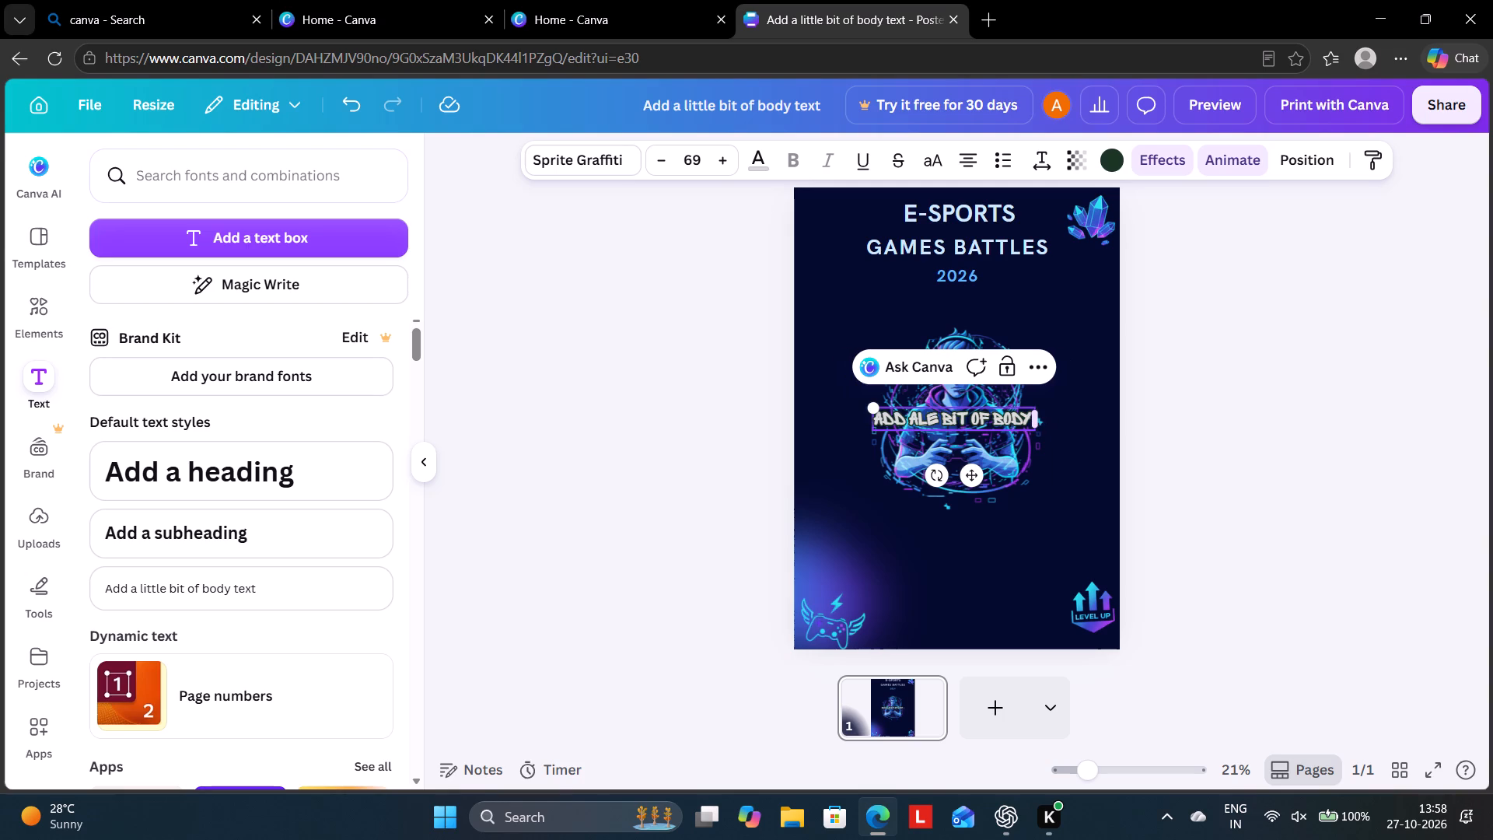
pyautogui.click(998, 419)
pyautogui.click(998, 418)
pyautogui.press('BackSpace')
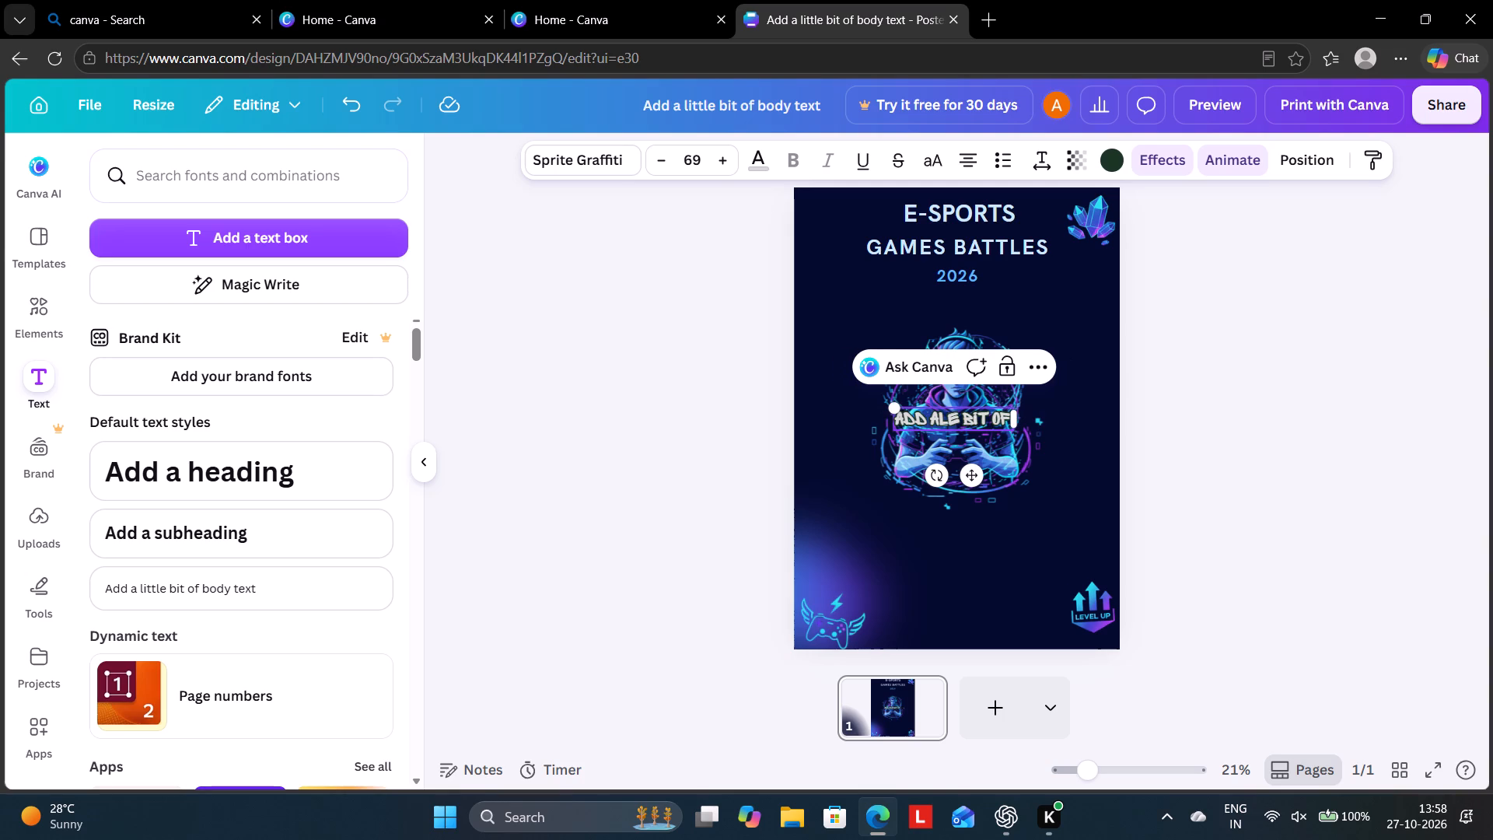
pyautogui.doubleClick(983, 416)
pyautogui.press('BackSpace')
pyautogui.doubleClick(983, 416)
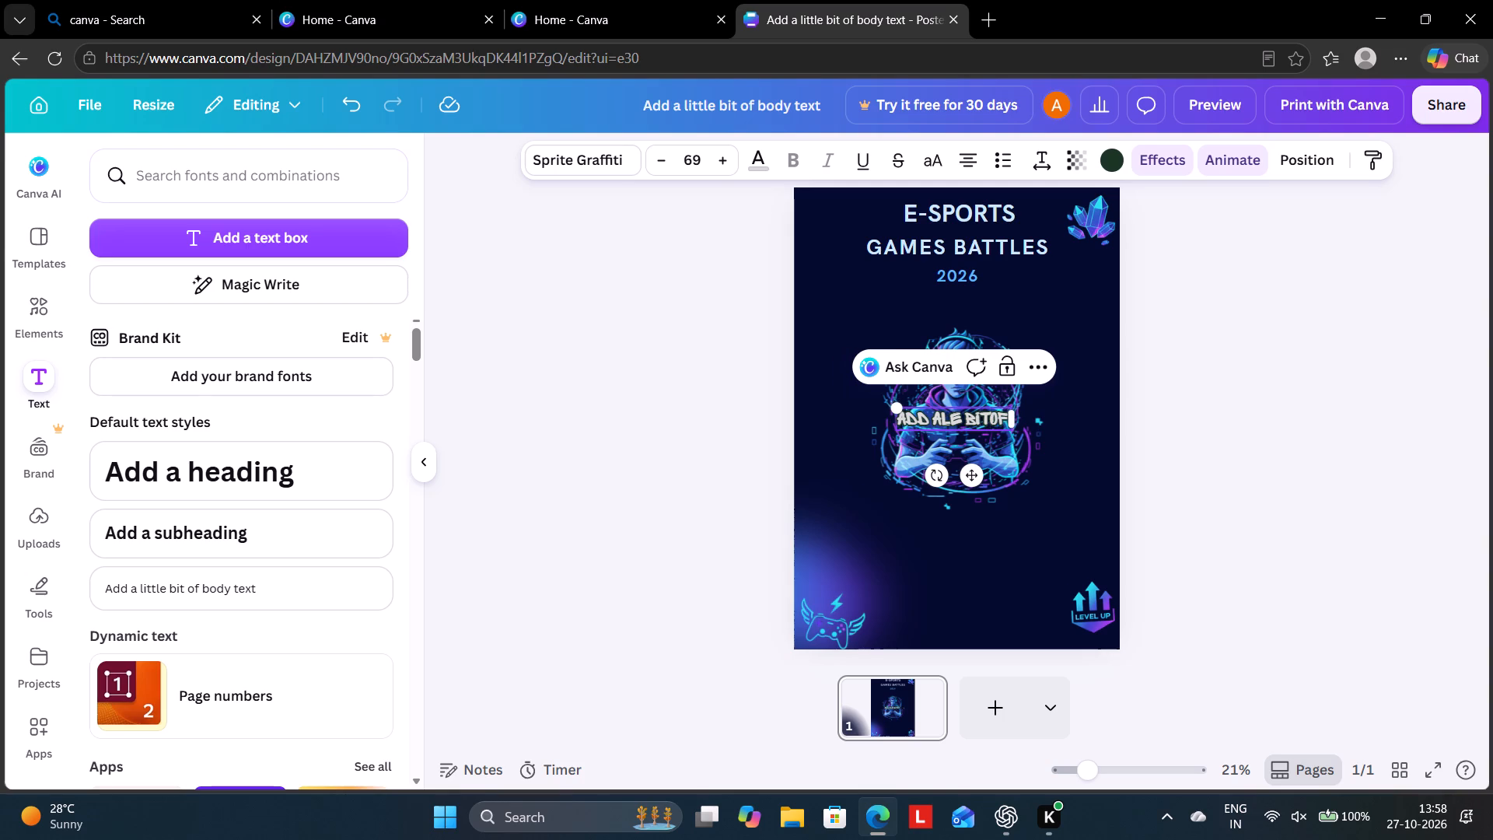
pyautogui.press('BackSpace')
pyautogui.doubleClick(962, 424)
pyautogui.press('BackSpace')
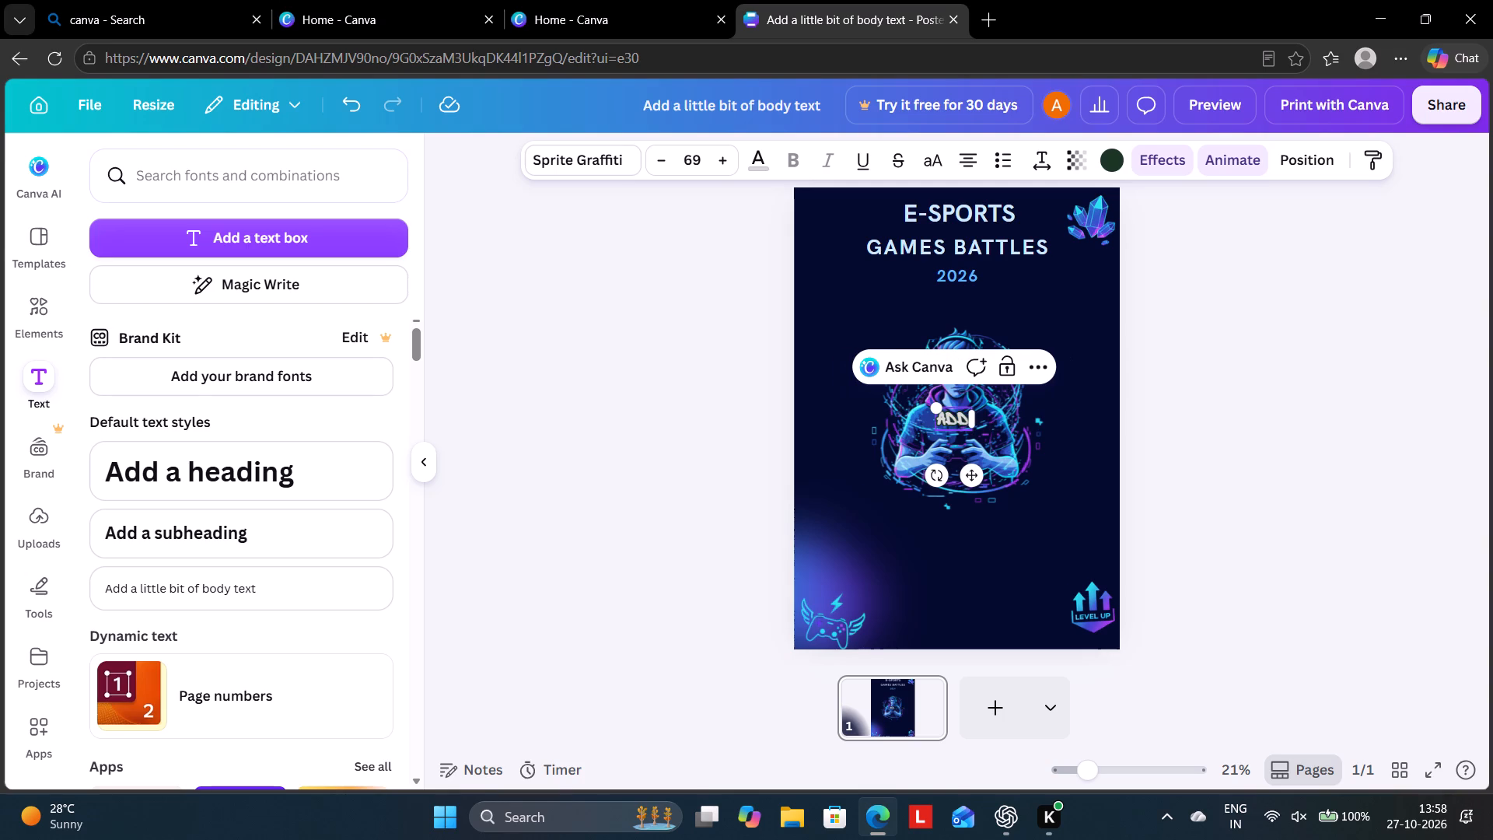
pyautogui.click(957, 417)
pyautogui.click(957, 417)
pyautogui.press('BackSpace')
pyautogui.press('BackSpace')
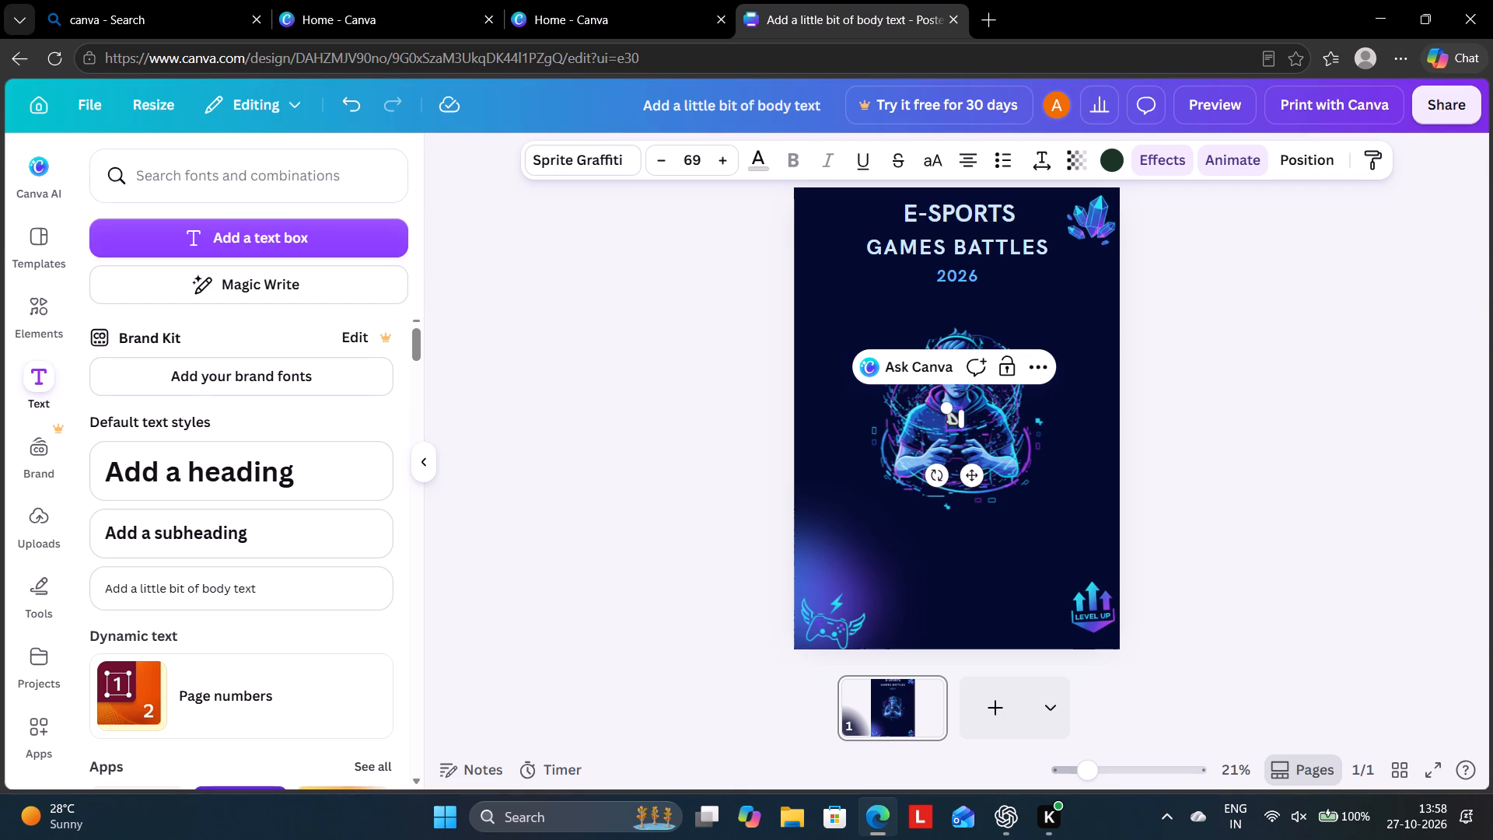
pyautogui.press('BackSpace')
pyautogui.press('BackSpace')
pyautogui.click(957, 417)
pyautogui.click(948, 420)
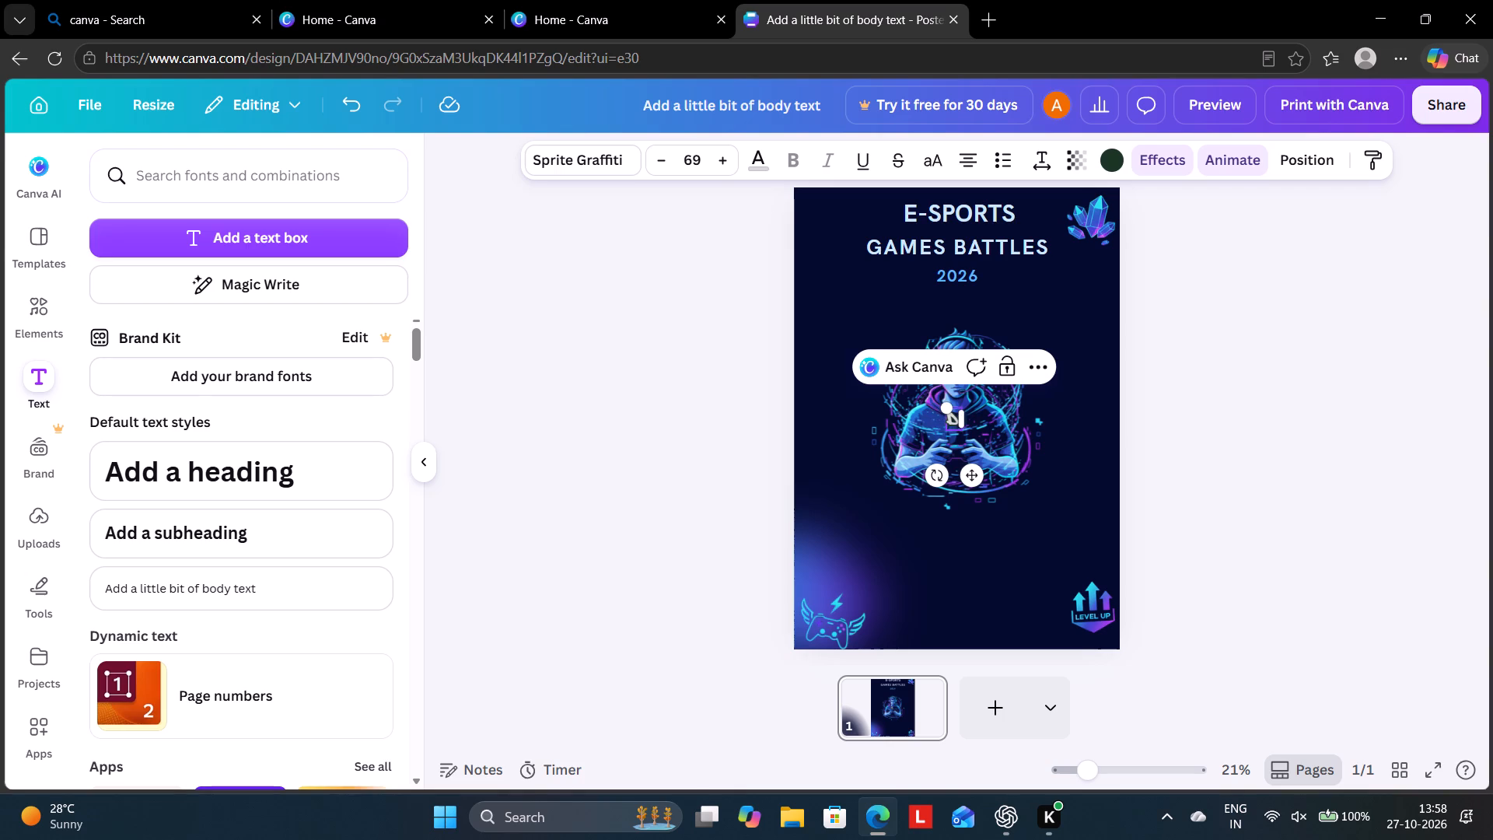
pyautogui.click(956, 416)
pyautogui.click(956, 418)
pyautogui.press('BackSpace')
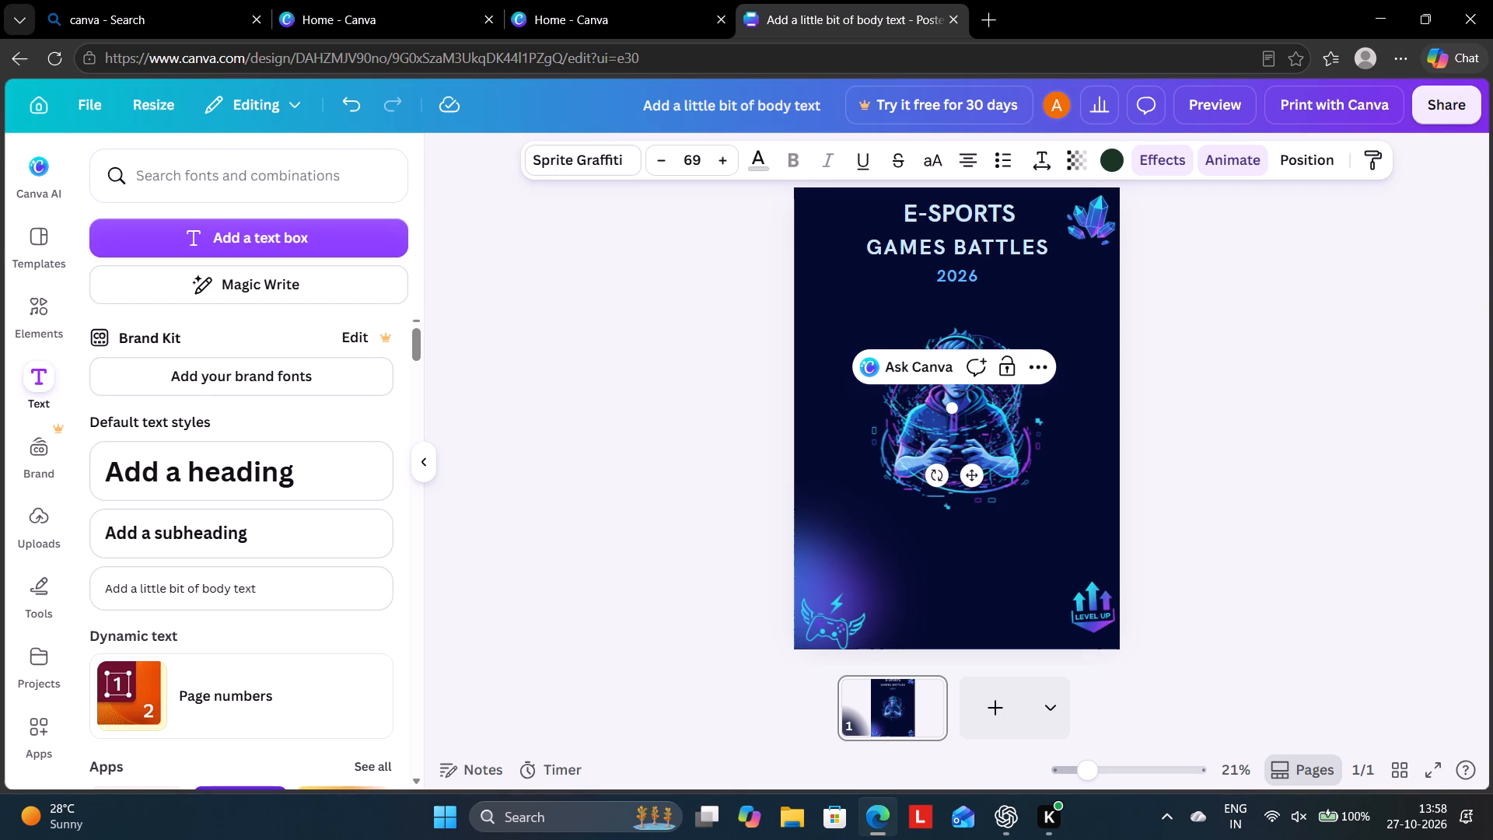
# Enter GAMER in the emptied text box over the gamer illustration.
pyautogui.click(952, 422)
pyautogui.hotkey('shift', 'g')
pyautogui.write('AM')
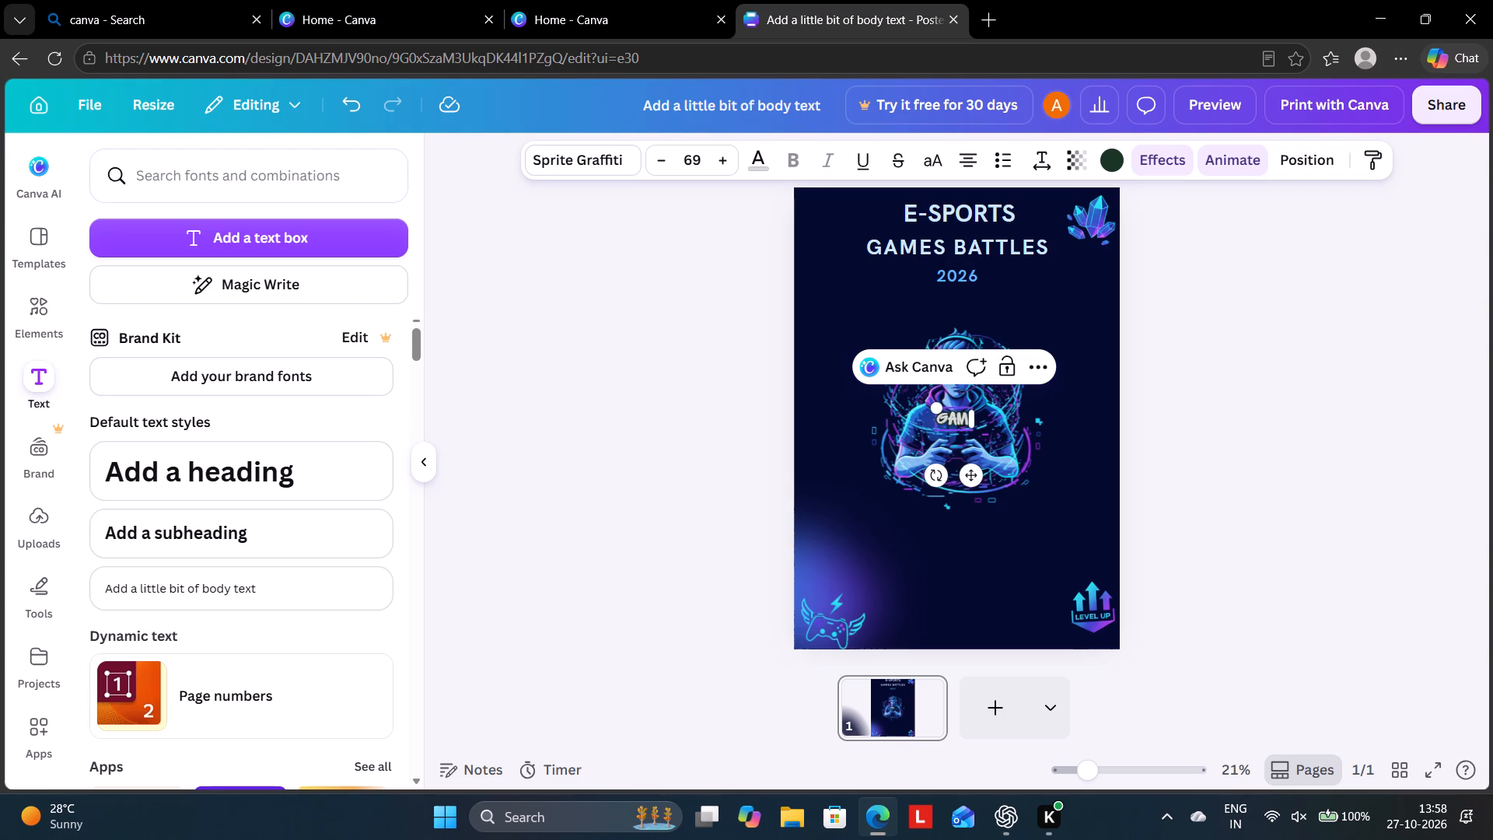
pyautogui.write('ER')
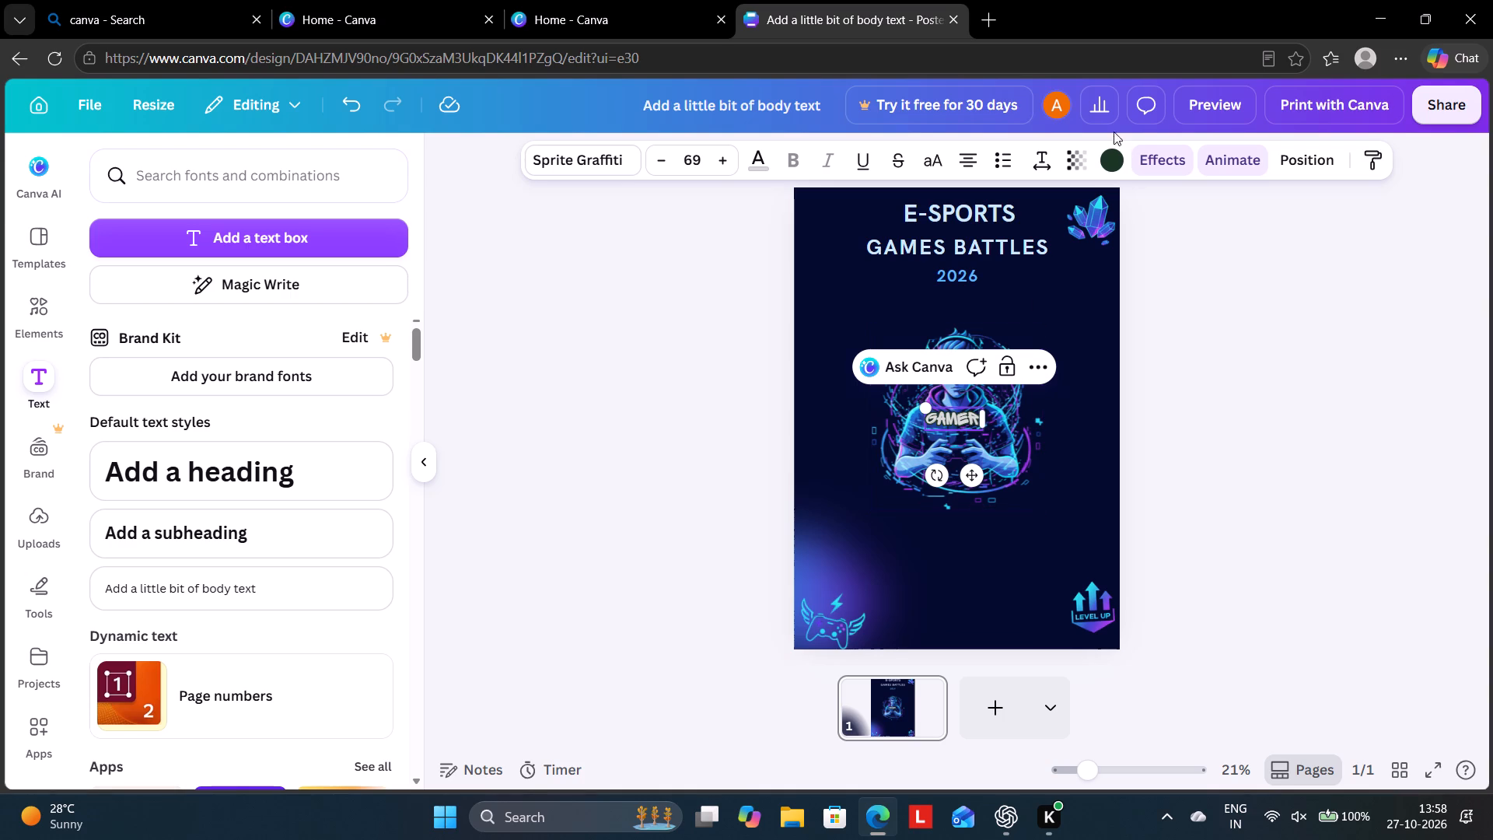
# Increase the font size of the GAMER text over the gamer illustration to 134.
pyautogui.tripleClick(723, 159)
pyautogui.tripleClick(723, 159)
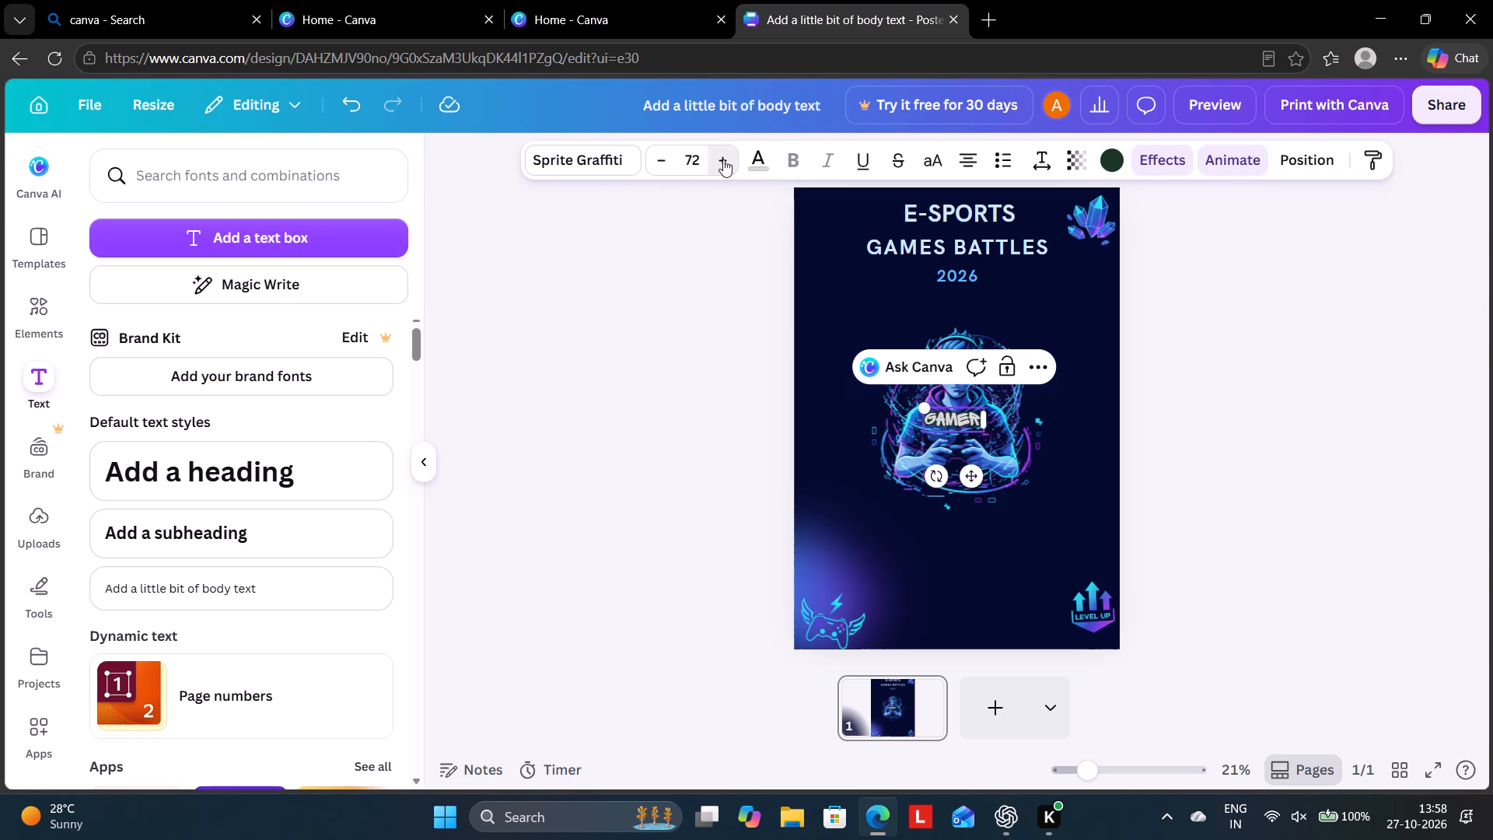
pyautogui.tripleClick(722, 158)
pyautogui.tripleClick(722, 158)
pyautogui.tripleClick(722, 158)
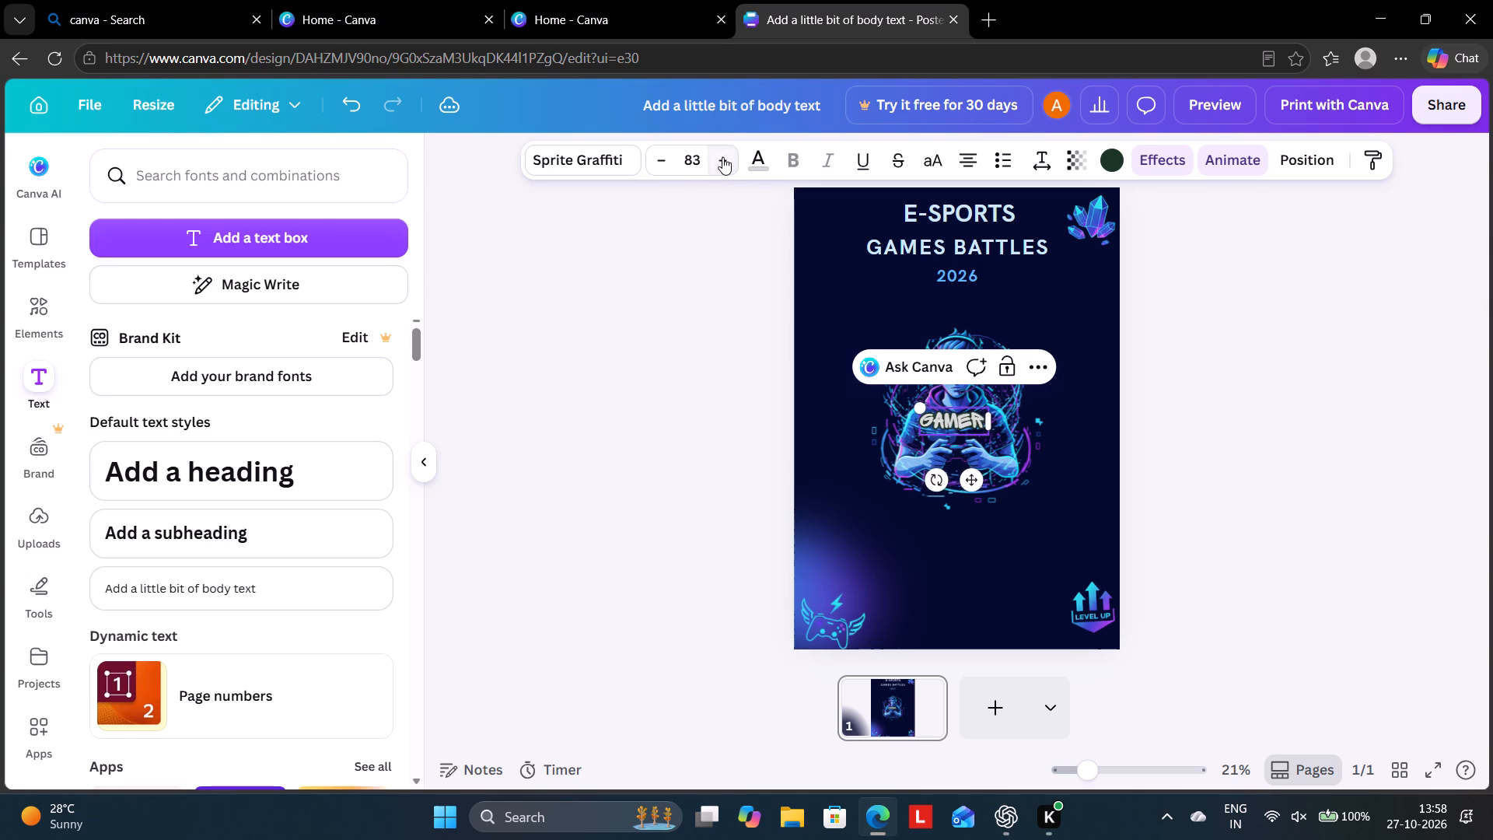
pyautogui.tripleClick(722, 157)
pyautogui.tripleClick(722, 157)
pyautogui.tripleClick(722, 156)
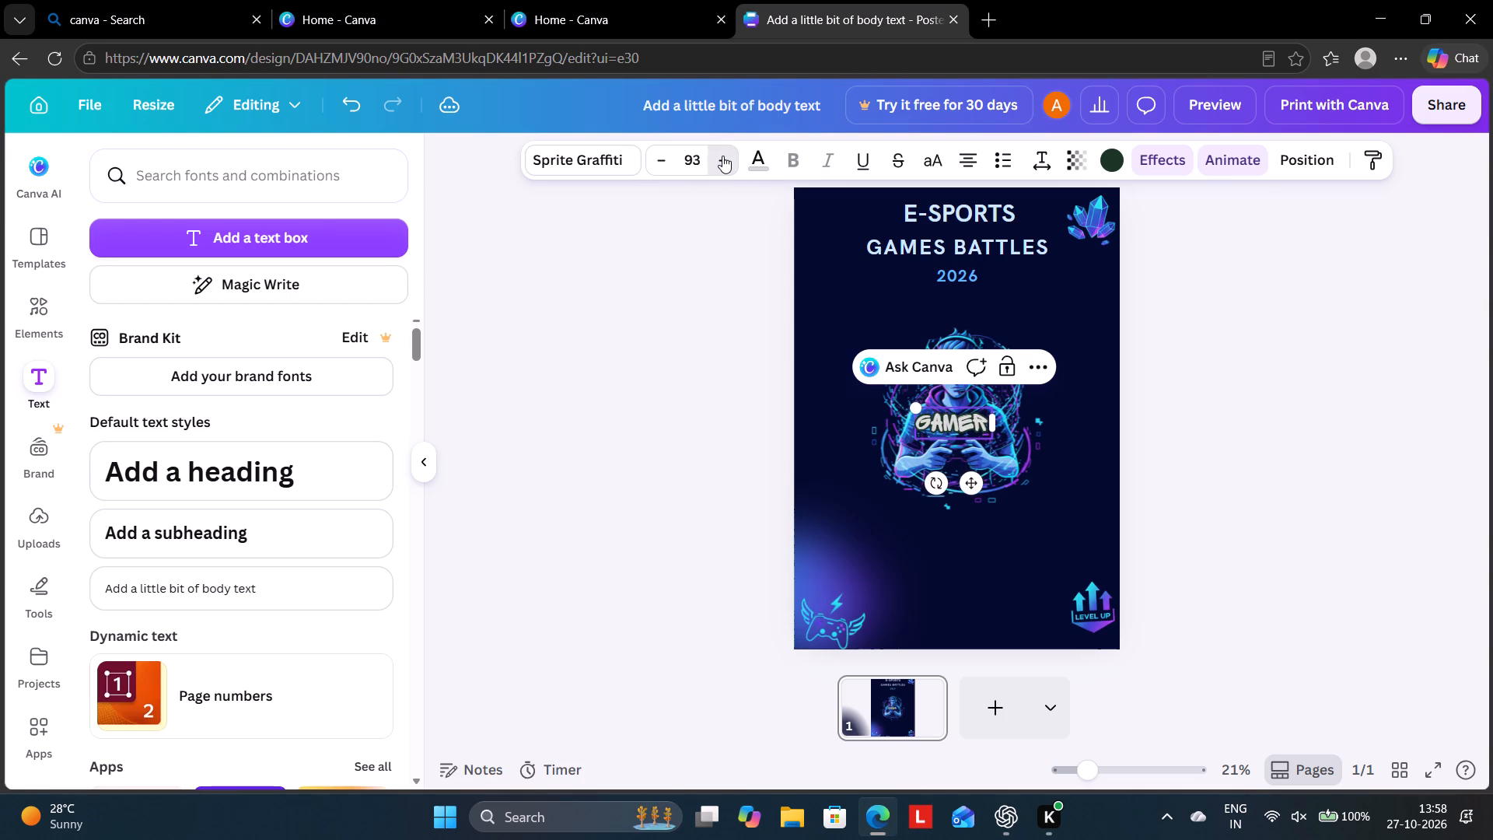
pyautogui.tripleClick(722, 156)
pyautogui.tripleClick(722, 156)
pyautogui.tripleClick(722, 156)
pyautogui.tripleClick(722, 156)
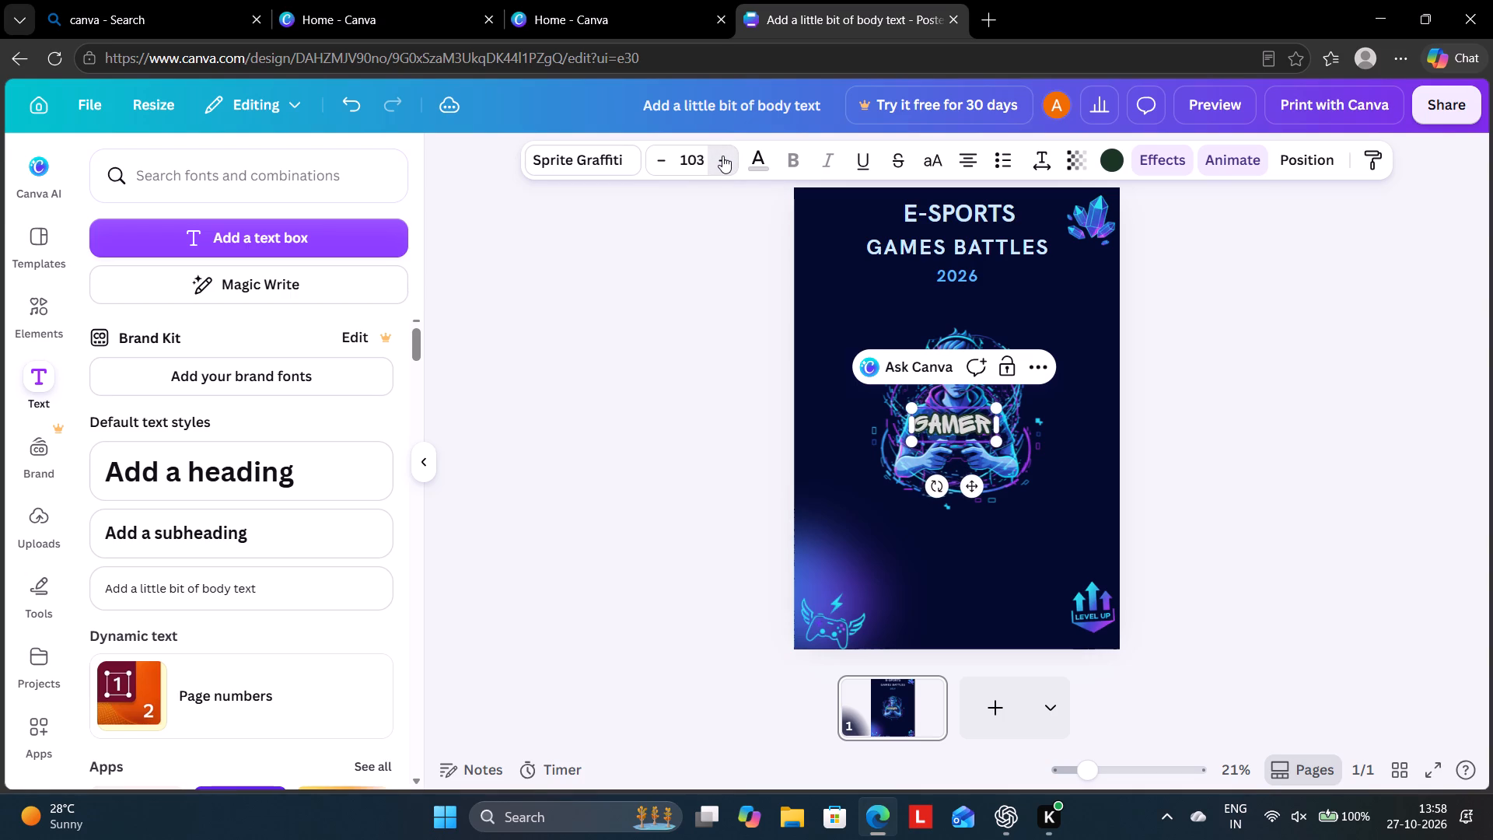
pyautogui.tripleClick(722, 156)
pyautogui.doubleClick(722, 155)
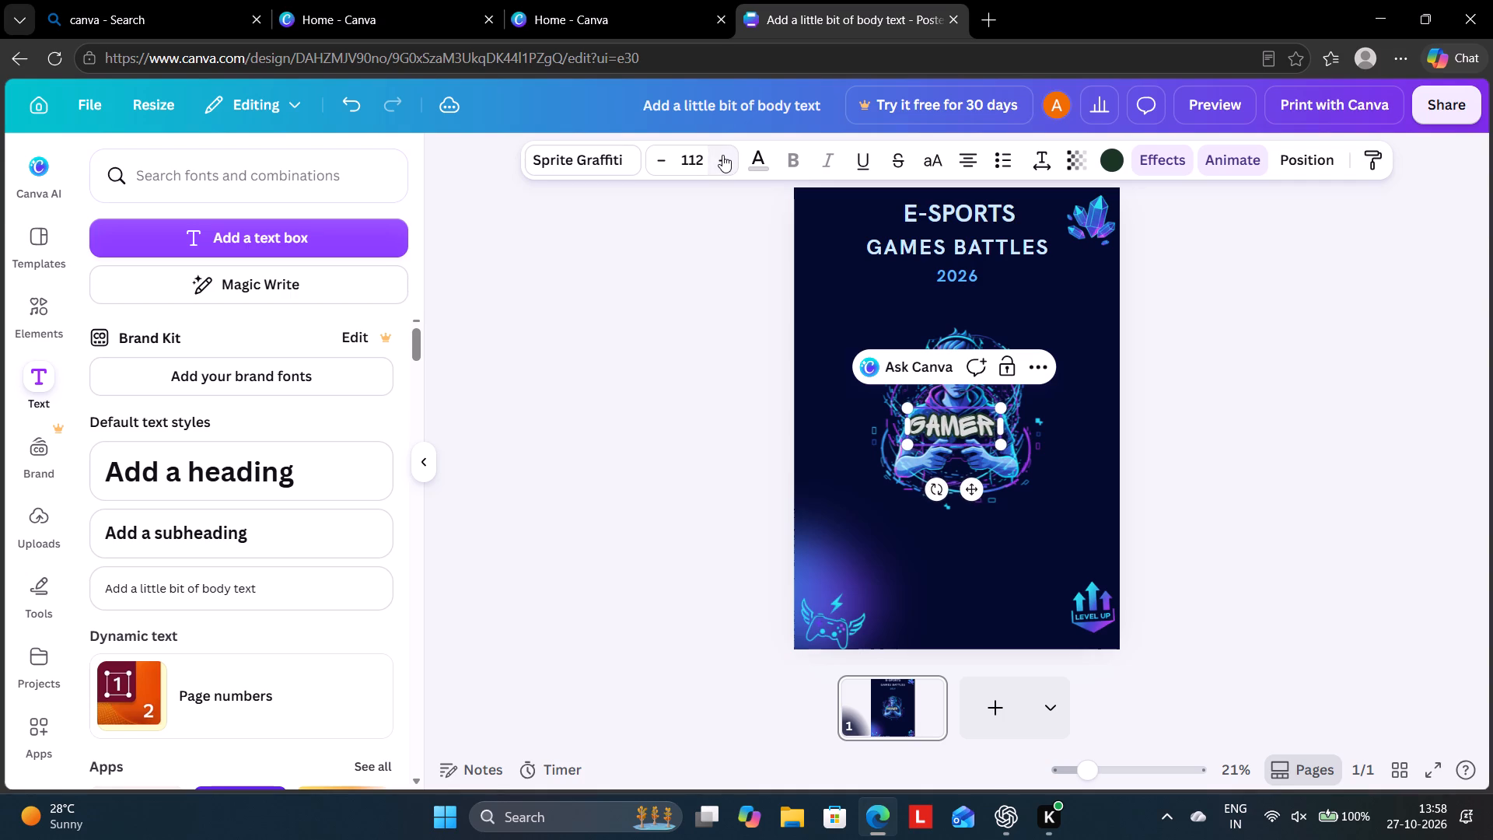
pyautogui.click(722, 155)
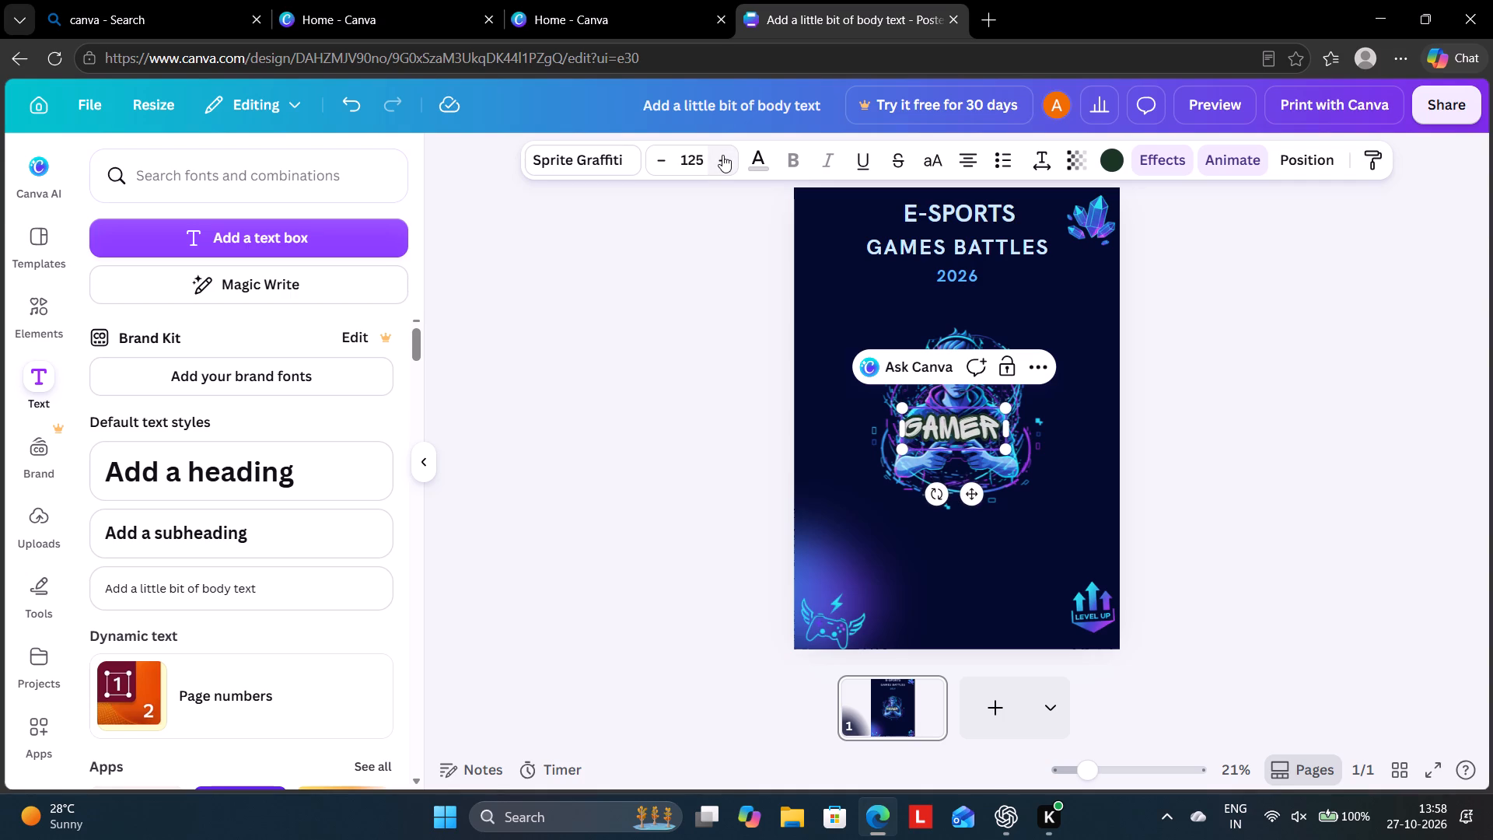
pyautogui.click(722, 157)
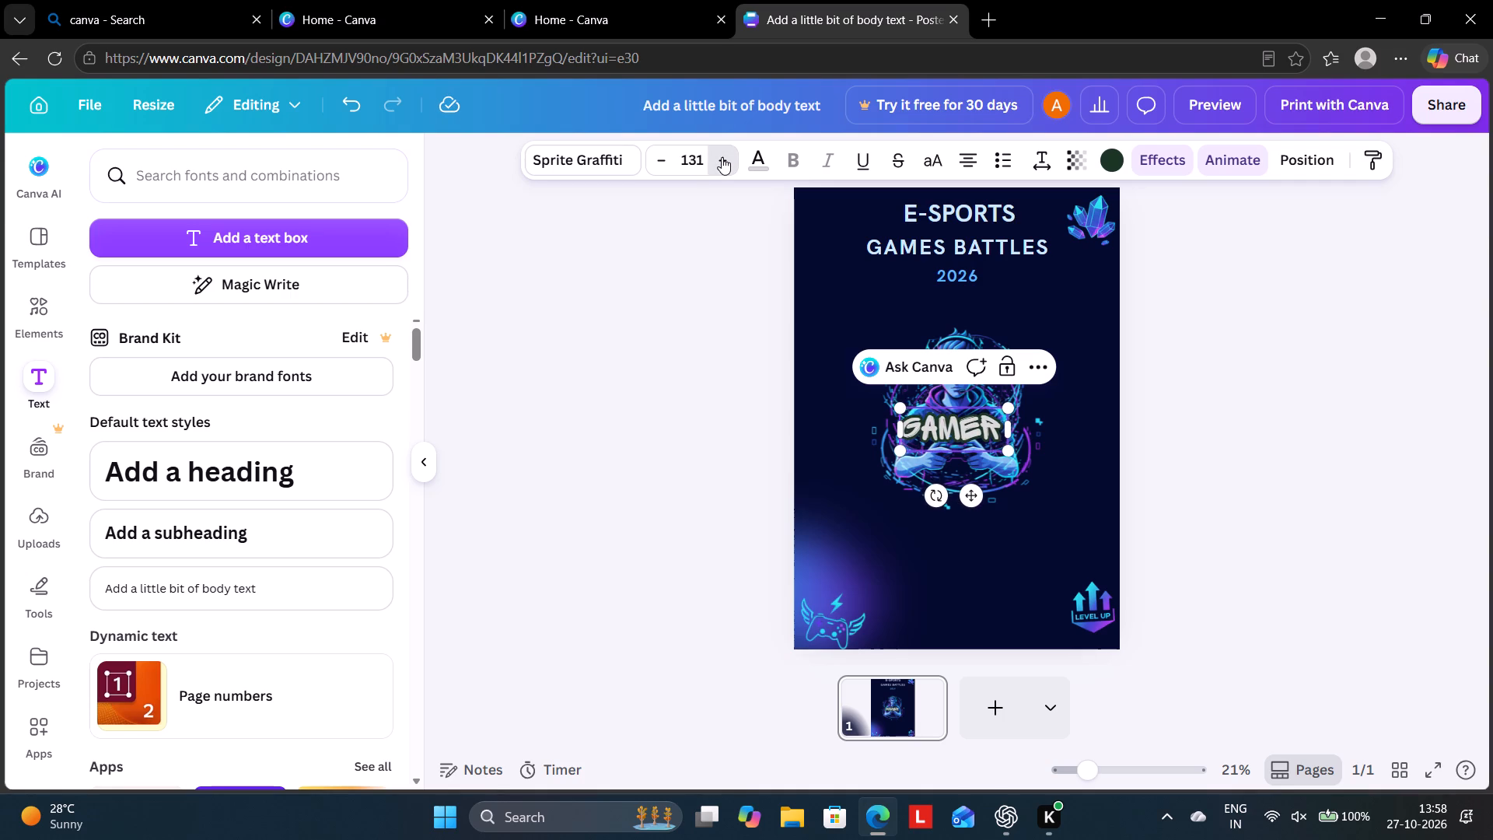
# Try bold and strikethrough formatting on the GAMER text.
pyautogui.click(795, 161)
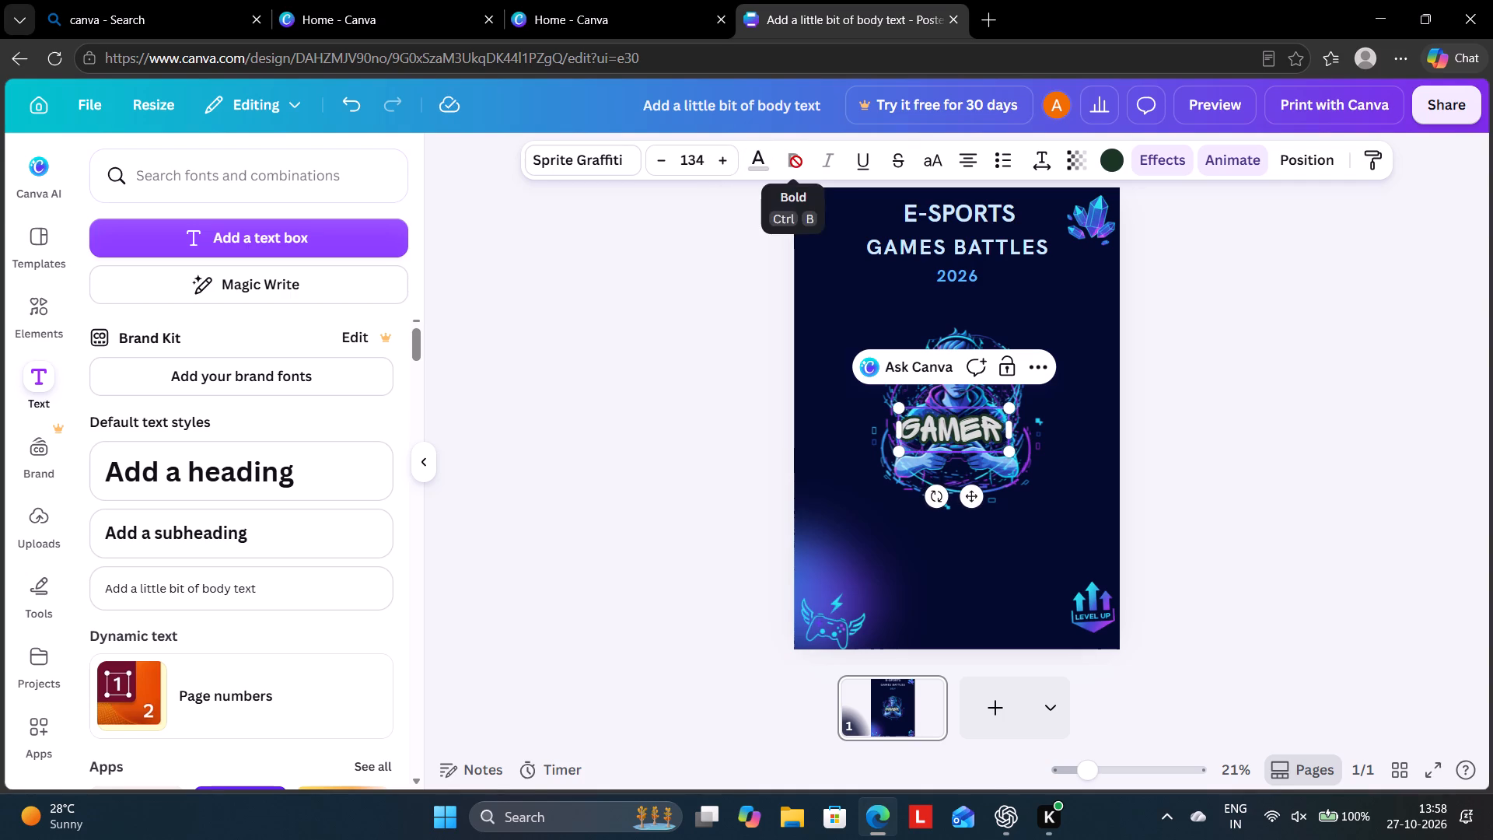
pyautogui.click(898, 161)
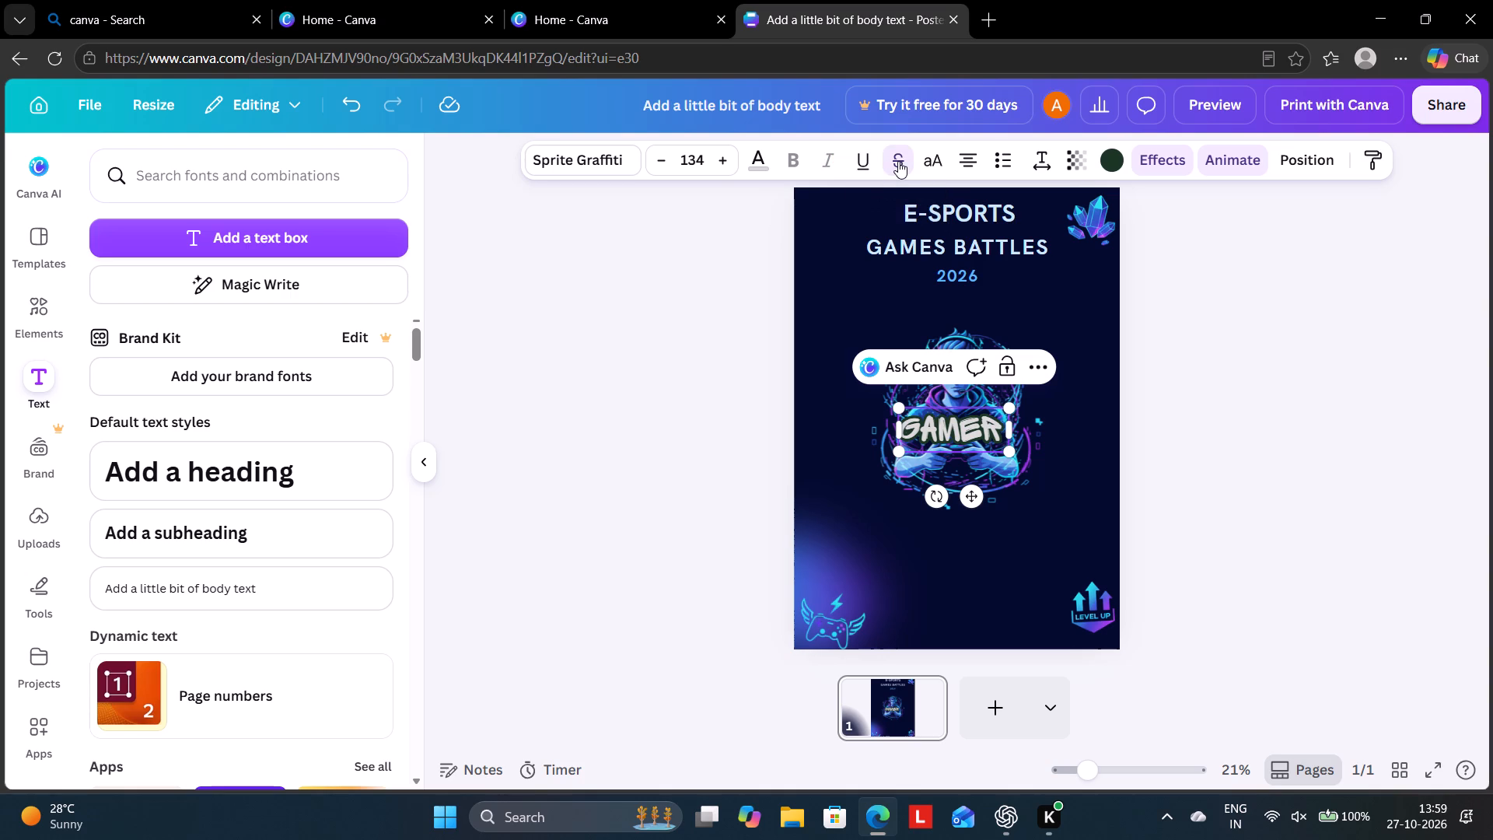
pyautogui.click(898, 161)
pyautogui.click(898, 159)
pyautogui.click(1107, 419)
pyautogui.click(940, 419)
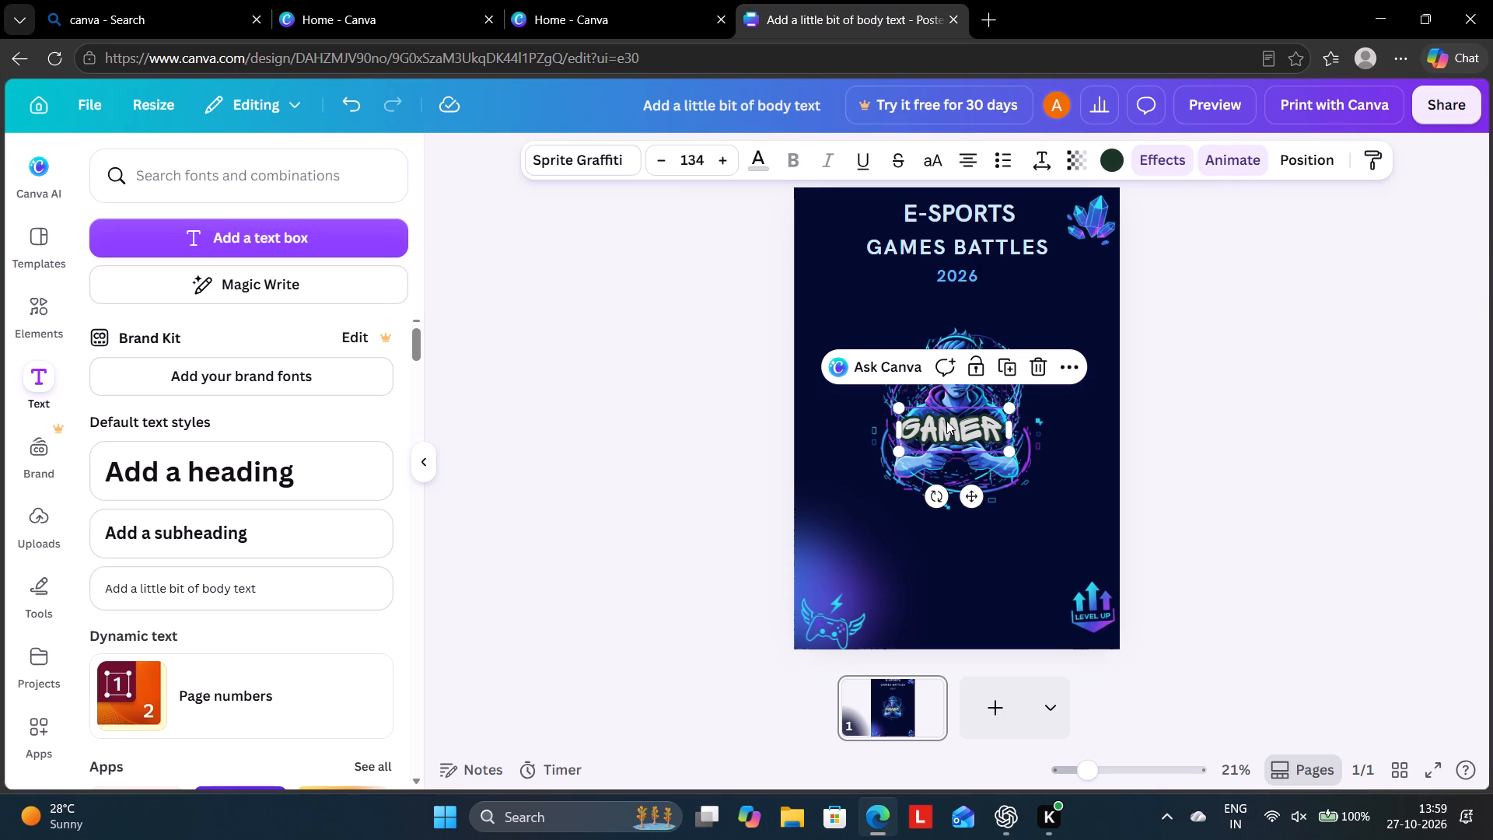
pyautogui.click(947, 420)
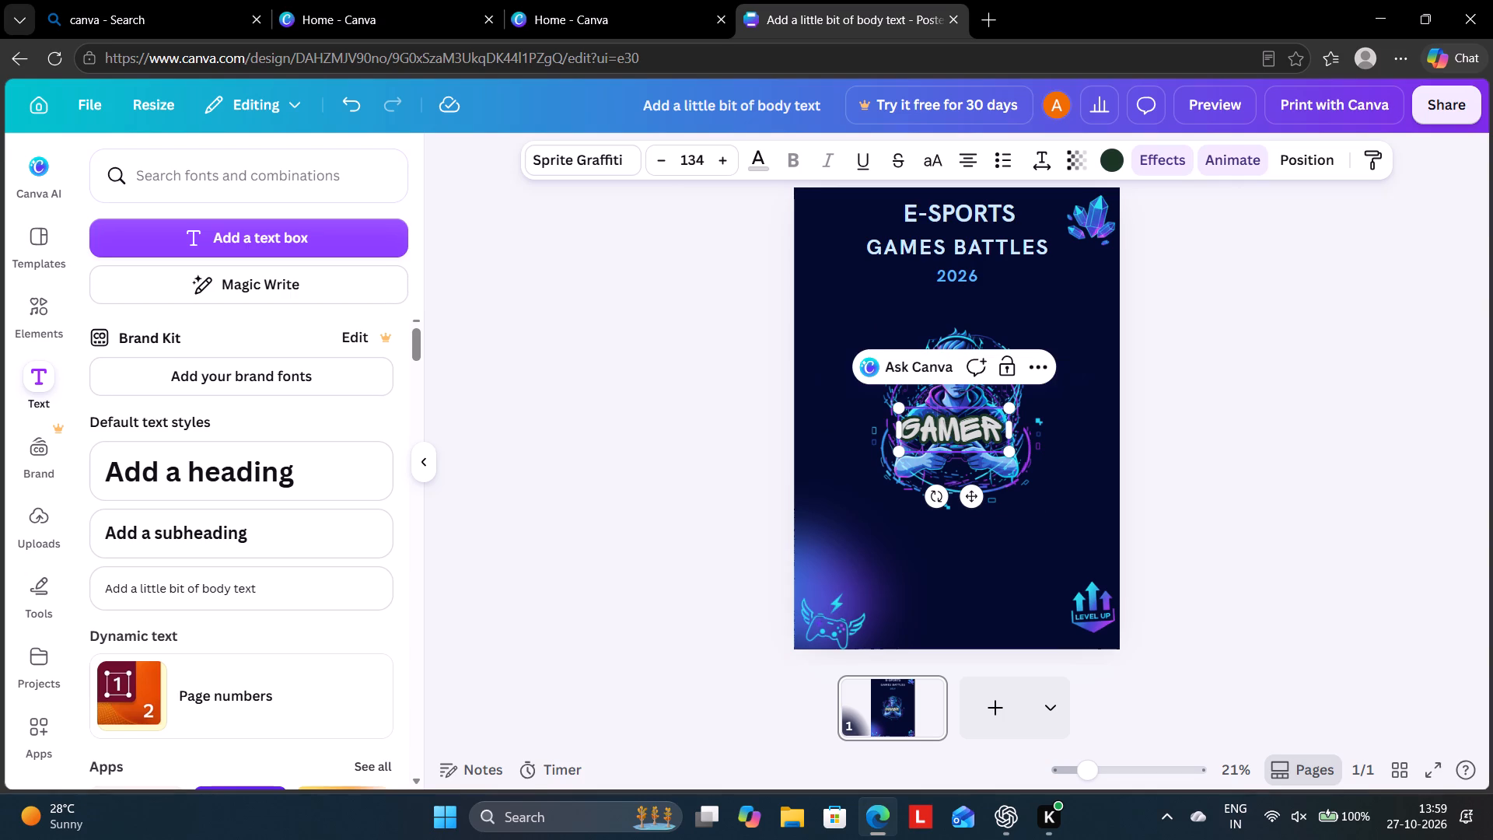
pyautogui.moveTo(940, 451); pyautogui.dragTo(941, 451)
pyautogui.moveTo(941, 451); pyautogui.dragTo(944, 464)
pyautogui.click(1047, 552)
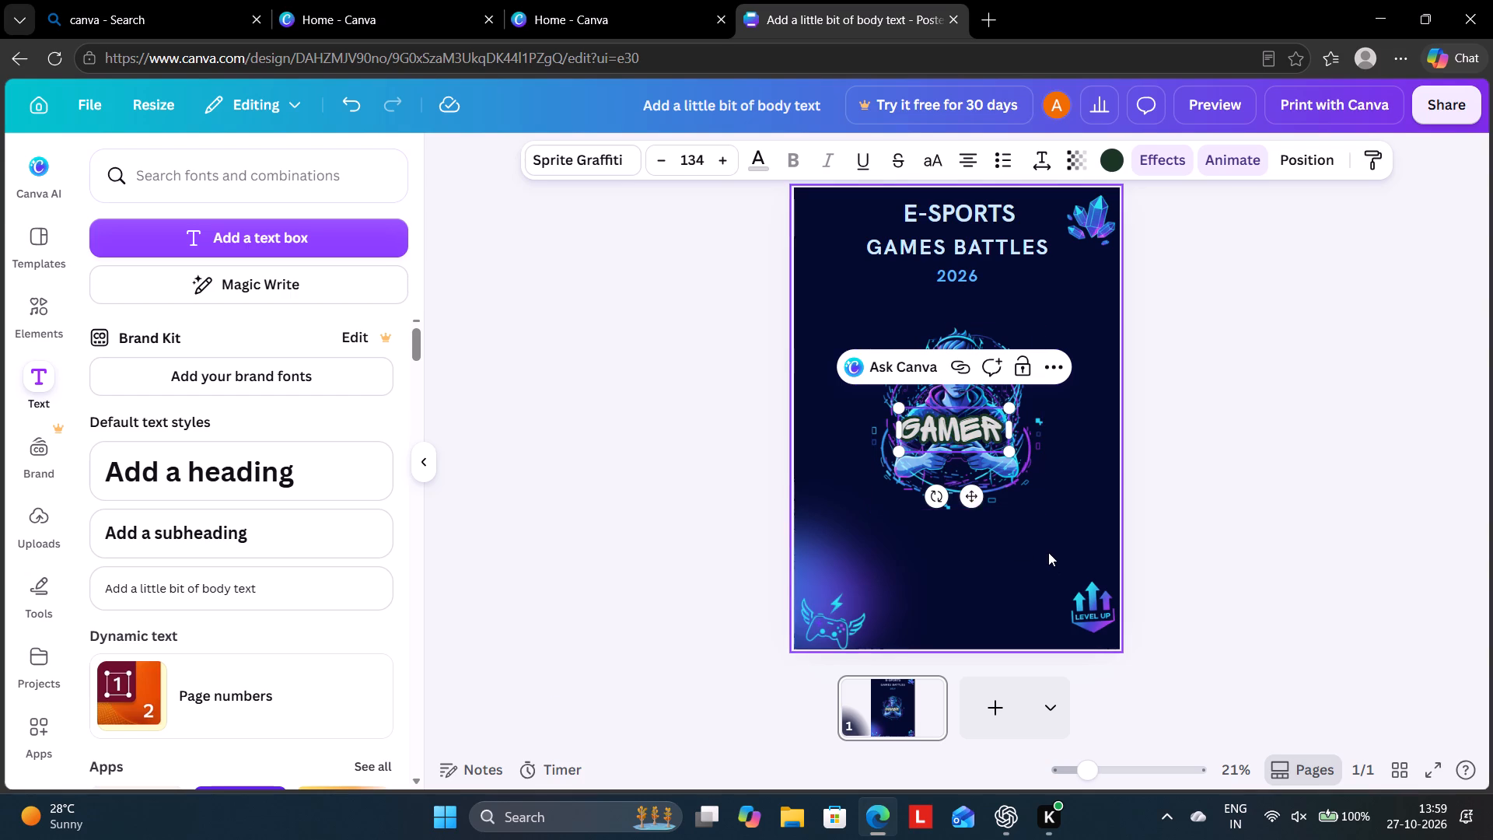
# Widen the GAMER text box on both sides until it spans nearly the full width of the poster.
pyautogui.click(960, 450)
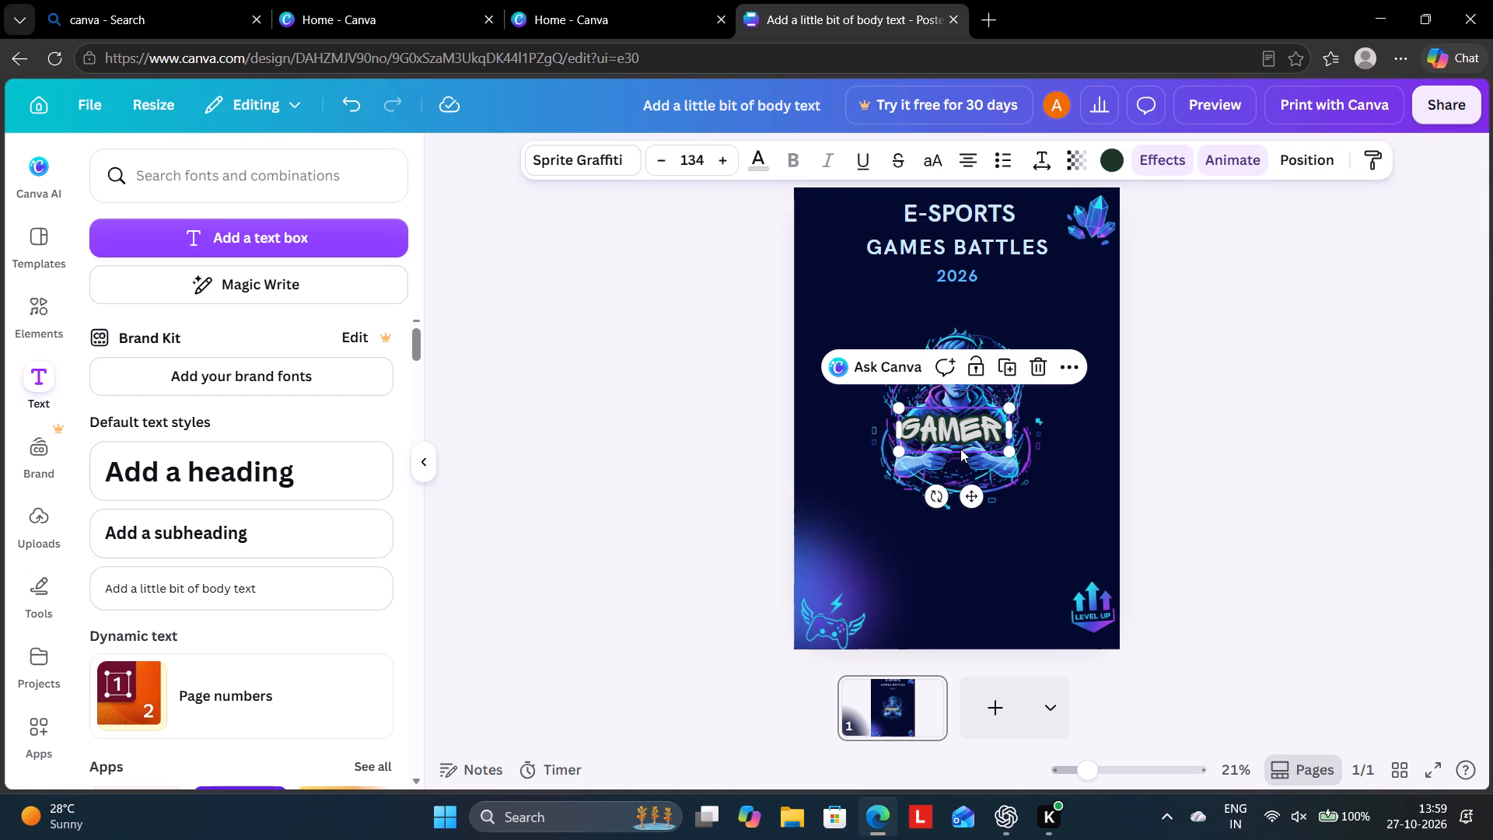
pyautogui.click(960, 449)
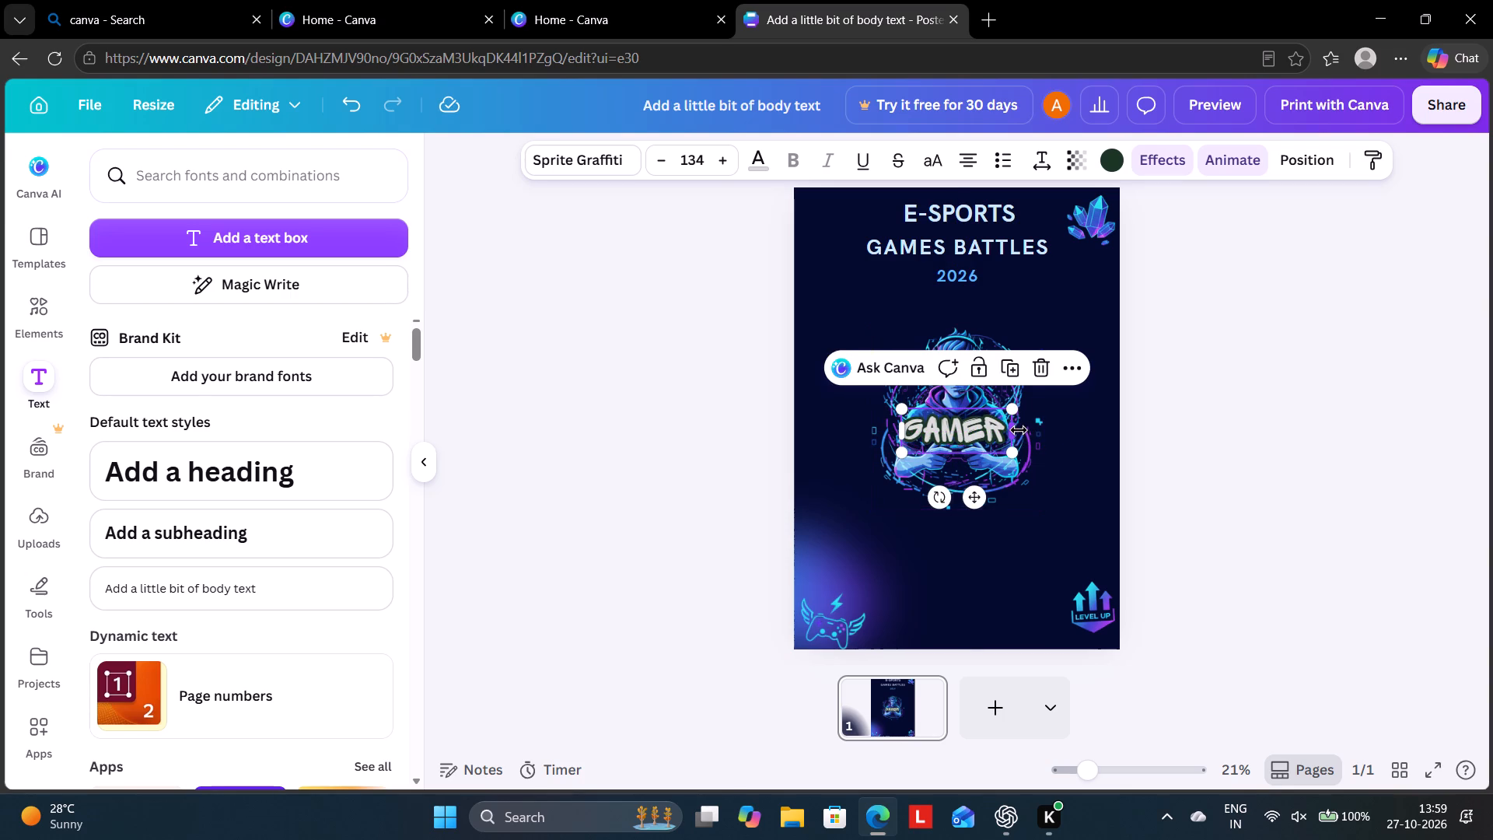
pyautogui.moveTo(1019, 430); pyautogui.dragTo(1114, 433)
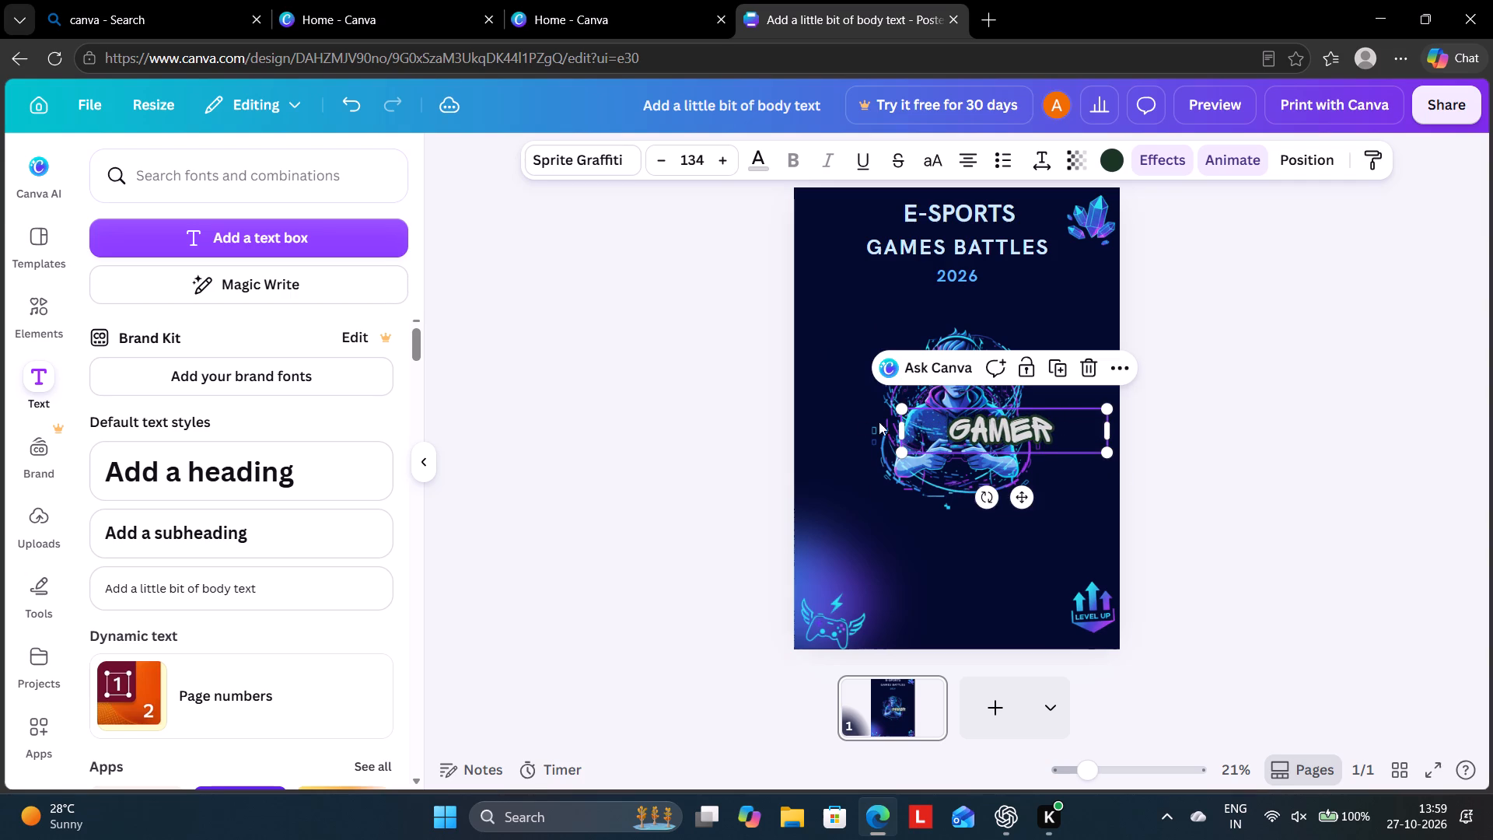
pyautogui.moveTo(899, 428); pyautogui.dragTo(864, 430)
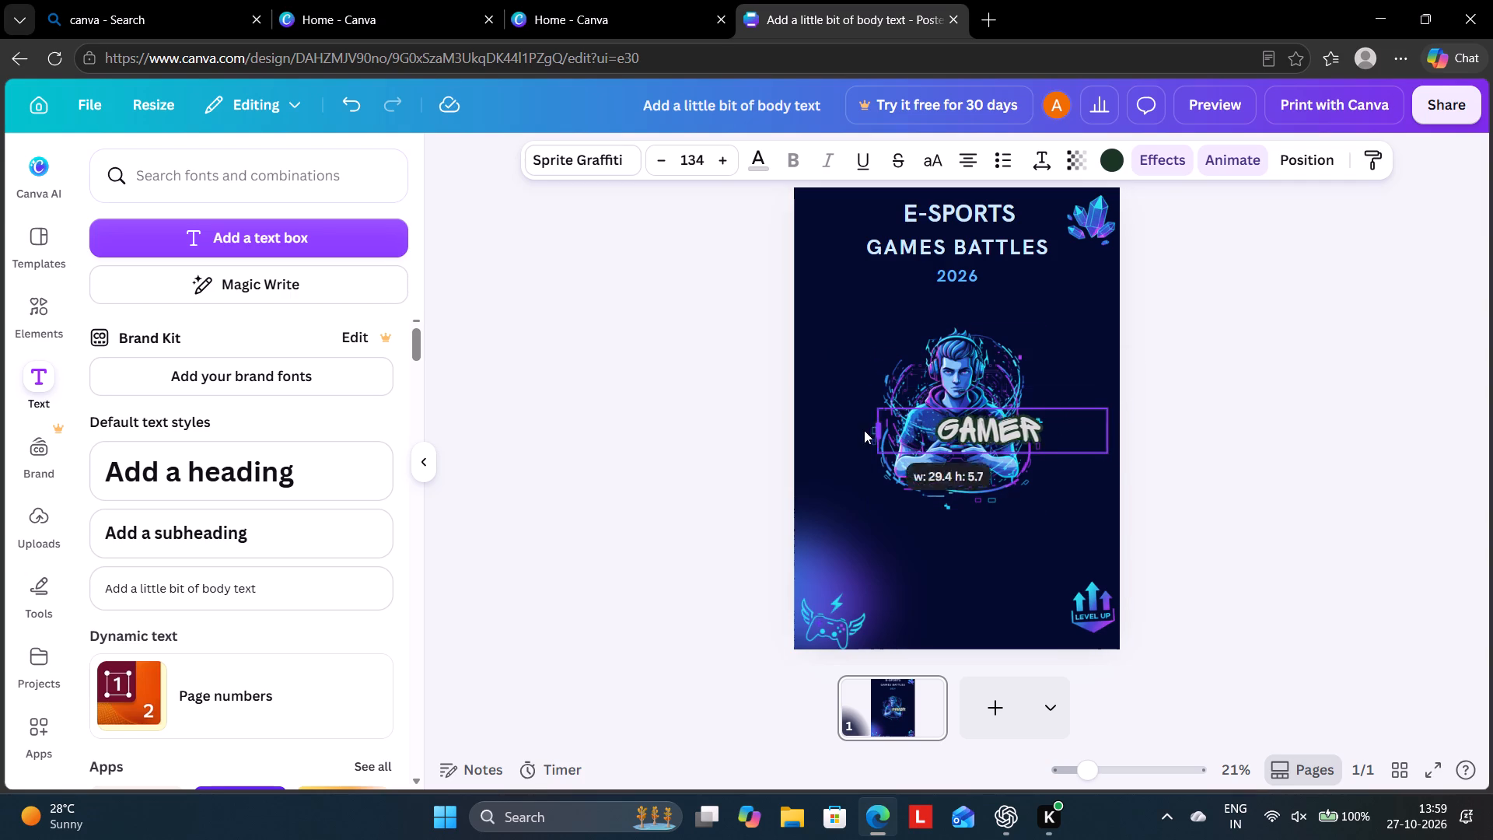
pyautogui.moveTo(864, 430); pyautogui.dragTo(792, 430)
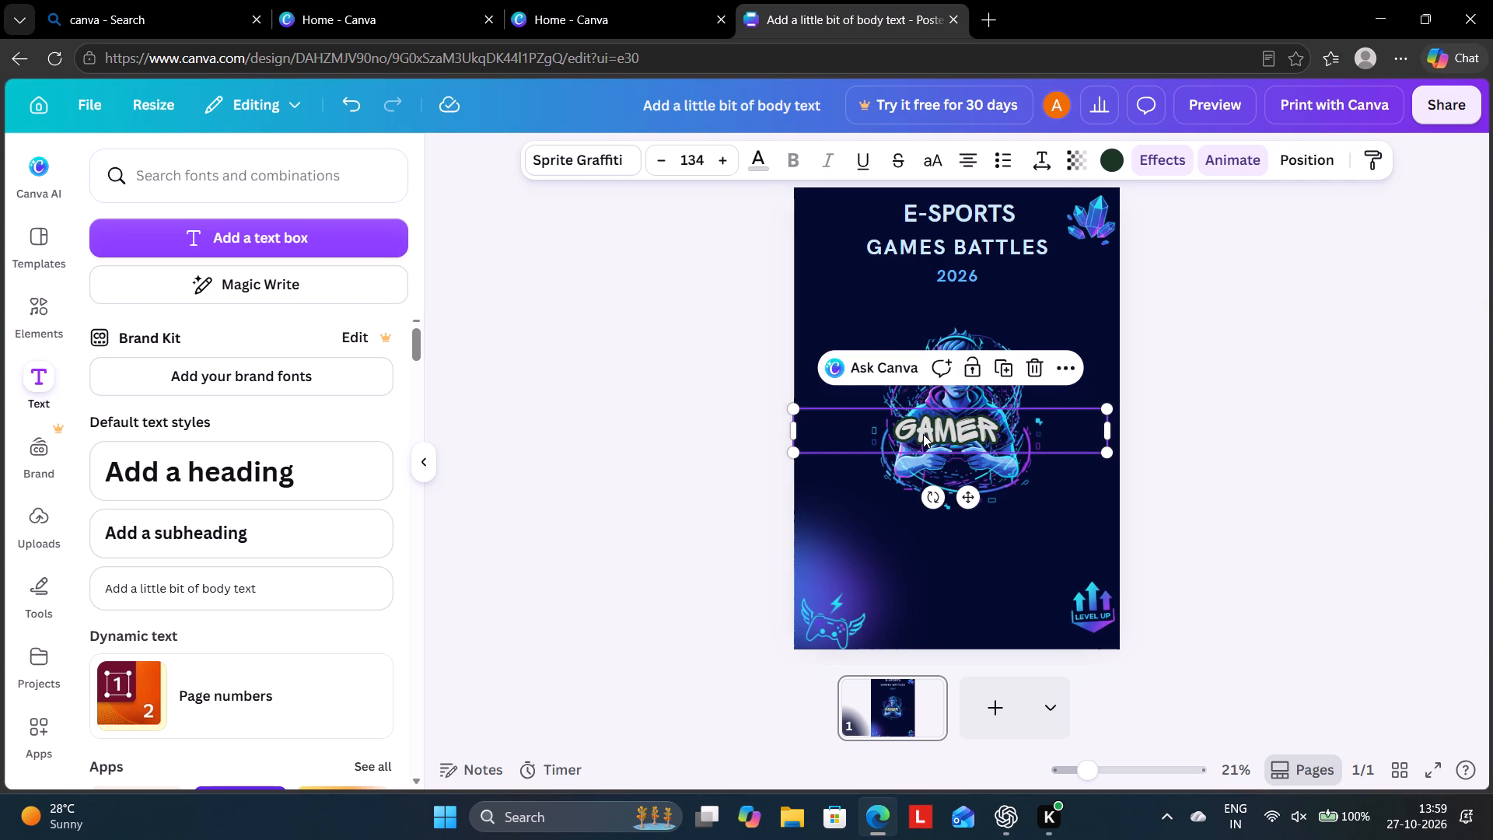
# Change the wording GAMER to GAMERS, with no space before the S.
pyautogui.click(1017, 418)
pyautogui.click(1006, 432)
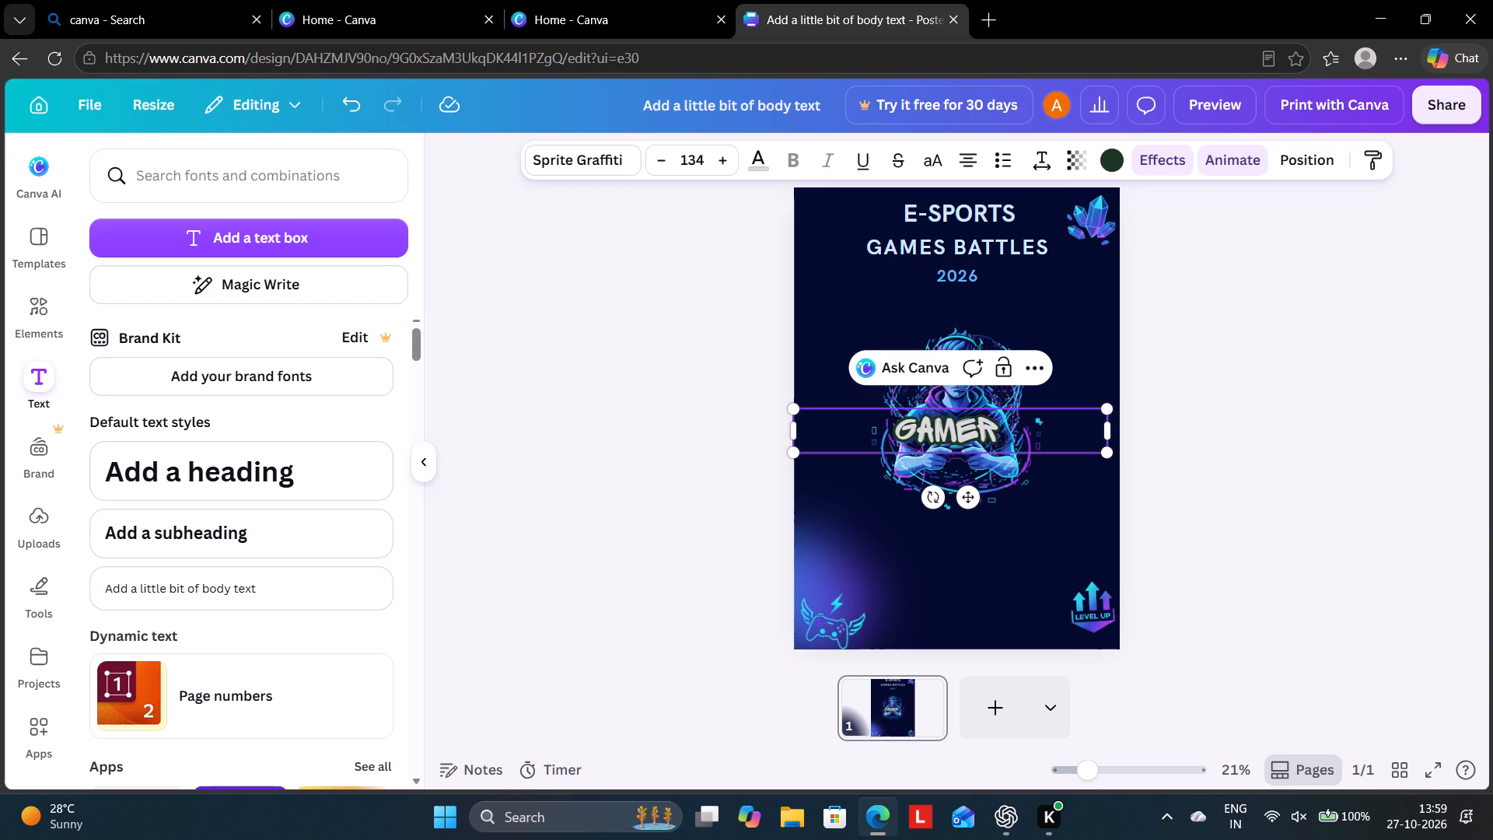
pyautogui.click(1003, 433)
pyautogui.press('s')
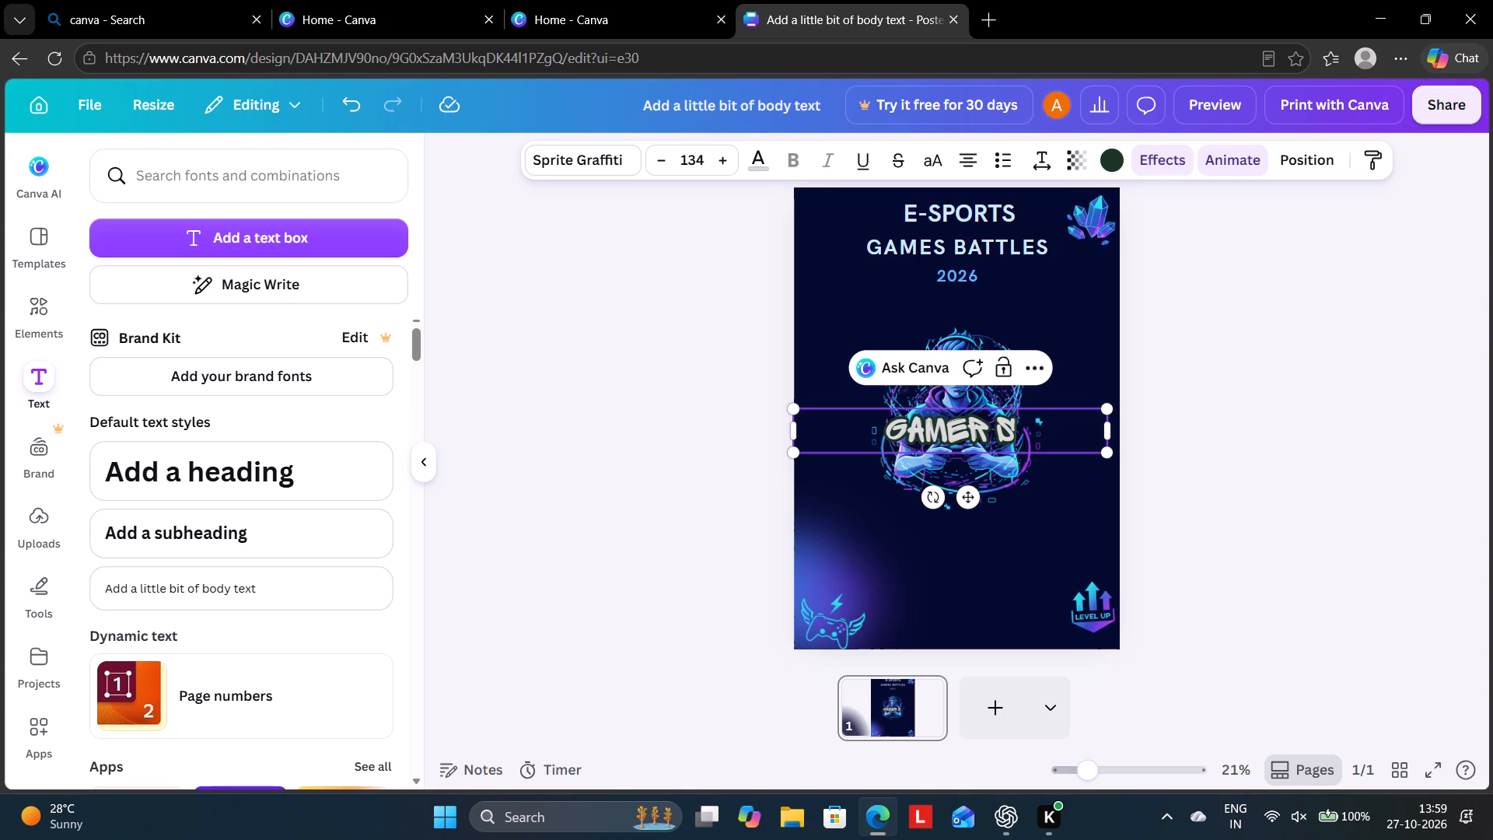
pyautogui.click(991, 430)
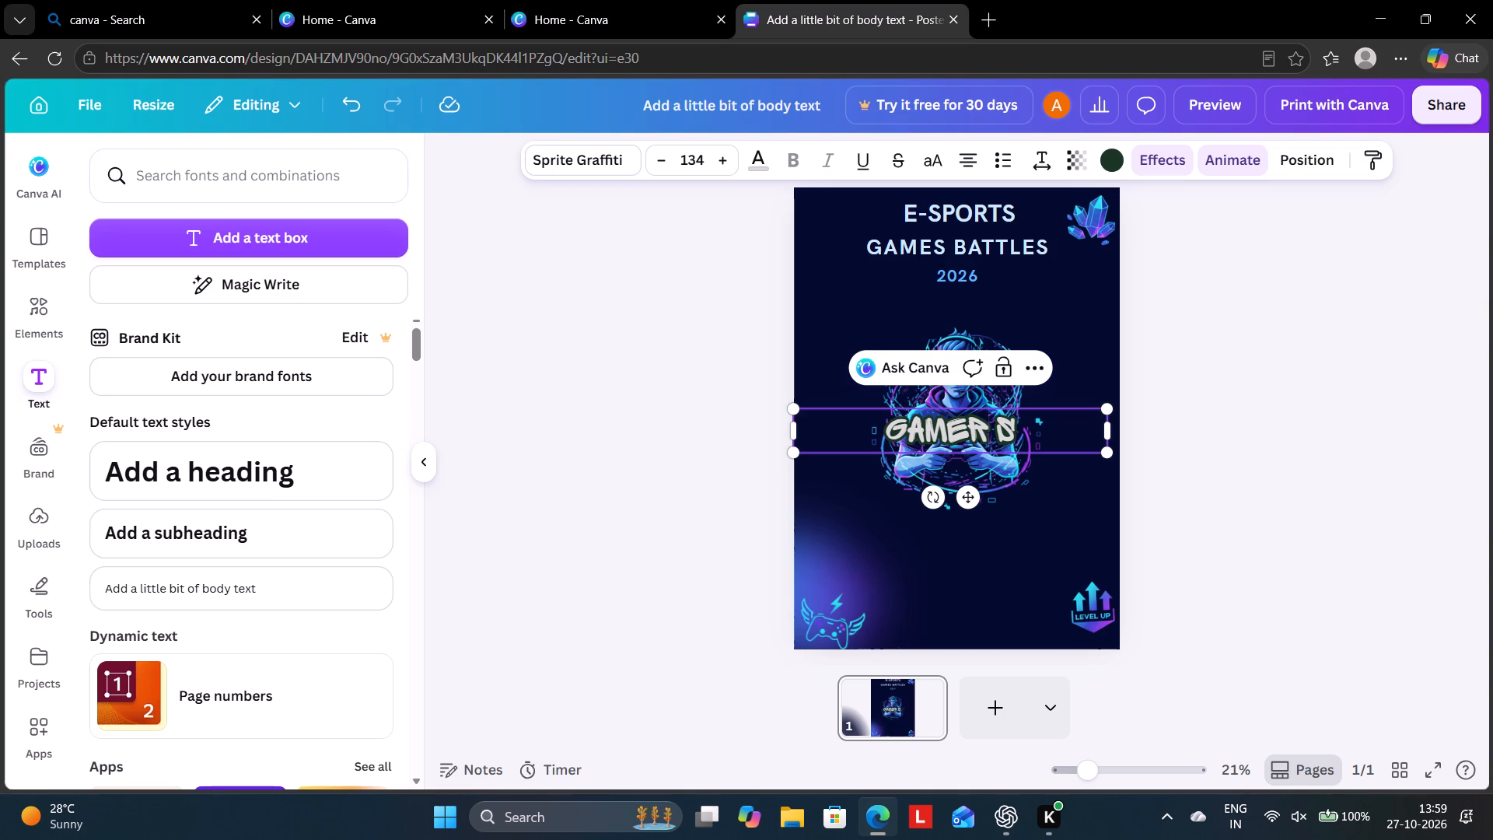
pyautogui.click(991, 429)
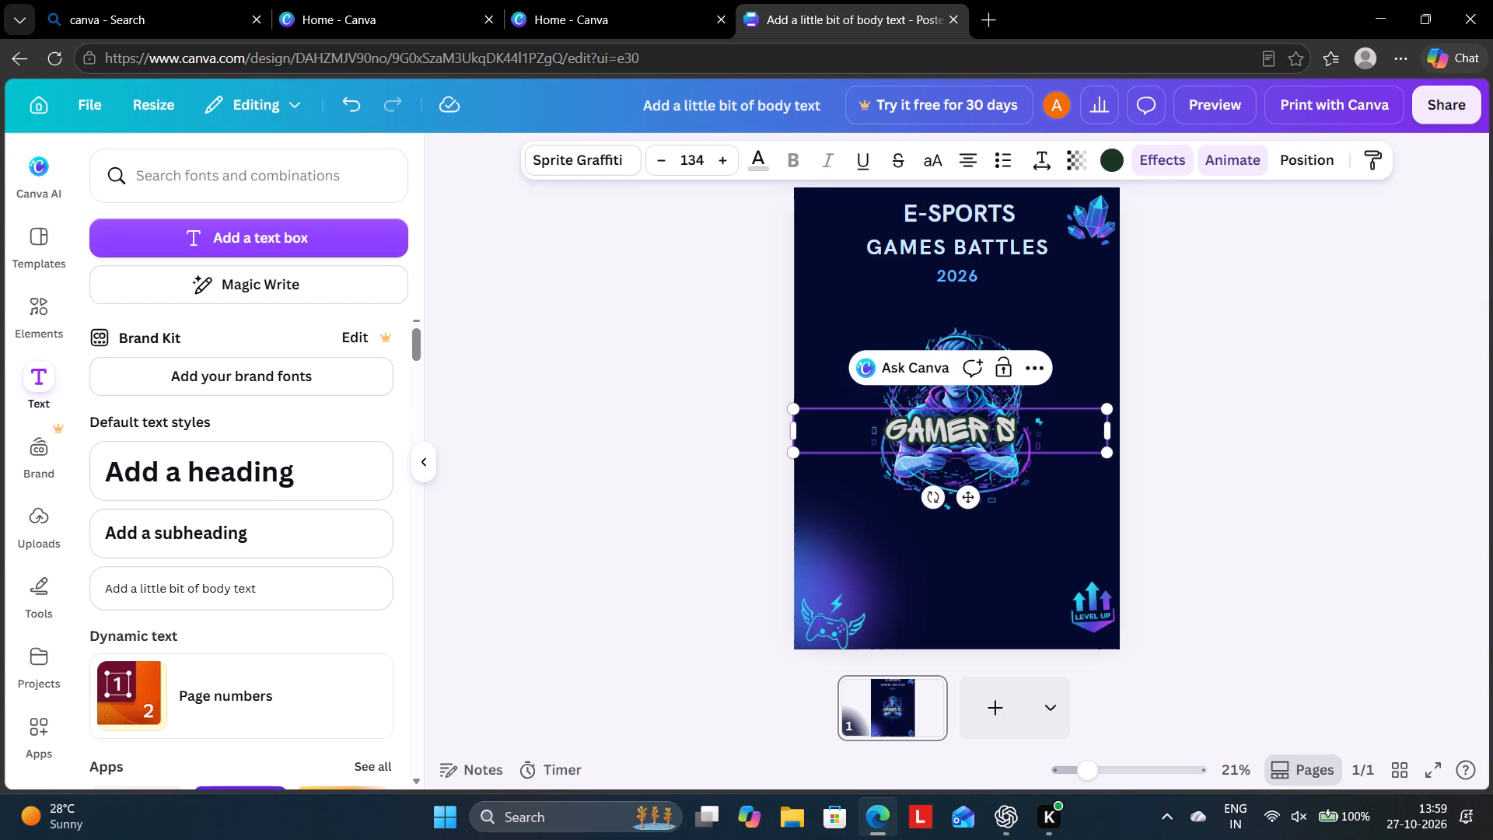
pyautogui.click(991, 424)
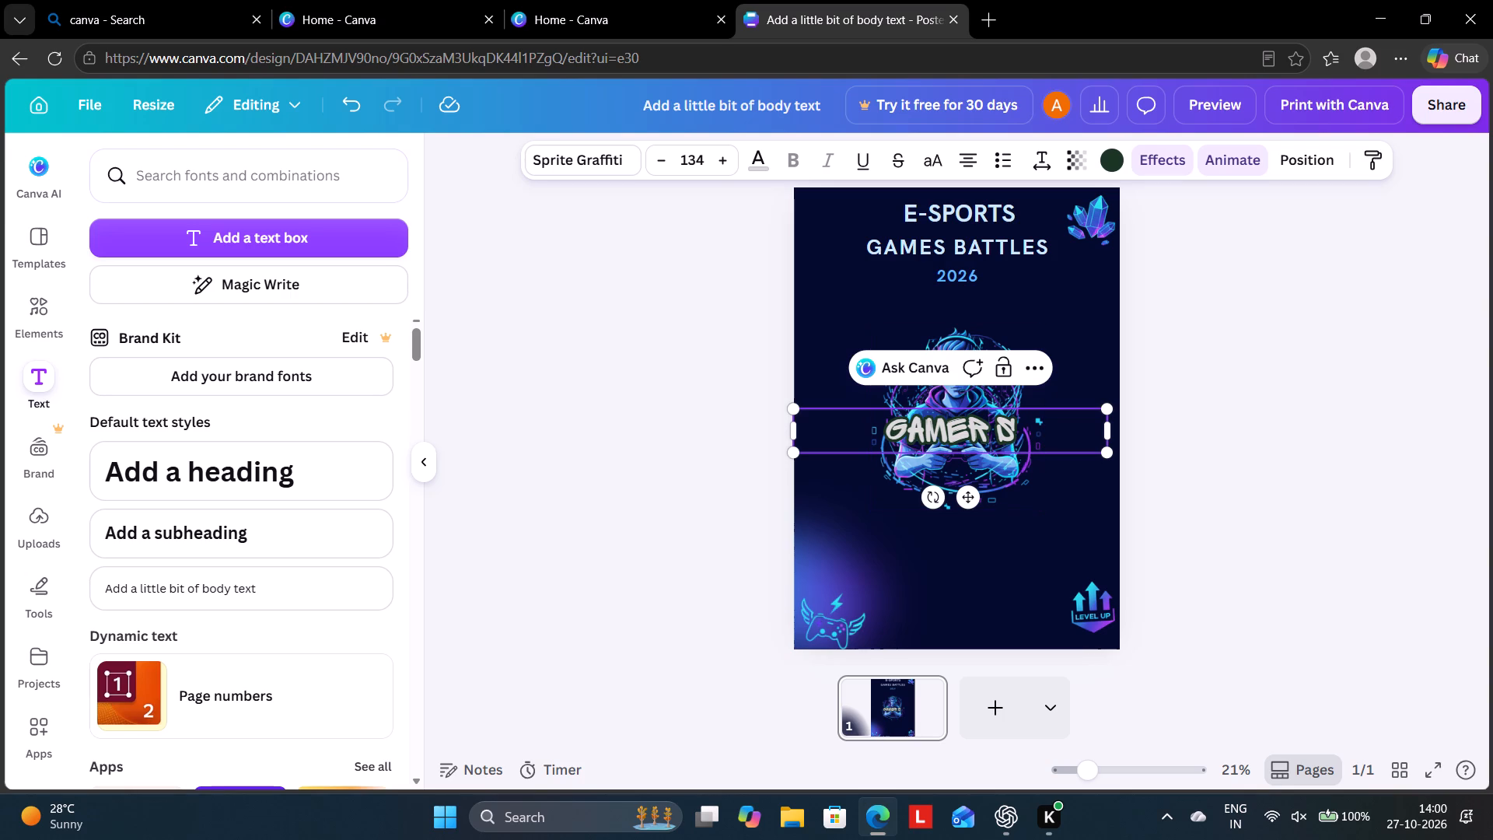
pyautogui.click(1022, 441)
pyautogui.press('BackSpace')
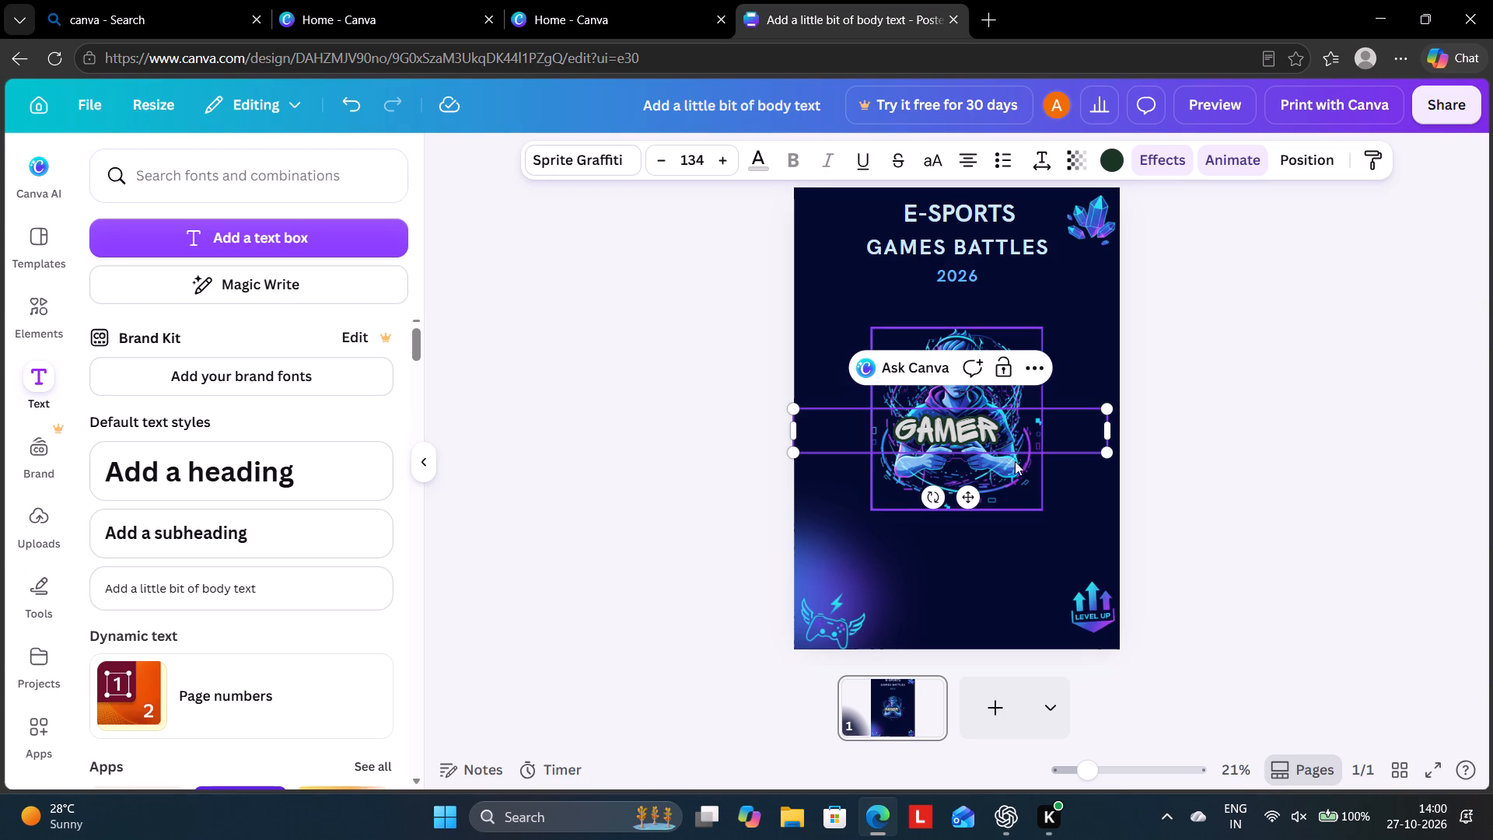
pyautogui.press('BackSpace')
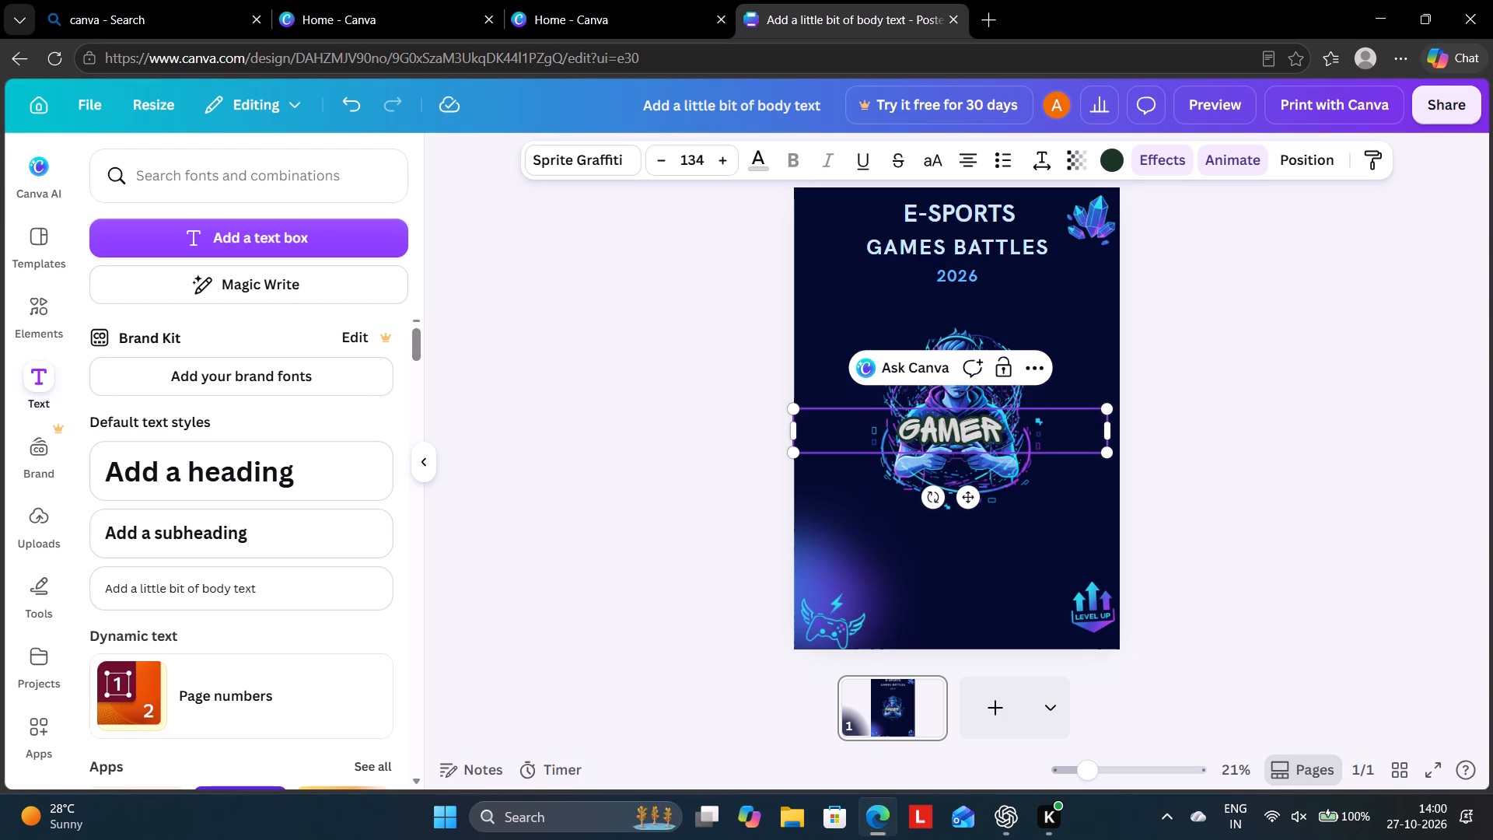
pyautogui.hotkey('shift', 's')
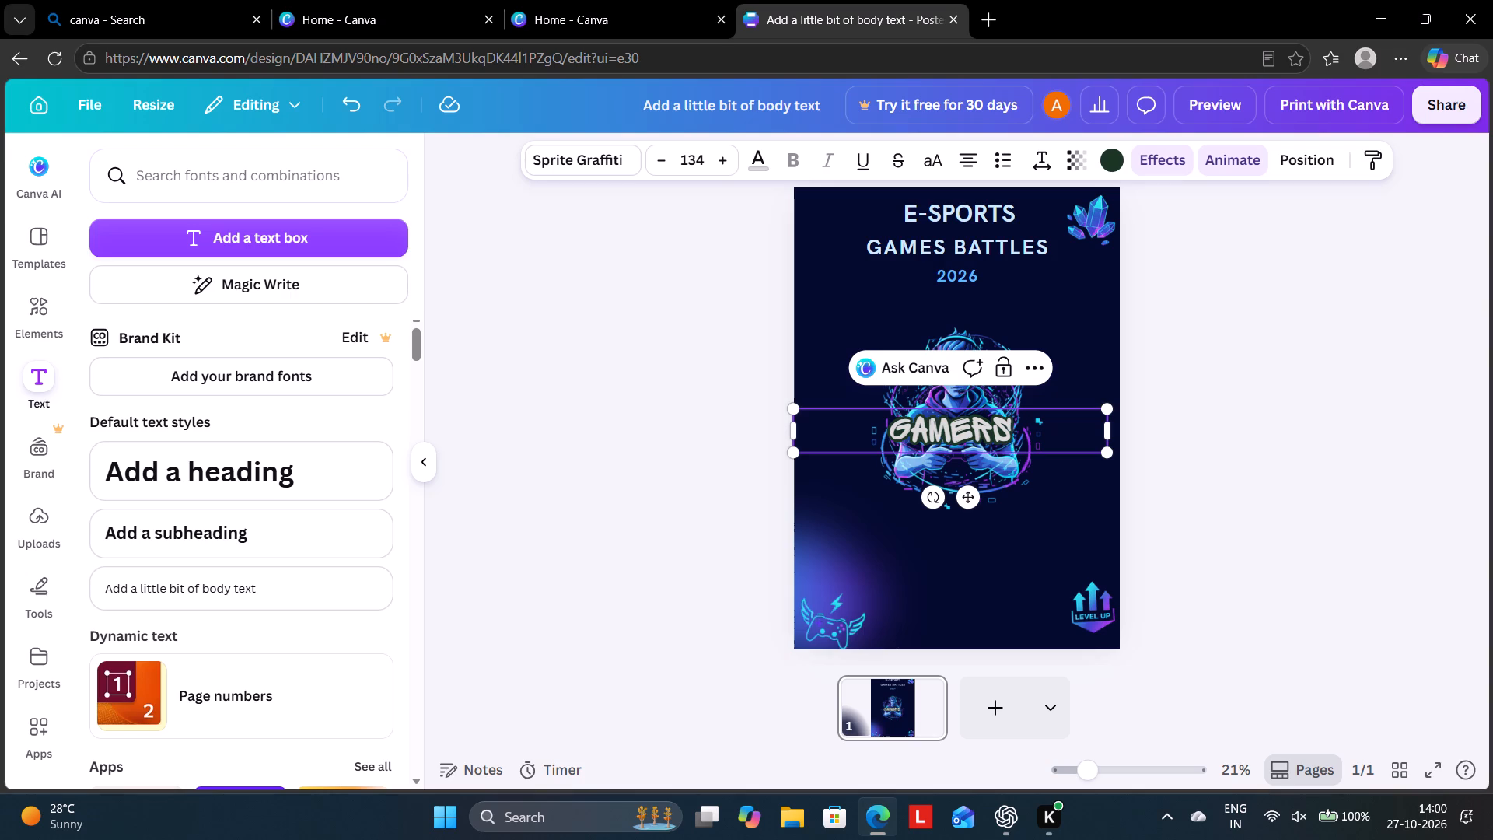
# Extend the GAMERS text to read GAMERS DON'T JUST.
pyautogui.hotkey('shift', 'b')
pyautogui.hotkey('shift', 'BackSpace')
pyautogui.press('space')
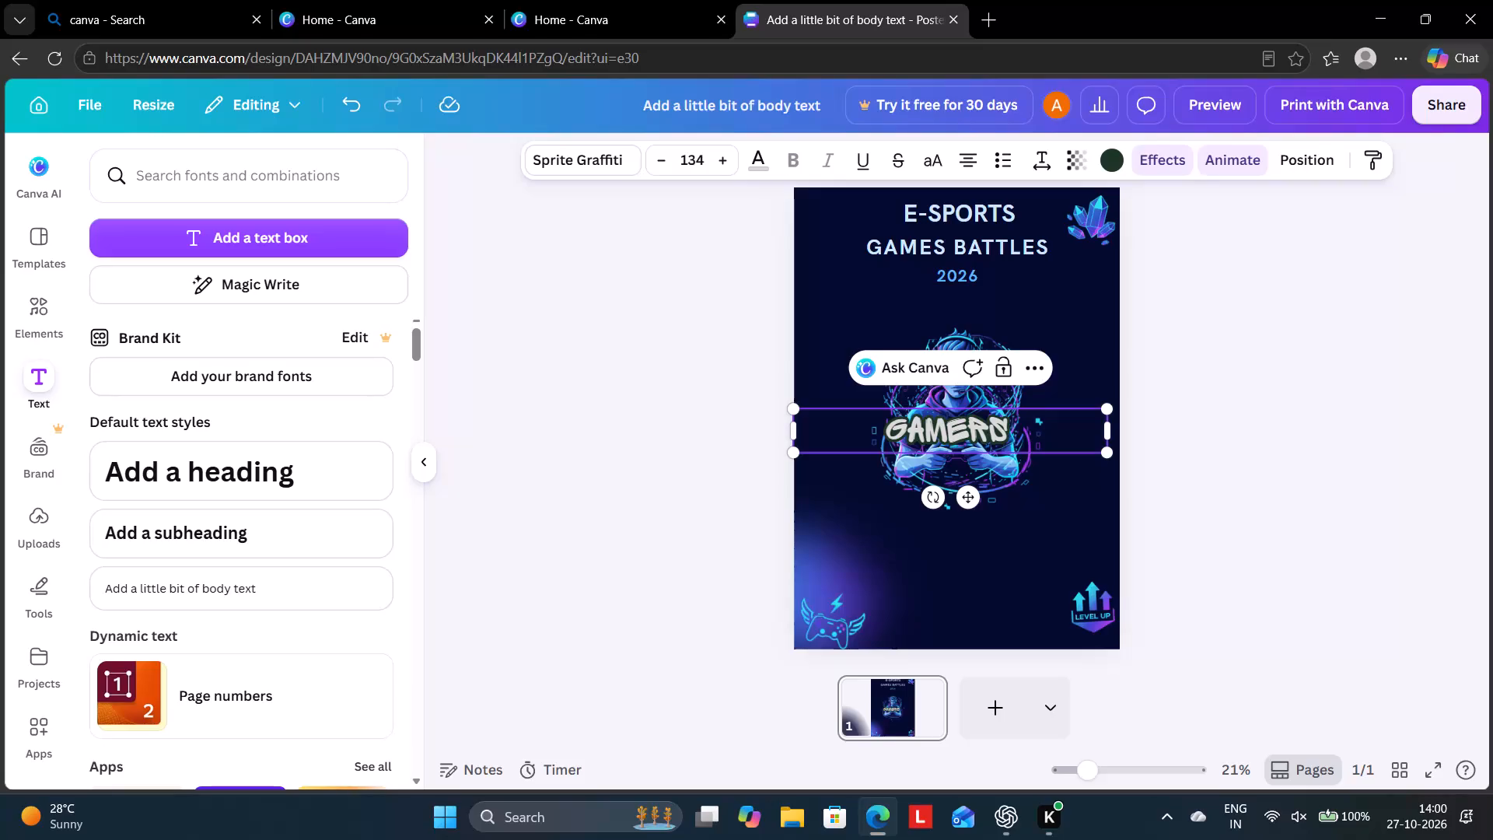
pyautogui.write('DO')
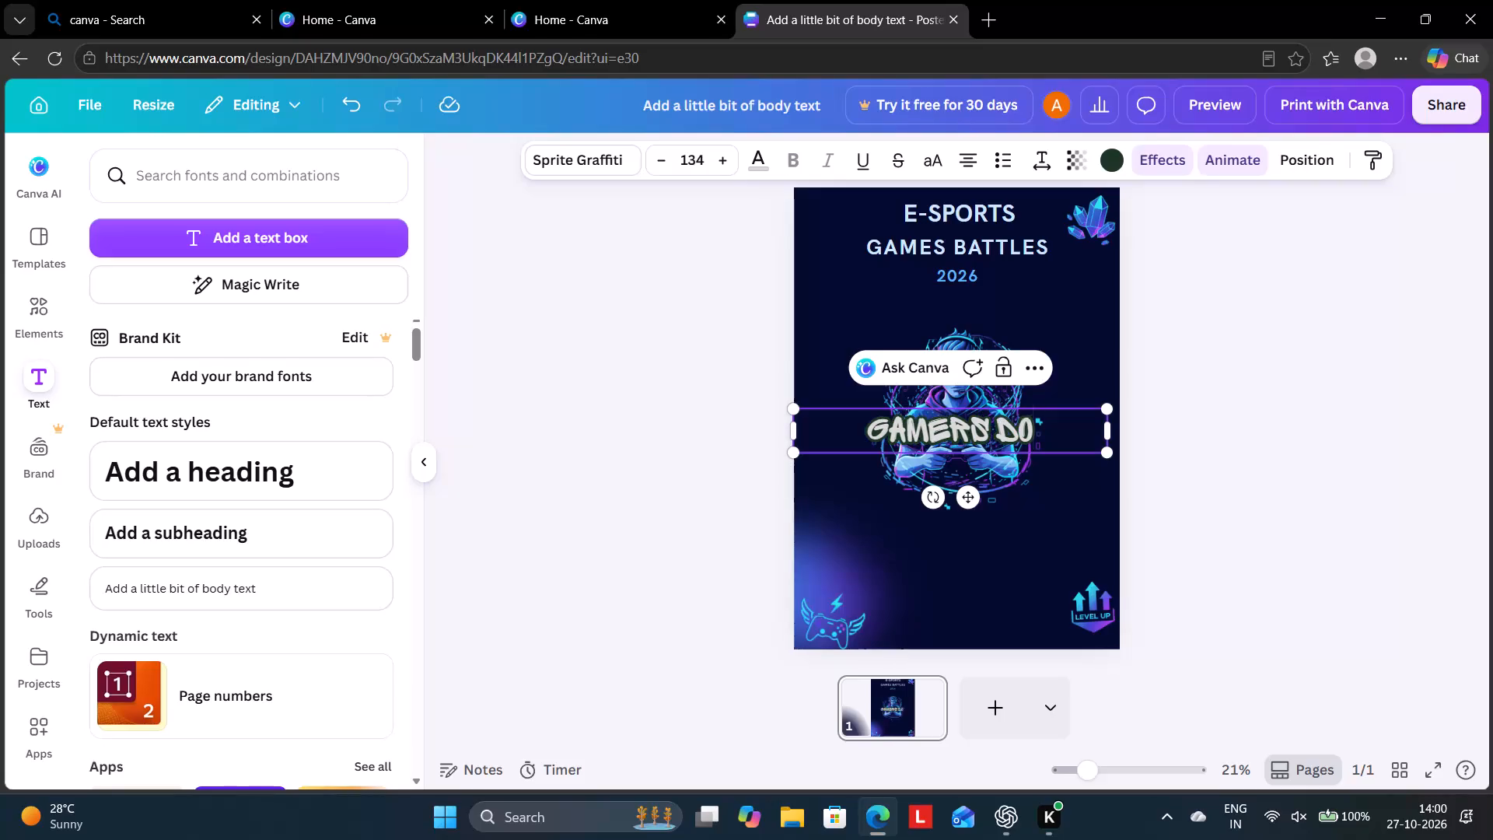
pyautogui.hotkey('shift', 'n')
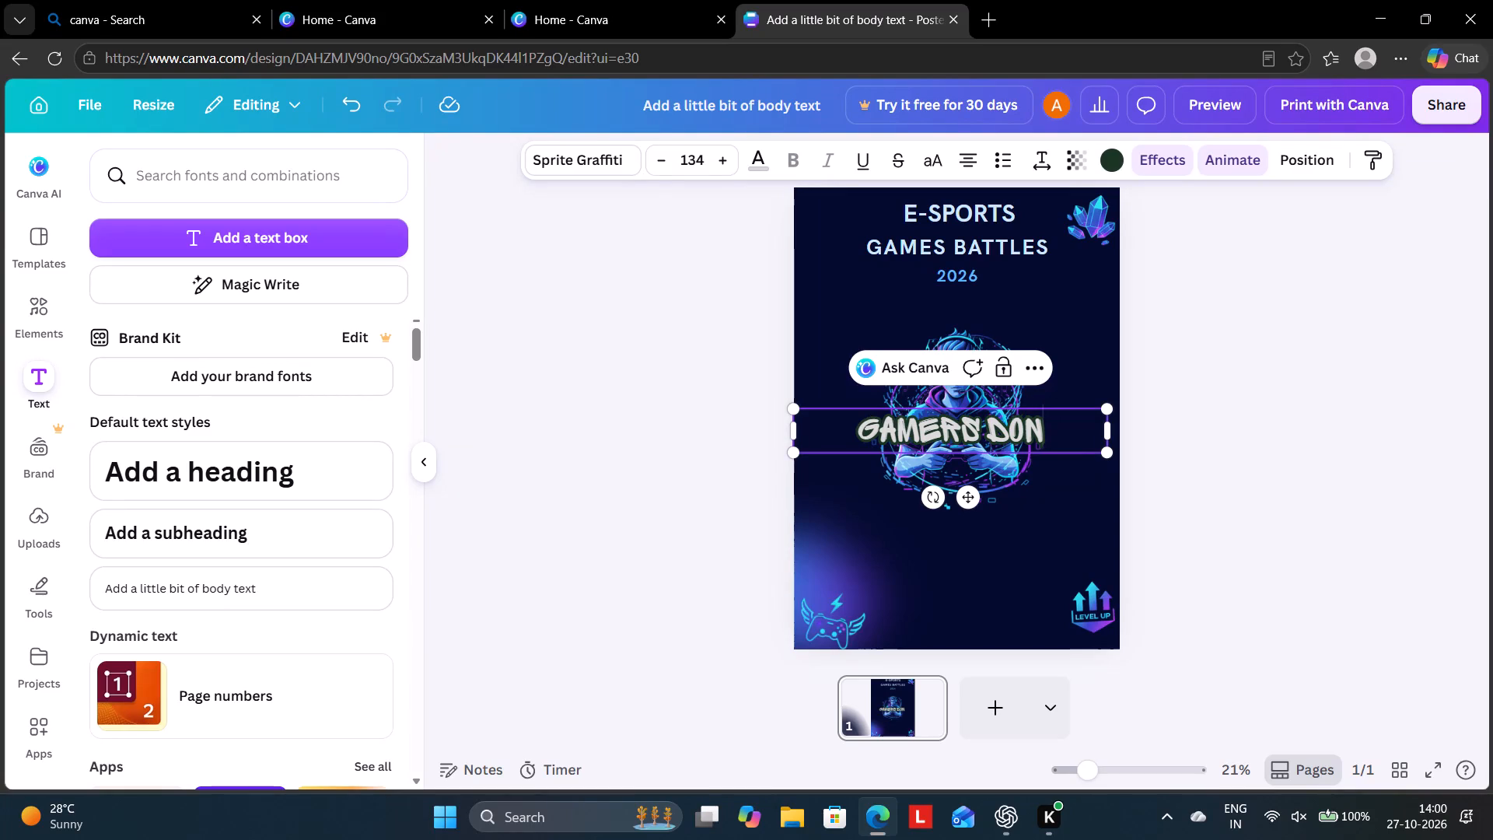
pyautogui.press("'")
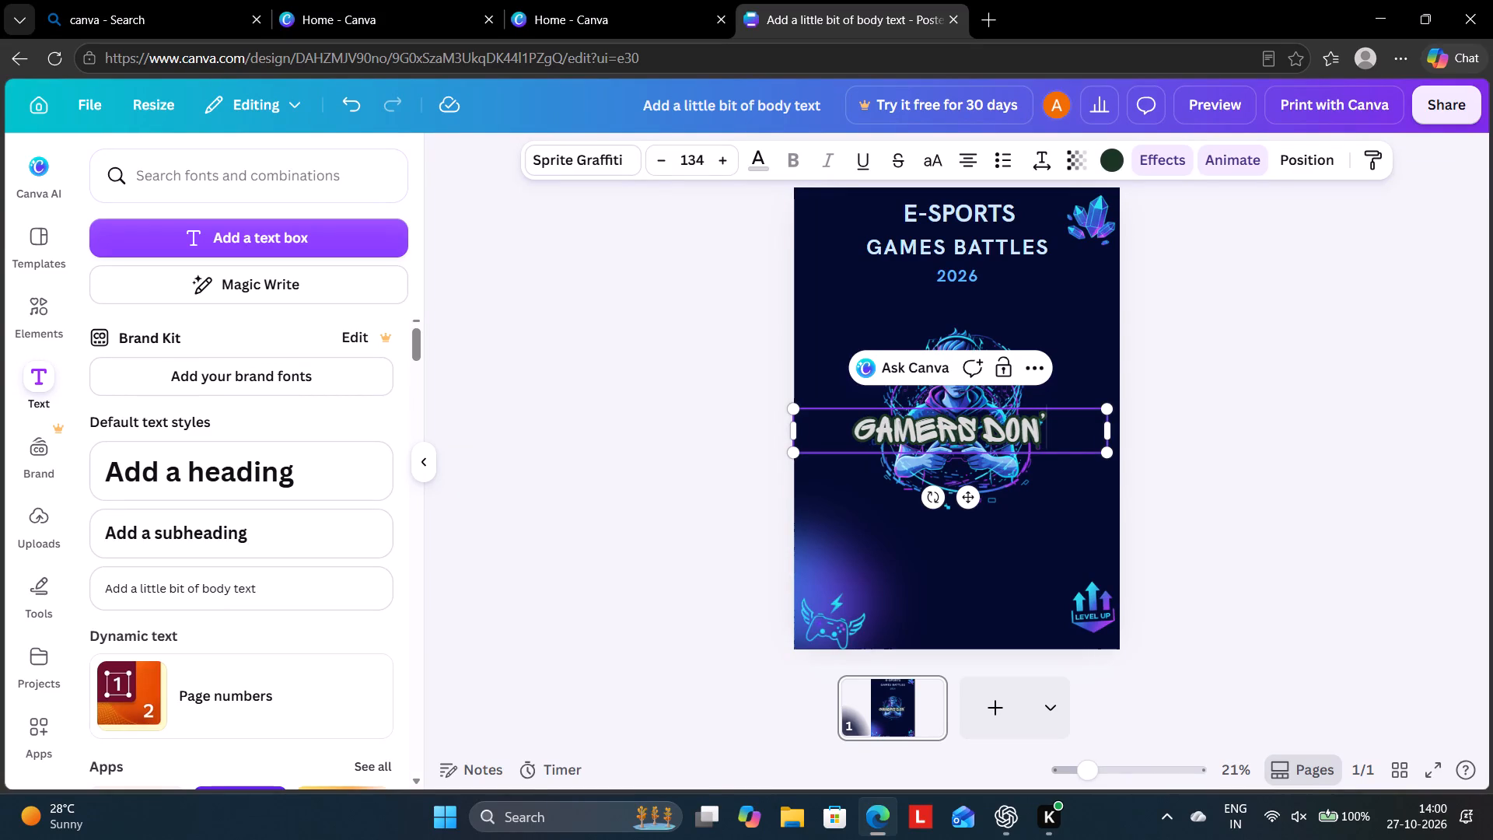
pyautogui.press('t')
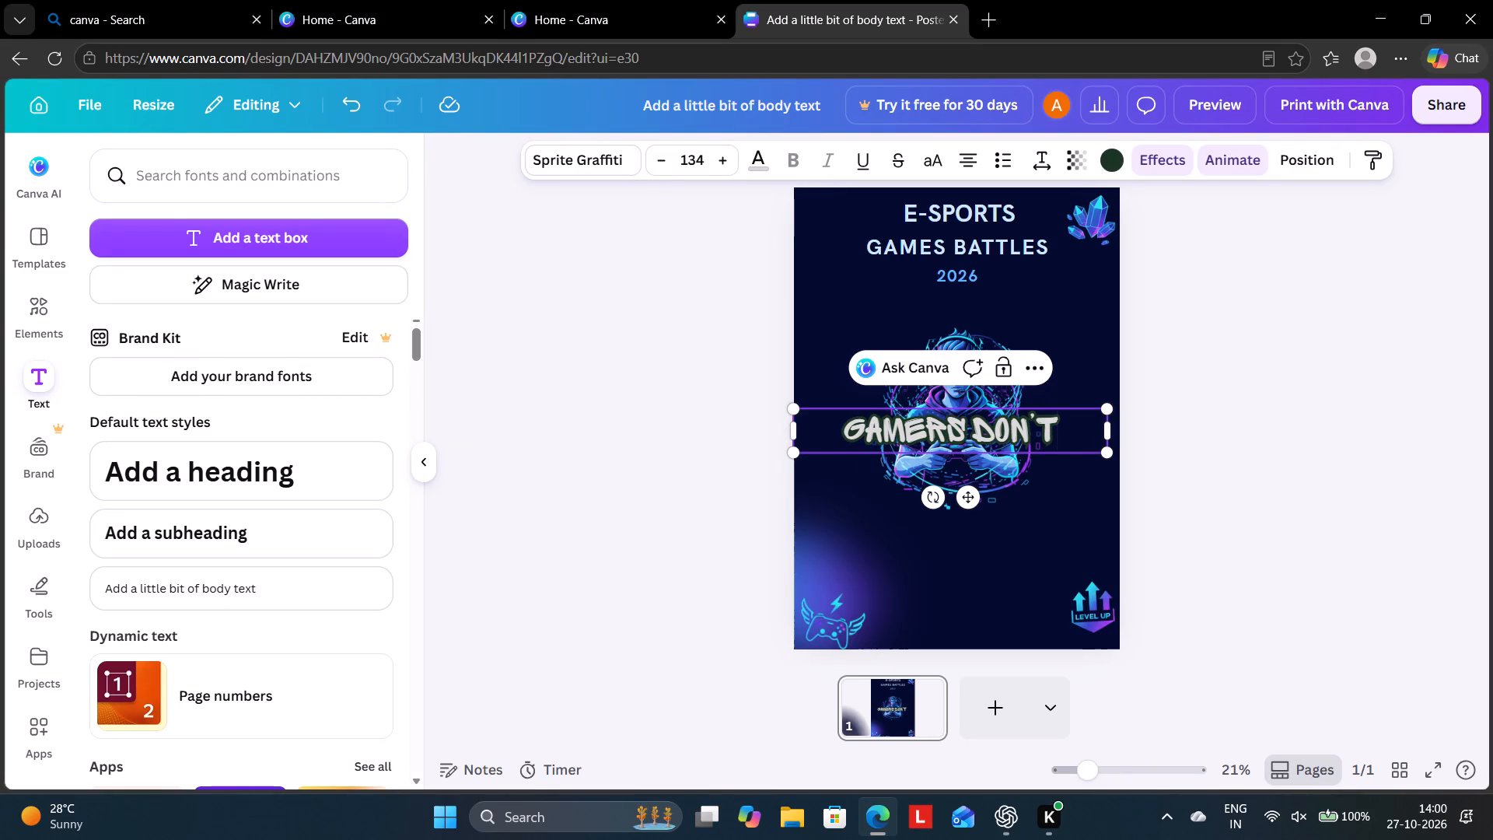
pyautogui.press('space')
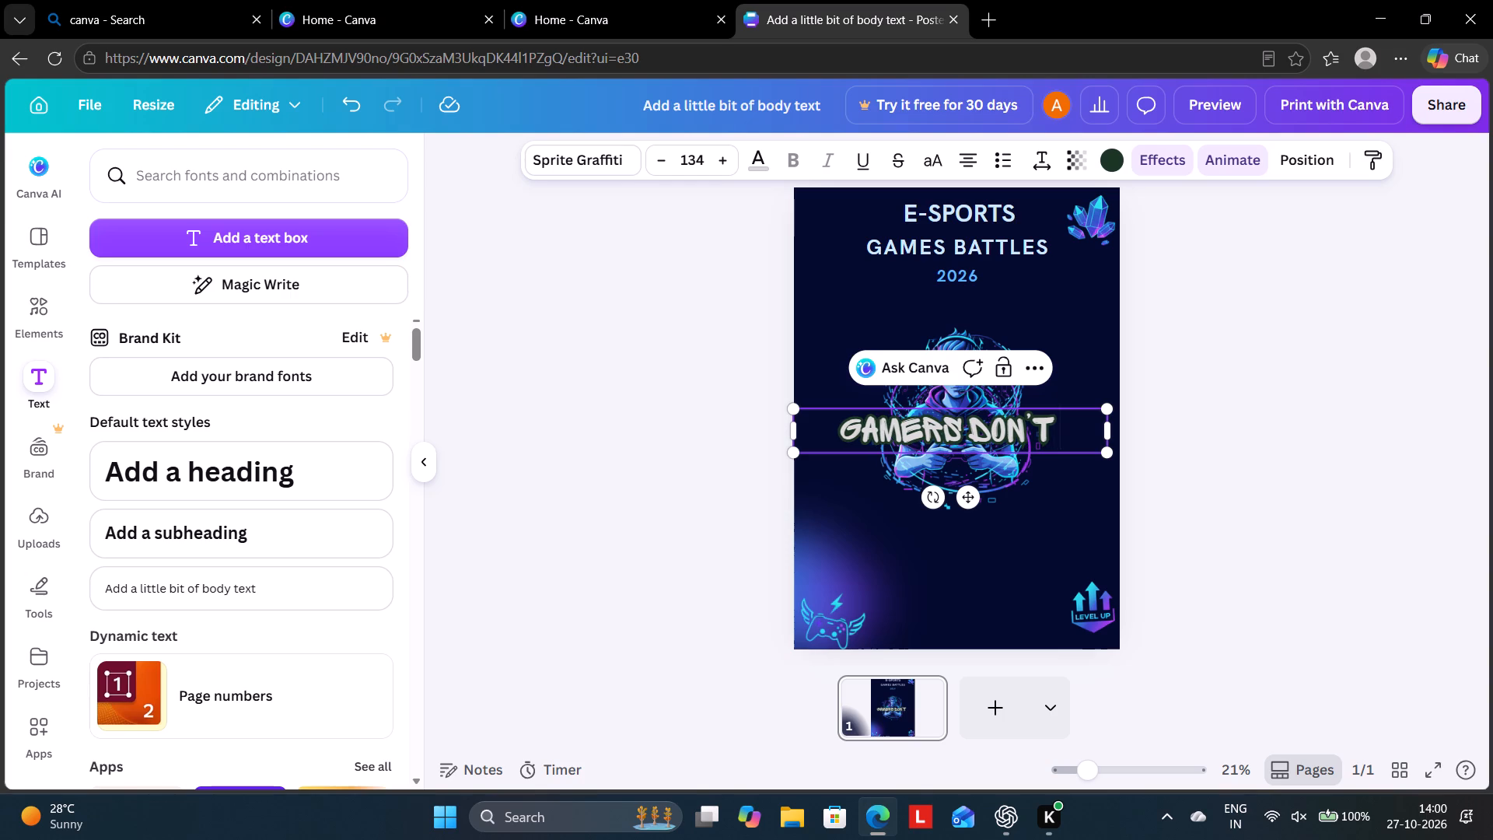
pyautogui.write('JUST')
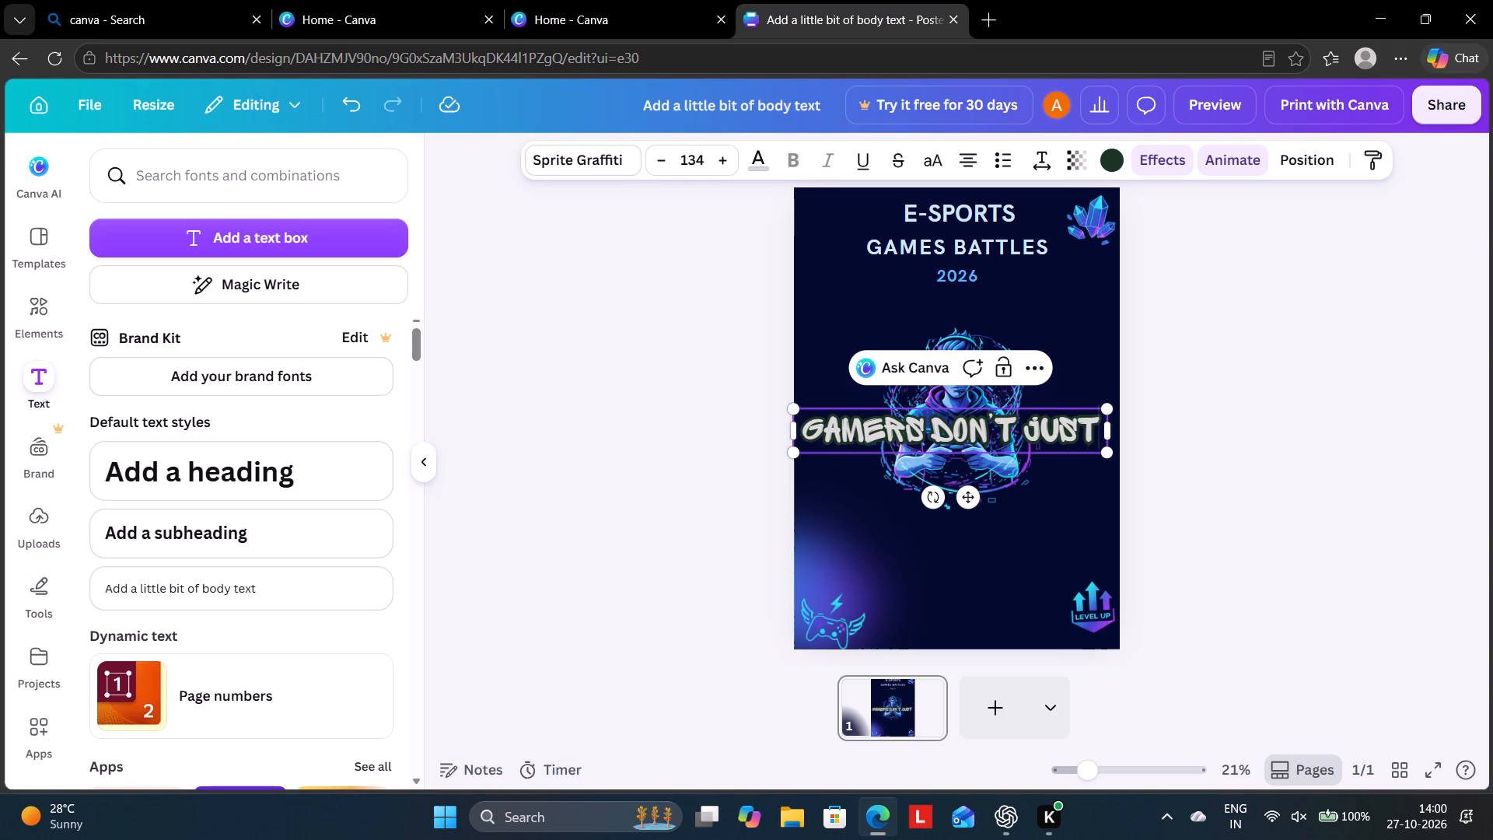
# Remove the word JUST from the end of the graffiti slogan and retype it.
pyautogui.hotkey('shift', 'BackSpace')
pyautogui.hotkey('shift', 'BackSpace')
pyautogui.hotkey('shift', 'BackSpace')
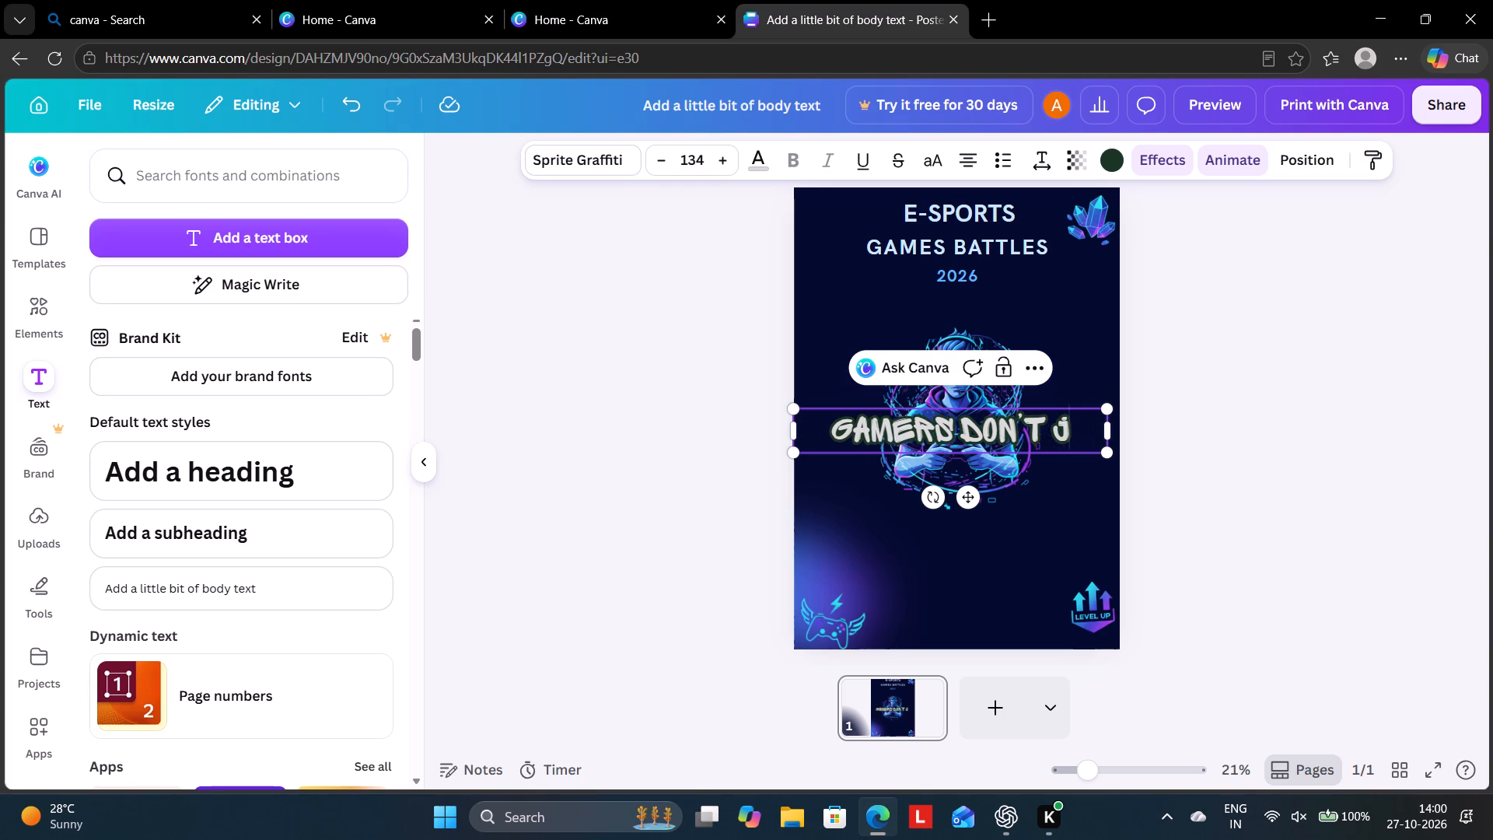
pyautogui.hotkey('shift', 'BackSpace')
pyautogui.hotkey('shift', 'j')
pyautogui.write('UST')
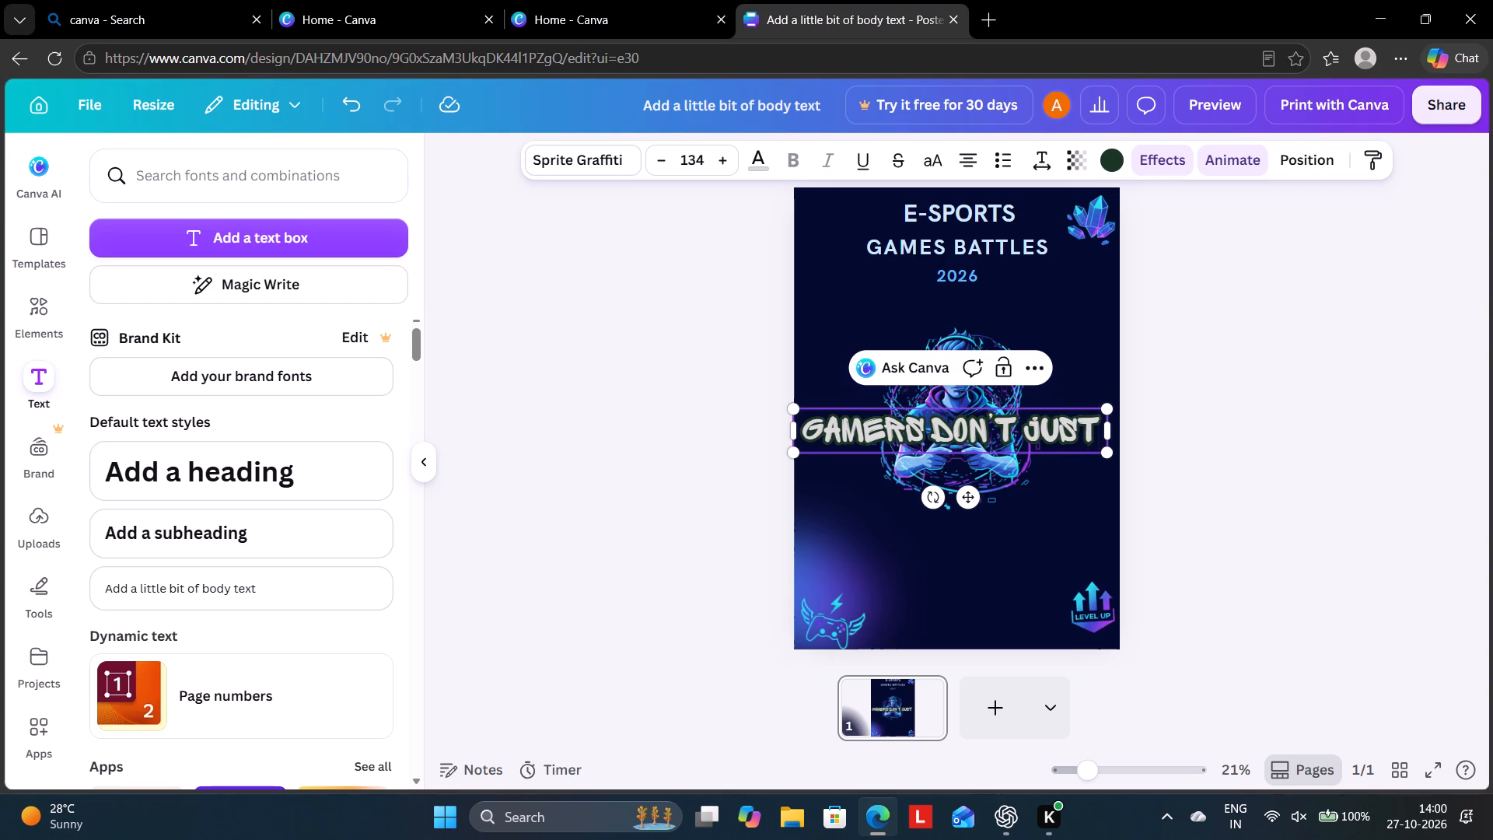
# Add PLAY WE FIGHT so the graffiti slogan reads GAMERS DON'T JUST PLAY WE FIGHT.
pyautogui.press('space')
pyautogui.write('P')
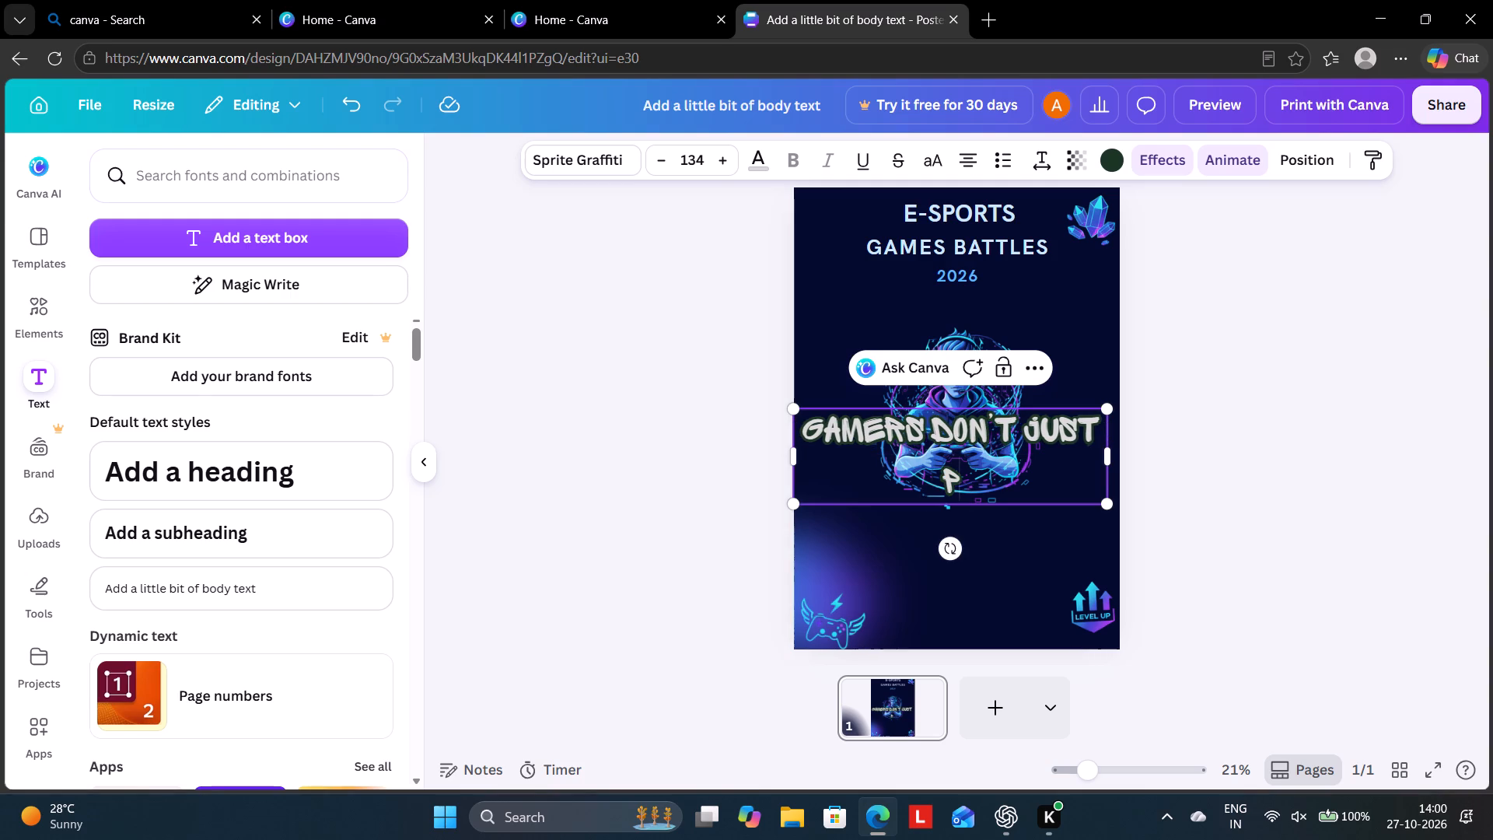
pyautogui.write('LAY')
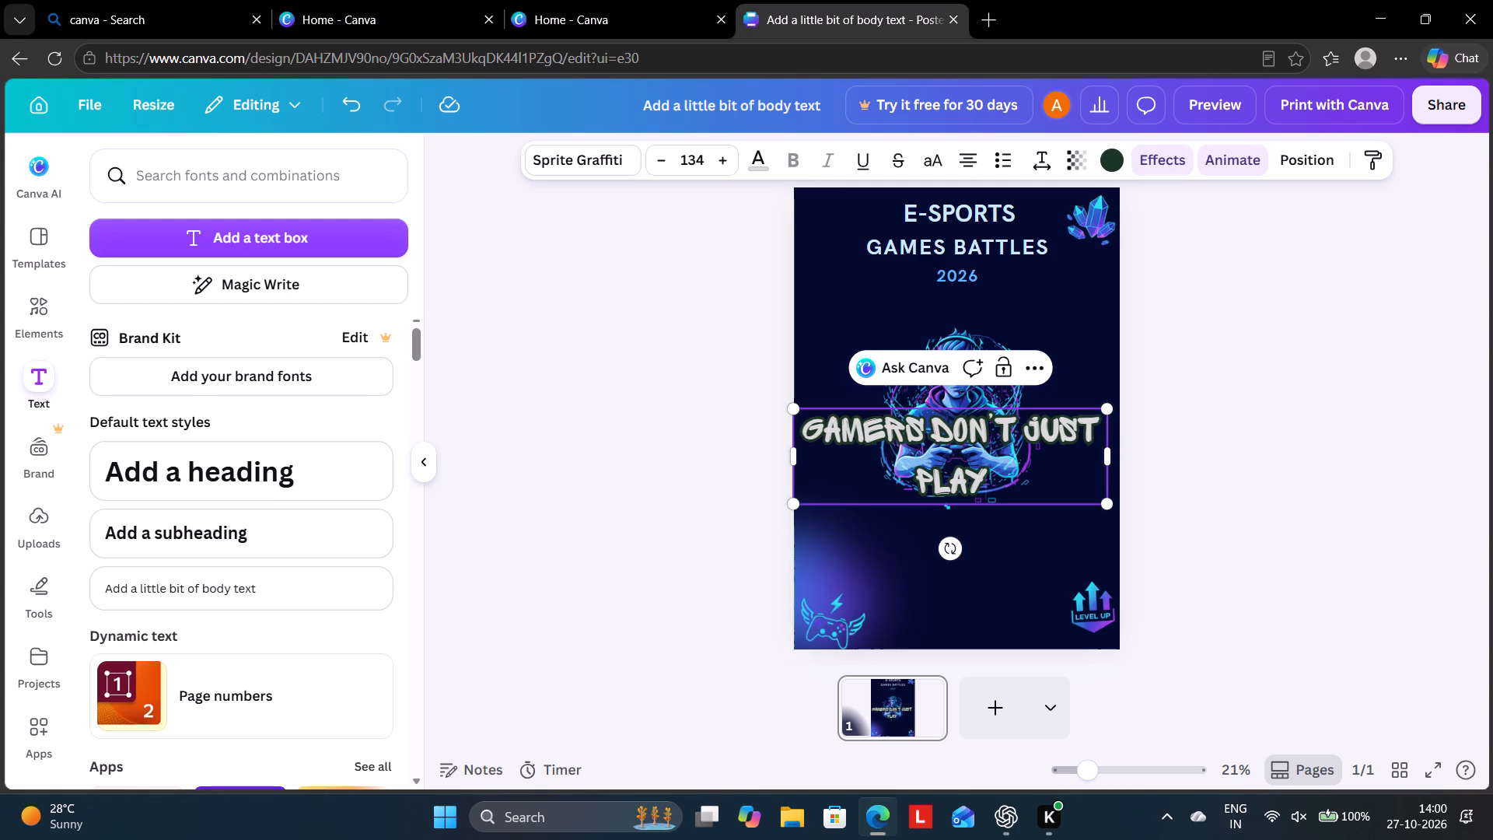
pyautogui.hotkey('shift', 'space')
pyautogui.write('WE')
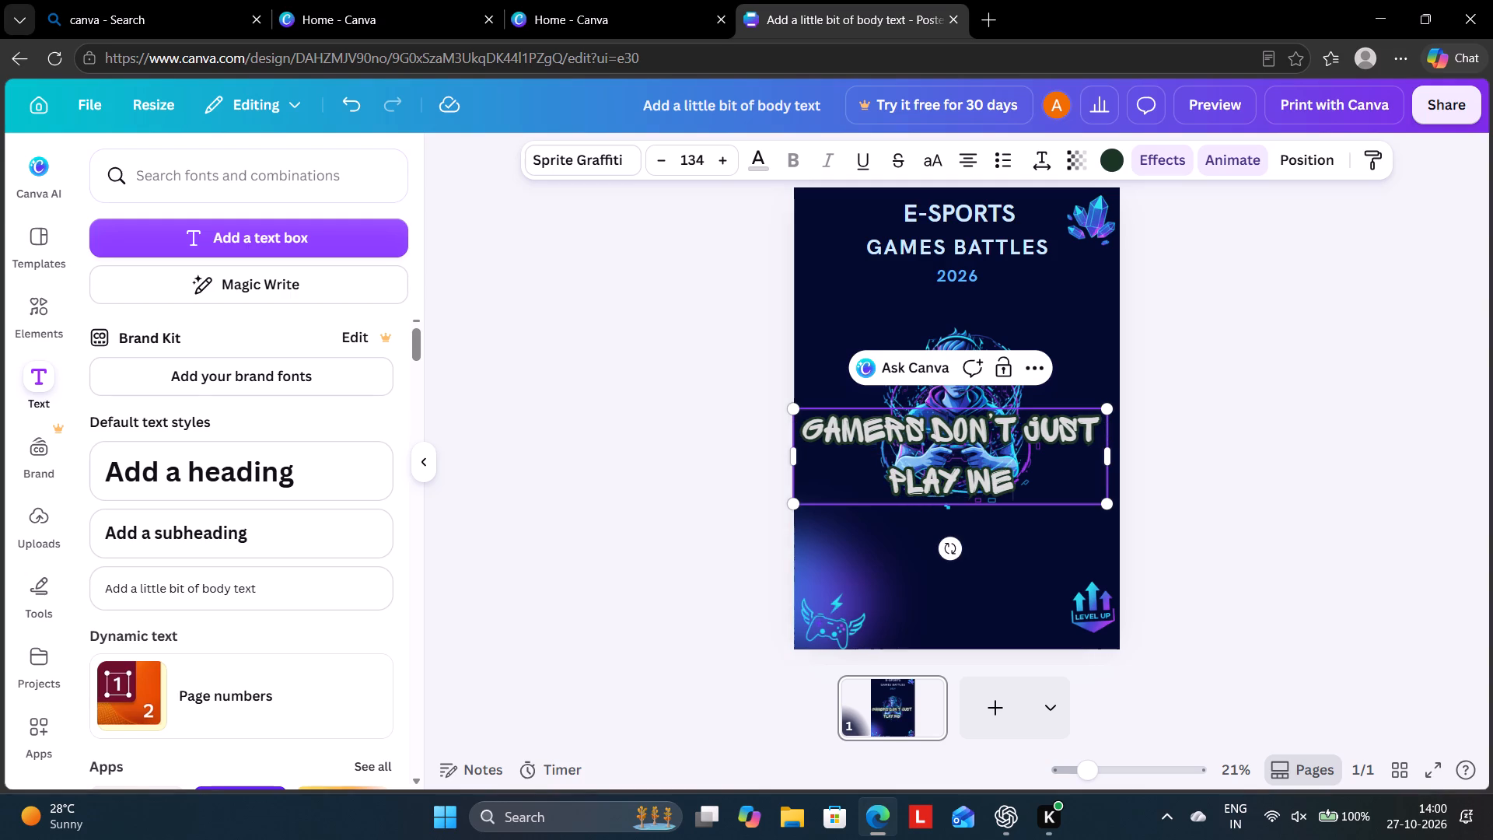
pyautogui.hotkey('shift', 'space')
pyautogui.write('FIGHT')
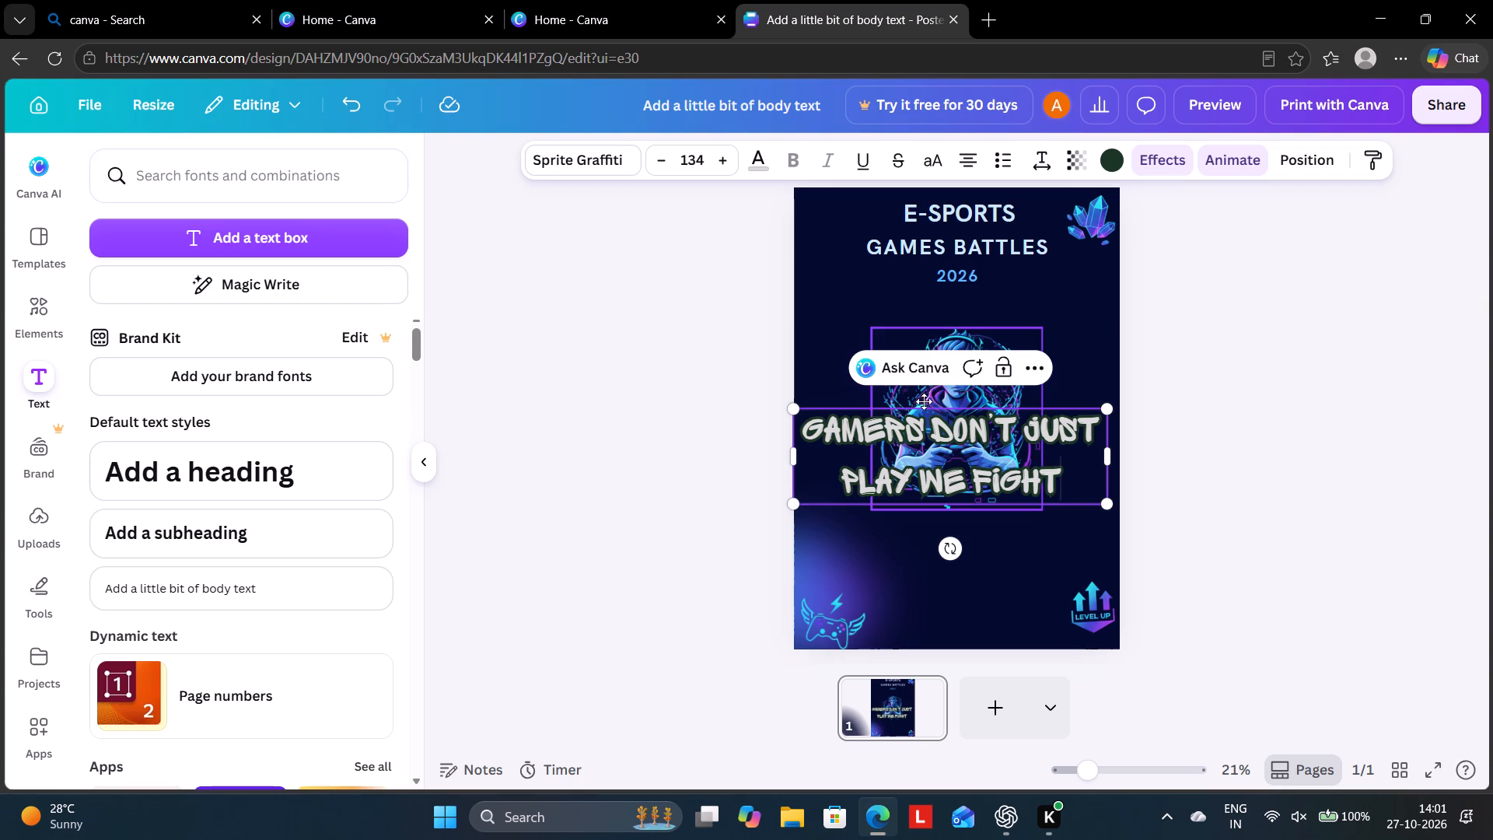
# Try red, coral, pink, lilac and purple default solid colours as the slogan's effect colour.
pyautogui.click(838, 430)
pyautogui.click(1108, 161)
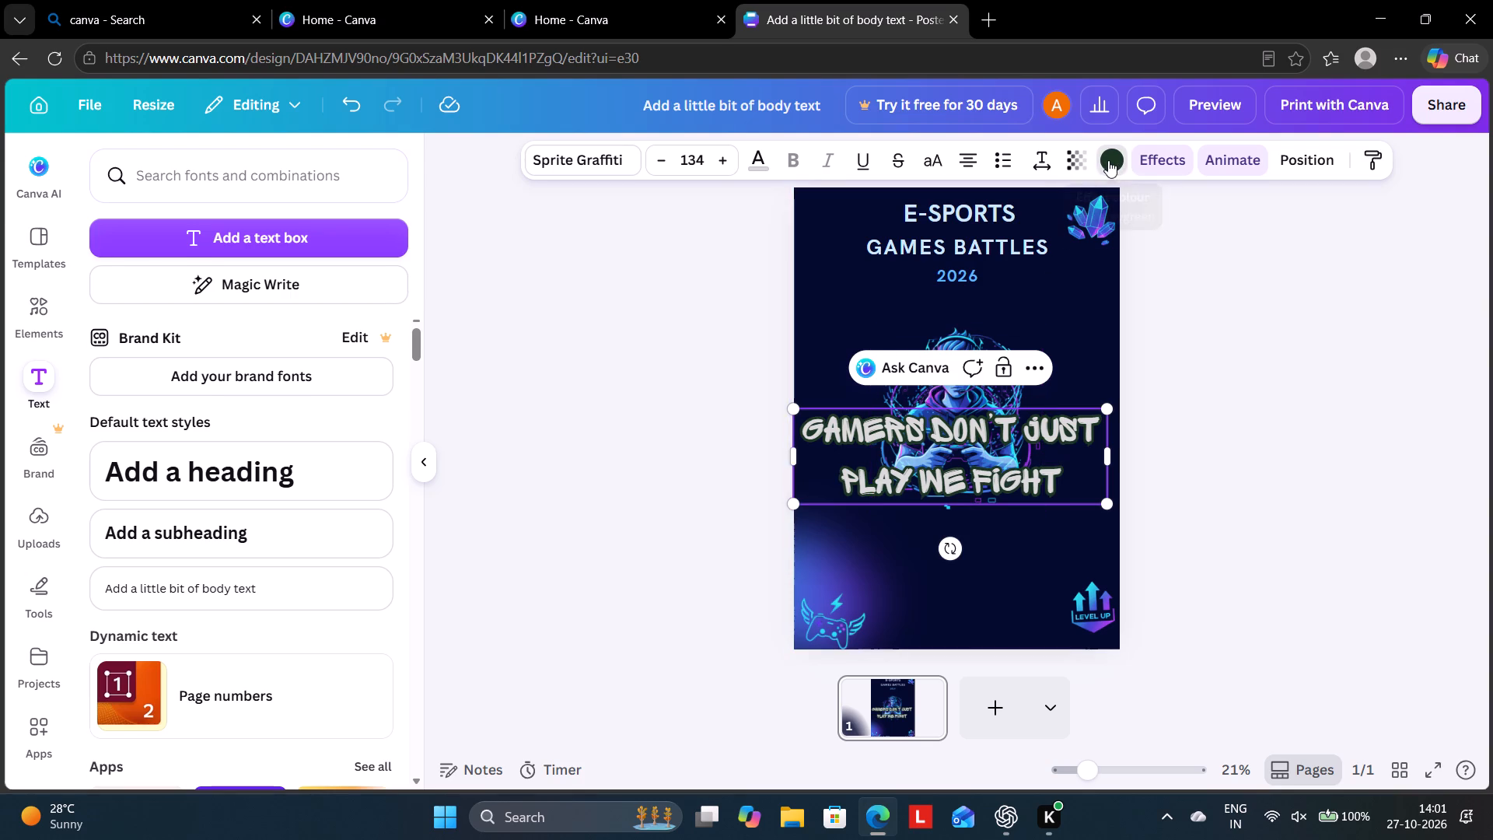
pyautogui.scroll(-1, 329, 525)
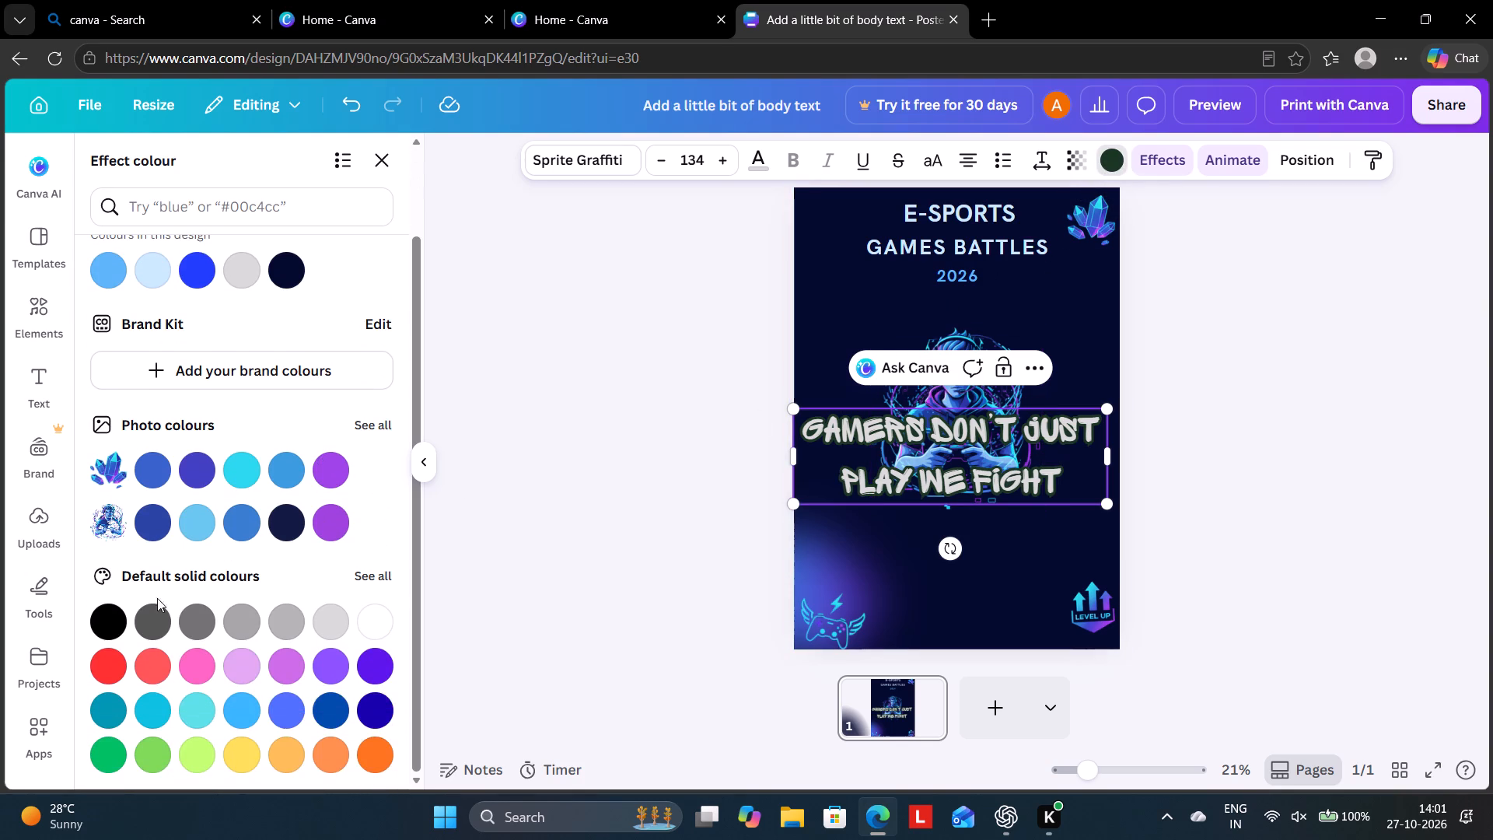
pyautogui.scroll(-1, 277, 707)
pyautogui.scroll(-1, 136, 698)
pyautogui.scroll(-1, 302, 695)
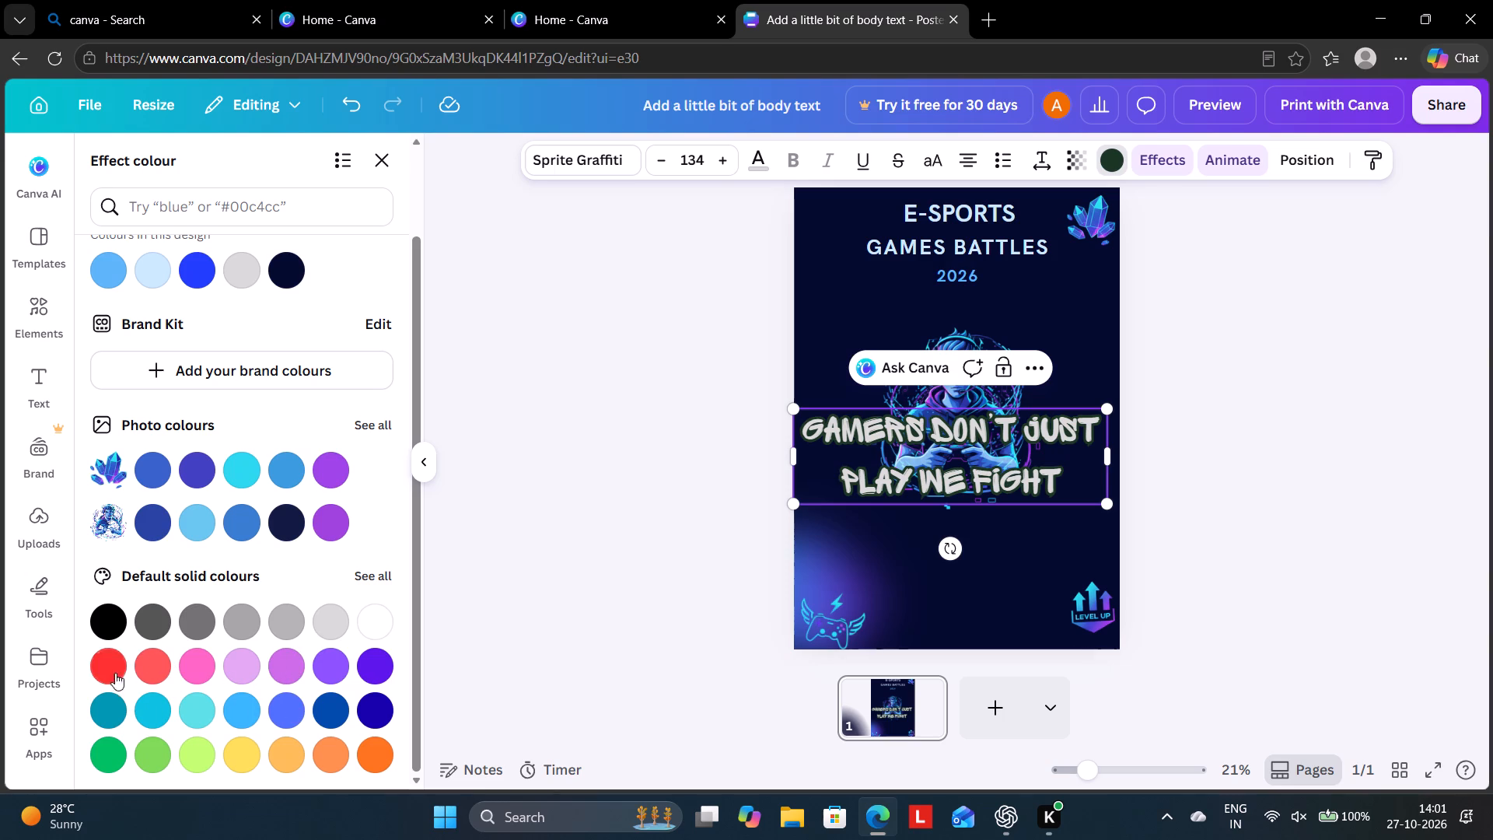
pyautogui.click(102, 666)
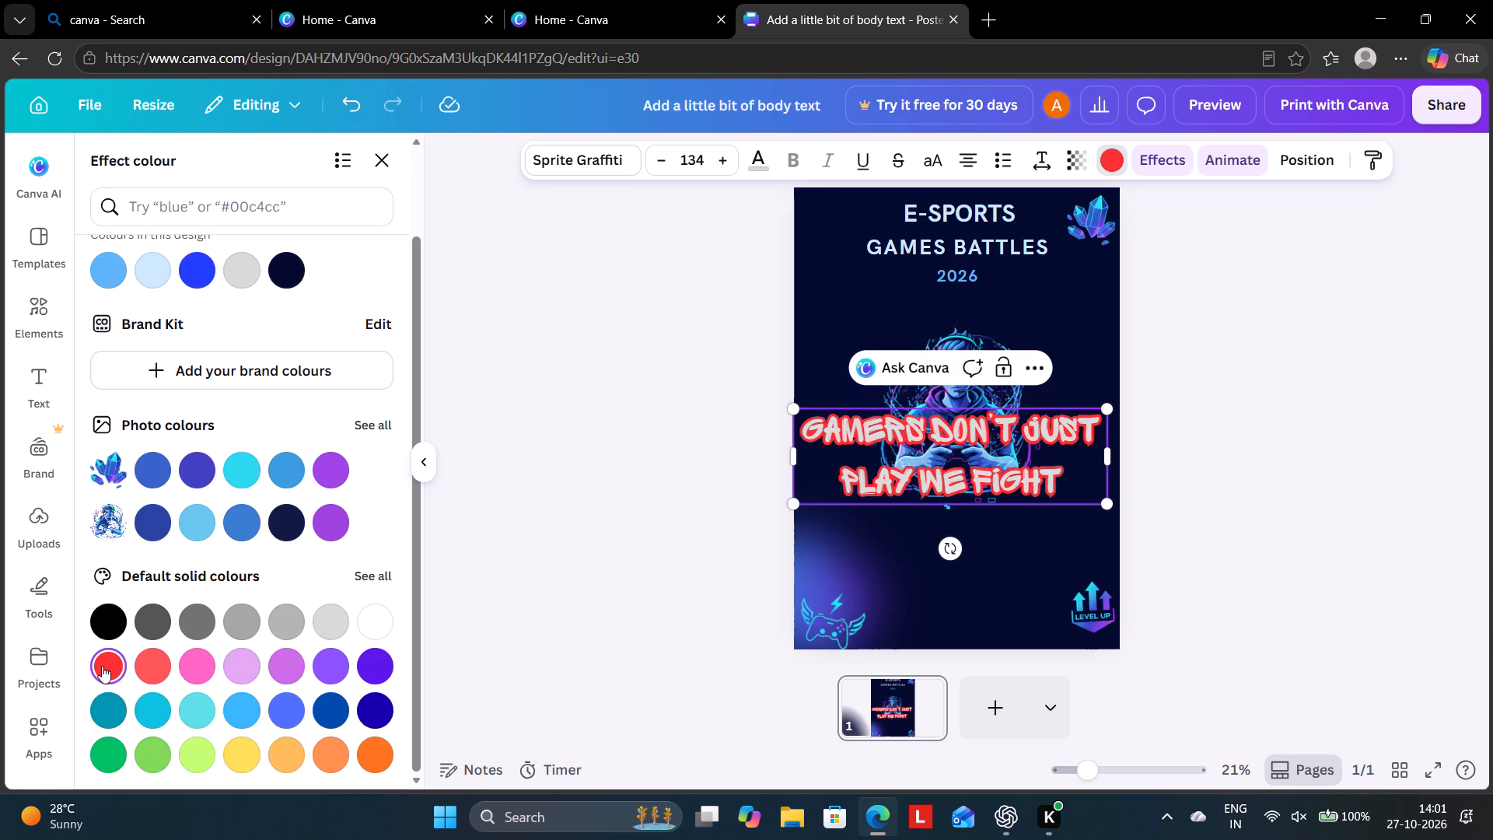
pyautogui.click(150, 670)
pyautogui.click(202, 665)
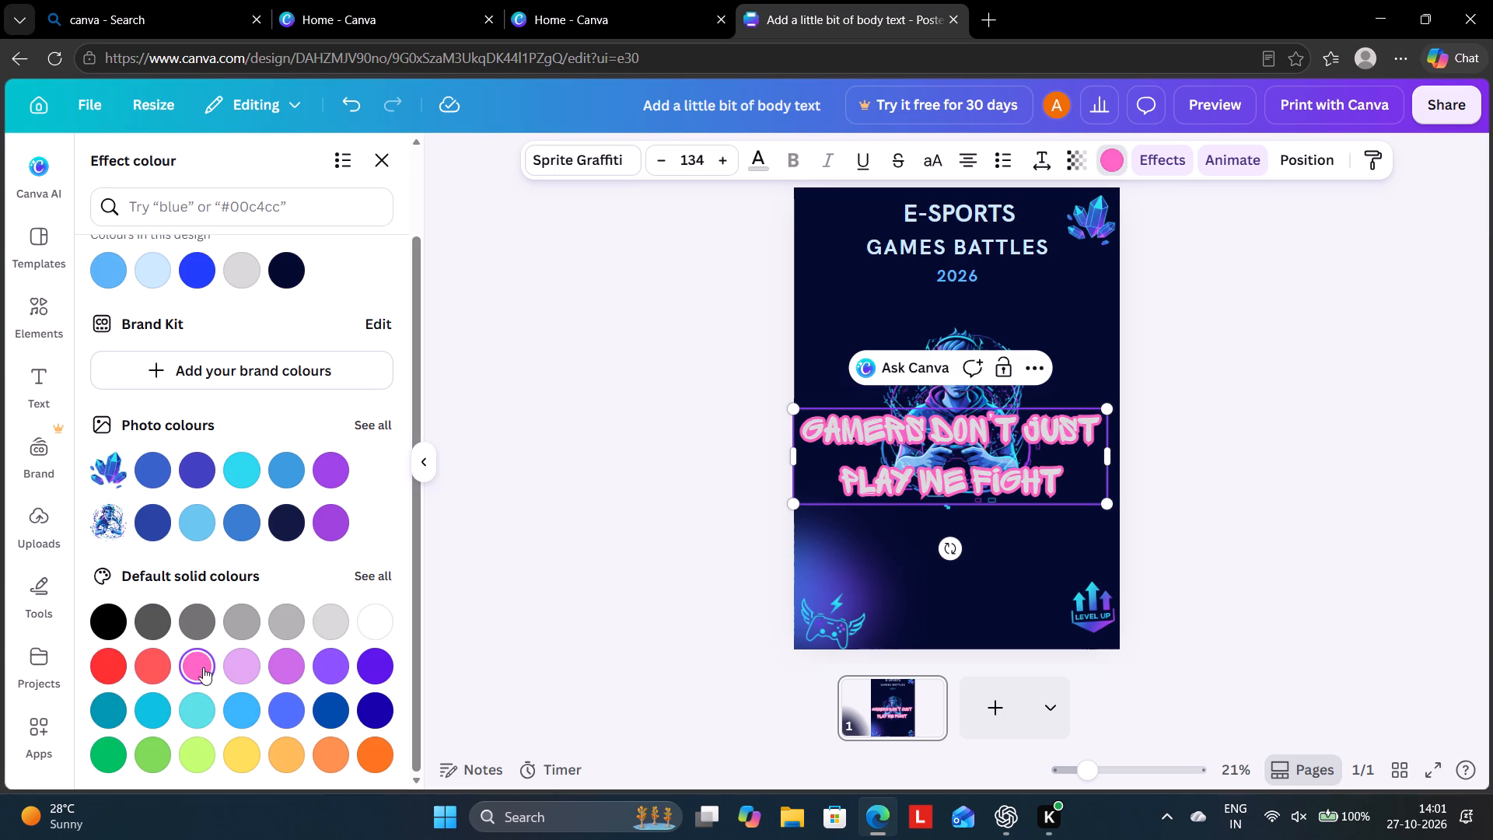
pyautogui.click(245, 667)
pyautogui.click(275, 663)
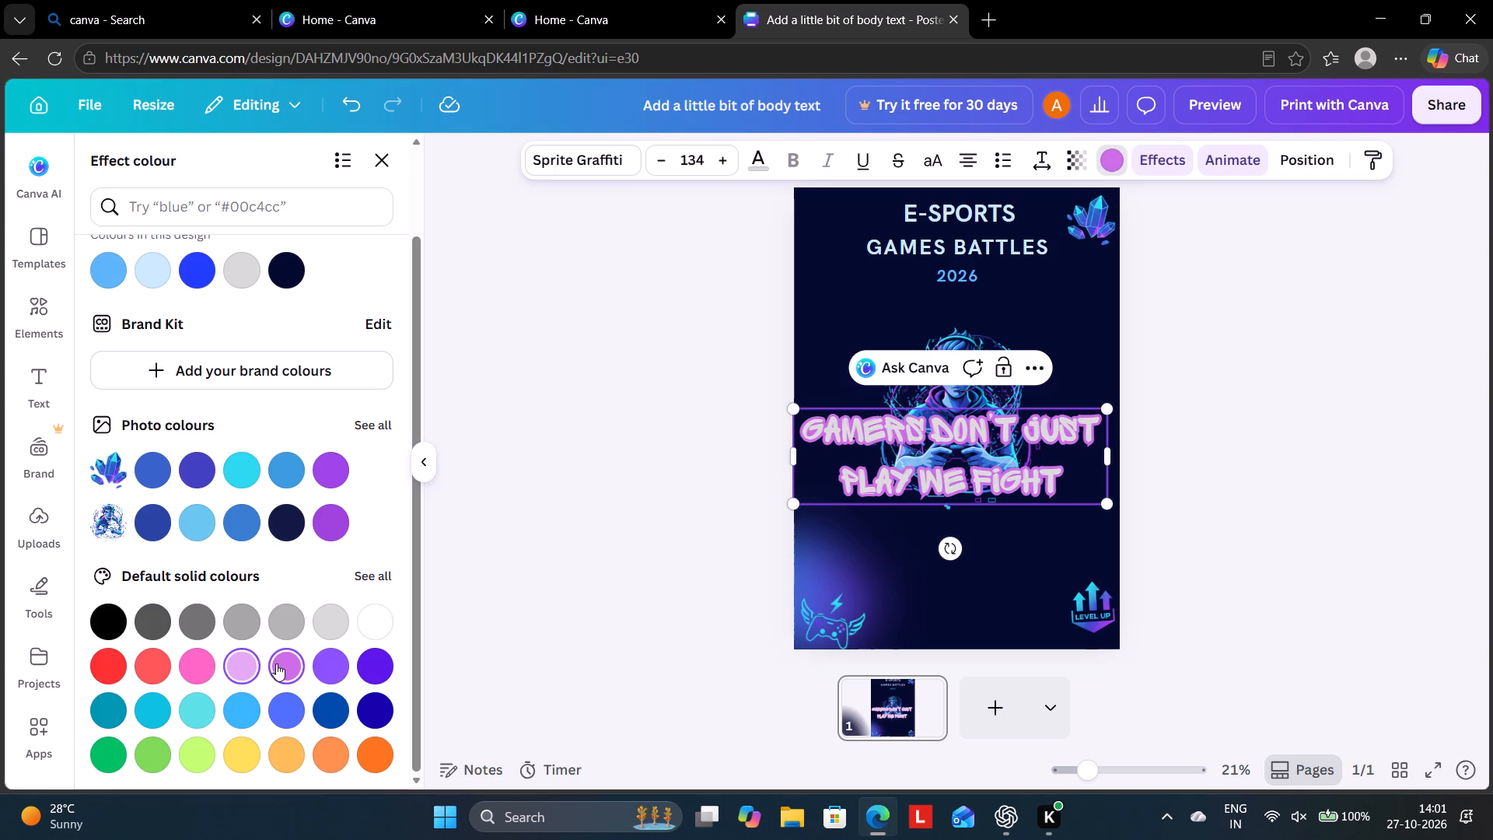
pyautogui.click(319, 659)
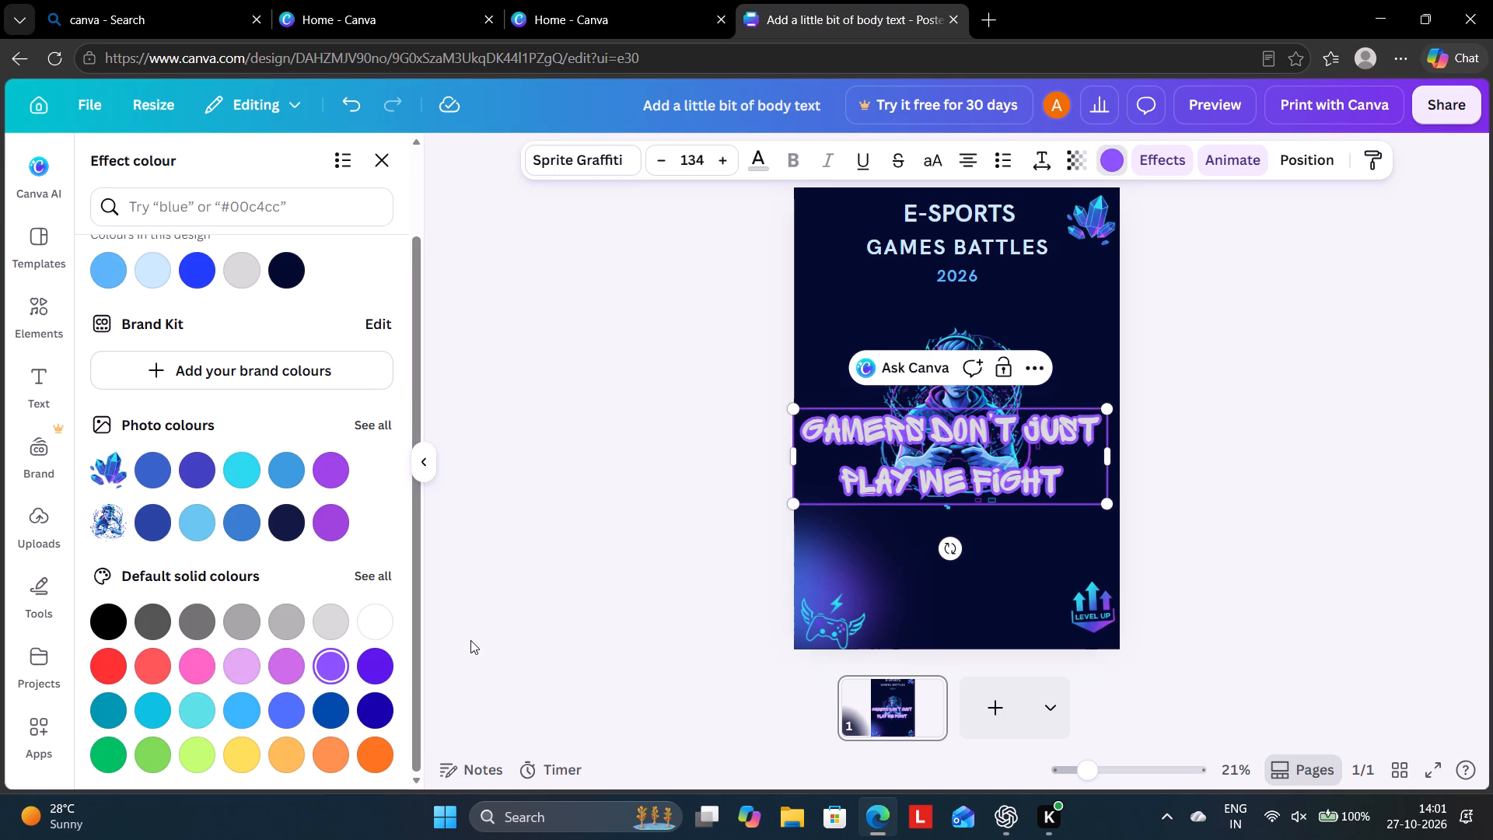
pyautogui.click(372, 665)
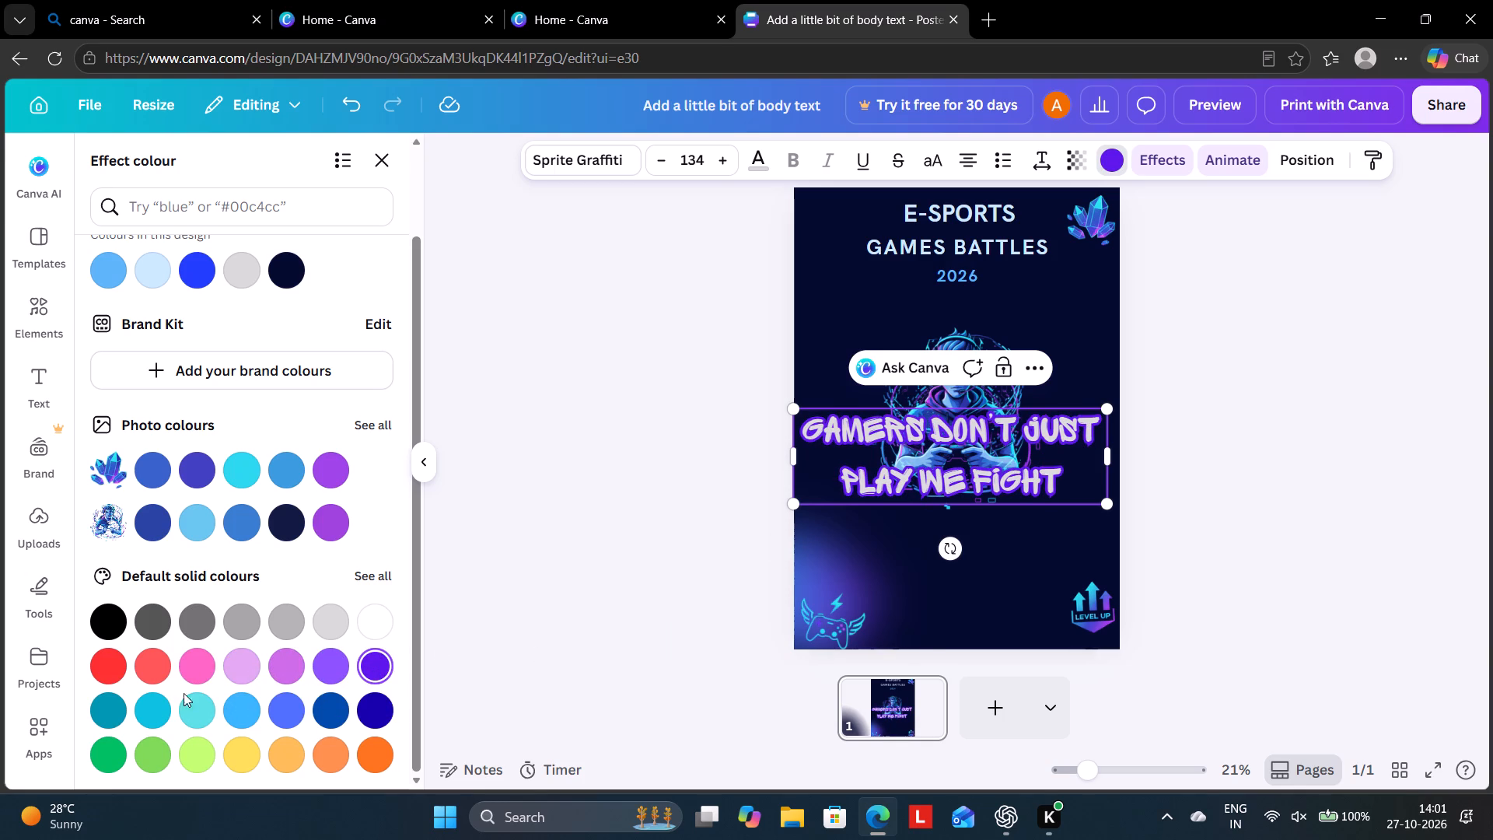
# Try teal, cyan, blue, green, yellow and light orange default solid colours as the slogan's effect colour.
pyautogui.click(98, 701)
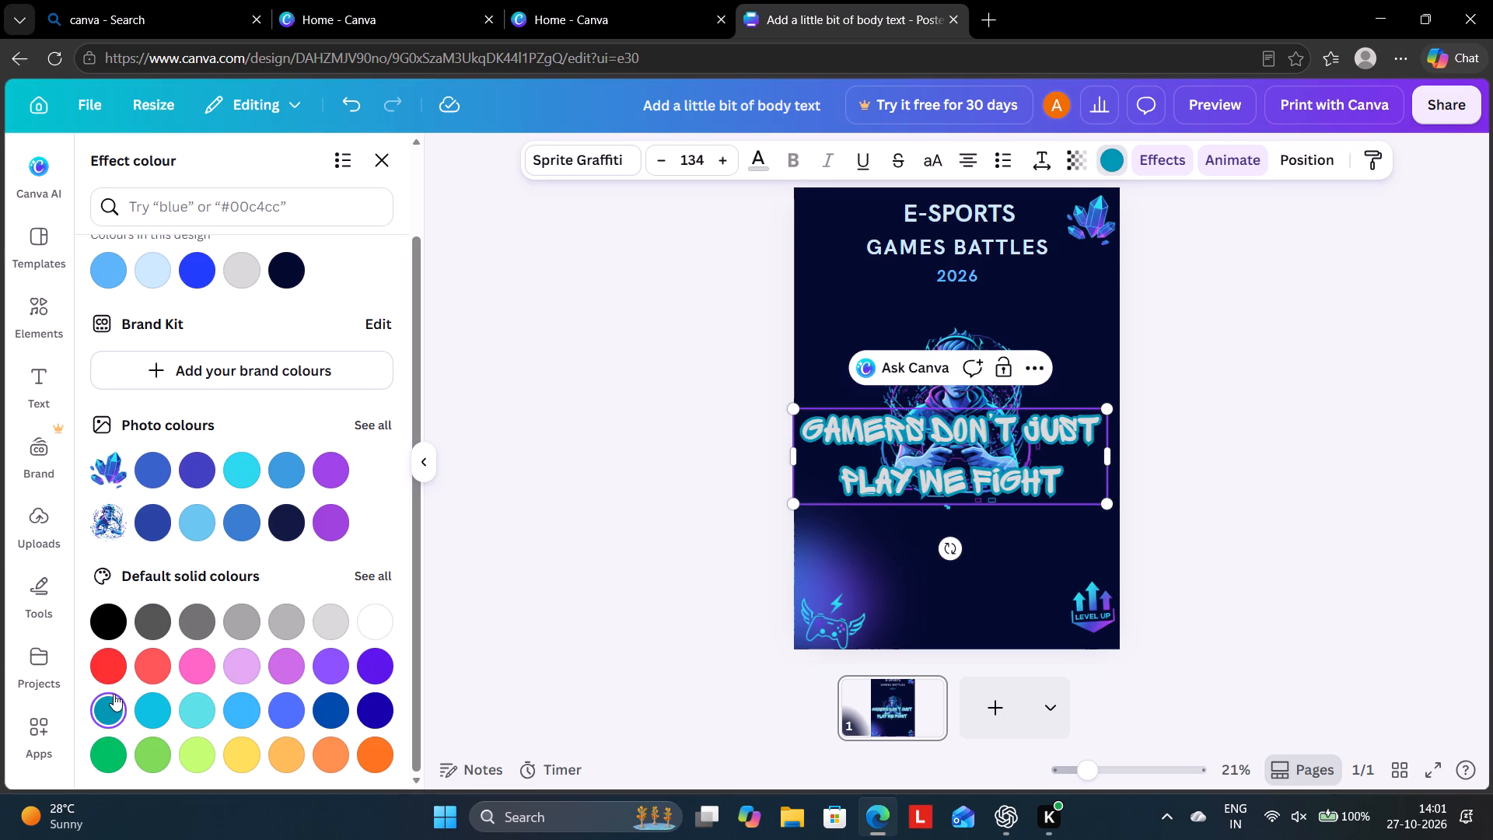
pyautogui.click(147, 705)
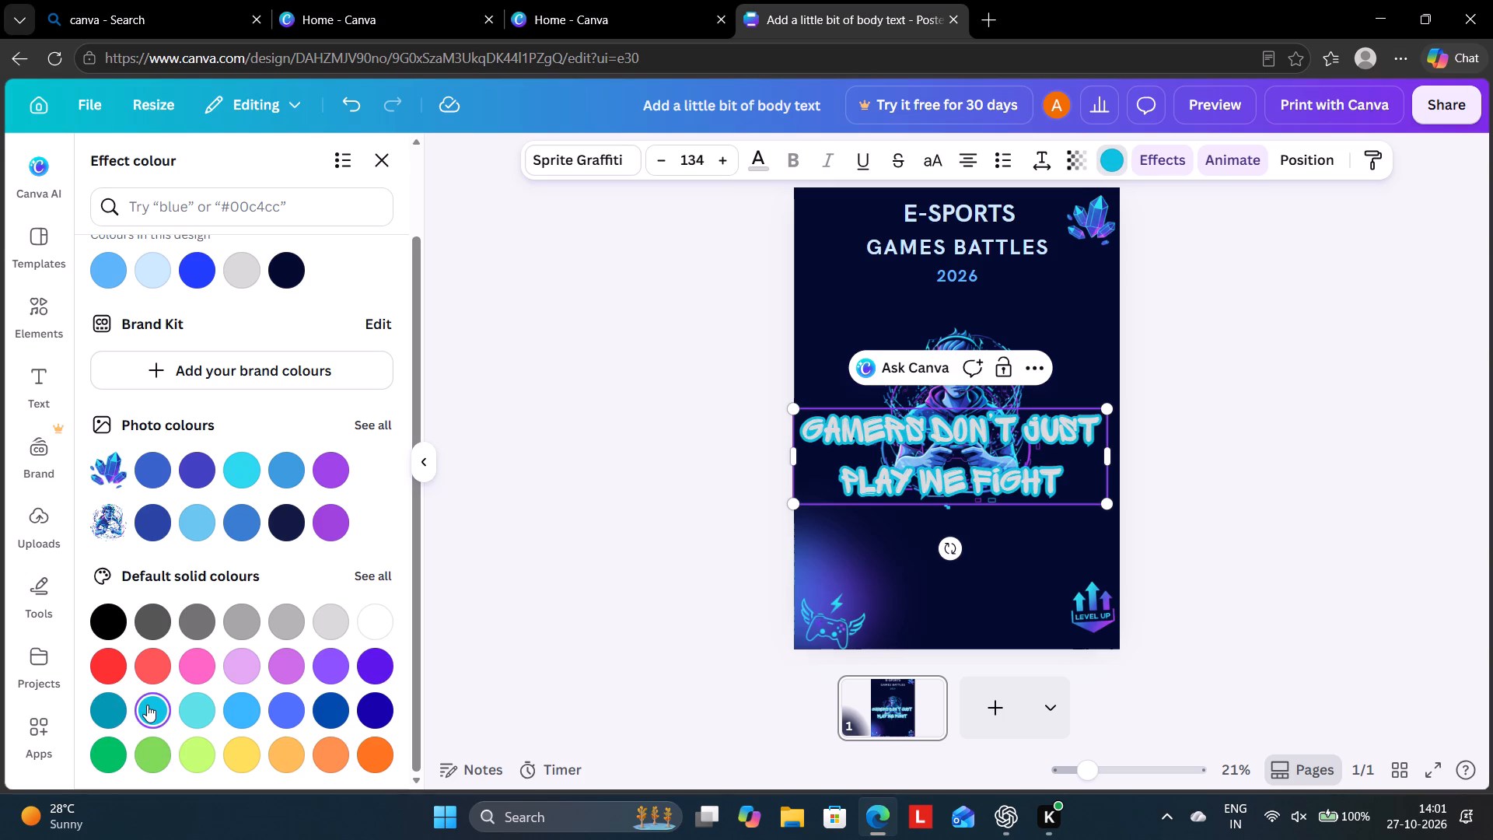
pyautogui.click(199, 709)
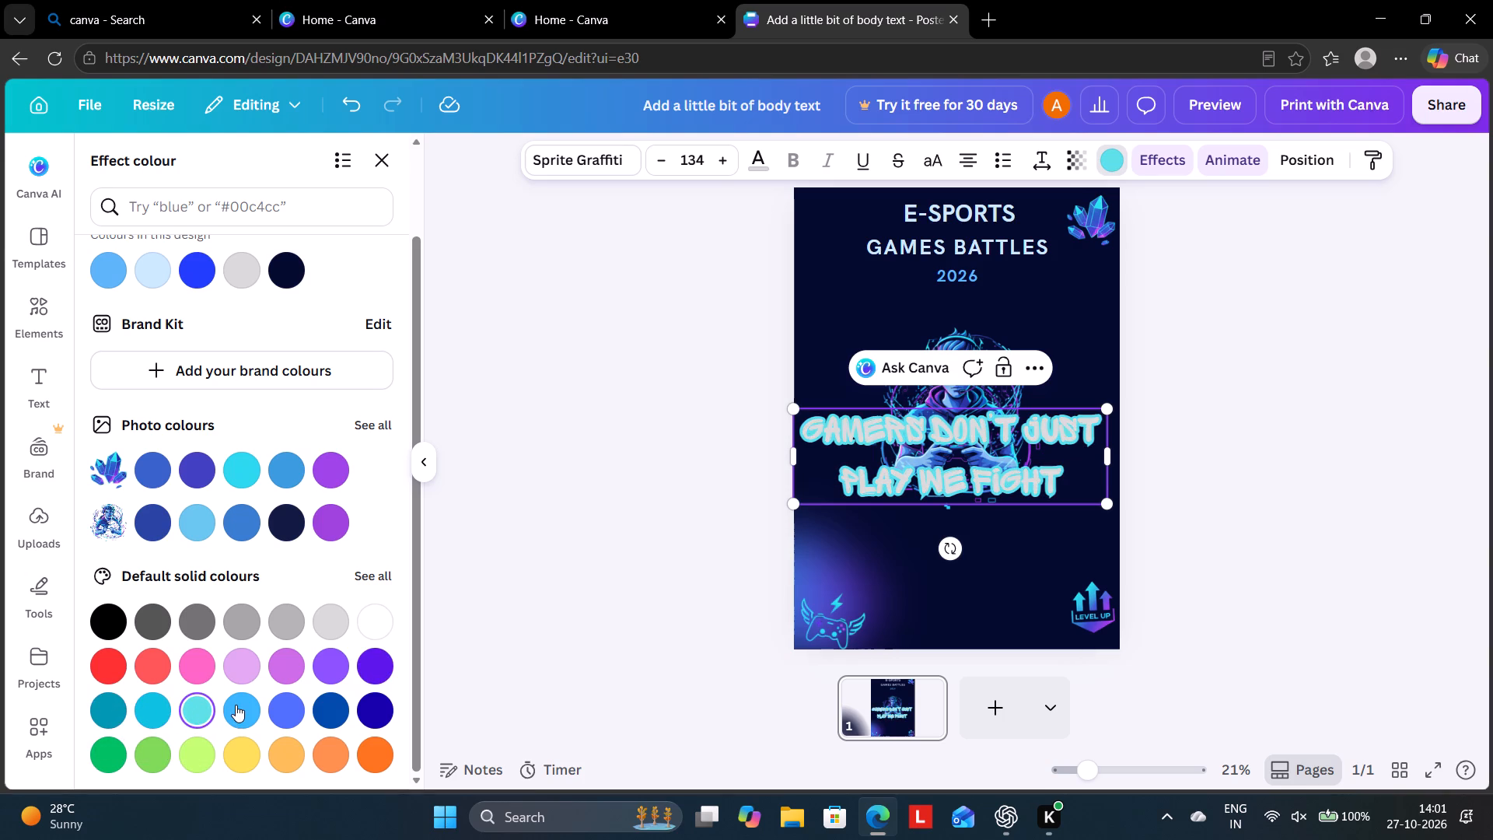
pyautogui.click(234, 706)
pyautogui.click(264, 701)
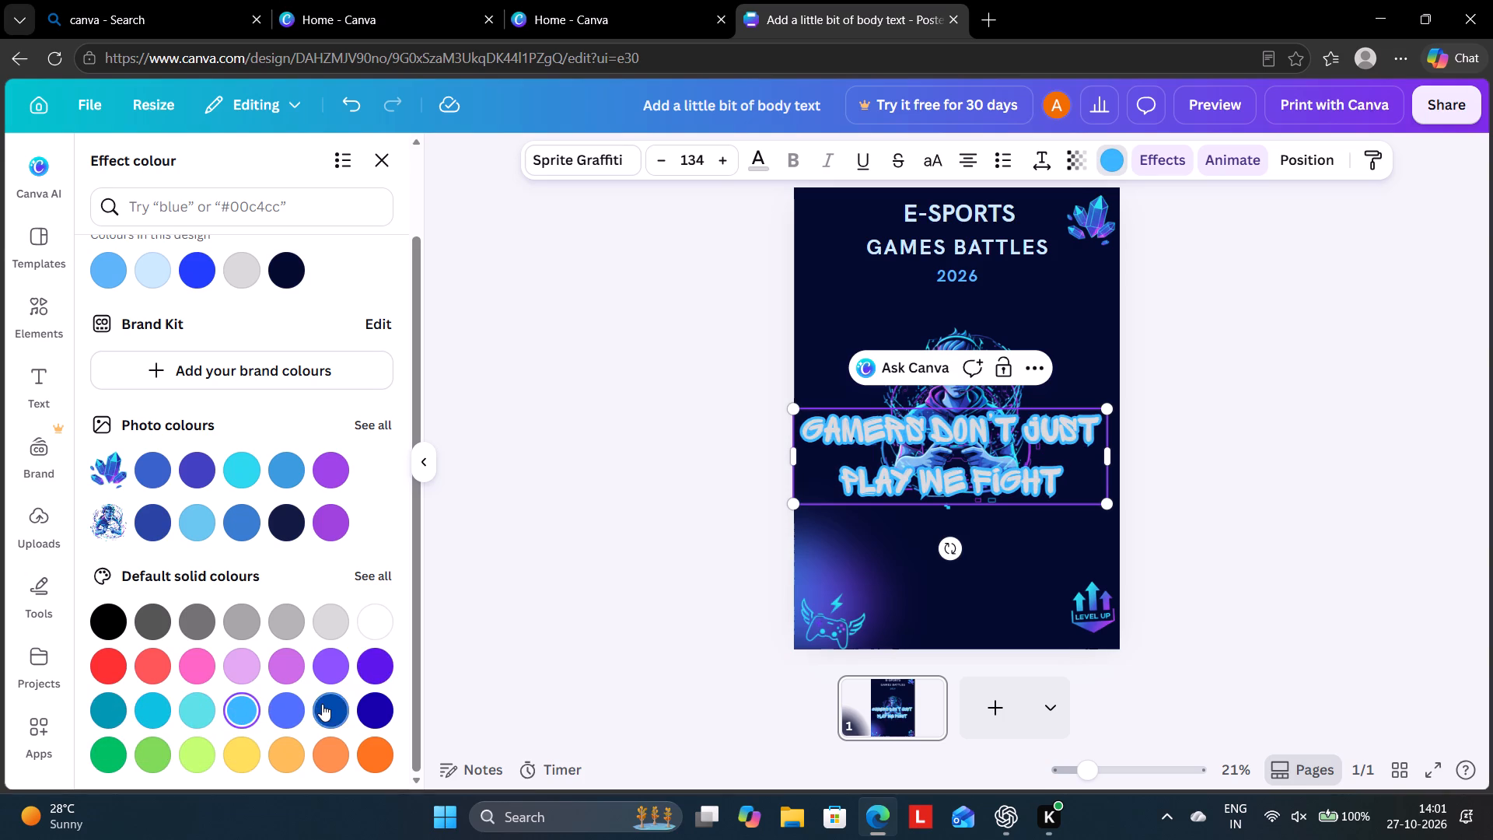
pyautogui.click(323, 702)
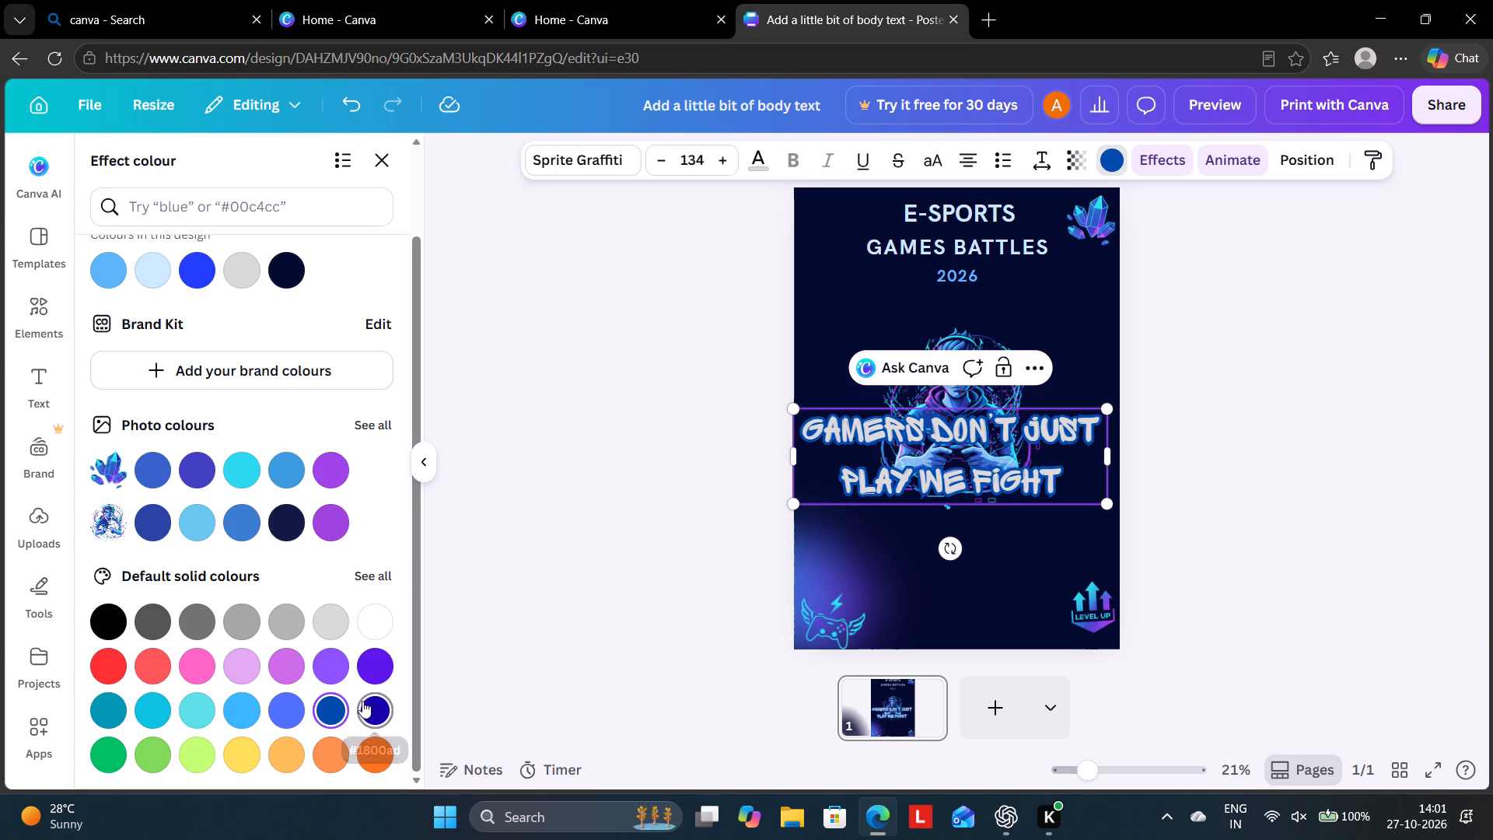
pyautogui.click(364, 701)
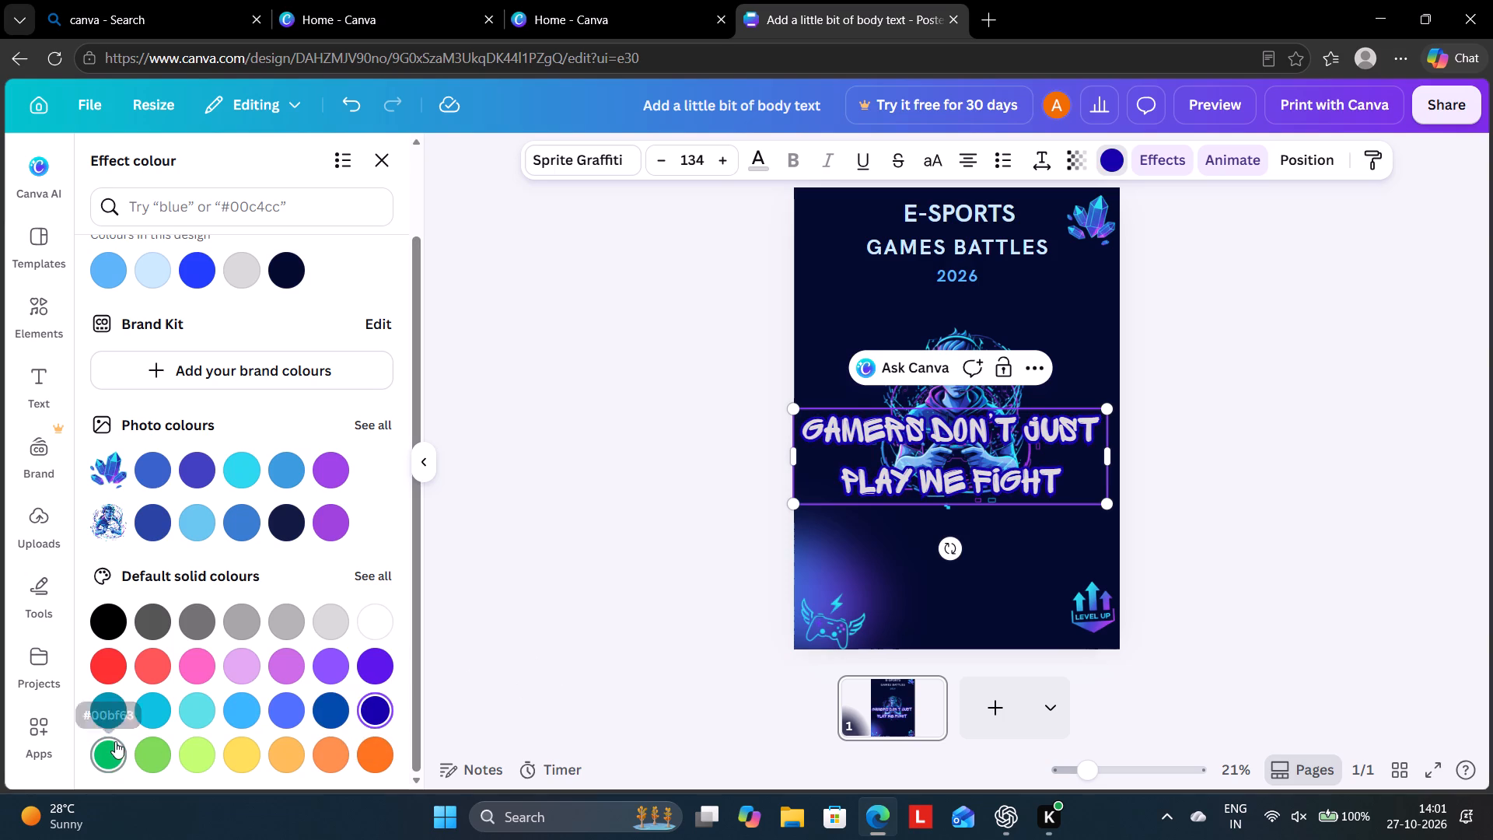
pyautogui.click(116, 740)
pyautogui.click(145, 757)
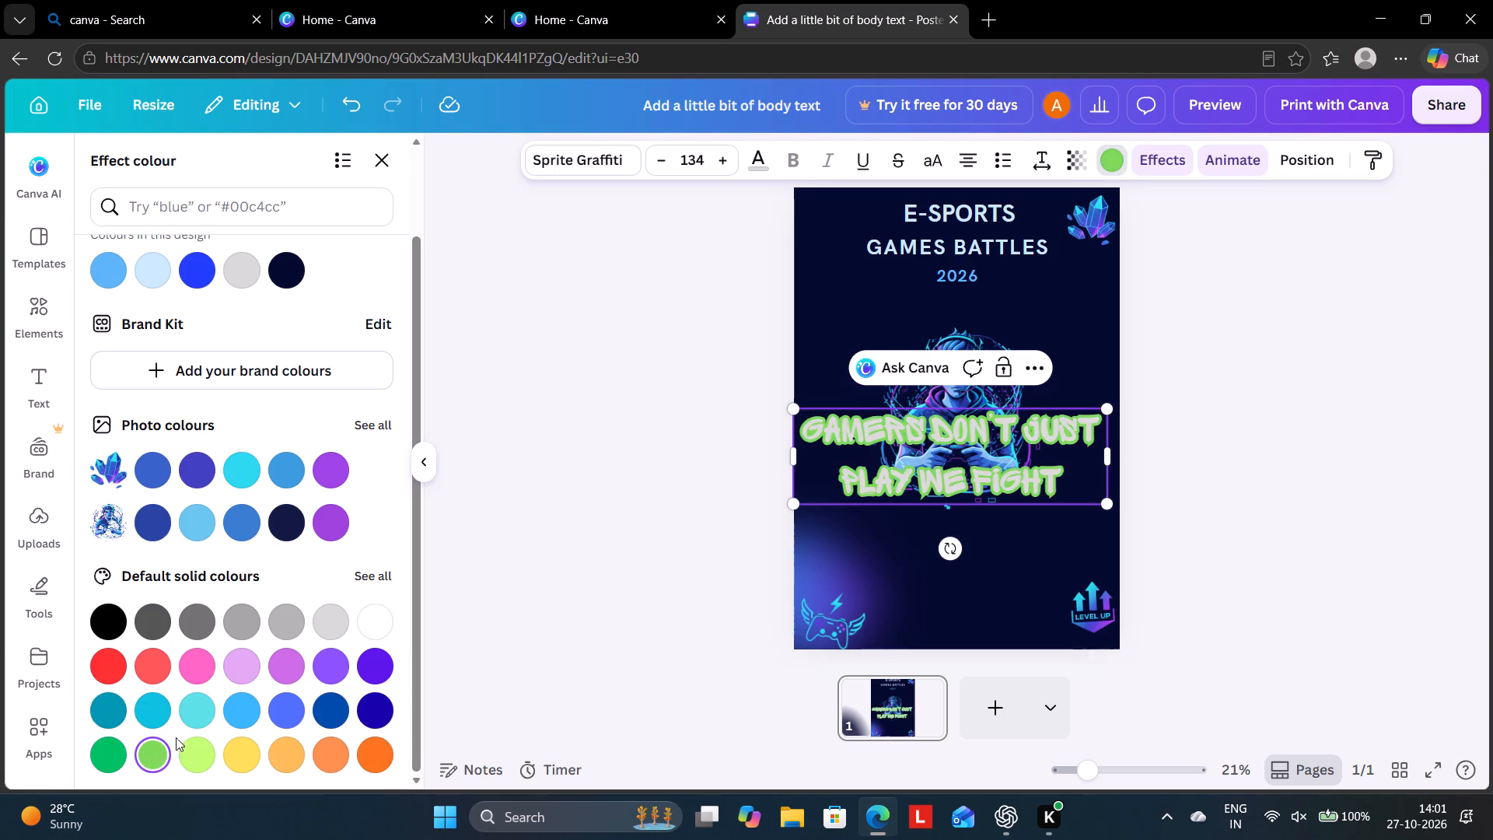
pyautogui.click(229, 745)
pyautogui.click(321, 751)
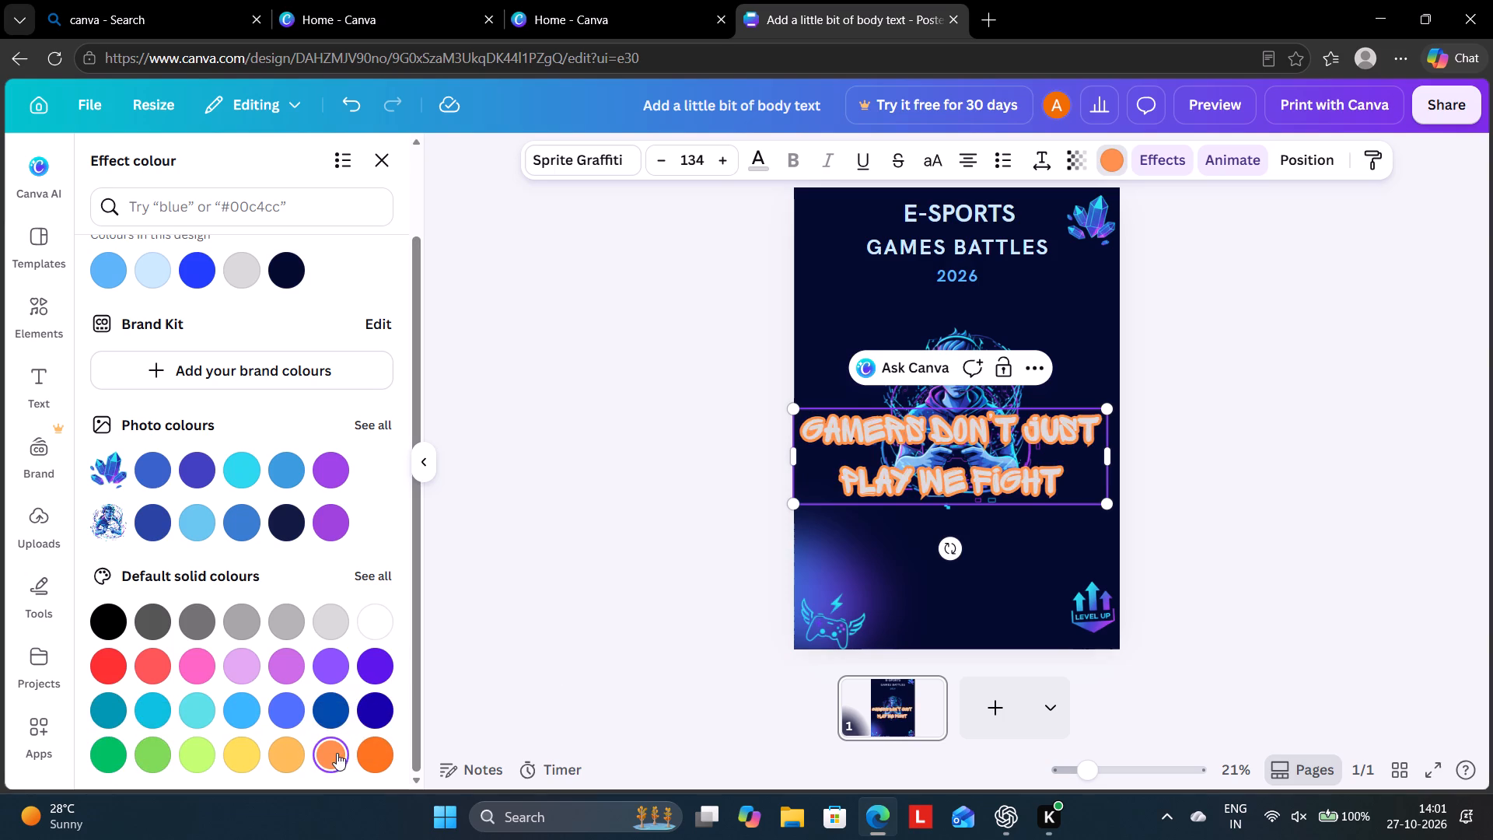
# Set the slogan's effect colour to the bright orange default solid colour.
pyautogui.click(358, 747)
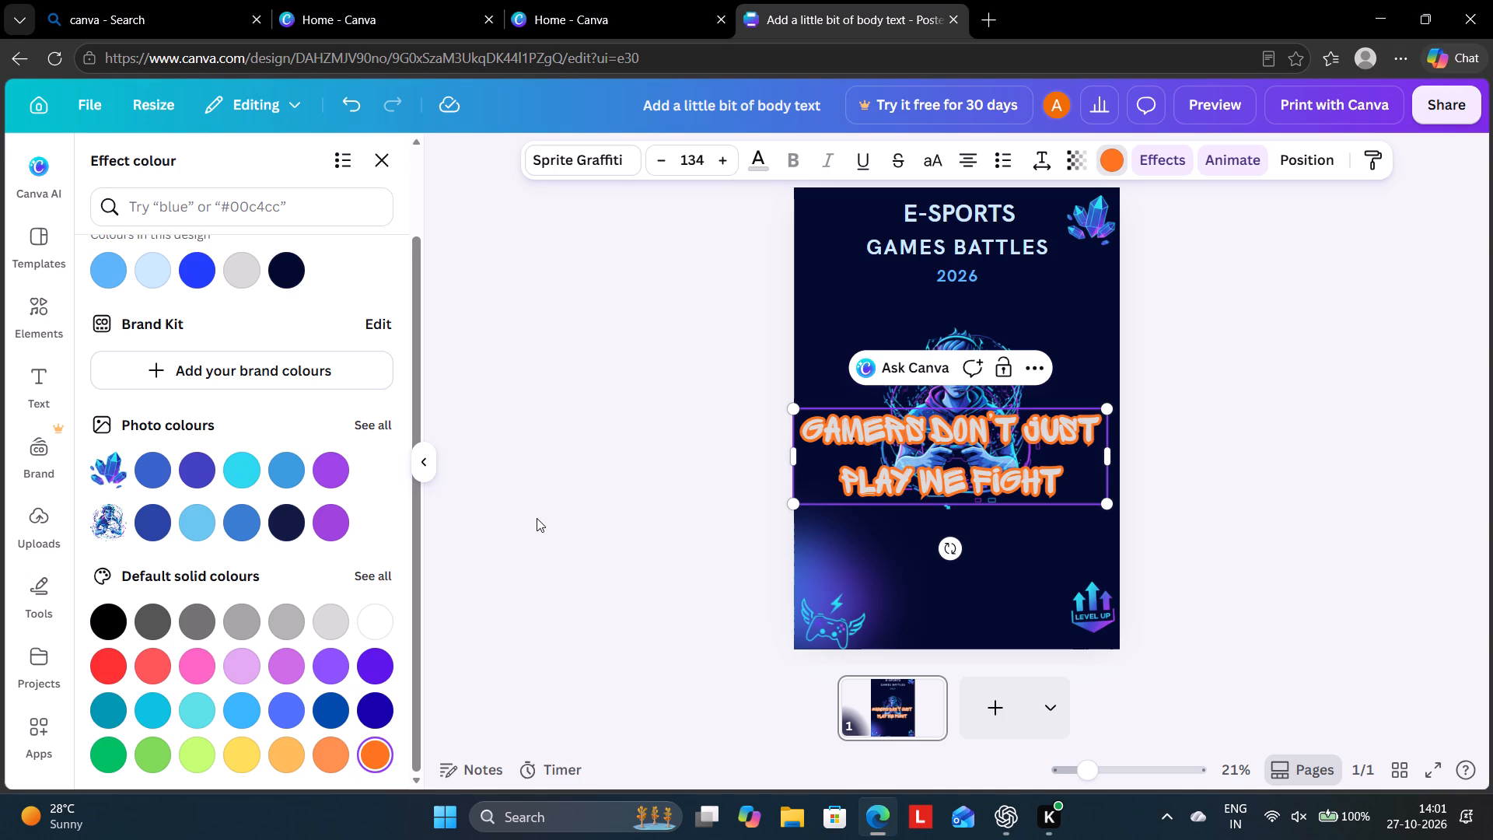
pyautogui.click(641, 491)
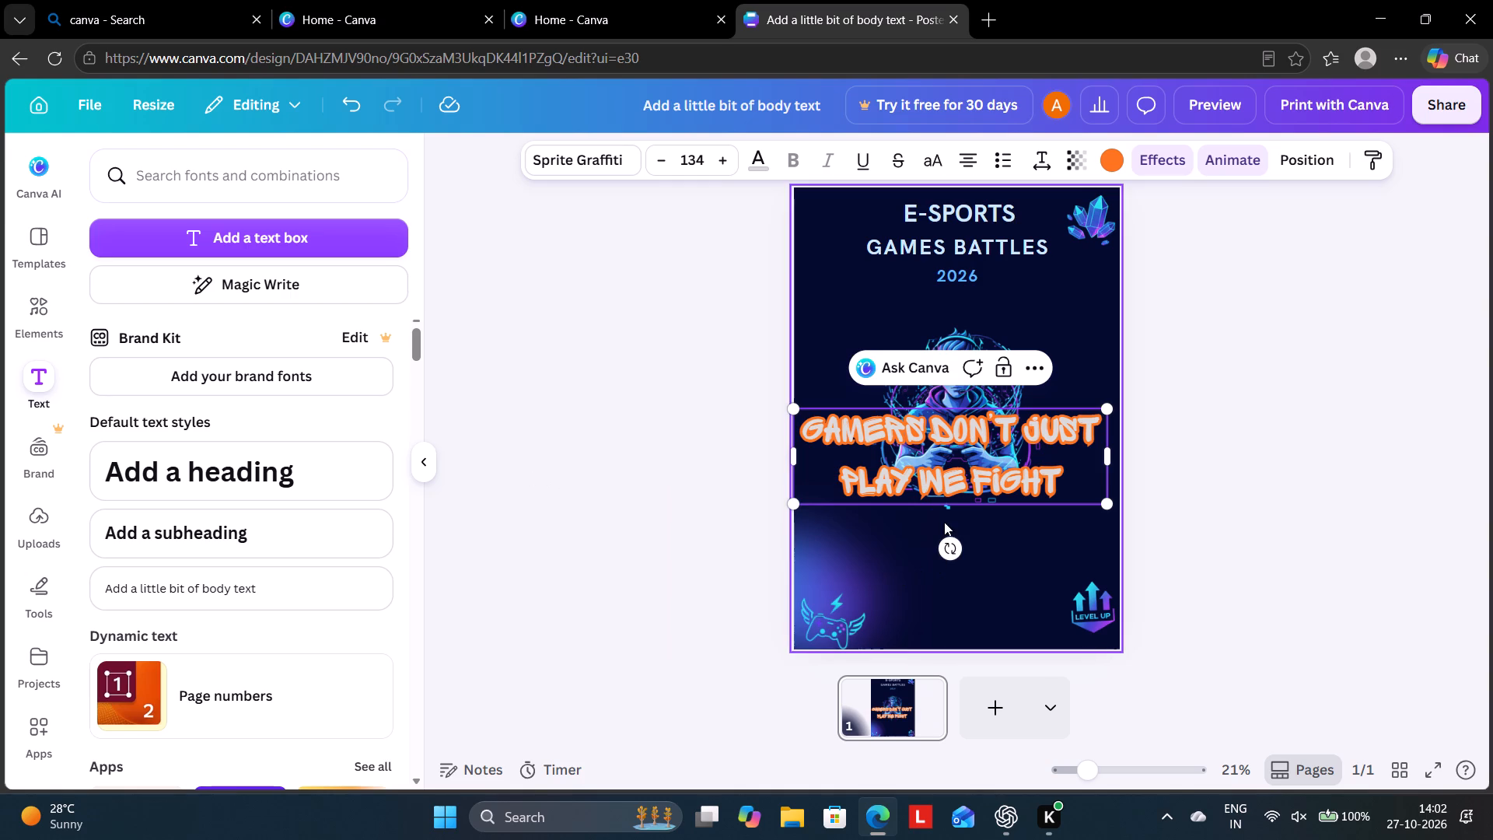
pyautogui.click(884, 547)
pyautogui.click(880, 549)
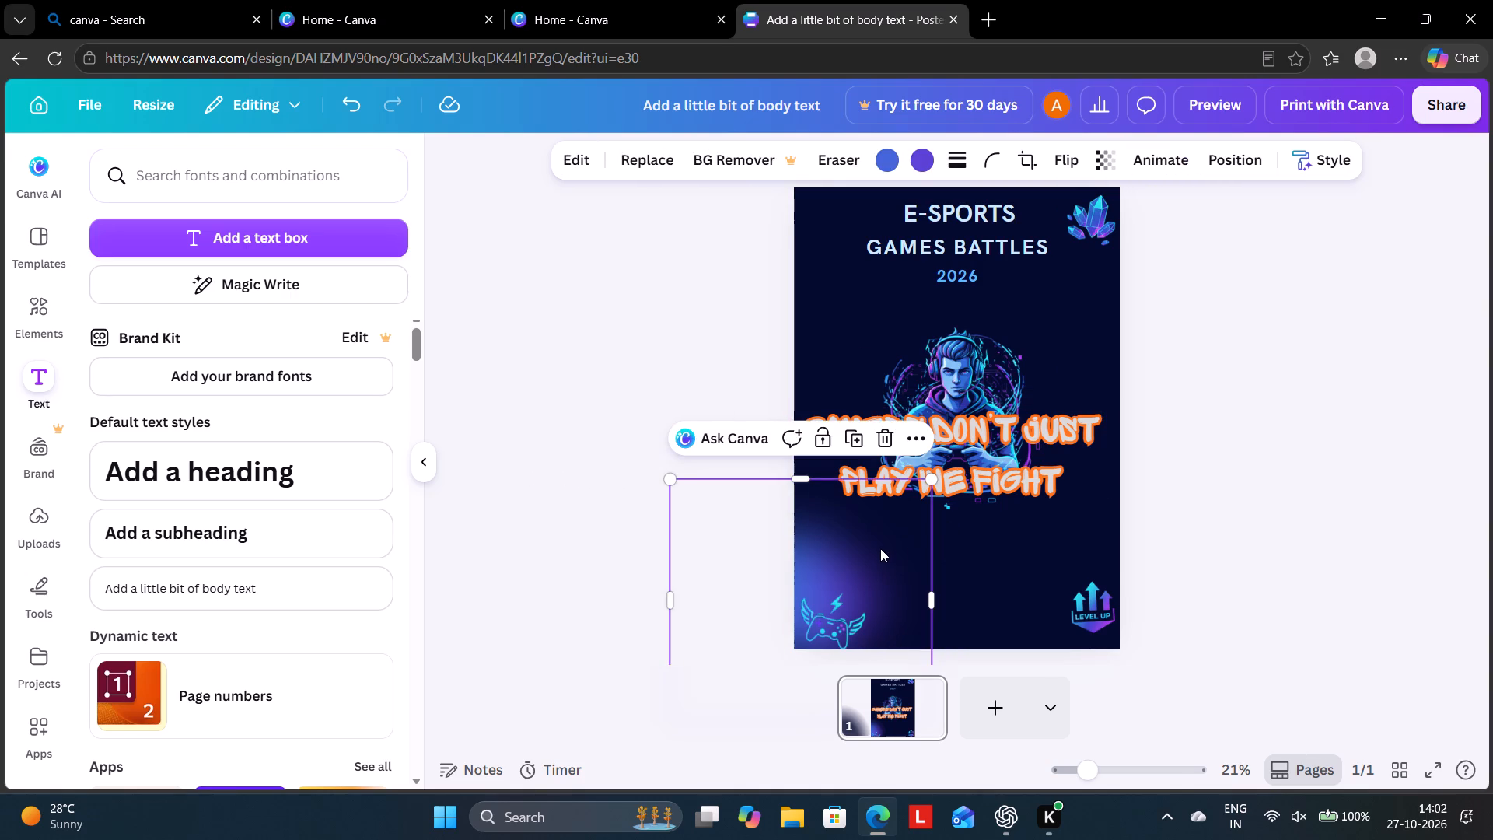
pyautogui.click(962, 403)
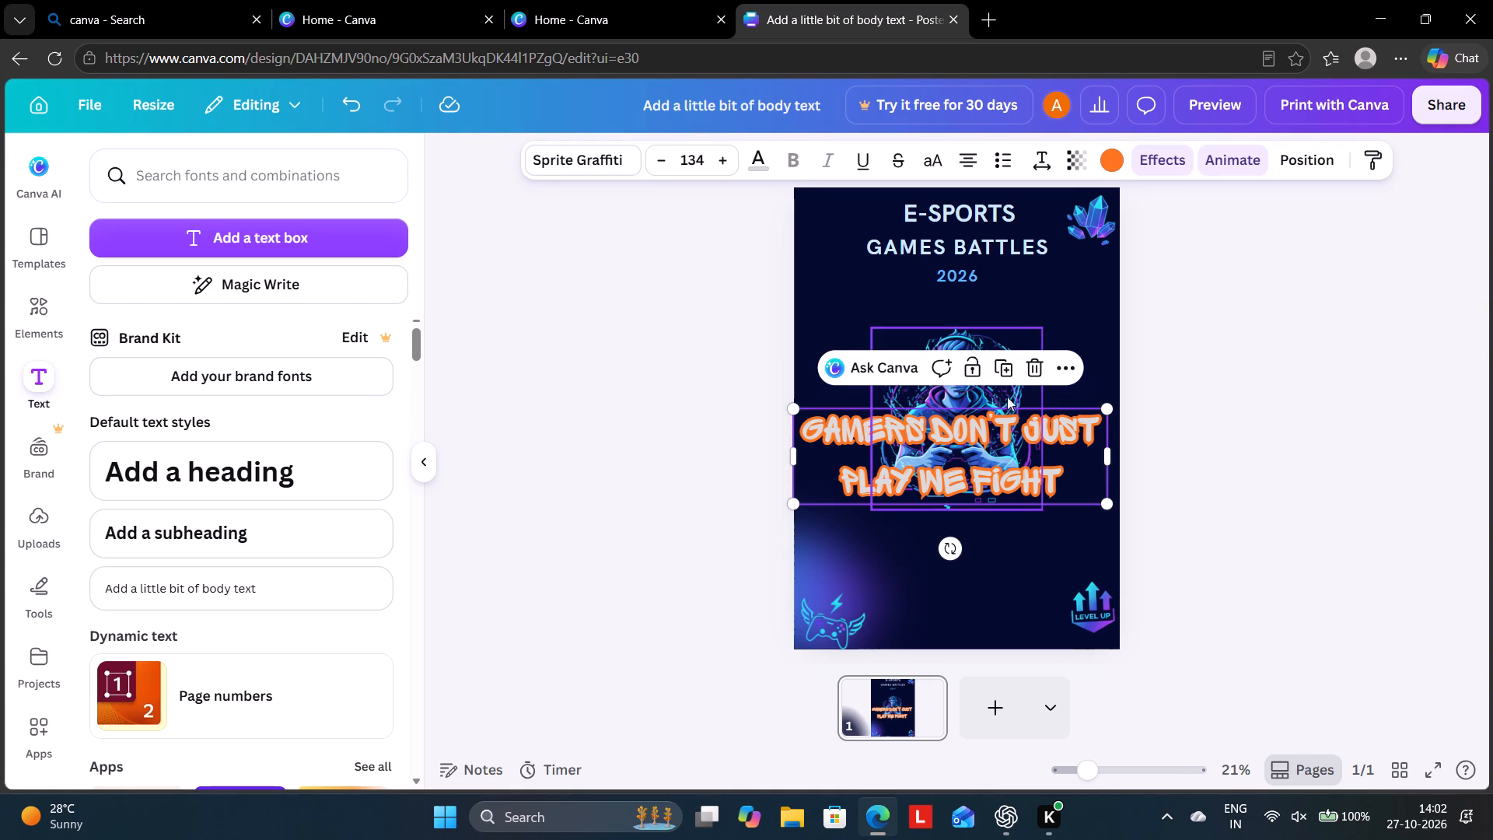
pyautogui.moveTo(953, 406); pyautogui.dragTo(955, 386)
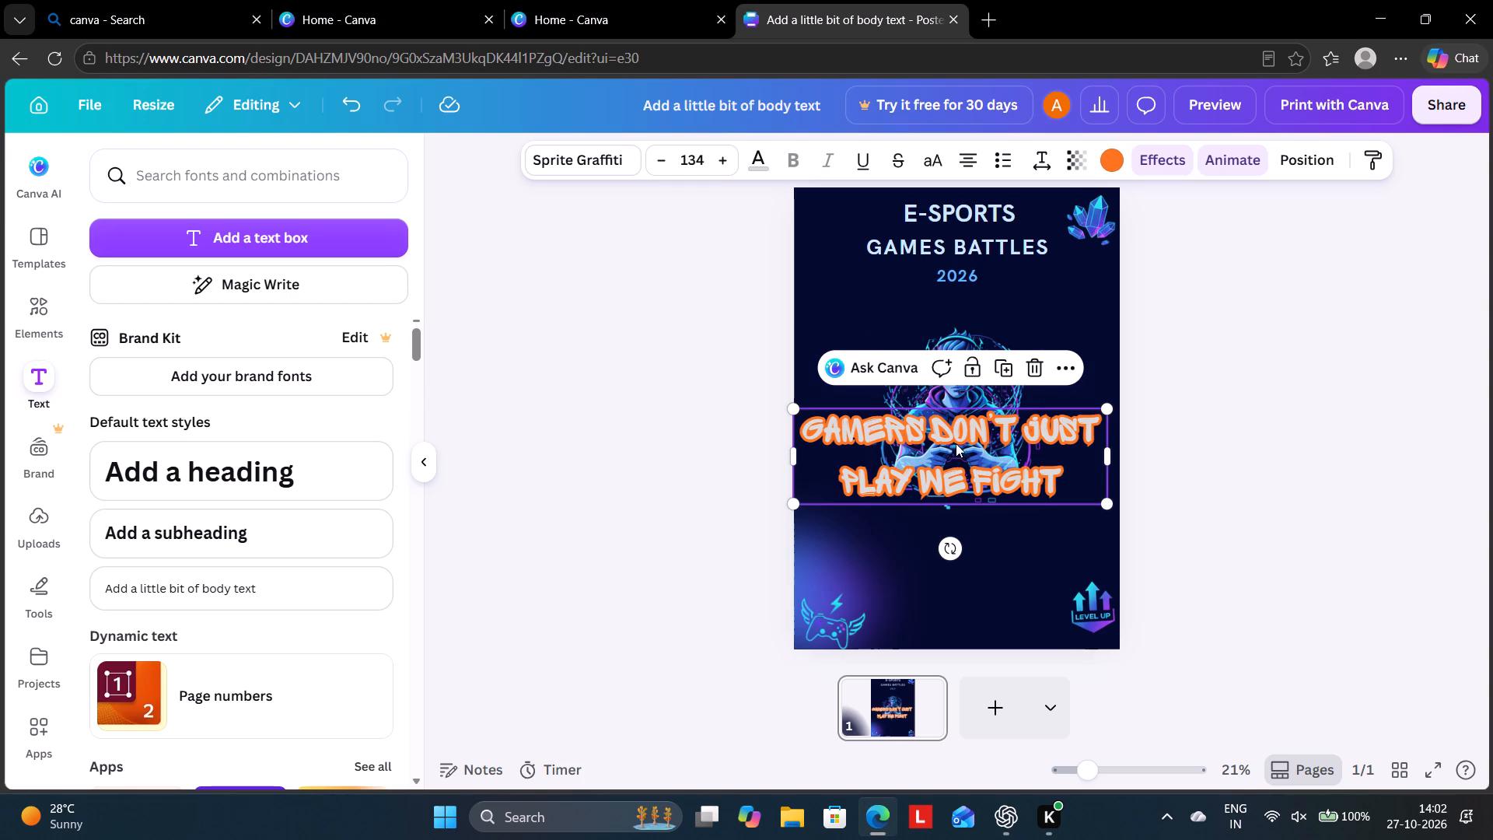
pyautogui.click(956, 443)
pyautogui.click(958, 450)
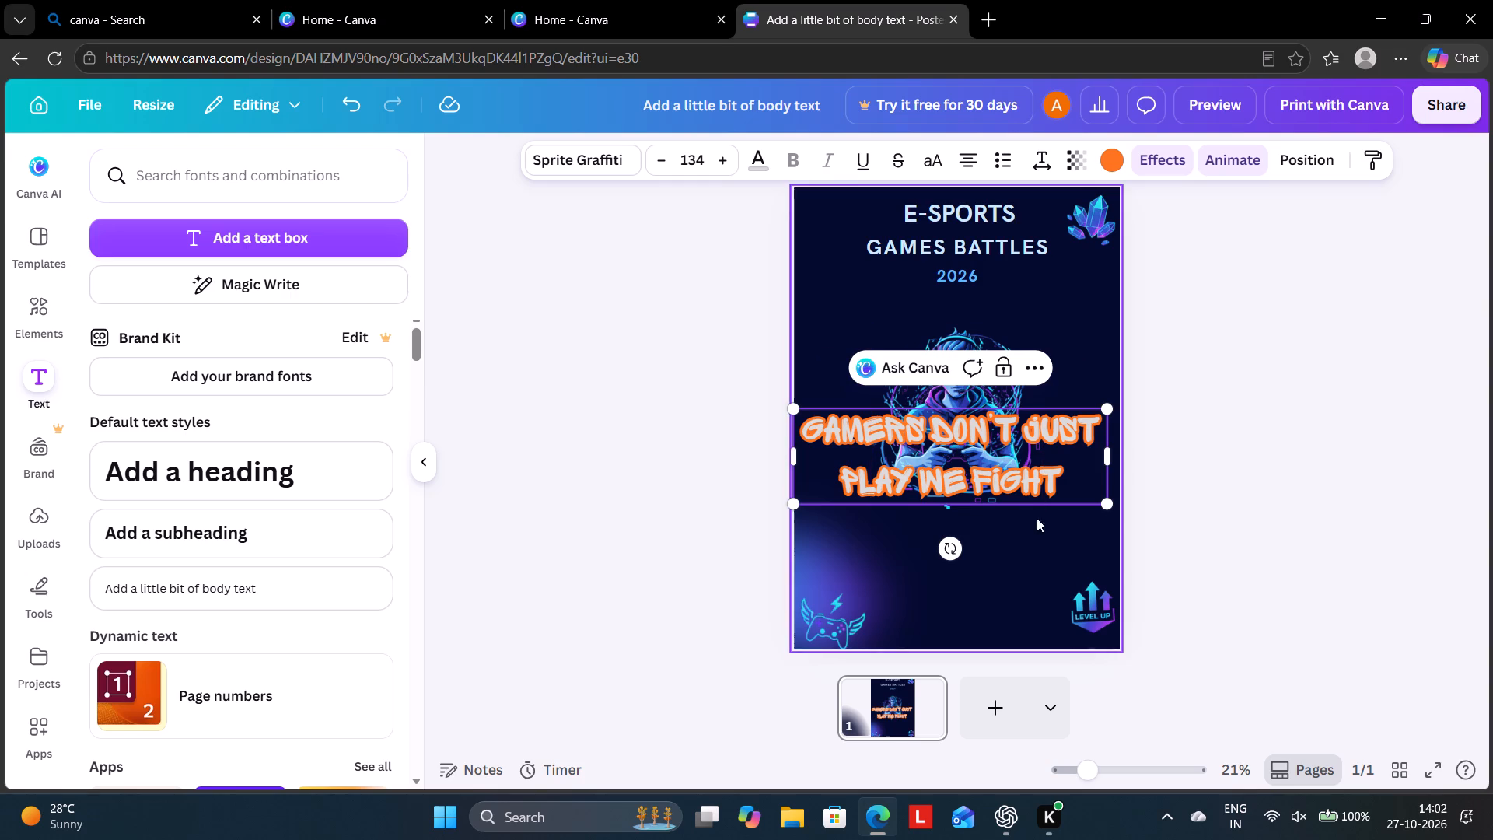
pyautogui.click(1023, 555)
# Scale the GAMERS DON'T JUST PLAY WE FIGHT text down slightly to font size 130.
pyautogui.click(977, 415)
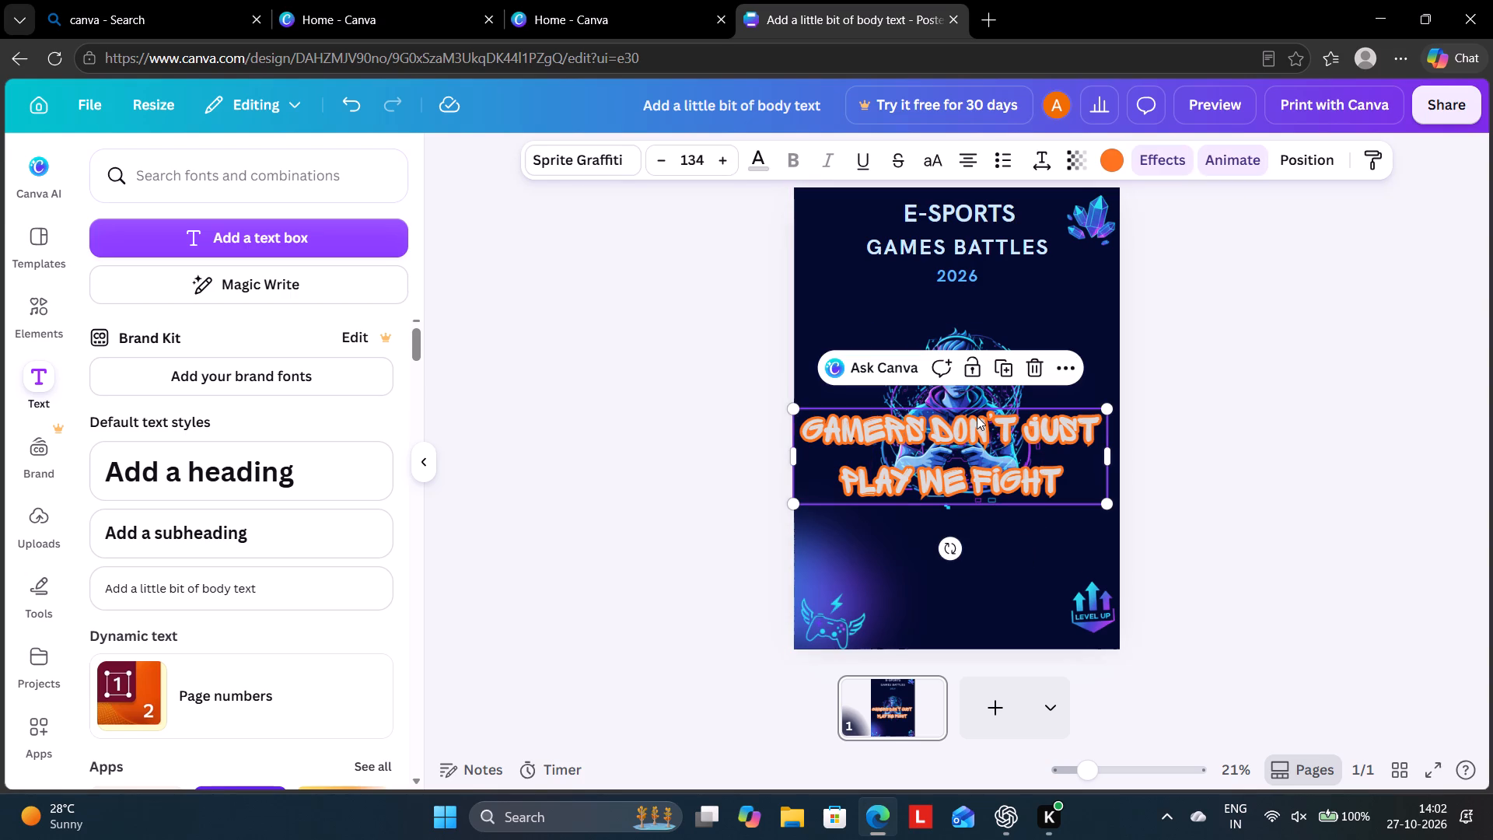
pyautogui.click(943, 402)
pyautogui.moveTo(1104, 408); pyautogui.dragTo(1104, 406)
pyautogui.moveTo(1104, 406); pyautogui.dragTo(1099, 373)
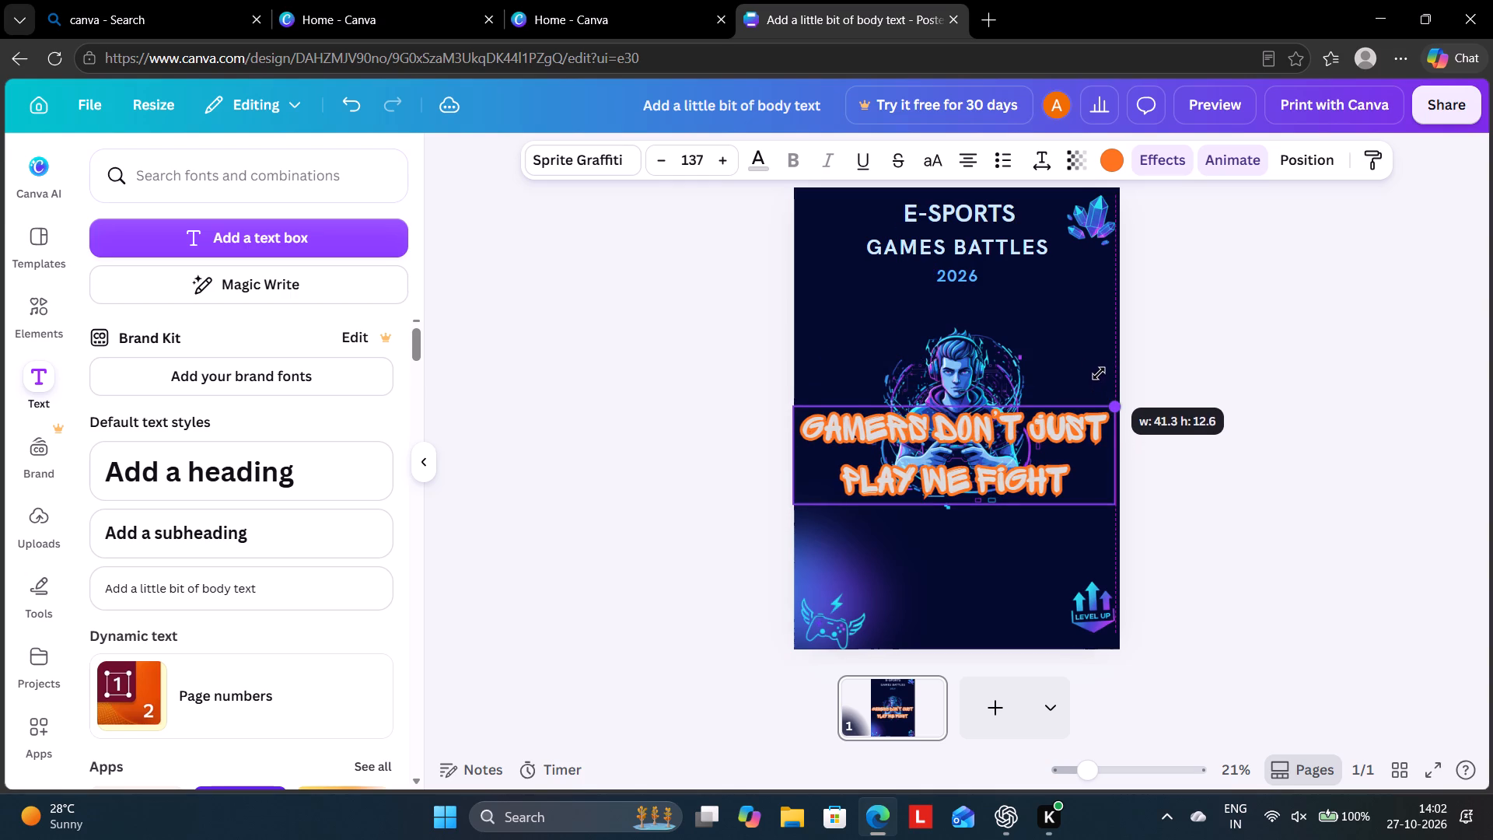
pyautogui.moveTo(1099, 373); pyautogui.dragTo(1093, 400)
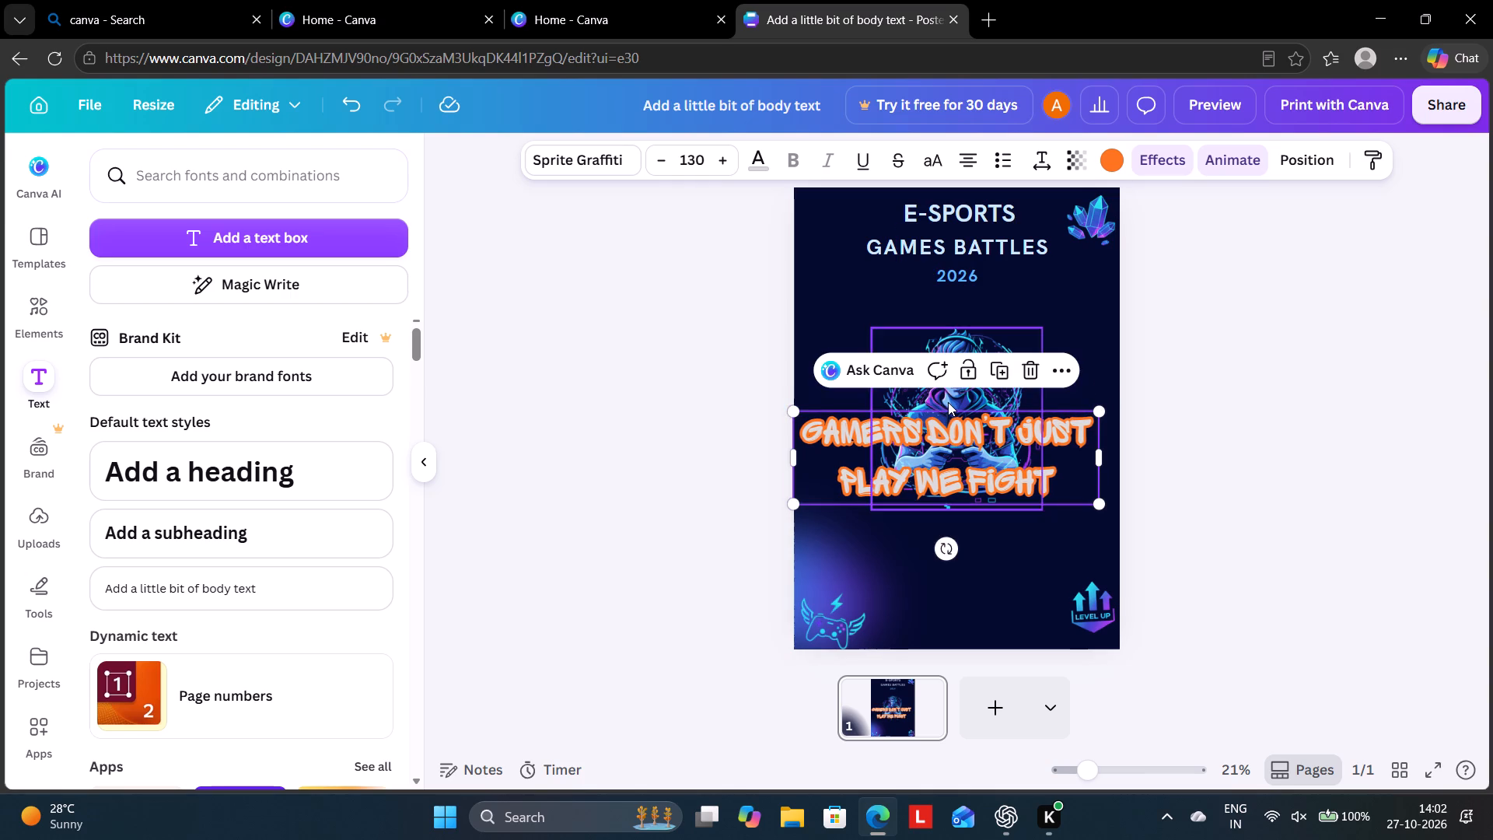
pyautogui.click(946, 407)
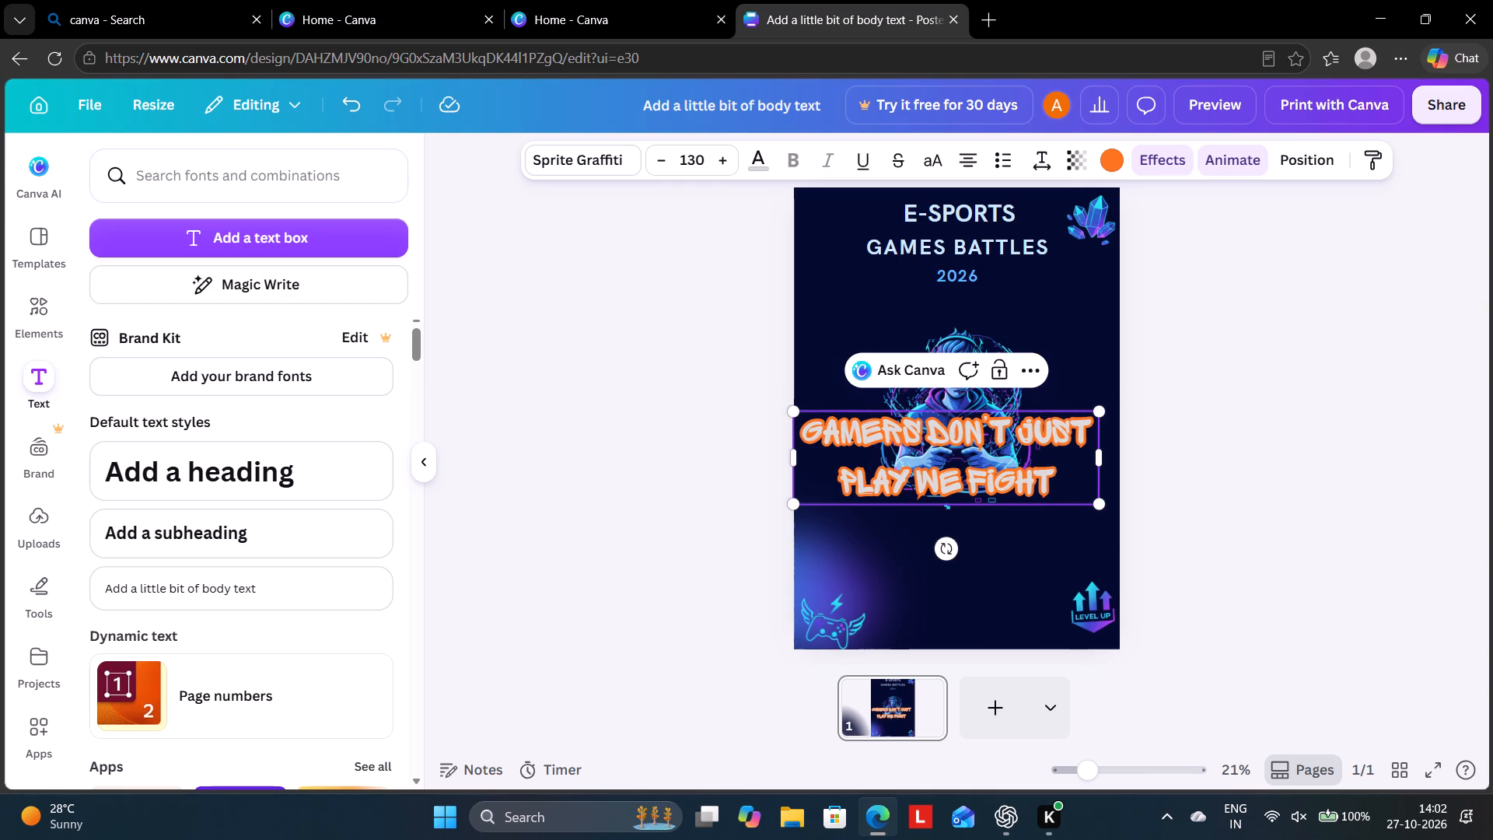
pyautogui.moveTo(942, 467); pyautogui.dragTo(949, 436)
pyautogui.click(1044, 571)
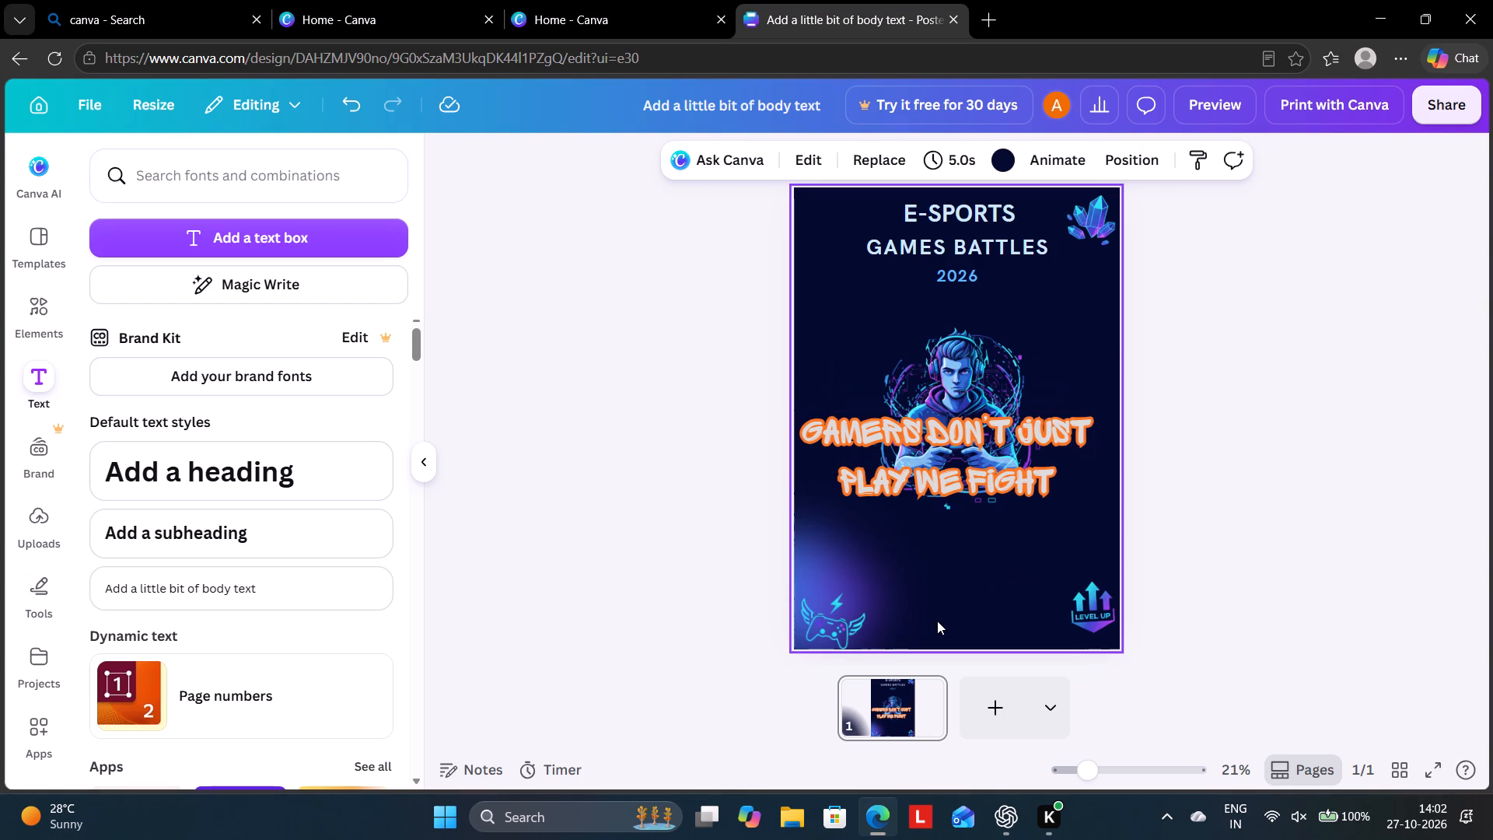
# Move the central gamer illustration down behind the slogan and enlarge it by extending its top edge and both sides.
pyautogui.click(939, 375)
pyautogui.moveTo(939, 374); pyautogui.dragTo(939, 373)
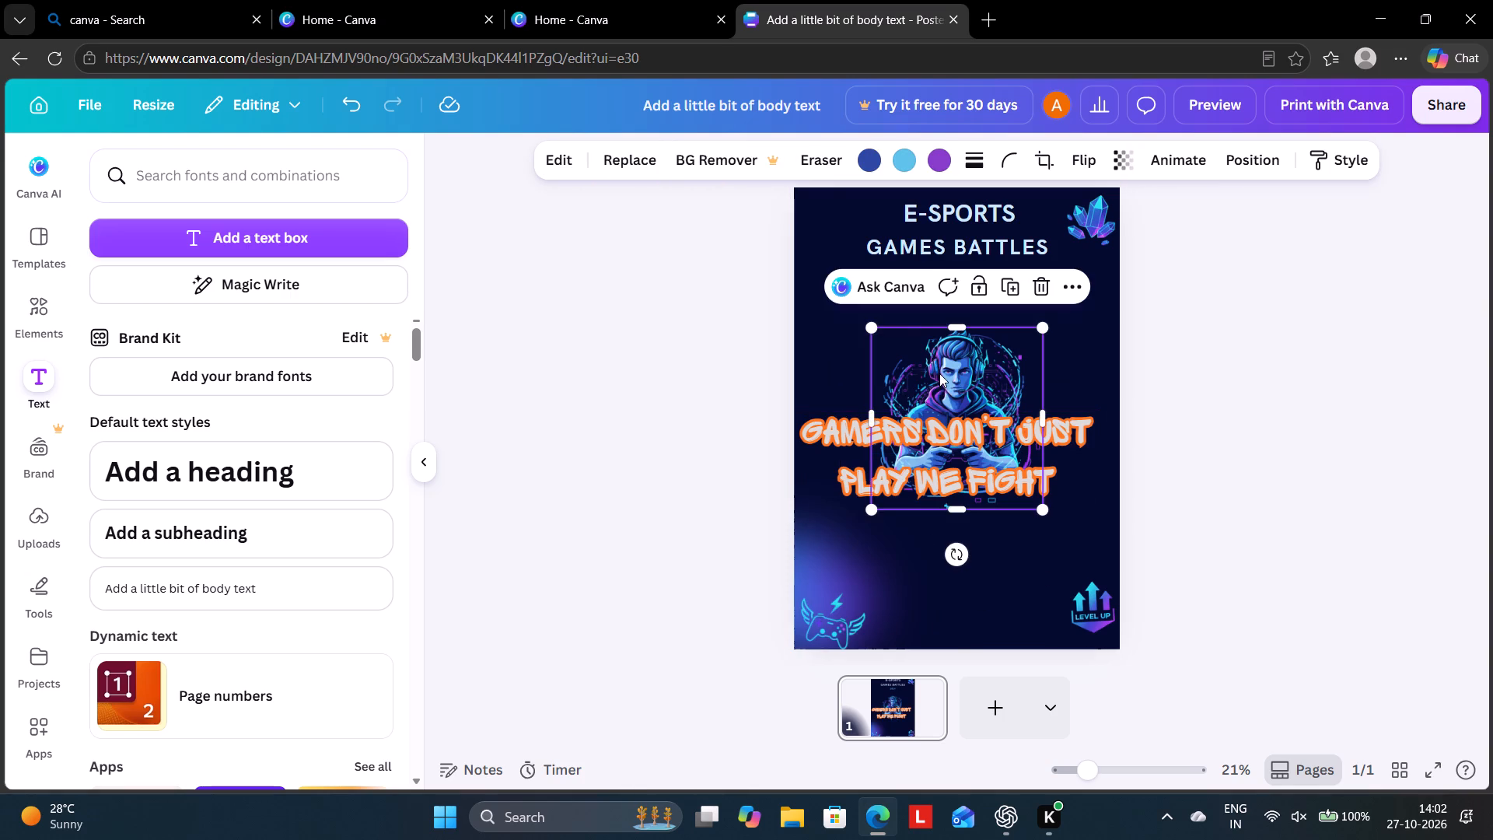
pyautogui.moveTo(939, 373); pyautogui.dragTo(933, 415)
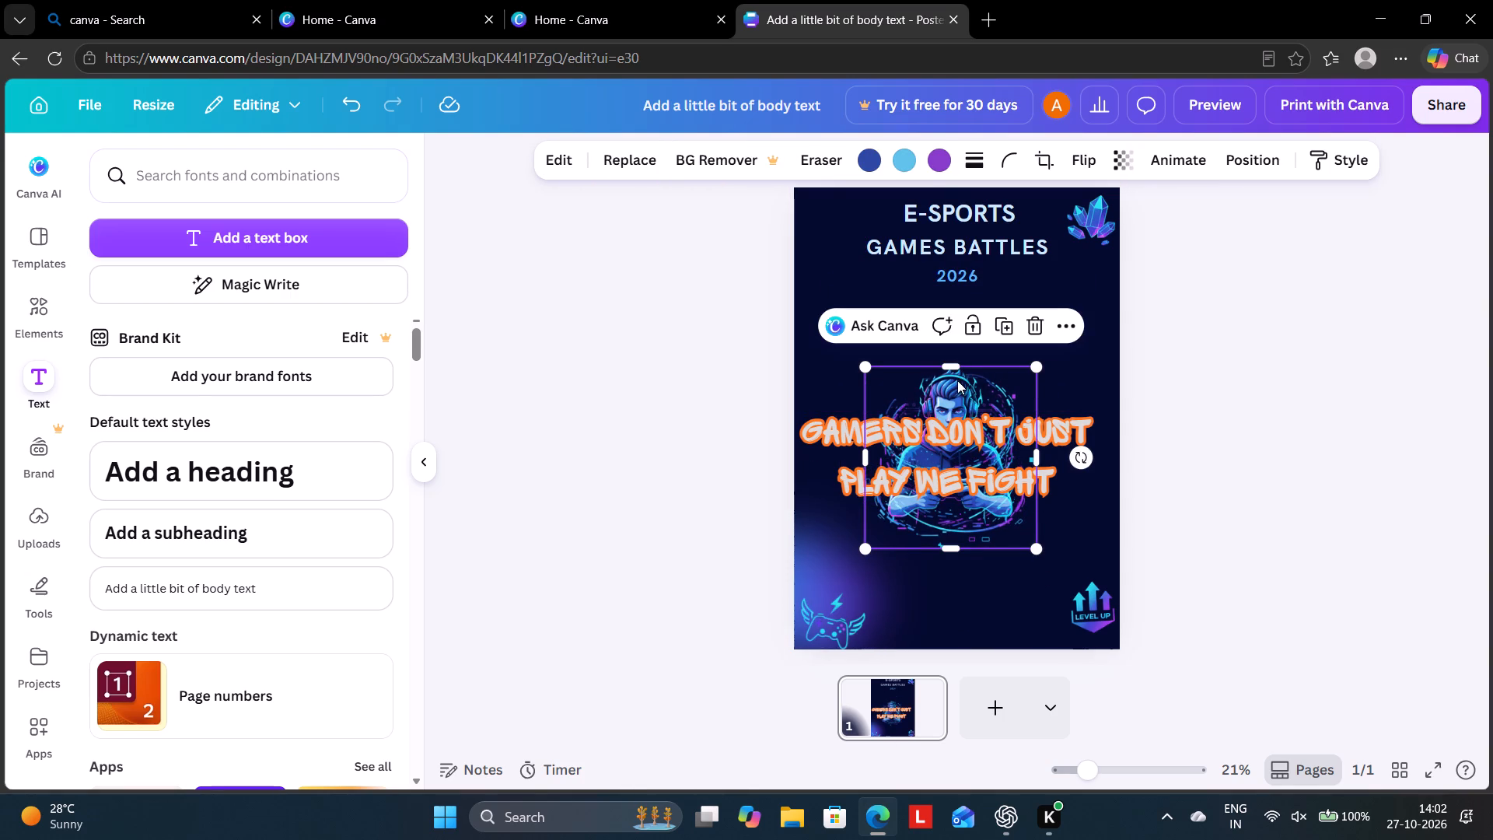
pyautogui.click(974, 367)
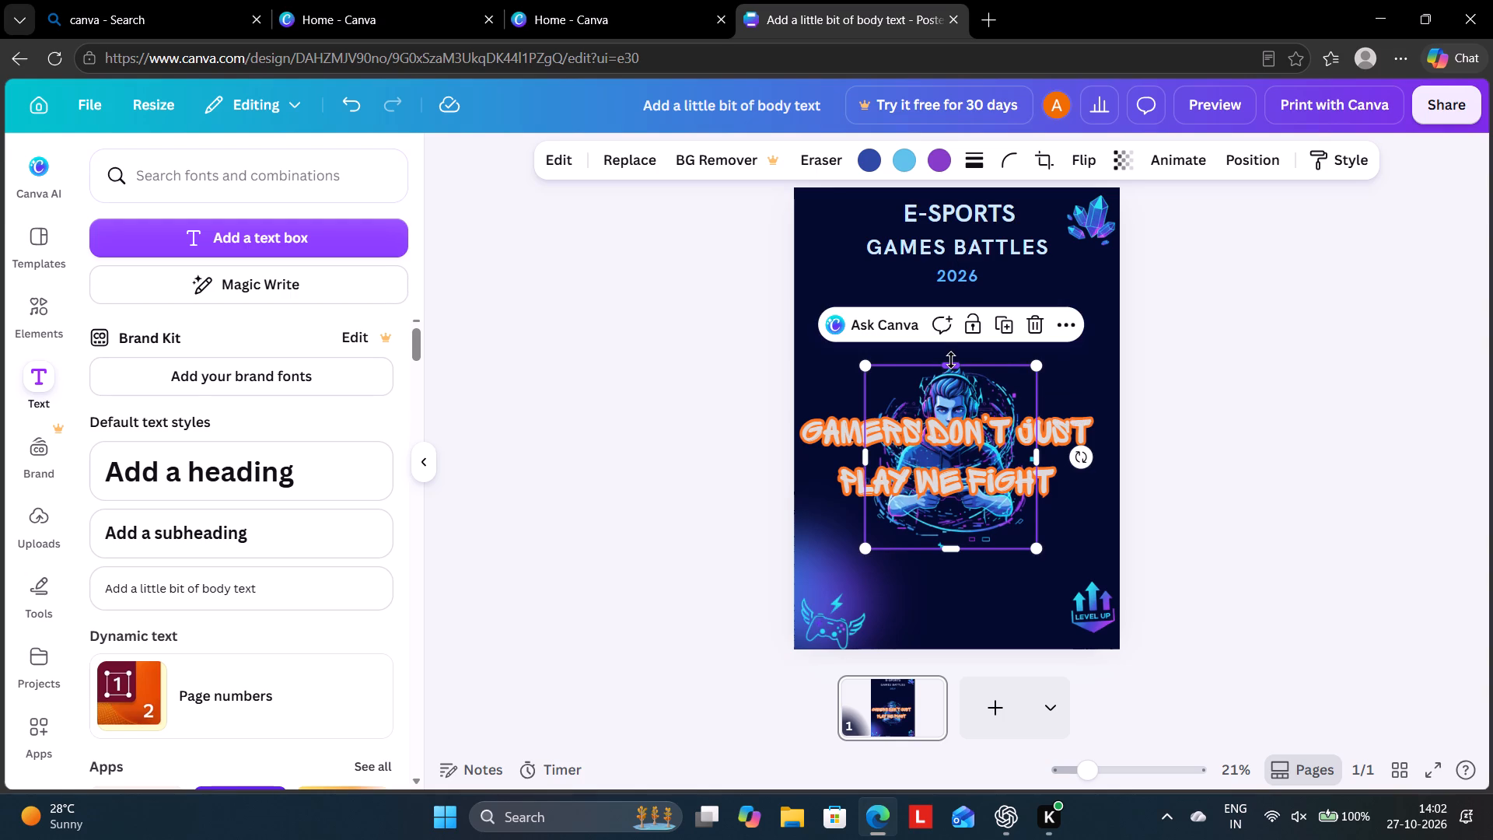
pyautogui.moveTo(951, 360); pyautogui.dragTo(948, 321)
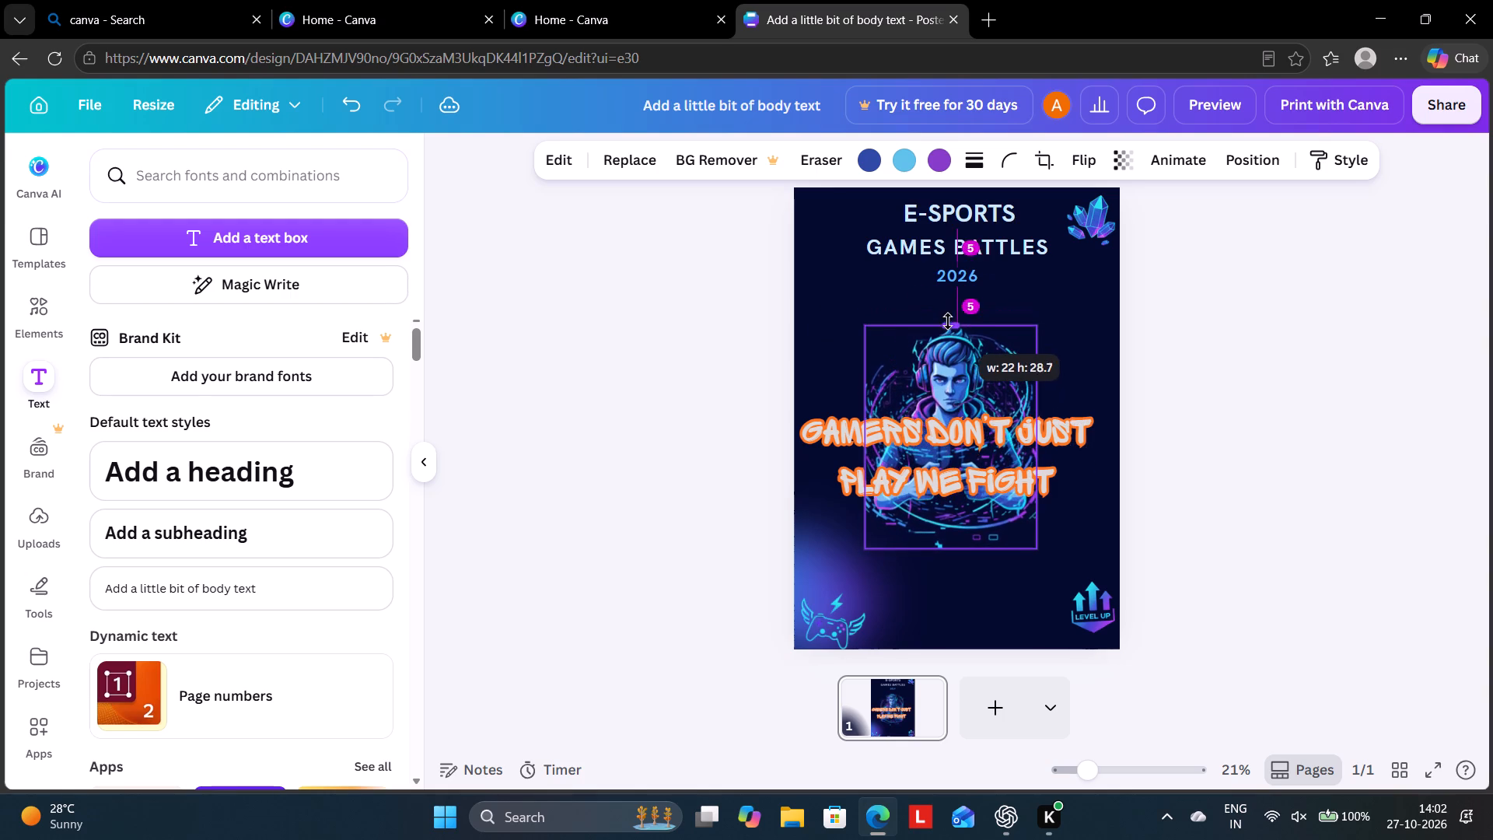
pyautogui.moveTo(948, 321); pyautogui.dragTo(953, 334)
pyautogui.moveTo(1034, 385); pyautogui.dragTo(1062, 388)
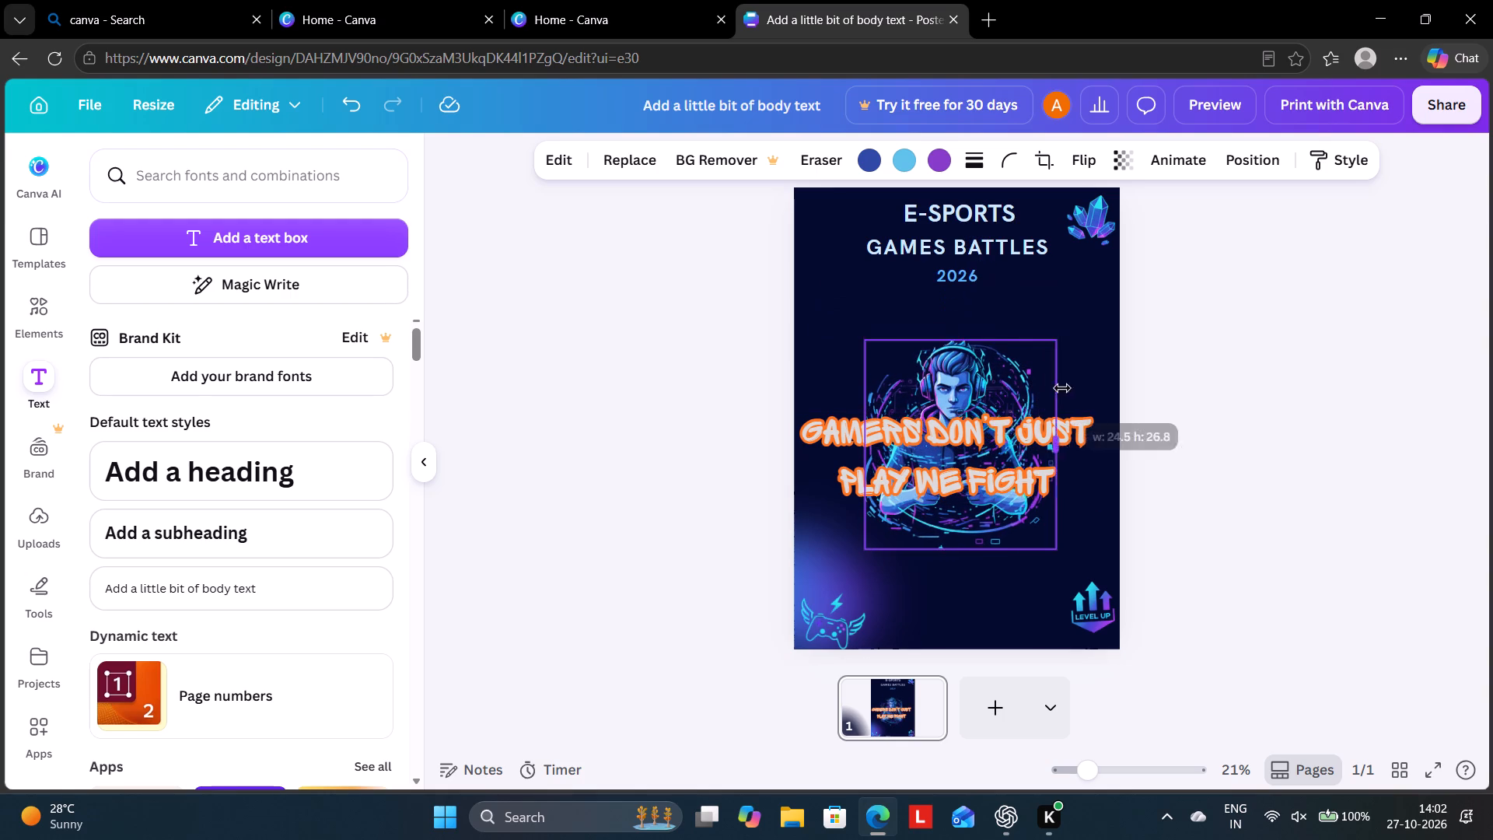
pyautogui.moveTo(1062, 388); pyautogui.dragTo(1058, 385)
pyautogui.click(959, 394)
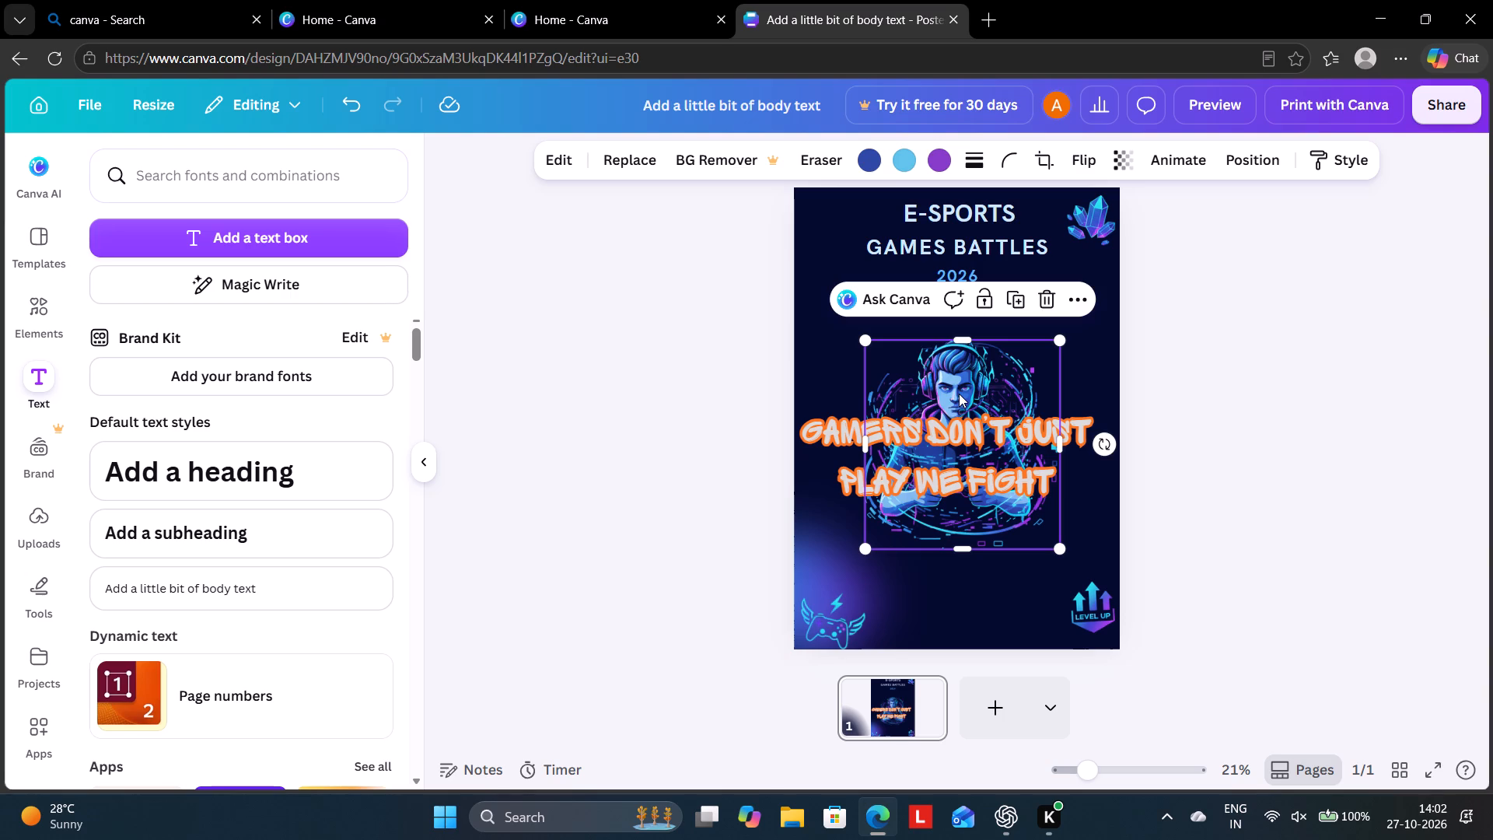
pyautogui.click(861, 397)
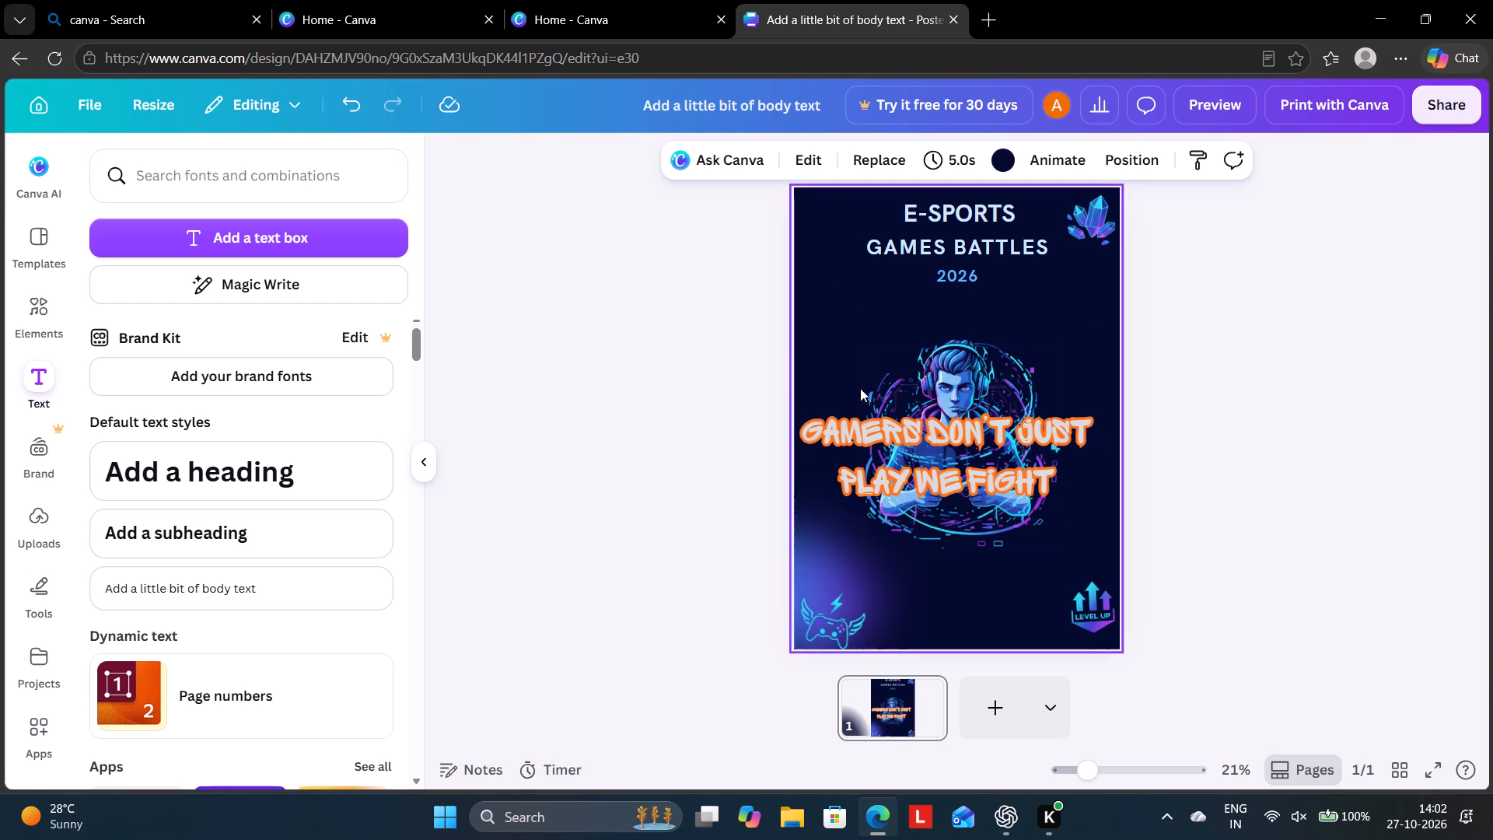
pyautogui.moveTo(865, 383); pyautogui.dragTo(856, 387)
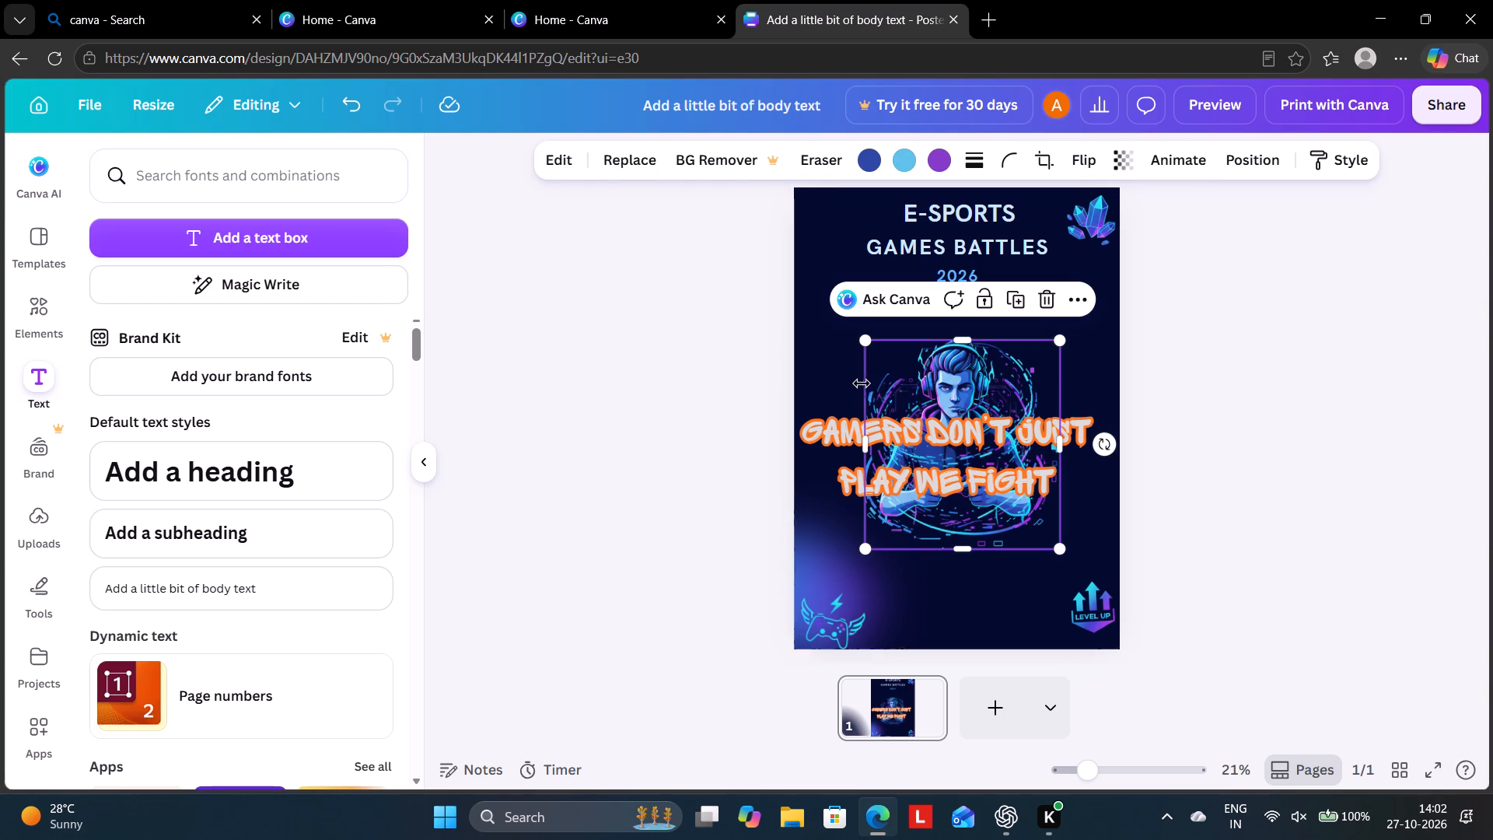
pyautogui.moveTo(863, 380); pyautogui.dragTo(841, 384)
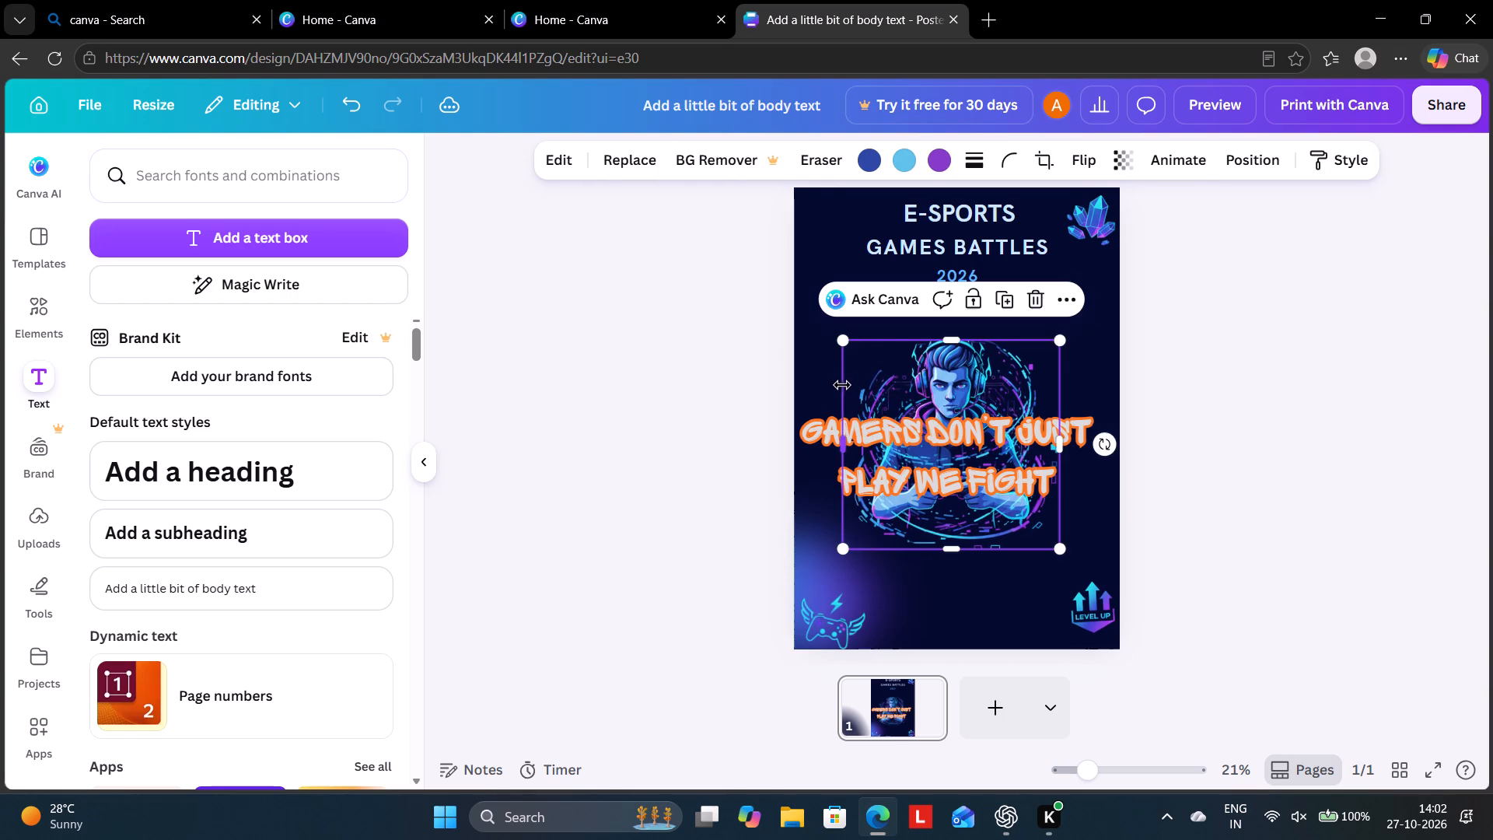
pyautogui.click(939, 377)
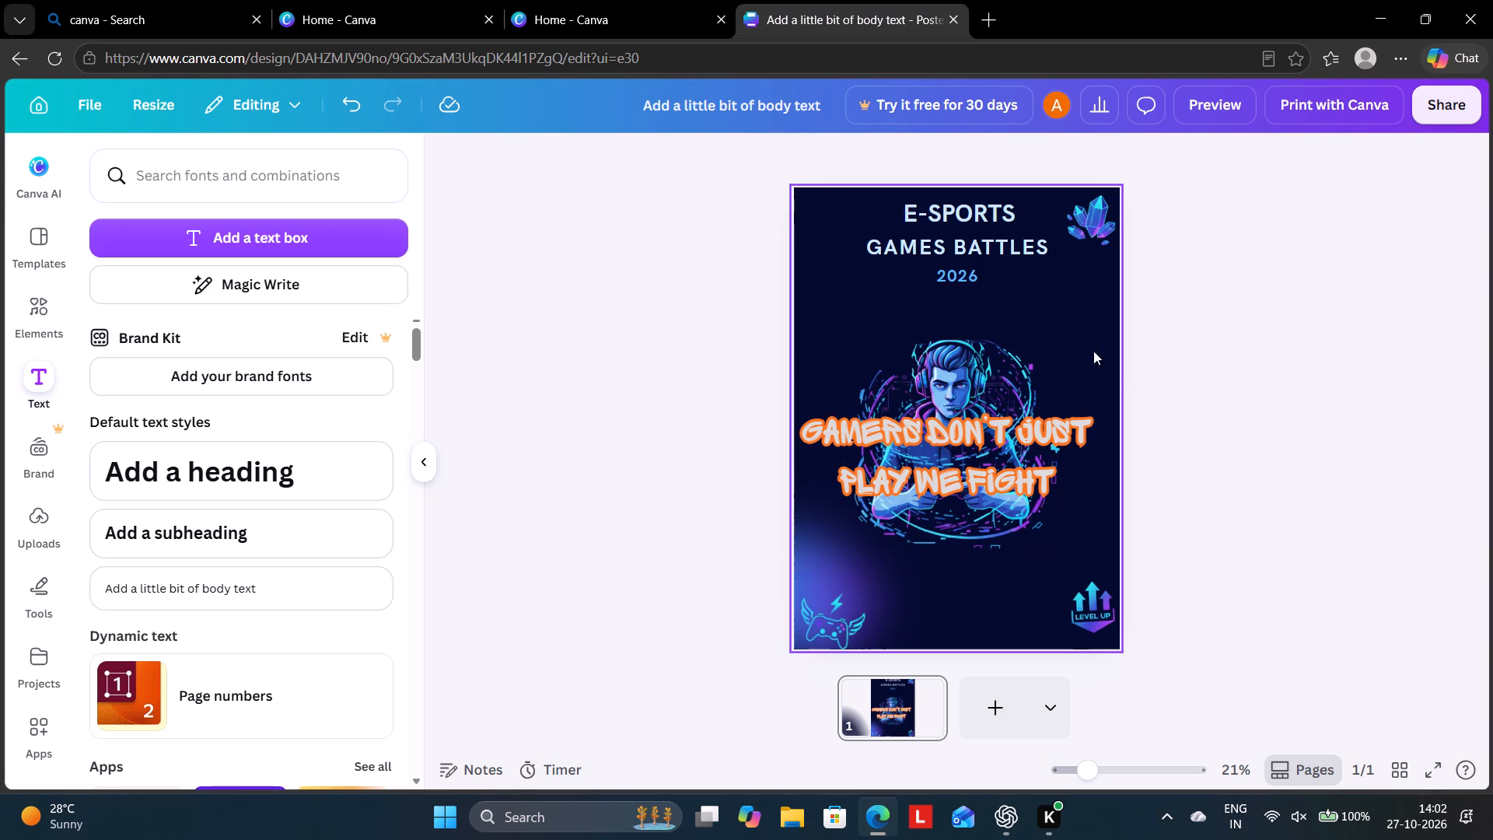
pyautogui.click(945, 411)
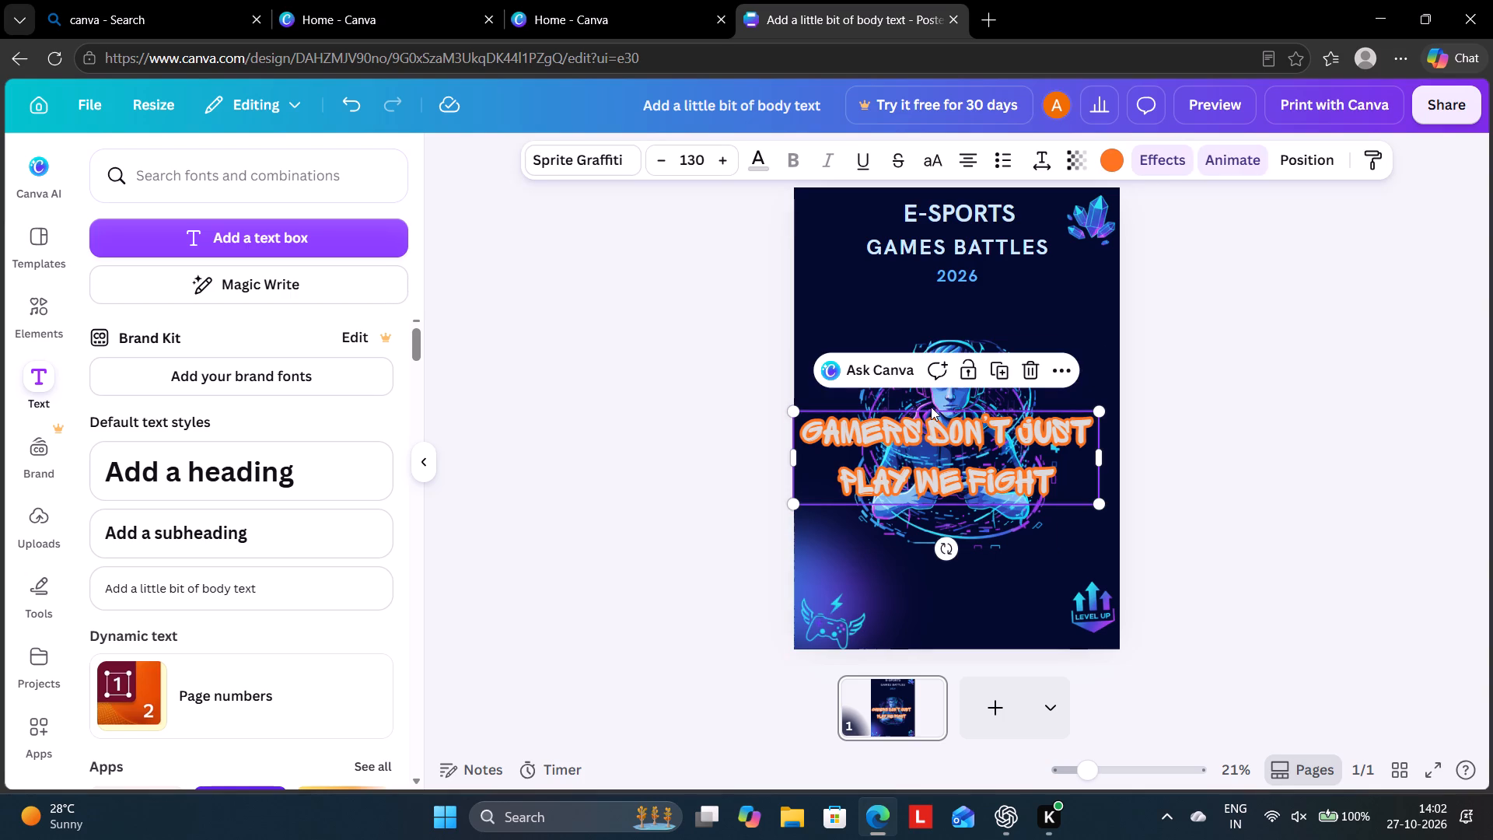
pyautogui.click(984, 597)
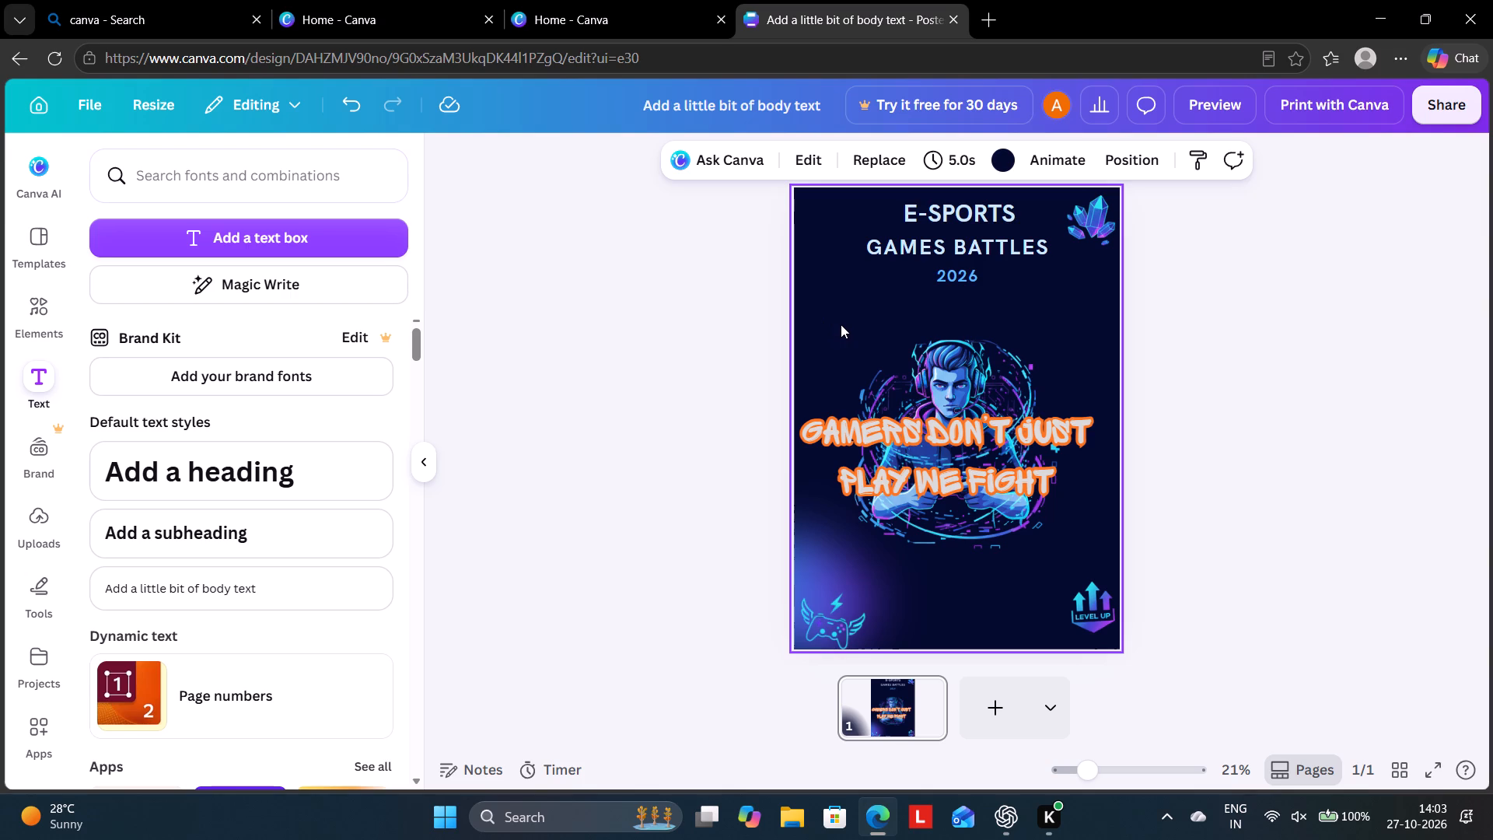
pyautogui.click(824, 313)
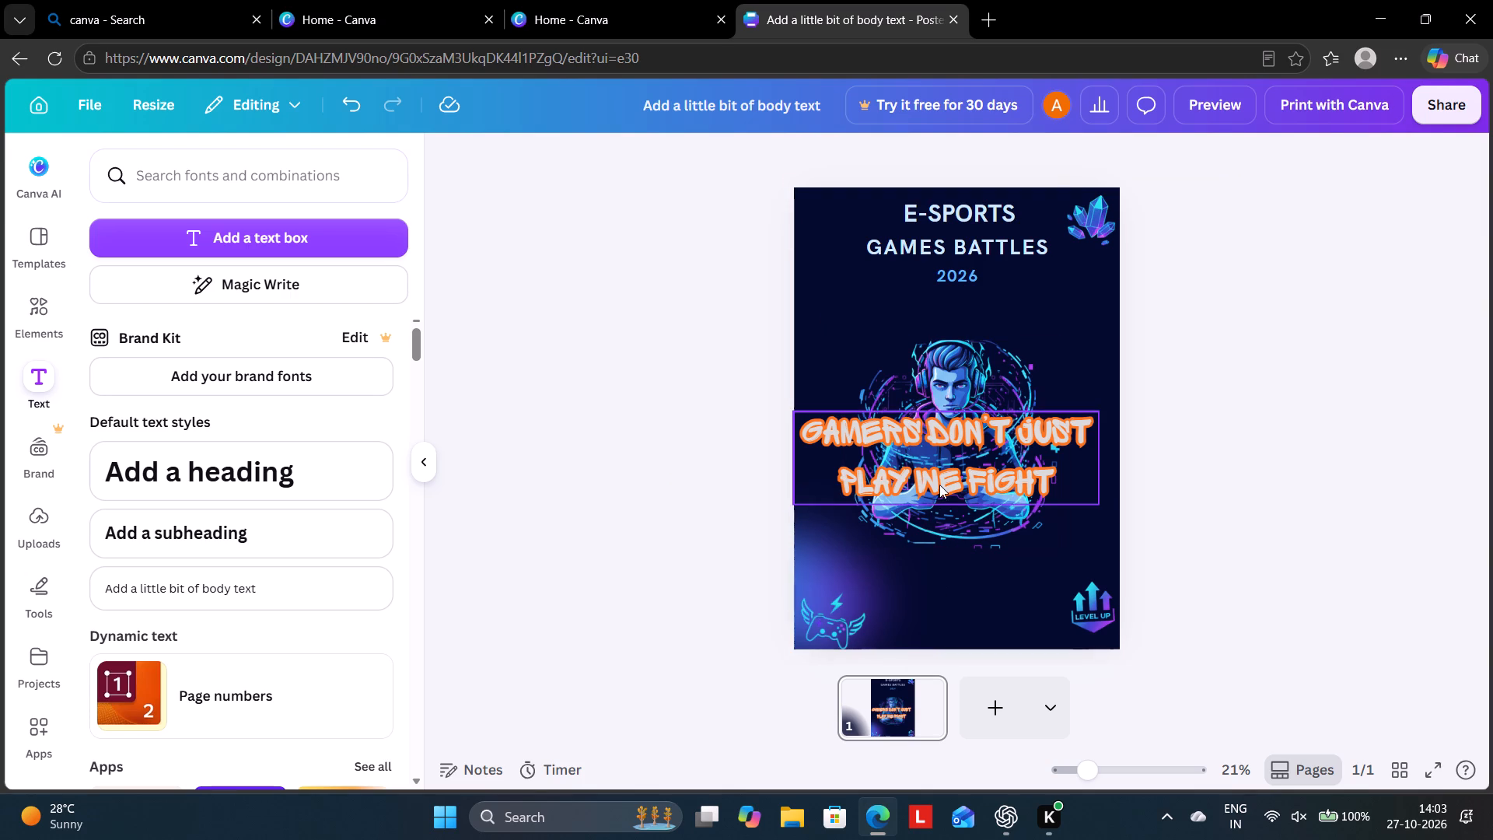
# Move the enlarged gamer illustration up so it sits just below the 2026 line.
pyautogui.click(955, 523)
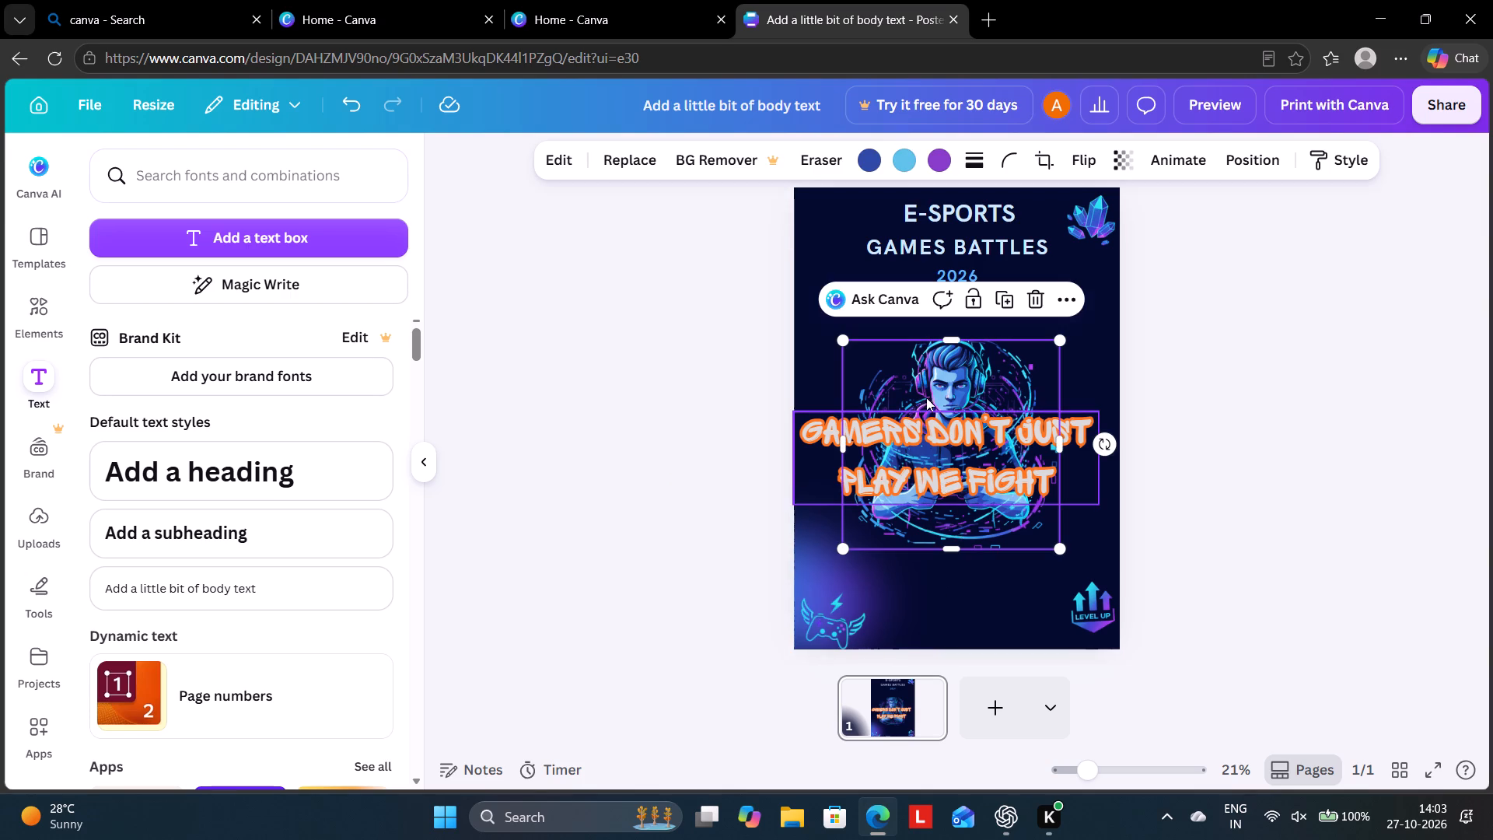
pyautogui.click(958, 526)
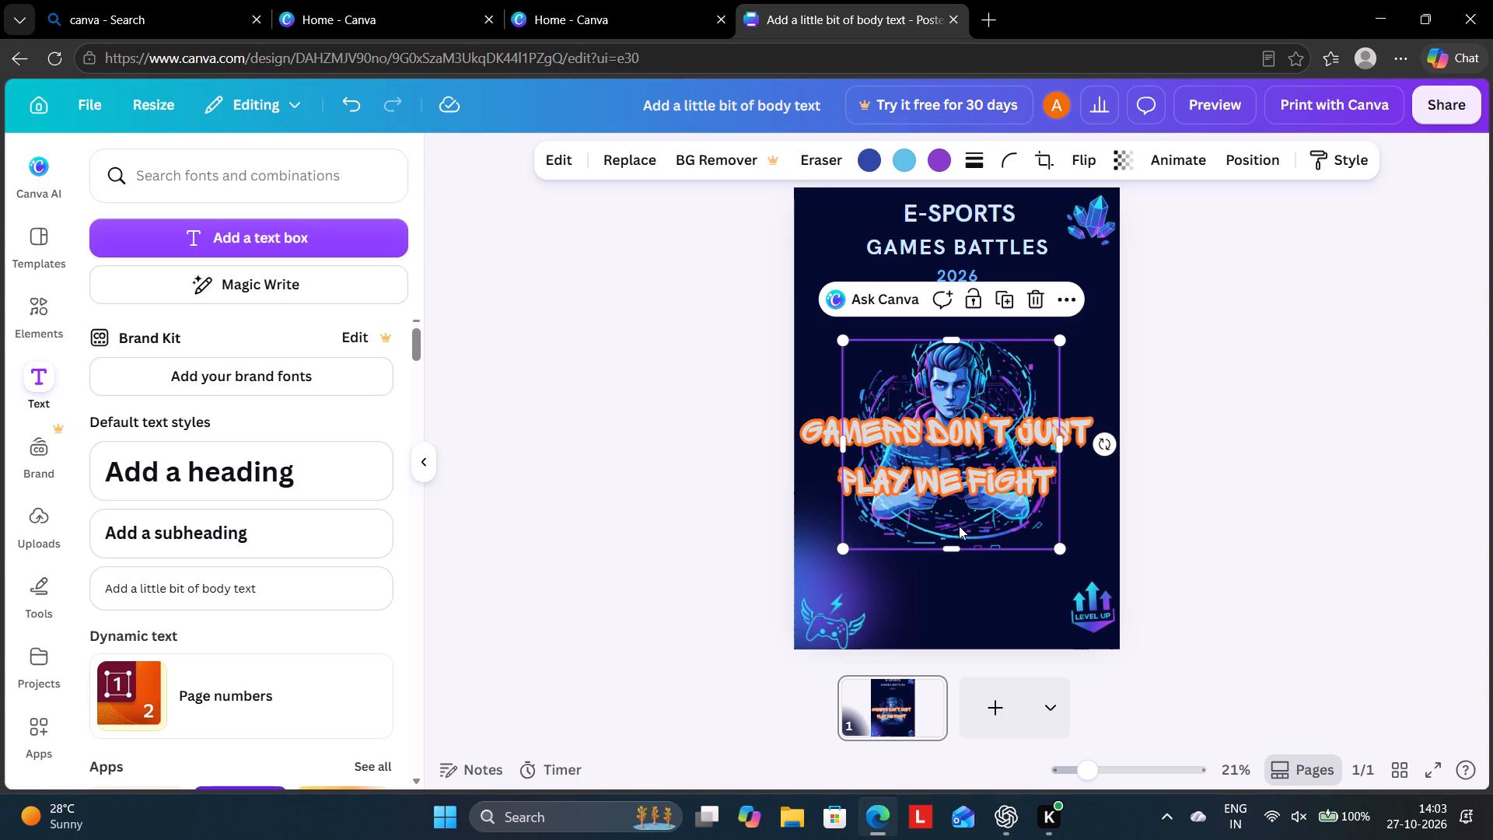
pyautogui.click(954, 513)
pyautogui.moveTo(953, 506); pyautogui.dragTo(955, 506)
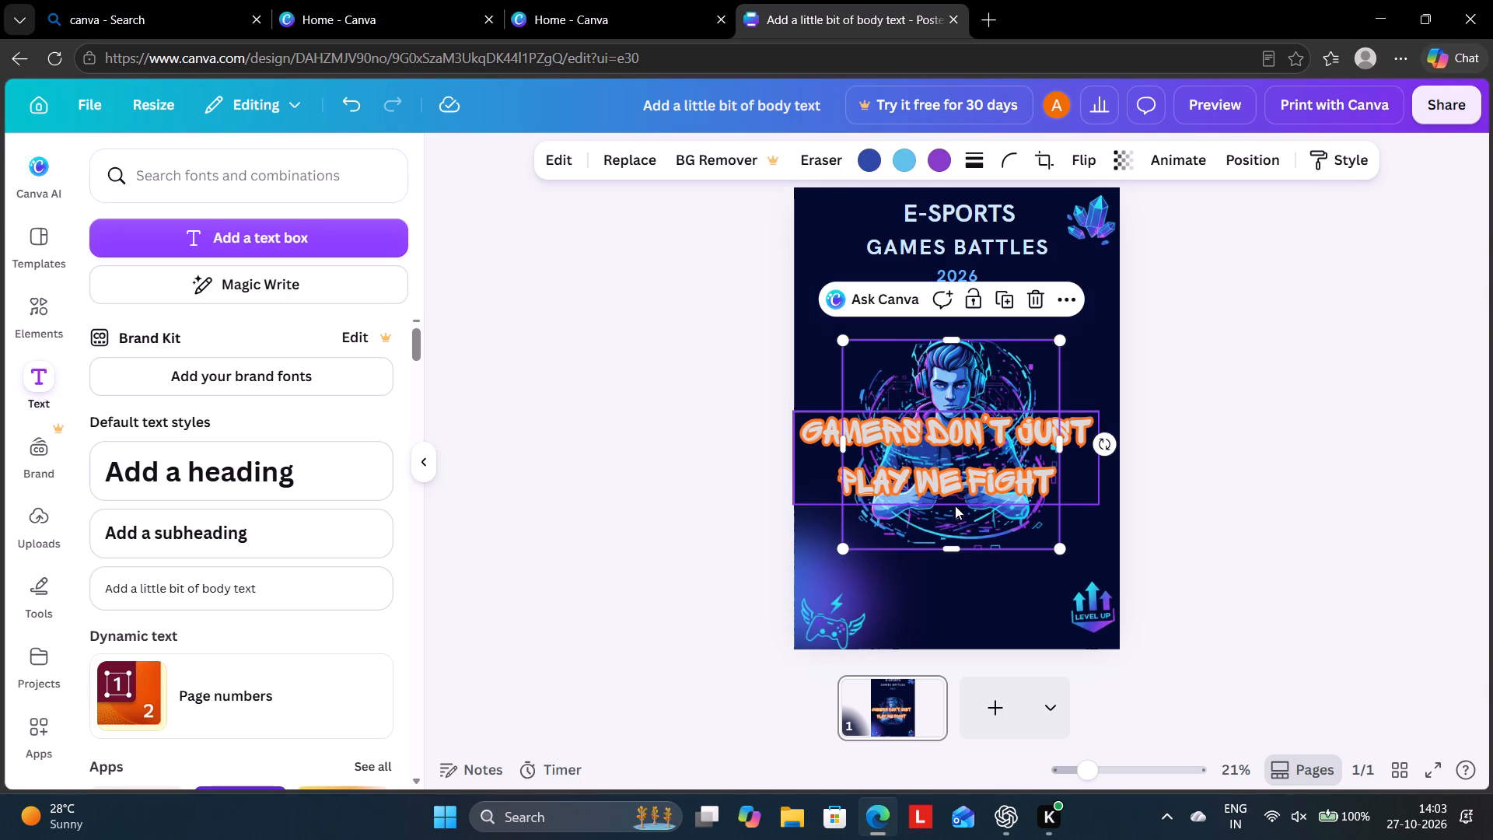
pyautogui.moveTo(955, 506); pyautogui.dragTo(956, 466)
# Move the GAMERS DON'T JUST PLAY WE FIGHT slogan up across the gamer's chest, leaving the face uncovered.
pyautogui.click(957, 426)
pyautogui.moveTo(957, 426); pyautogui.dragTo(965, 363)
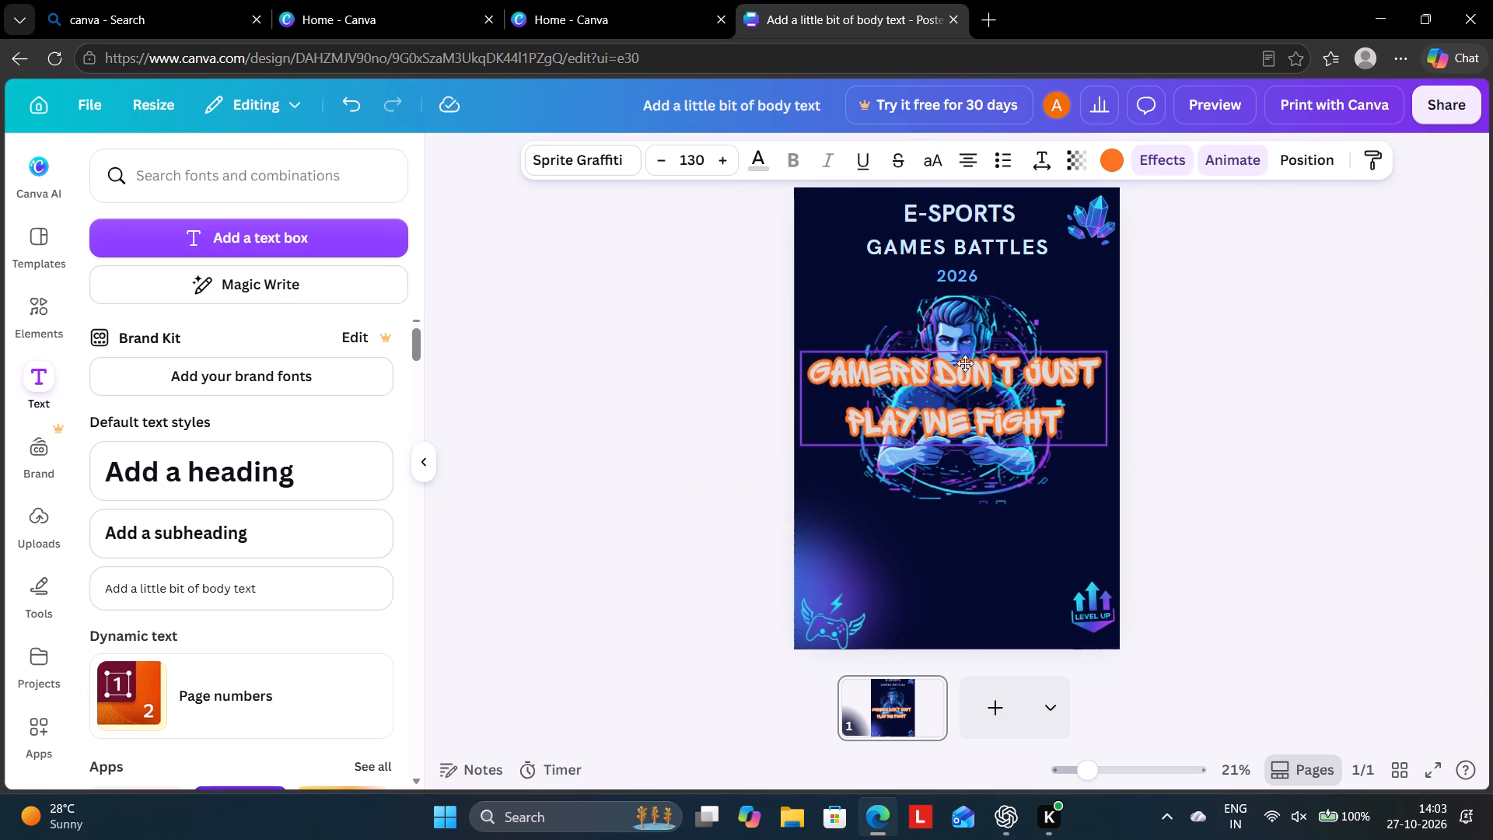
pyautogui.moveTo(965, 363); pyautogui.dragTo(970, 353)
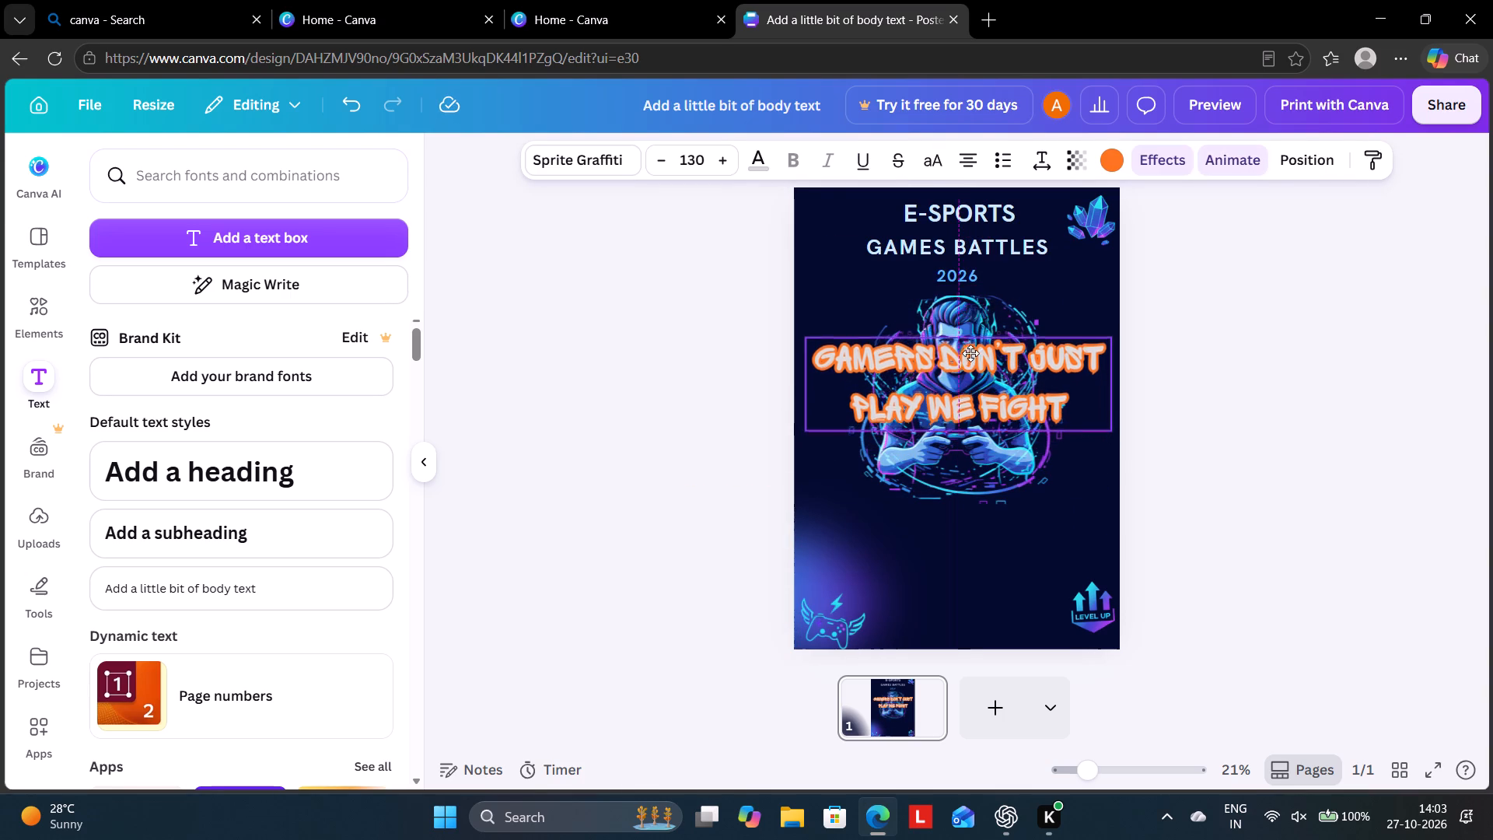
pyautogui.moveTo(970, 353); pyautogui.dragTo(971, 388)
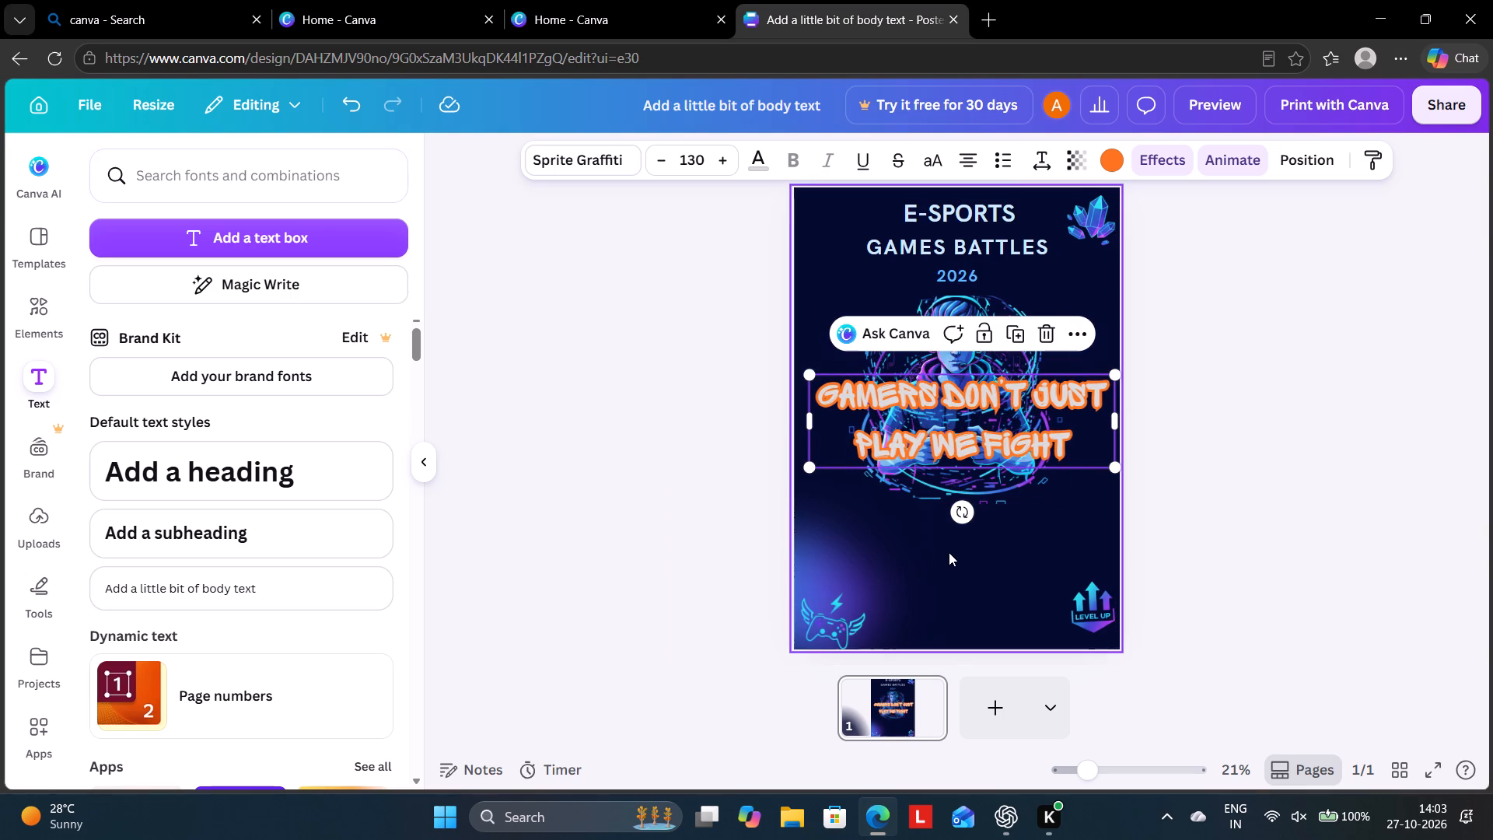
pyautogui.click(951, 545)
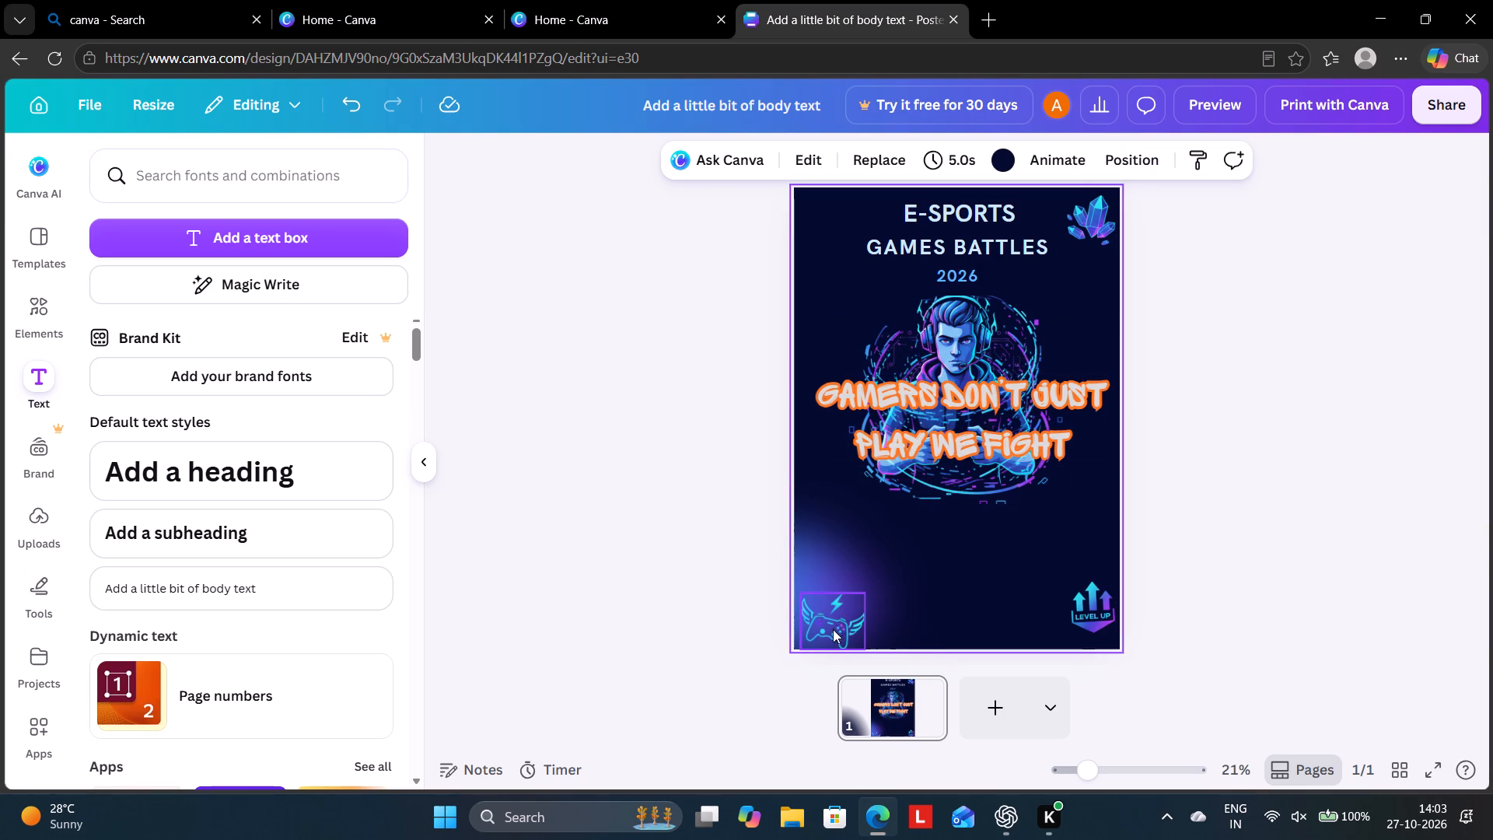
# Move the winged controller graphic from the poster's bottom-left corner to its upper left side, beside the 2026 line.
pyautogui.moveTo(831, 630); pyautogui.dragTo(827, 282)
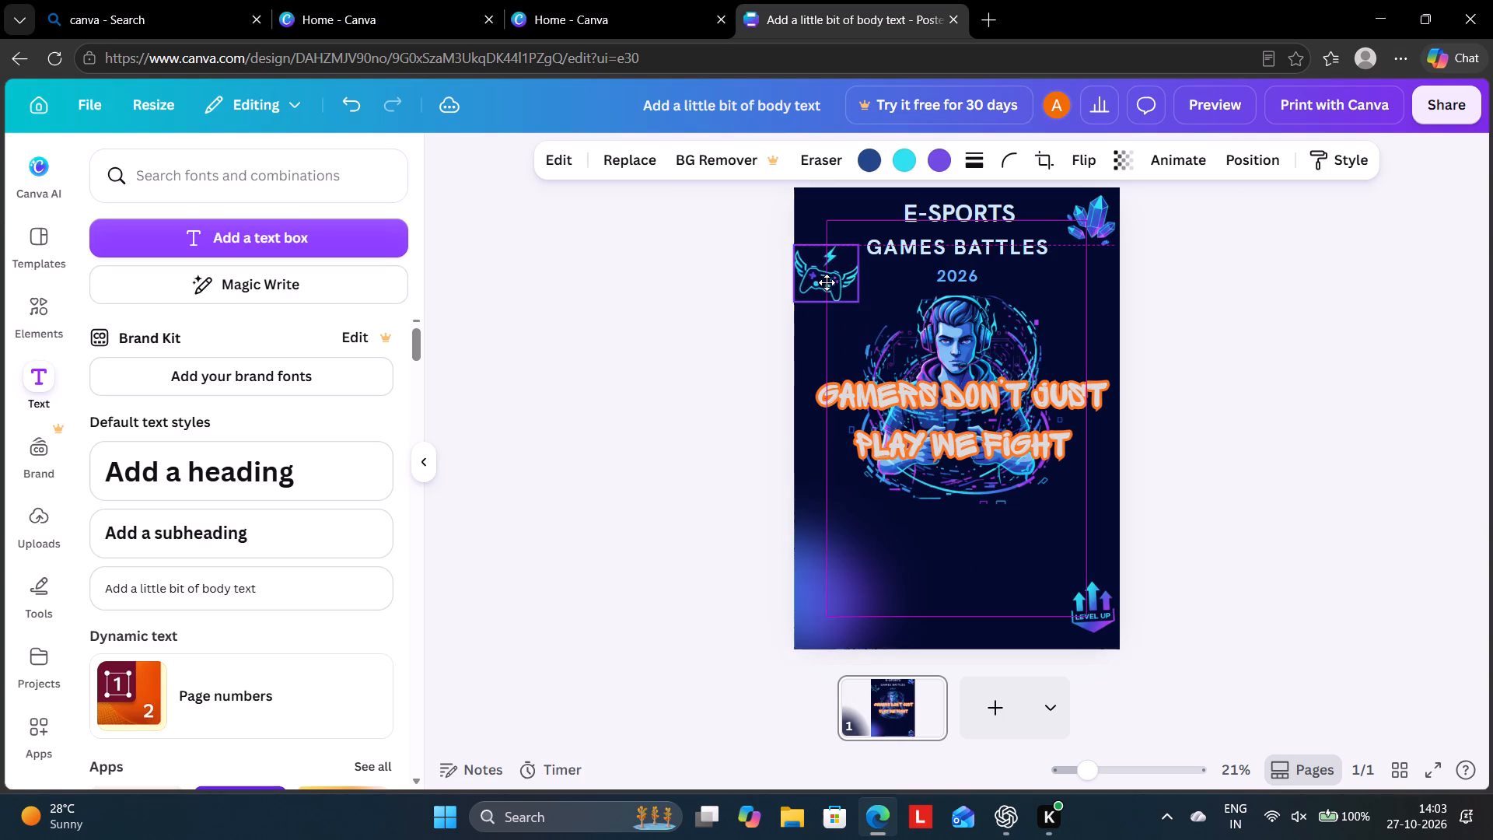
pyautogui.moveTo(827, 282); pyautogui.dragTo(834, 294)
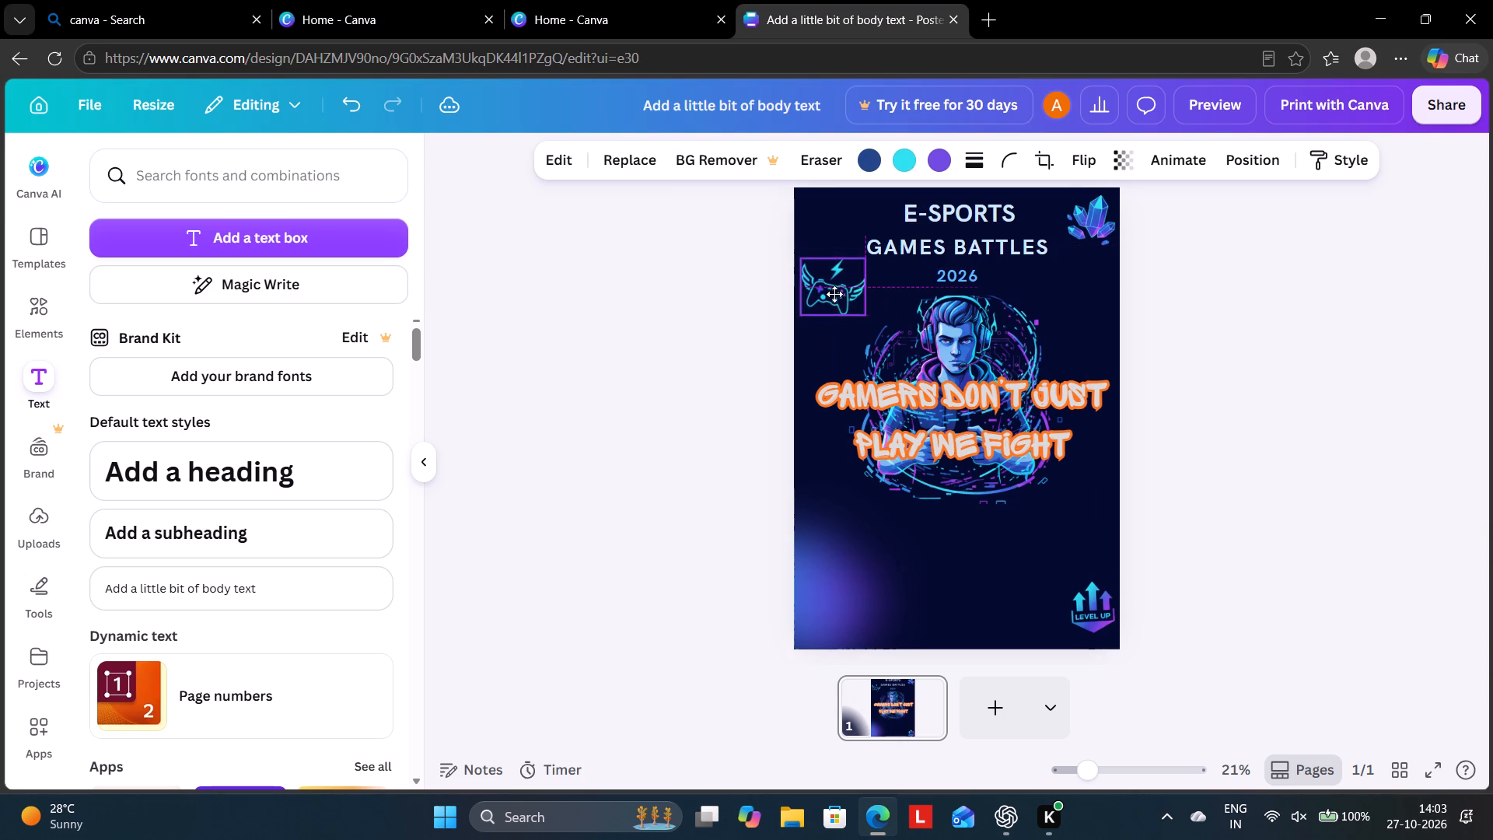
pyautogui.moveTo(834, 294); pyautogui.dragTo(834, 295)
pyautogui.click(848, 581)
pyautogui.click(1018, 593)
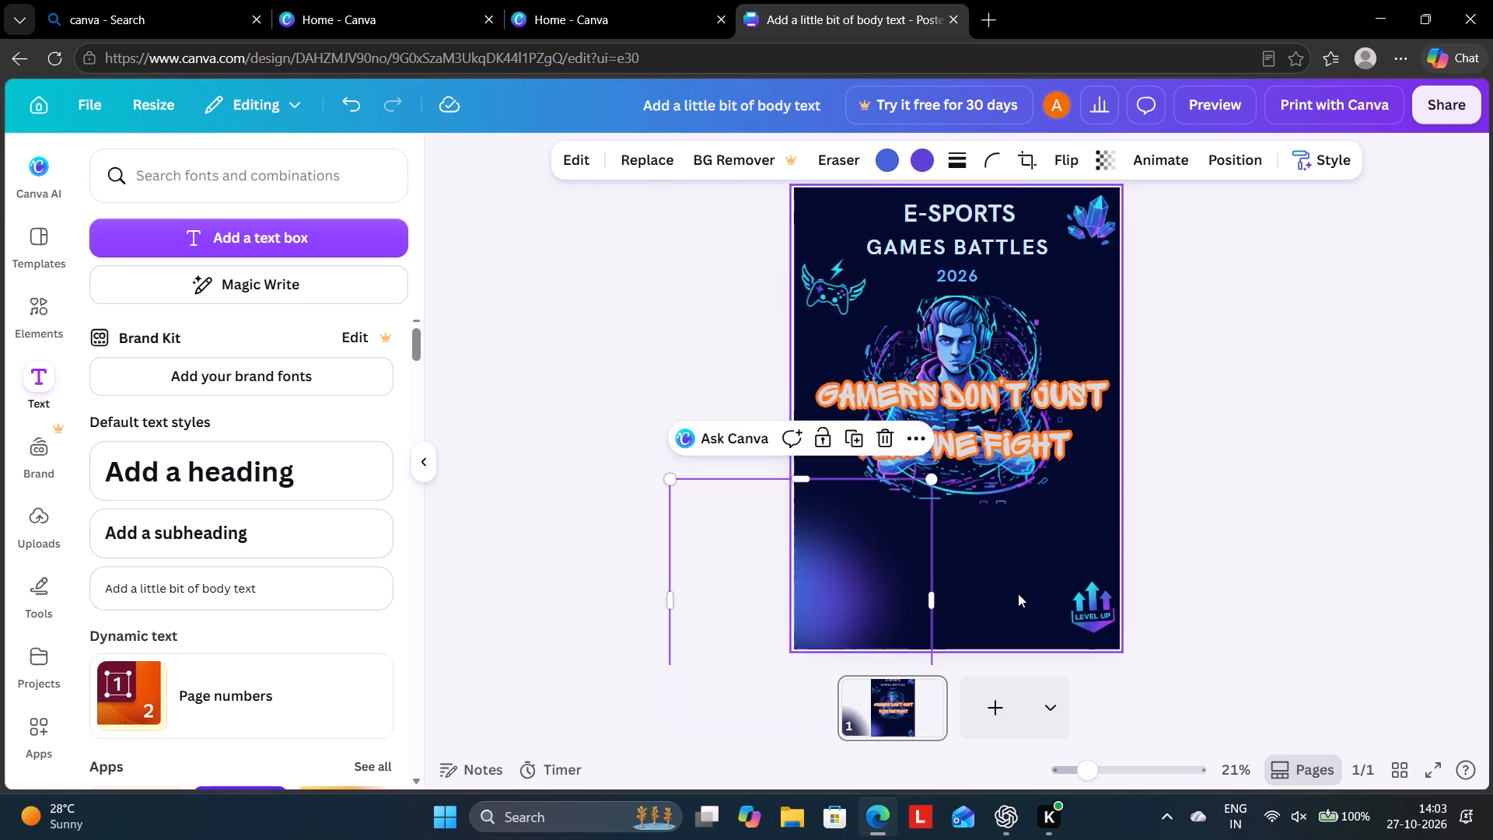
# Add a body text box and place it below the slogan near the poster's left edge.
pyautogui.click(255, 587)
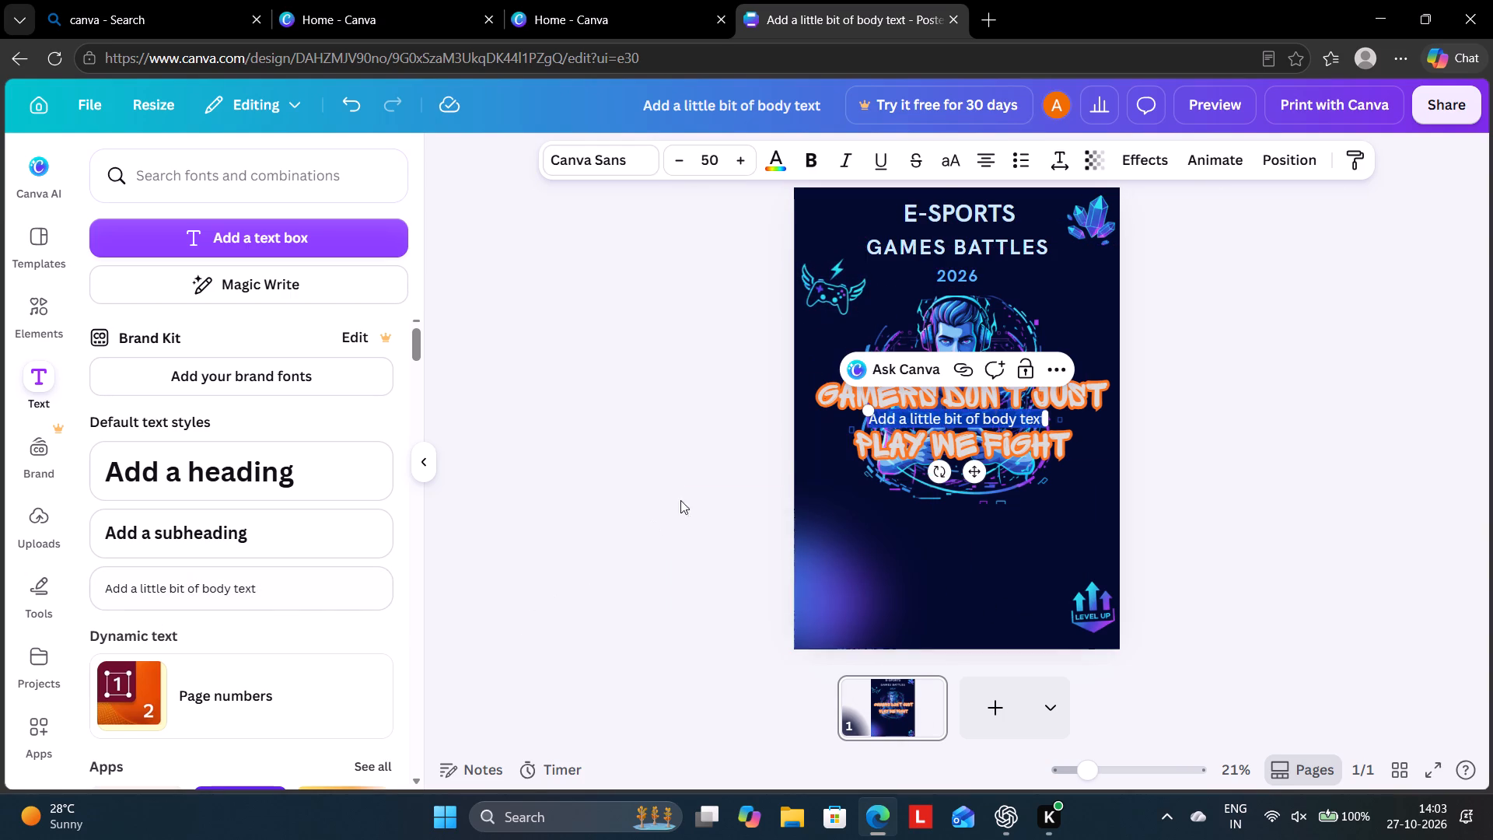
pyautogui.moveTo(933, 420); pyautogui.dragTo(932, 447)
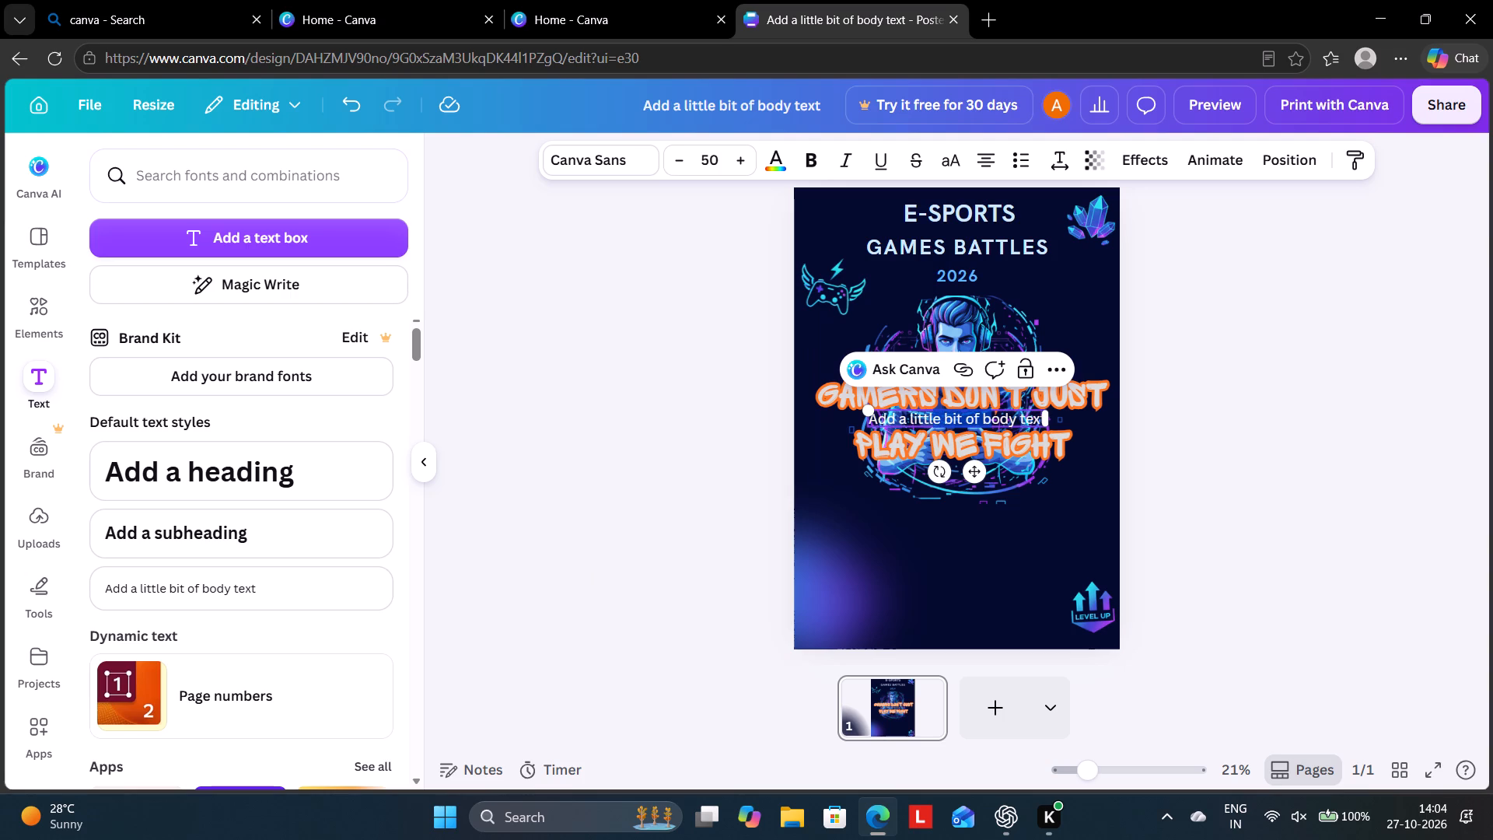
pyautogui.moveTo(904, 420); pyautogui.dragTo(900, 438)
pyautogui.moveTo(900, 419); pyautogui.dragTo(893, 429)
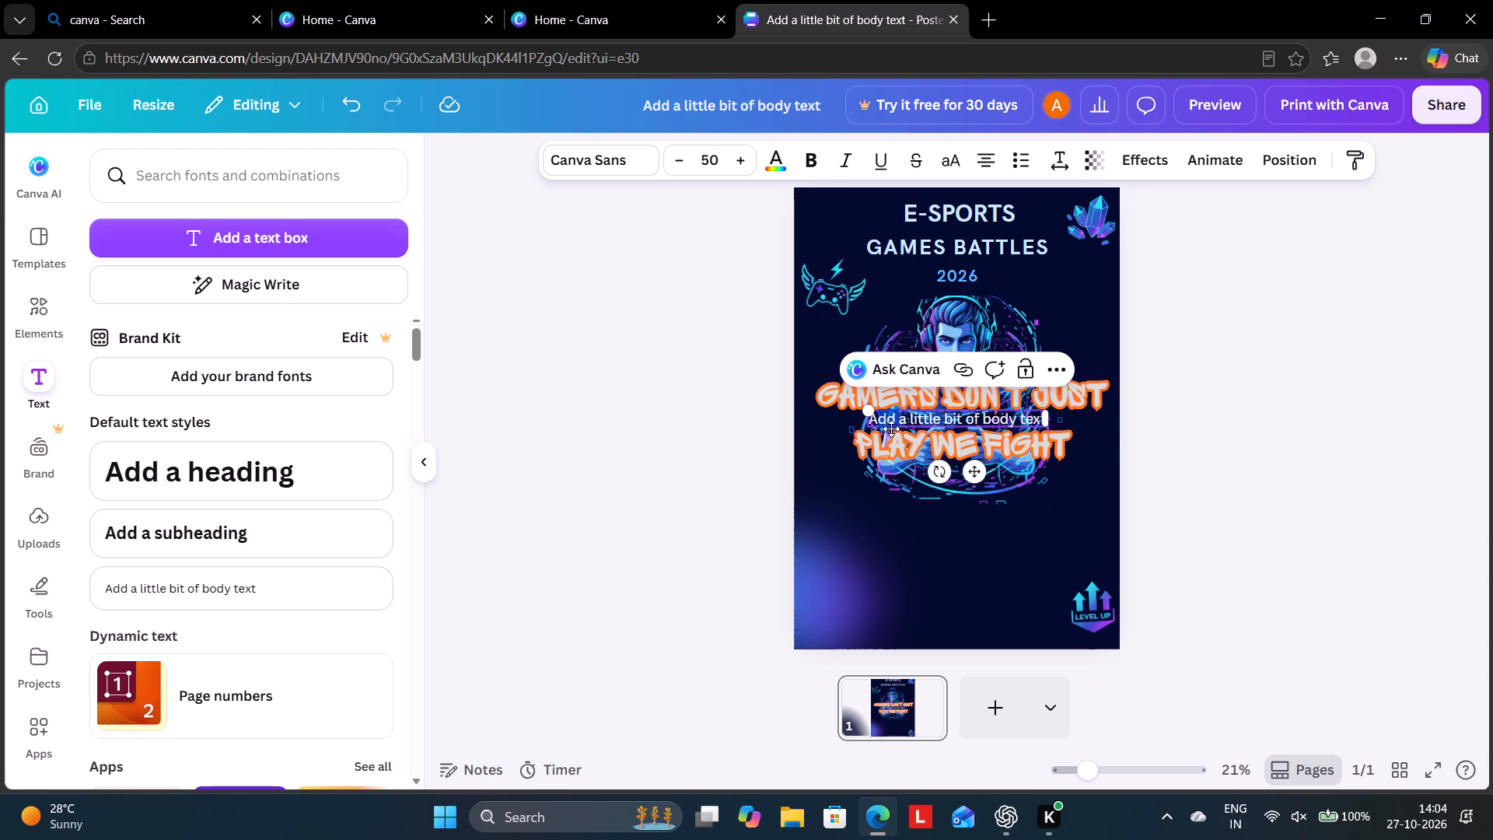
pyautogui.moveTo(897, 426); pyautogui.dragTo(881, 544)
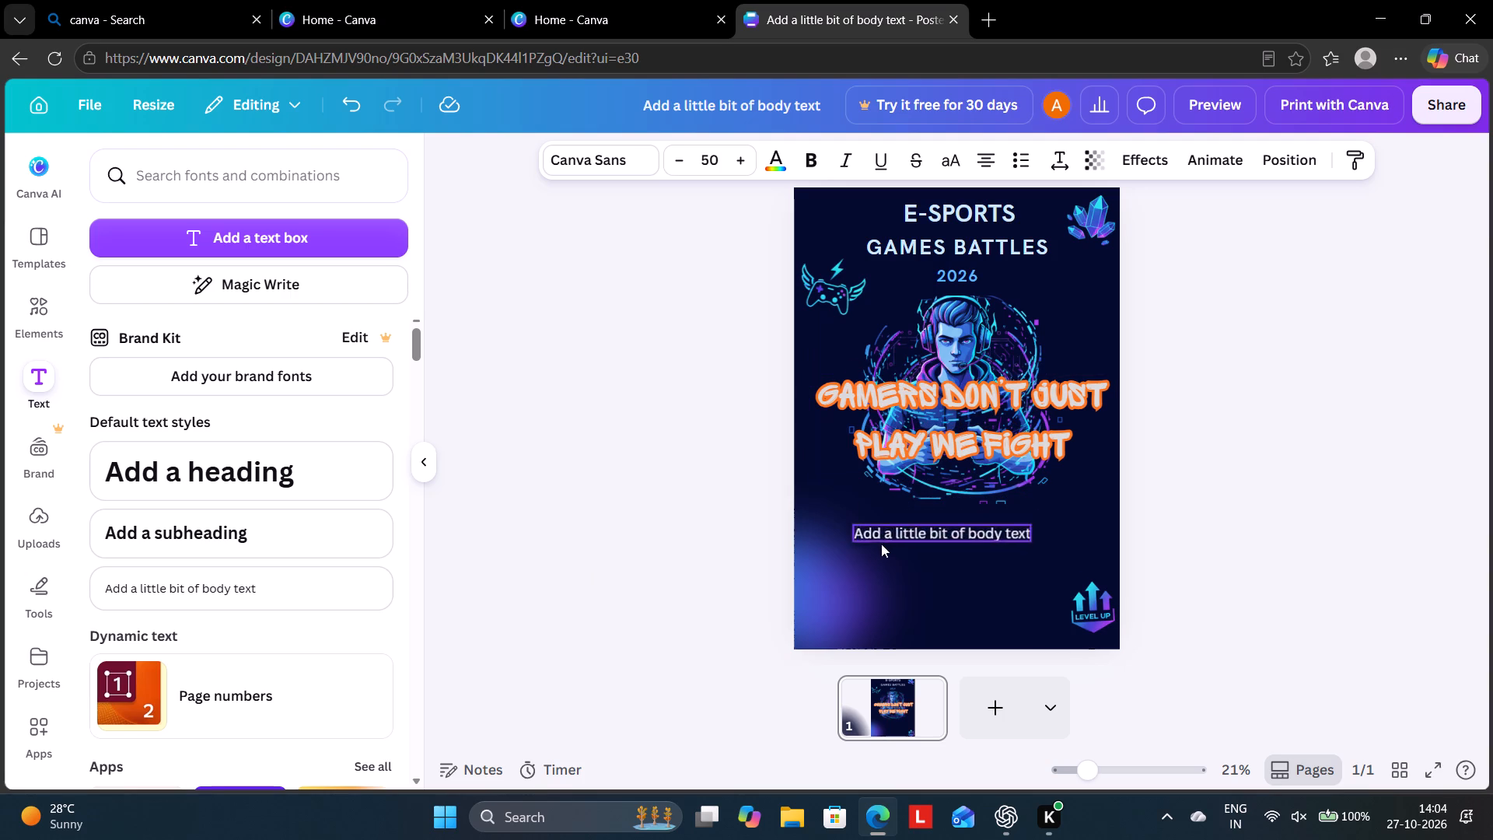
pyautogui.moveTo(881, 544); pyautogui.dragTo(828, 541)
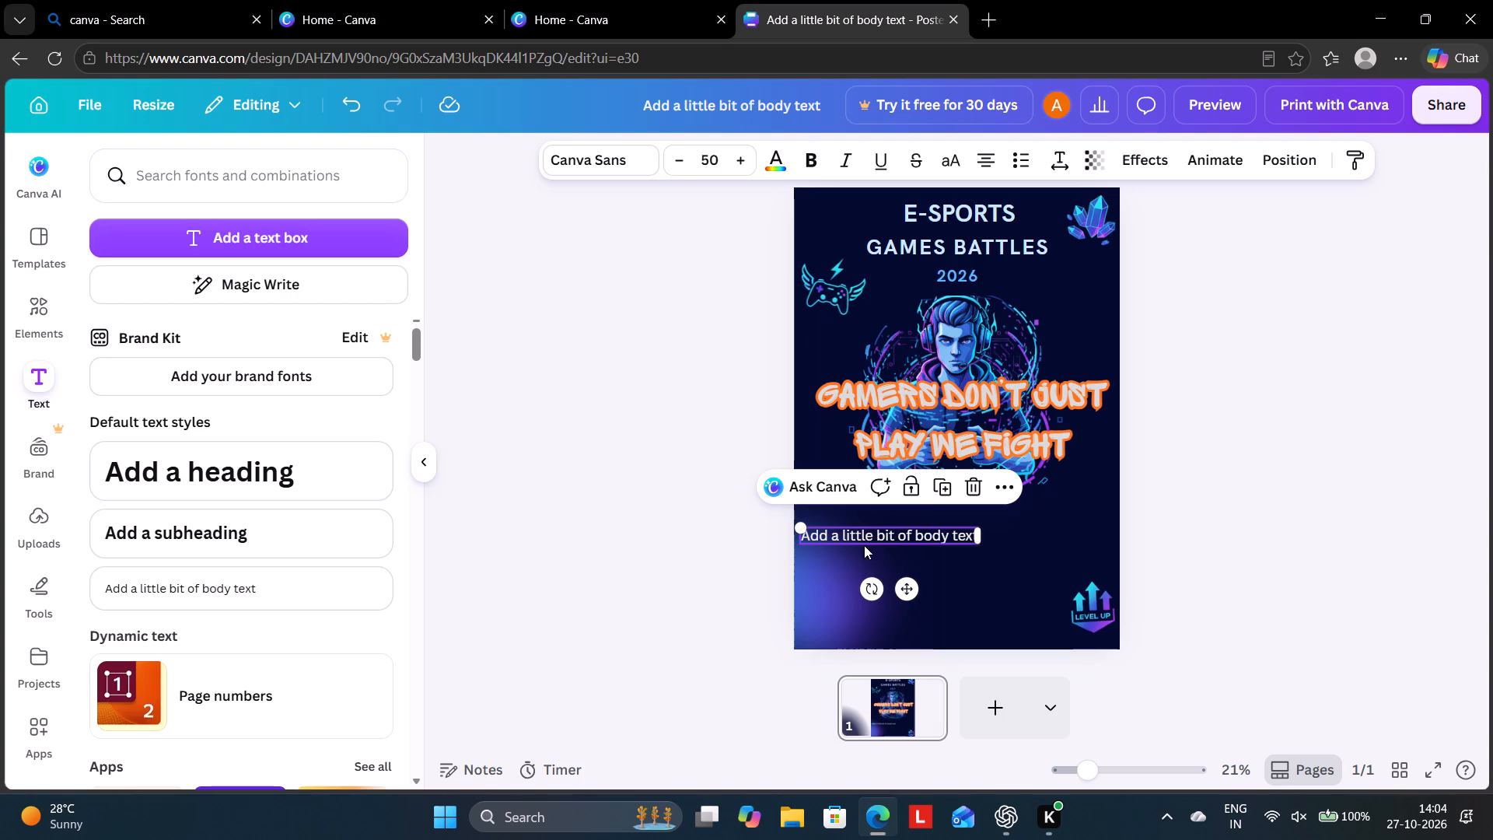
# Clear the placeholder wording from the body text box below the slogan.
pyautogui.click(874, 534)
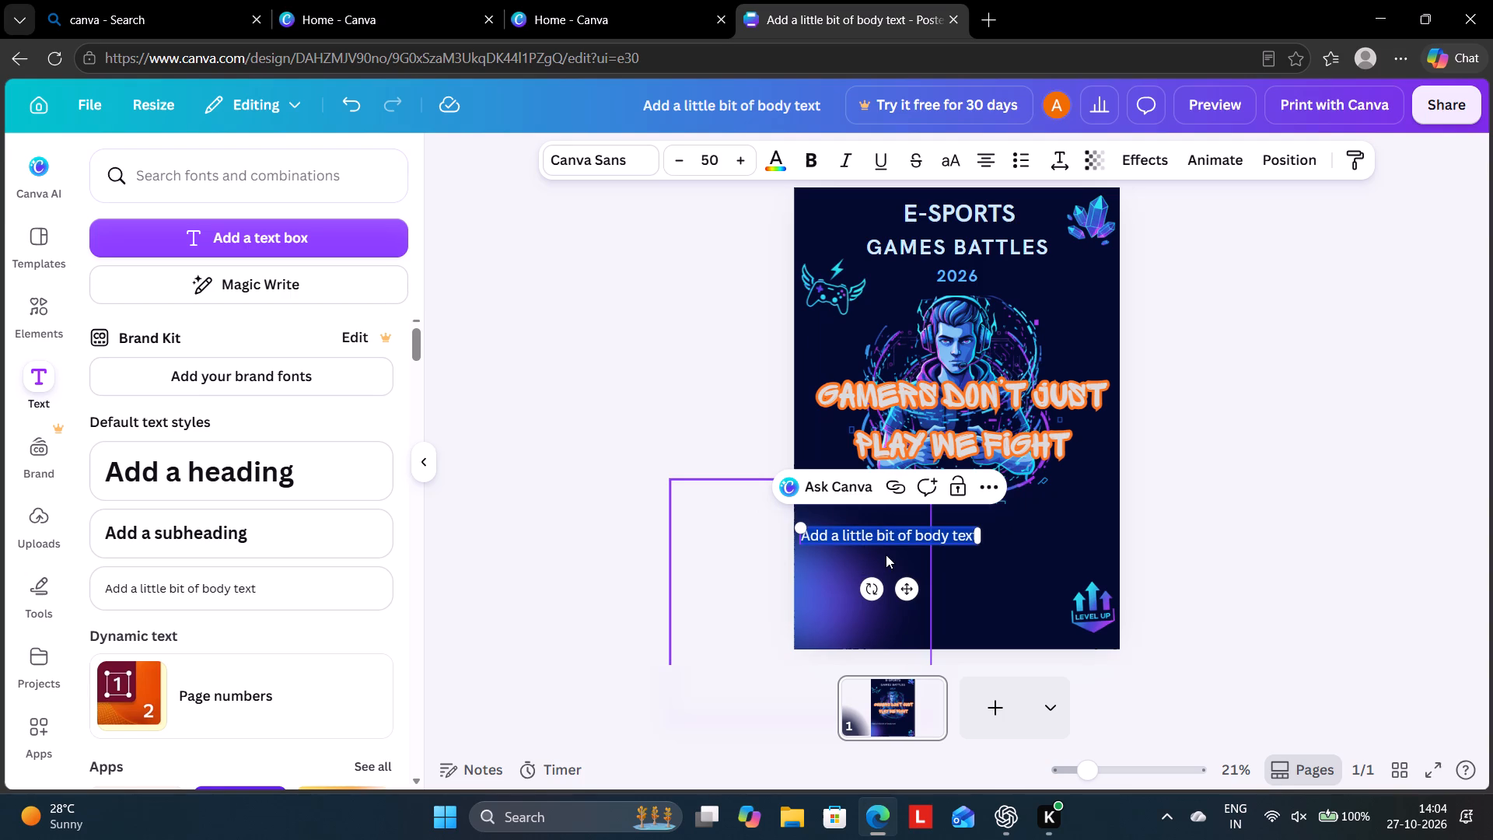
pyautogui.press('BackSpace')
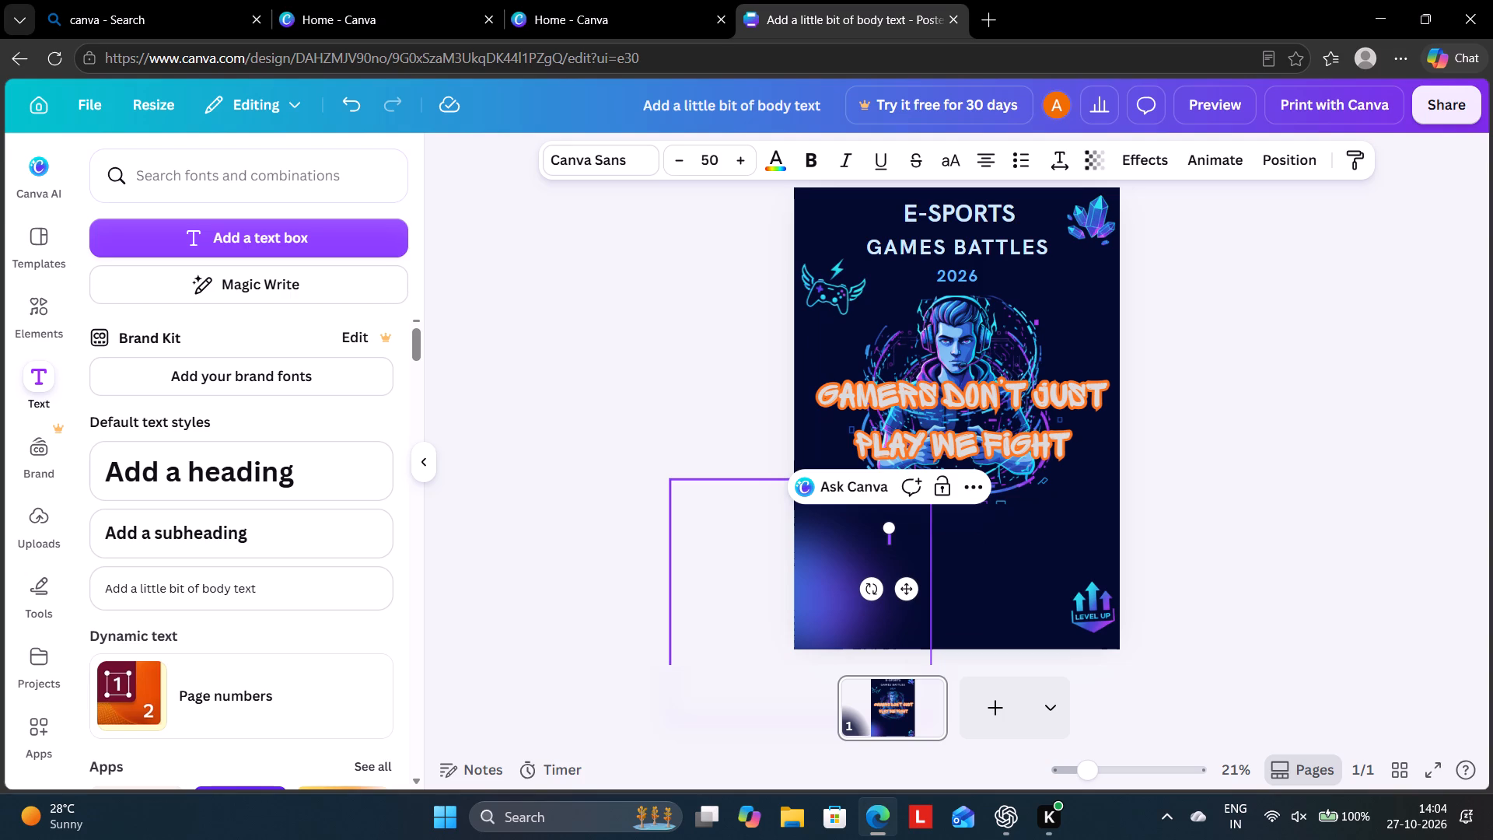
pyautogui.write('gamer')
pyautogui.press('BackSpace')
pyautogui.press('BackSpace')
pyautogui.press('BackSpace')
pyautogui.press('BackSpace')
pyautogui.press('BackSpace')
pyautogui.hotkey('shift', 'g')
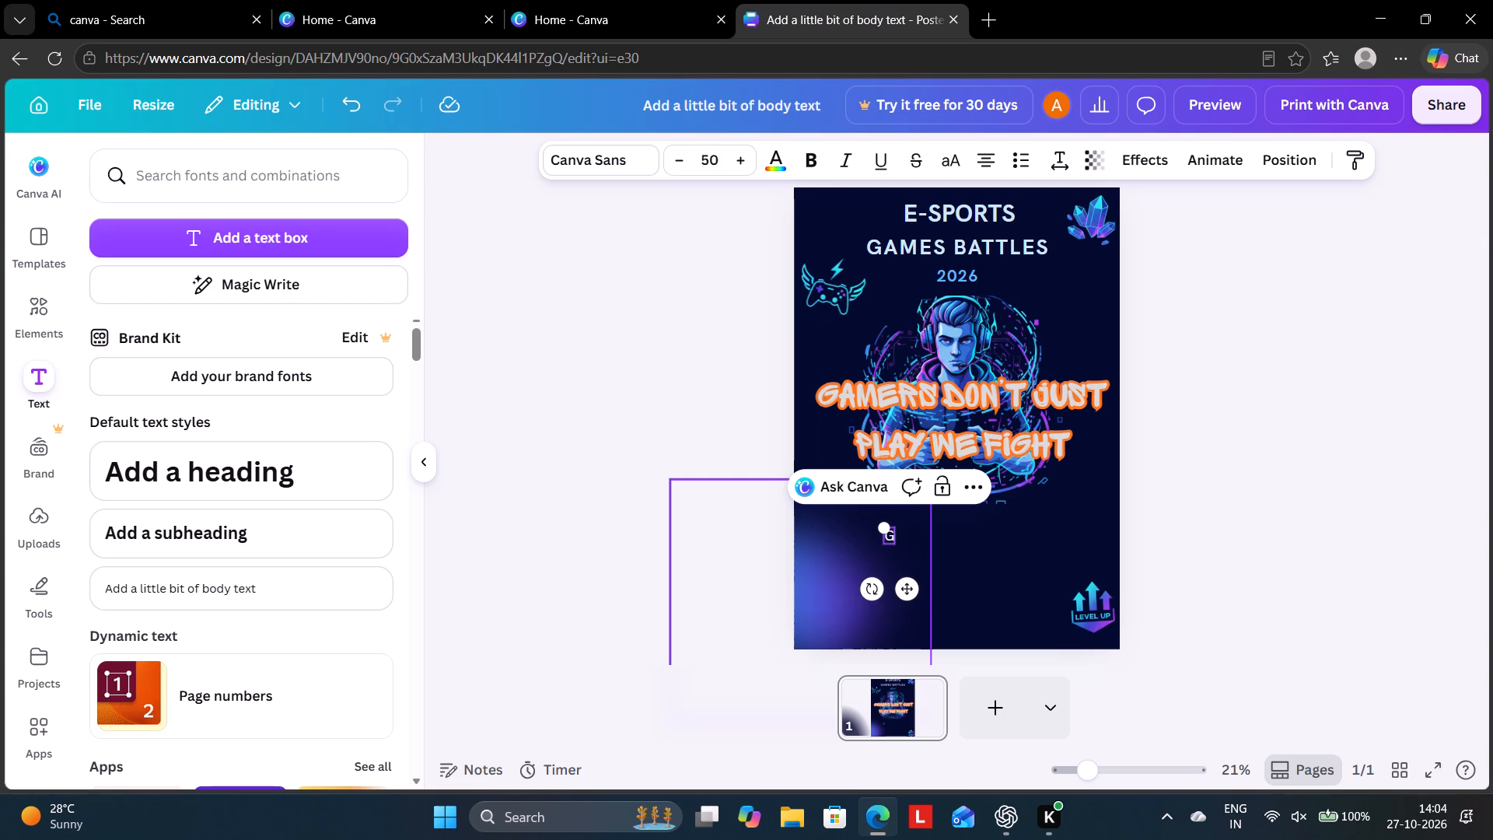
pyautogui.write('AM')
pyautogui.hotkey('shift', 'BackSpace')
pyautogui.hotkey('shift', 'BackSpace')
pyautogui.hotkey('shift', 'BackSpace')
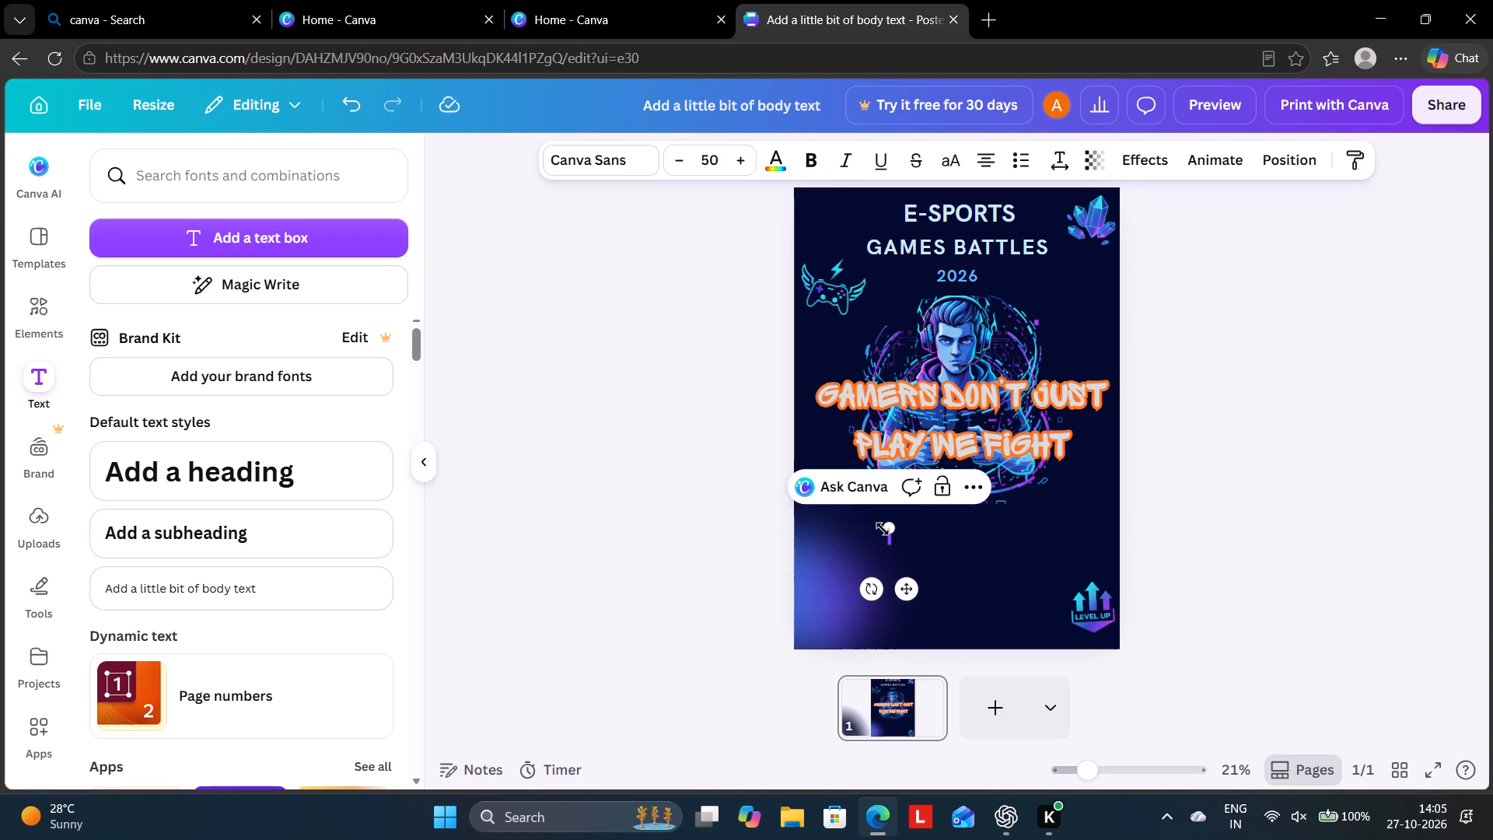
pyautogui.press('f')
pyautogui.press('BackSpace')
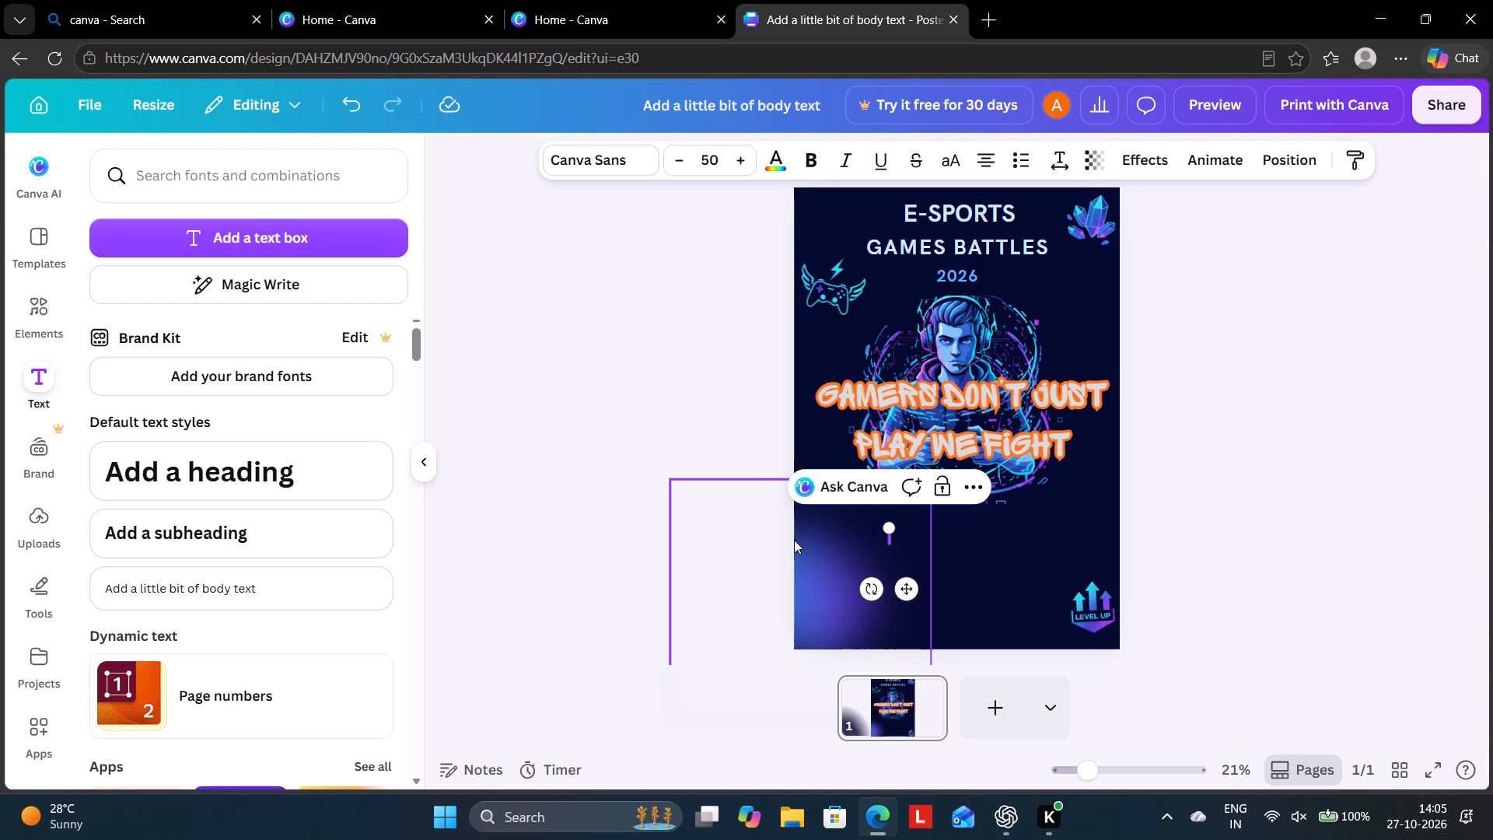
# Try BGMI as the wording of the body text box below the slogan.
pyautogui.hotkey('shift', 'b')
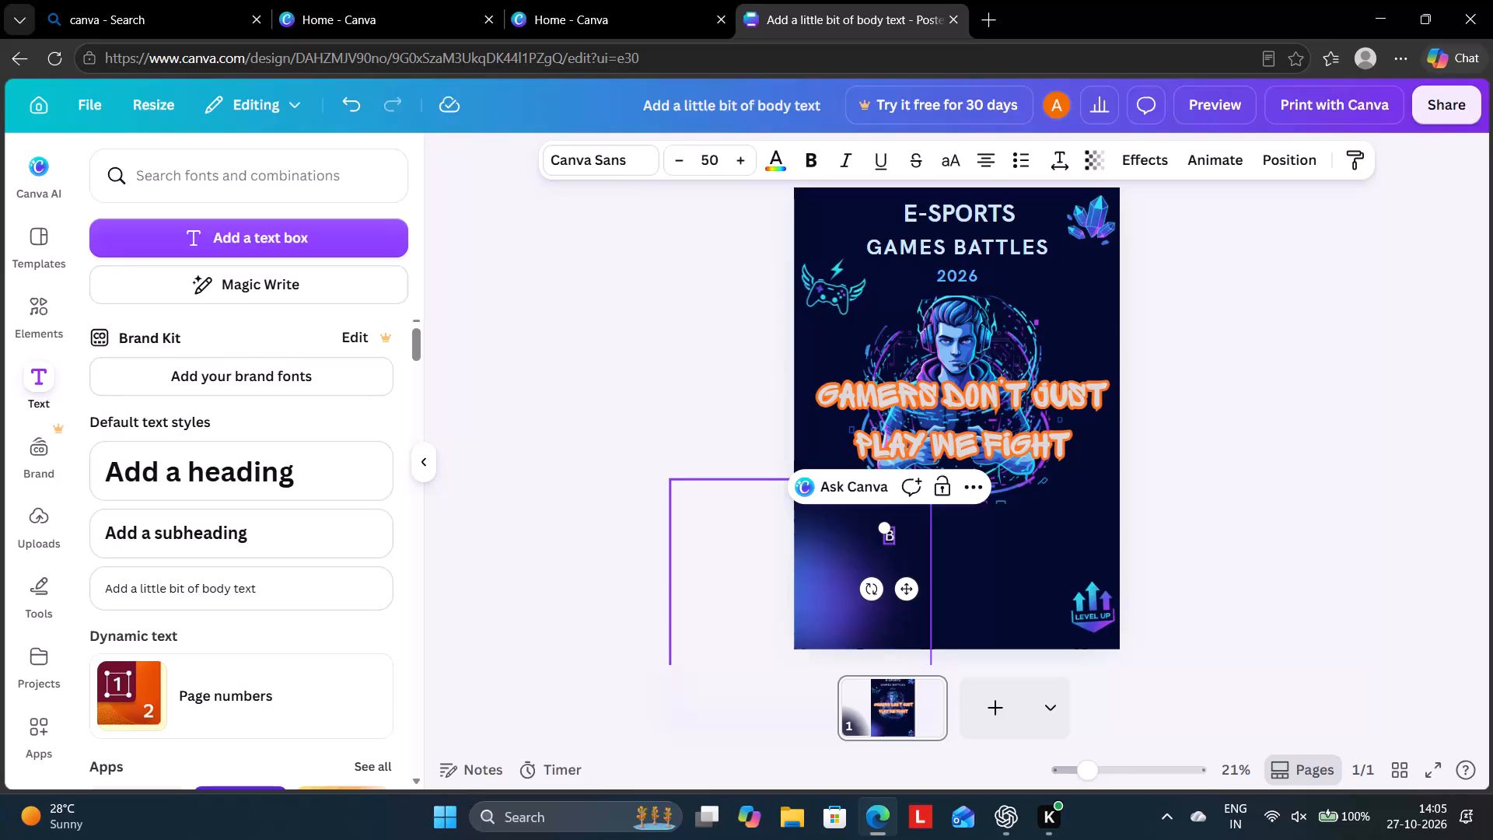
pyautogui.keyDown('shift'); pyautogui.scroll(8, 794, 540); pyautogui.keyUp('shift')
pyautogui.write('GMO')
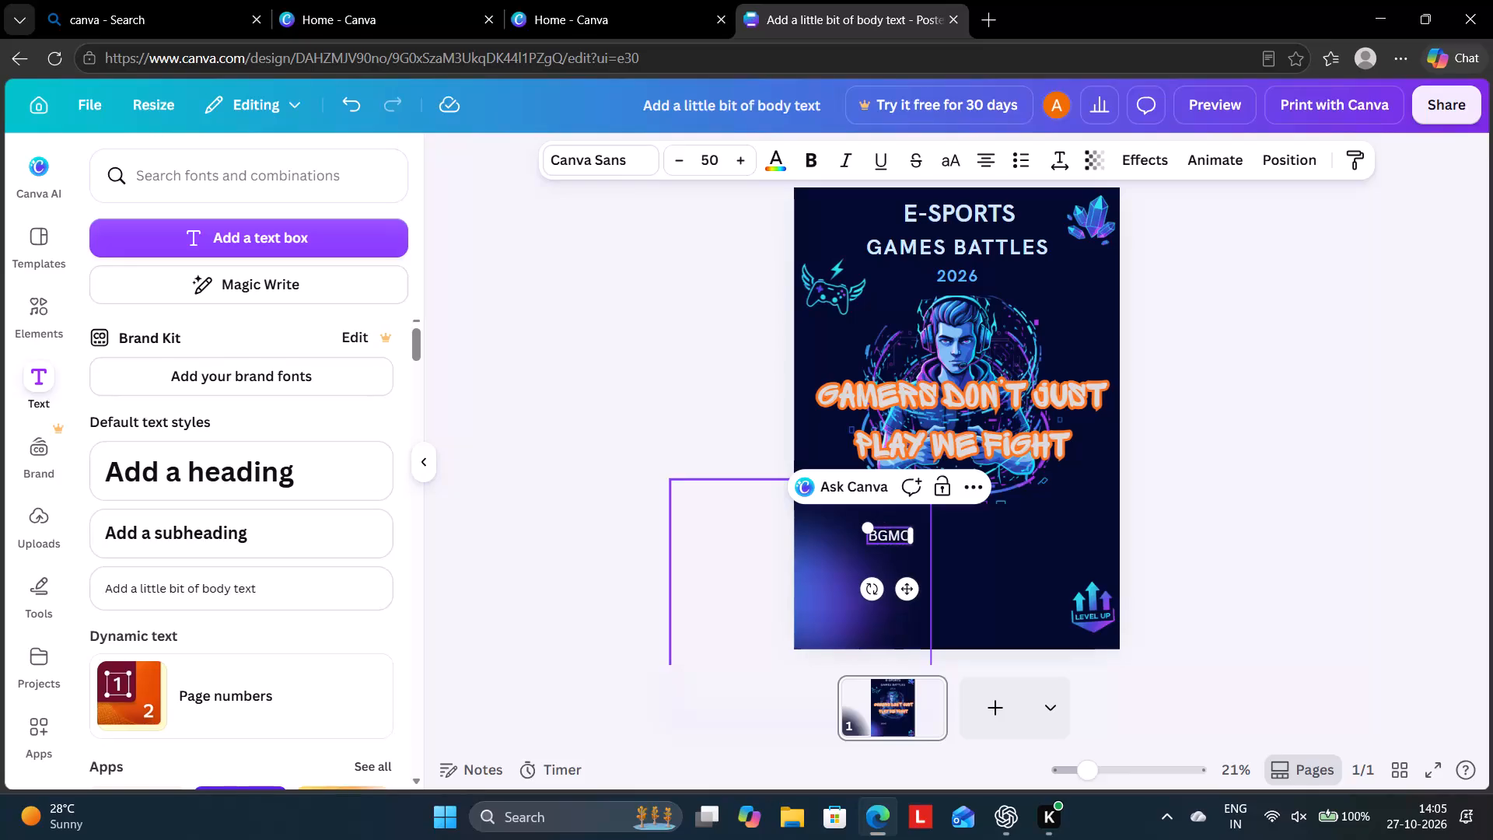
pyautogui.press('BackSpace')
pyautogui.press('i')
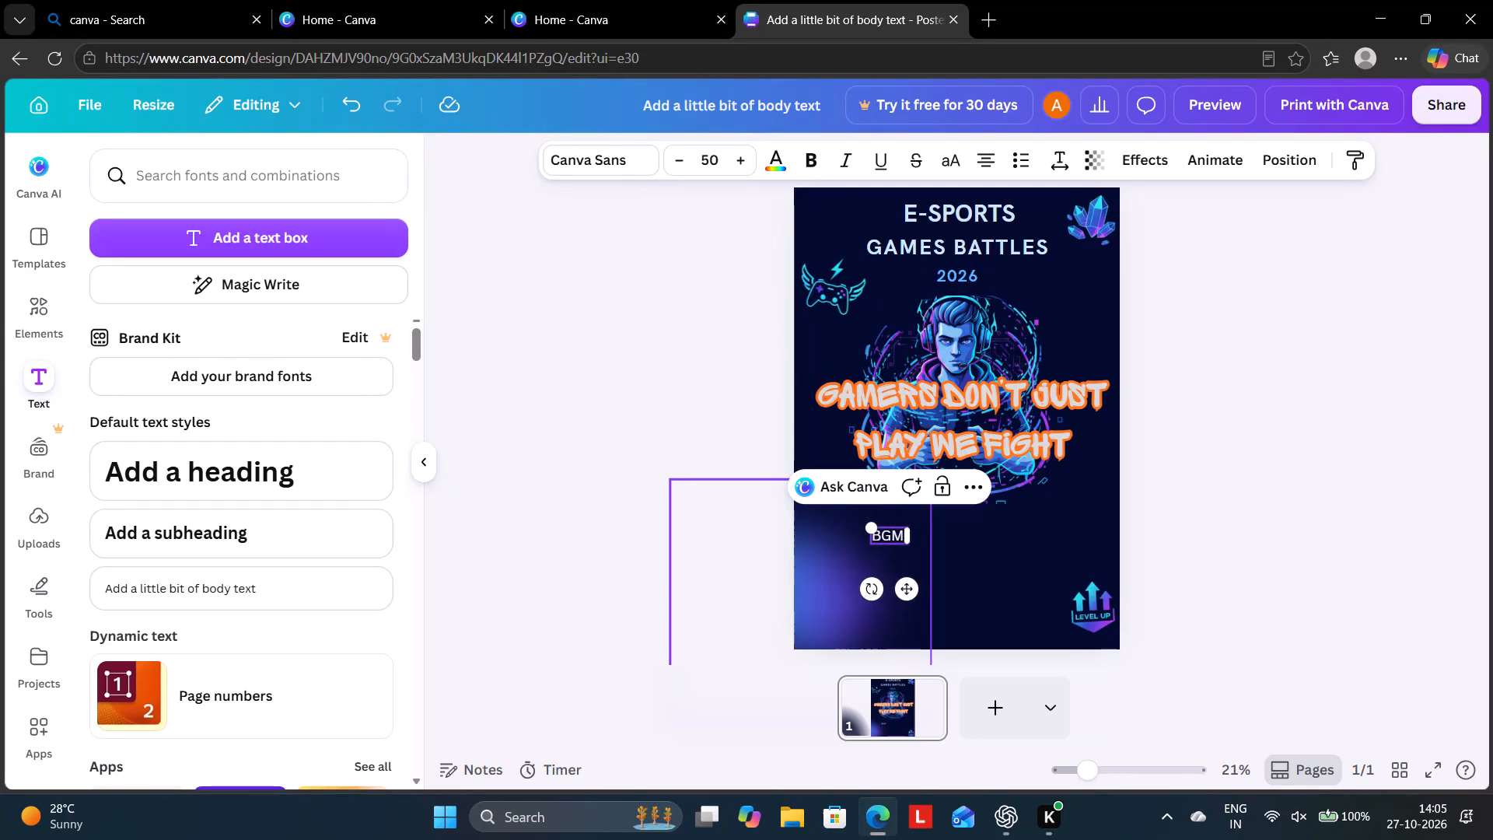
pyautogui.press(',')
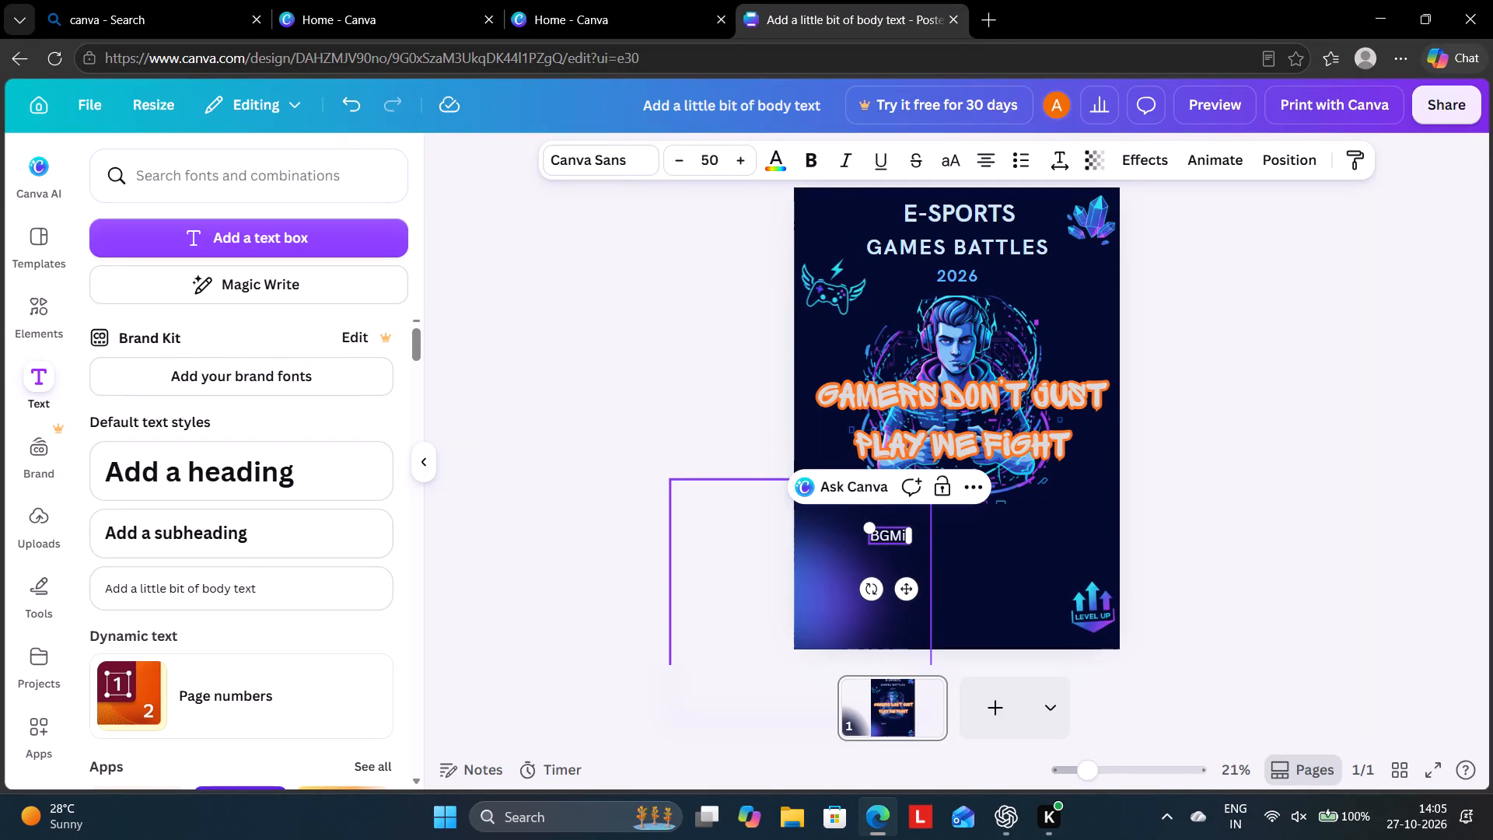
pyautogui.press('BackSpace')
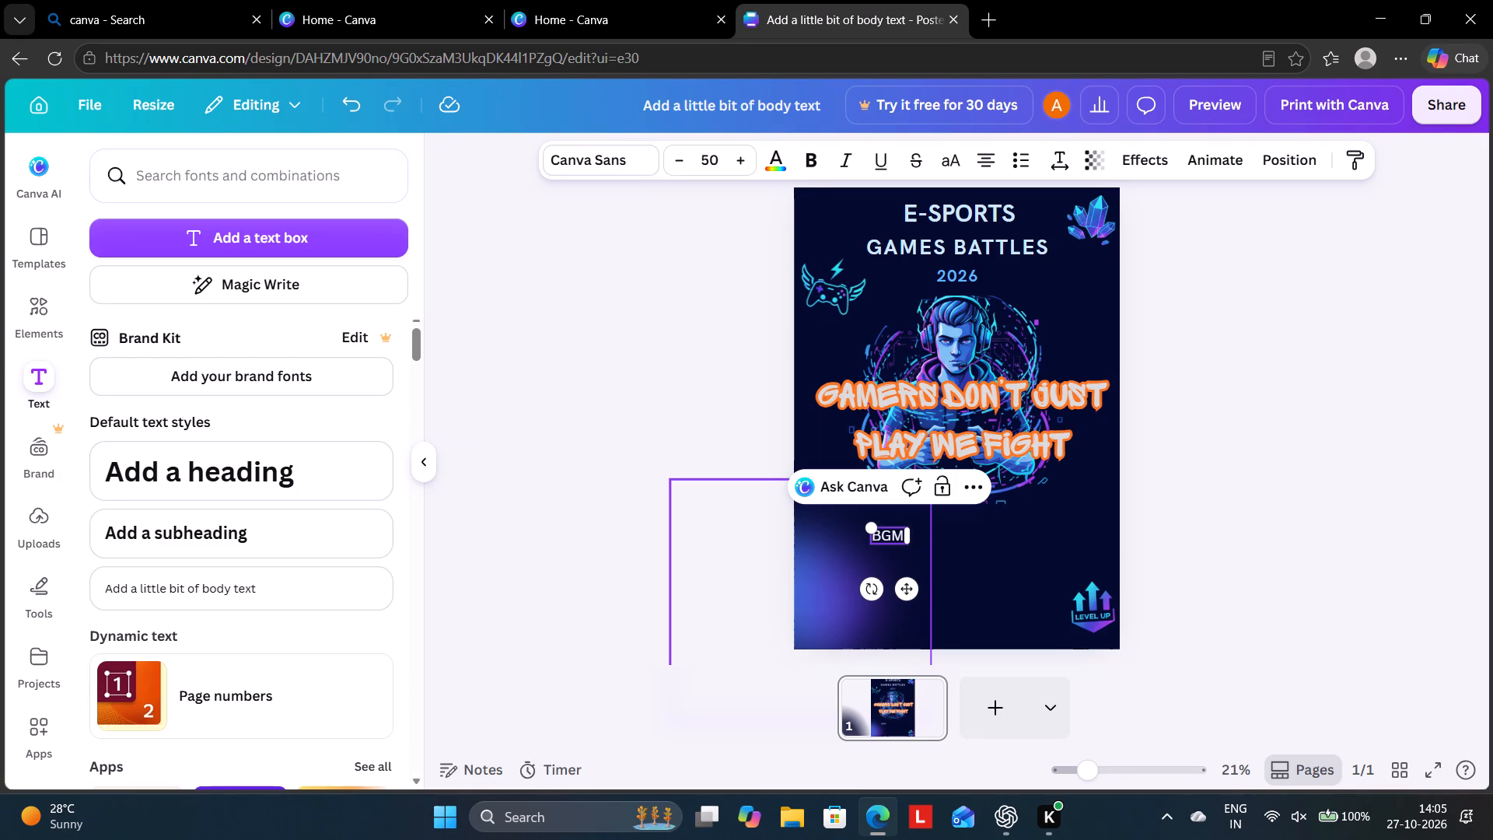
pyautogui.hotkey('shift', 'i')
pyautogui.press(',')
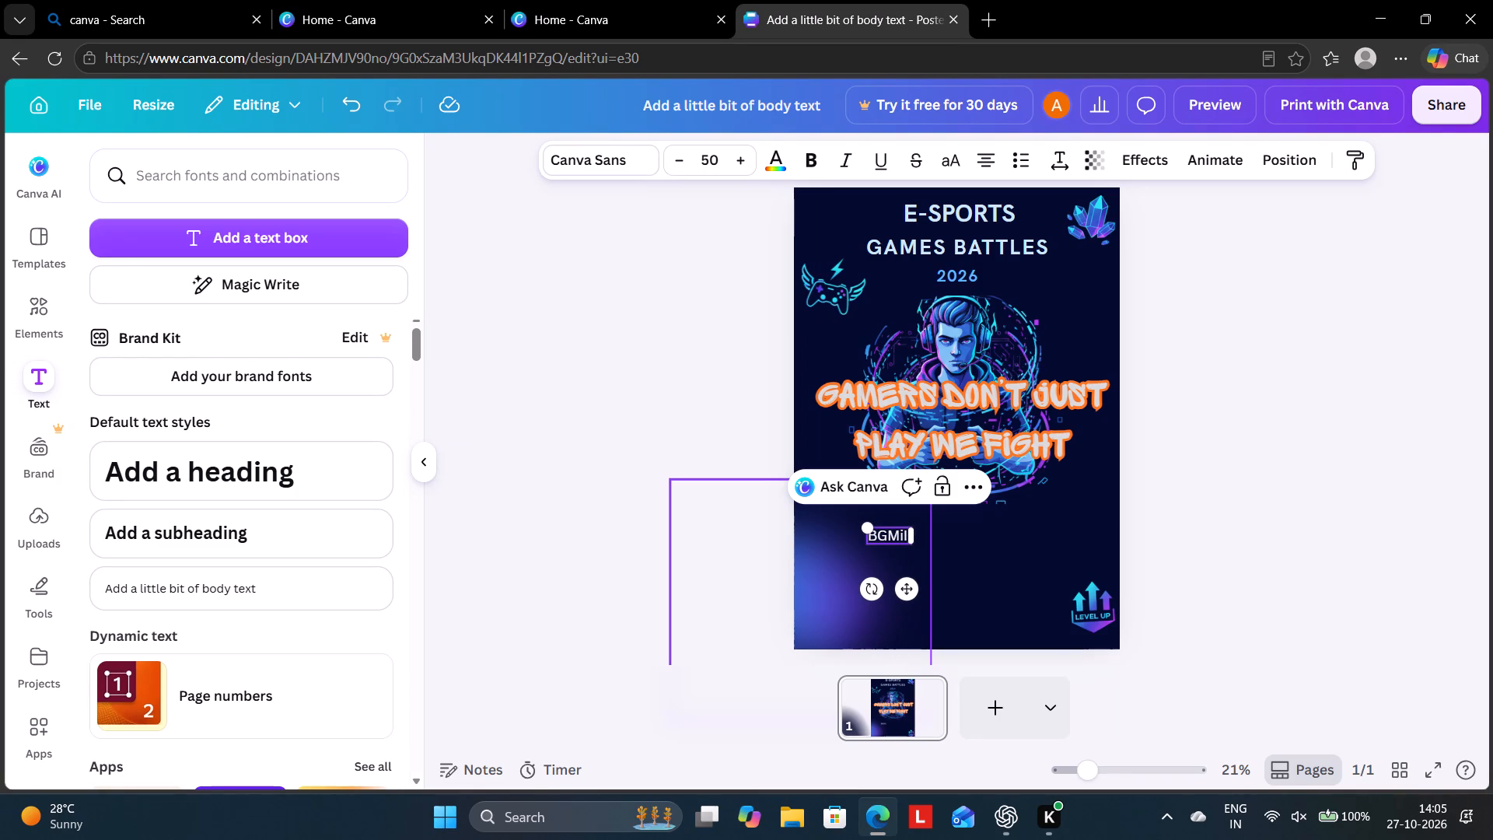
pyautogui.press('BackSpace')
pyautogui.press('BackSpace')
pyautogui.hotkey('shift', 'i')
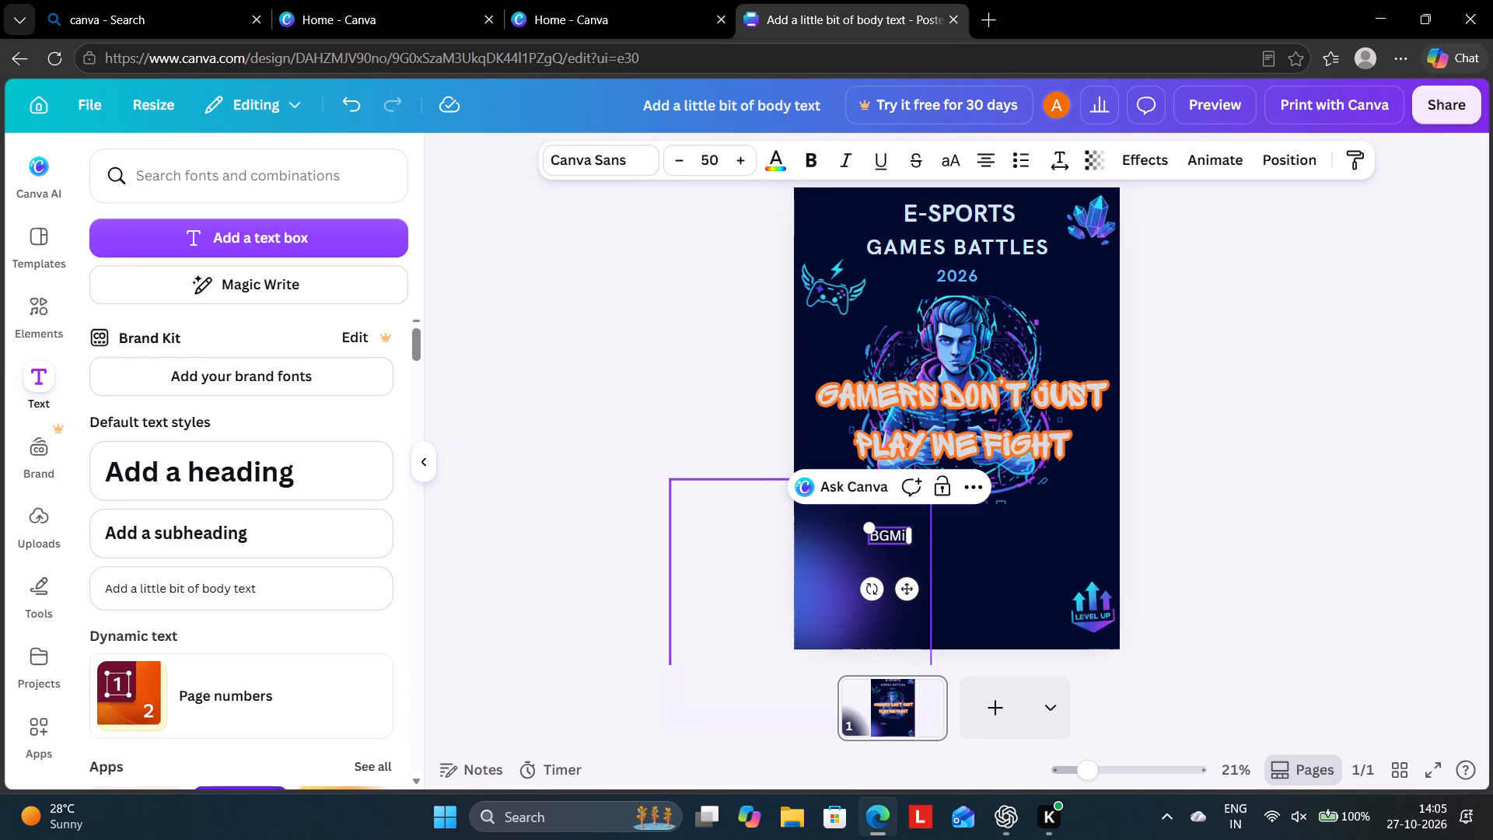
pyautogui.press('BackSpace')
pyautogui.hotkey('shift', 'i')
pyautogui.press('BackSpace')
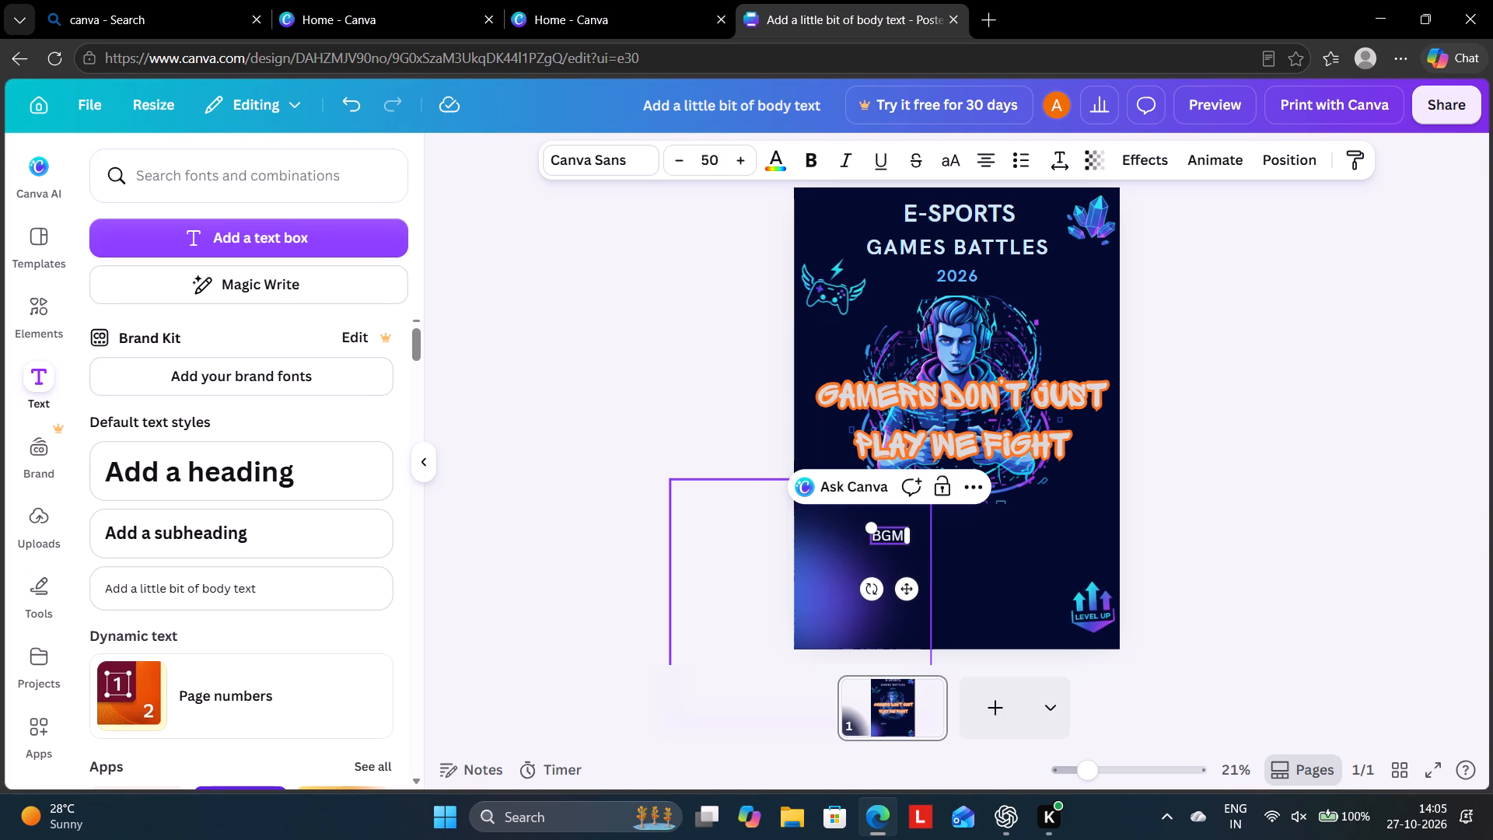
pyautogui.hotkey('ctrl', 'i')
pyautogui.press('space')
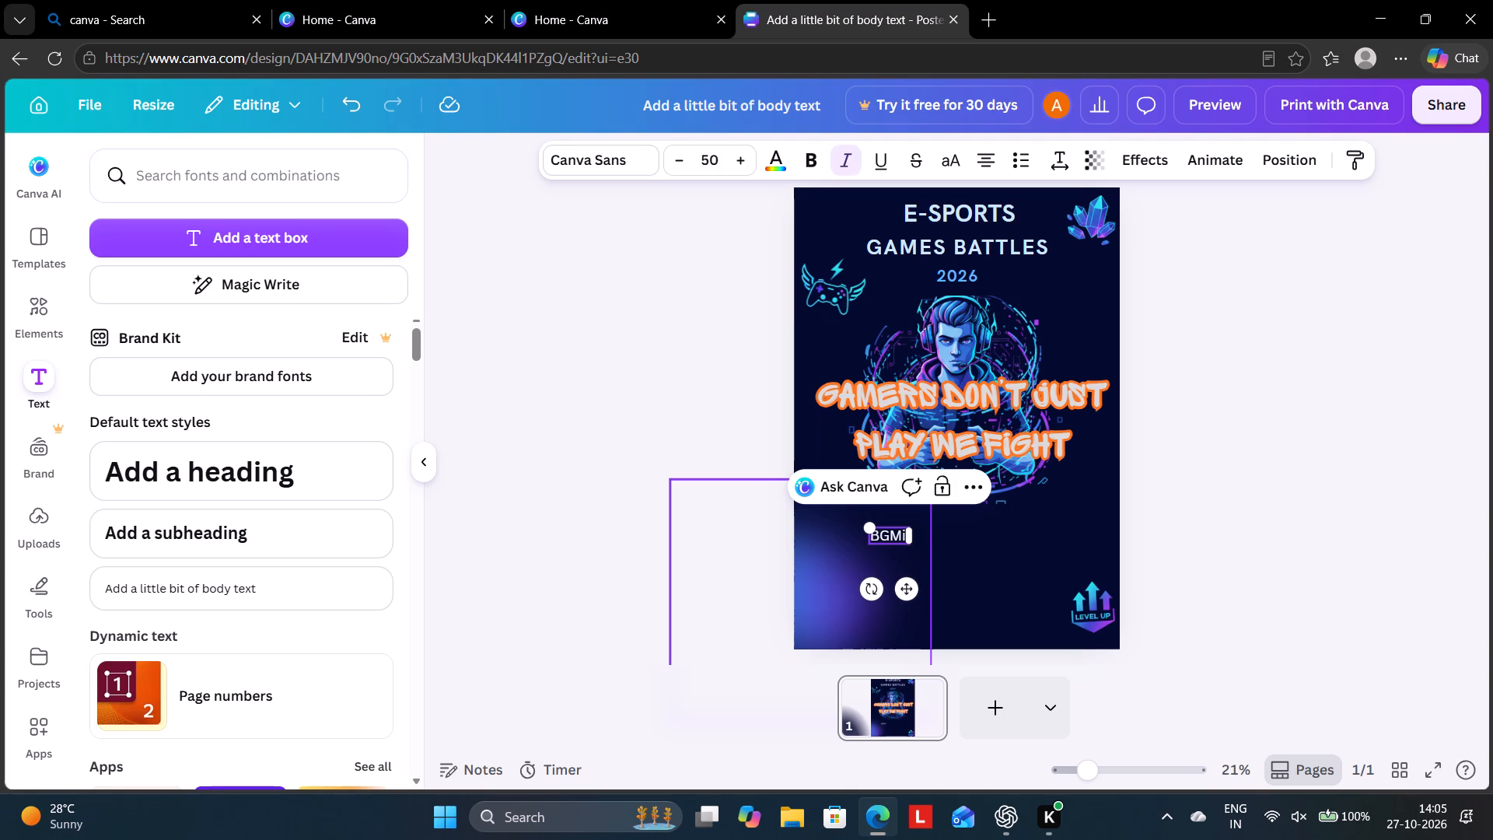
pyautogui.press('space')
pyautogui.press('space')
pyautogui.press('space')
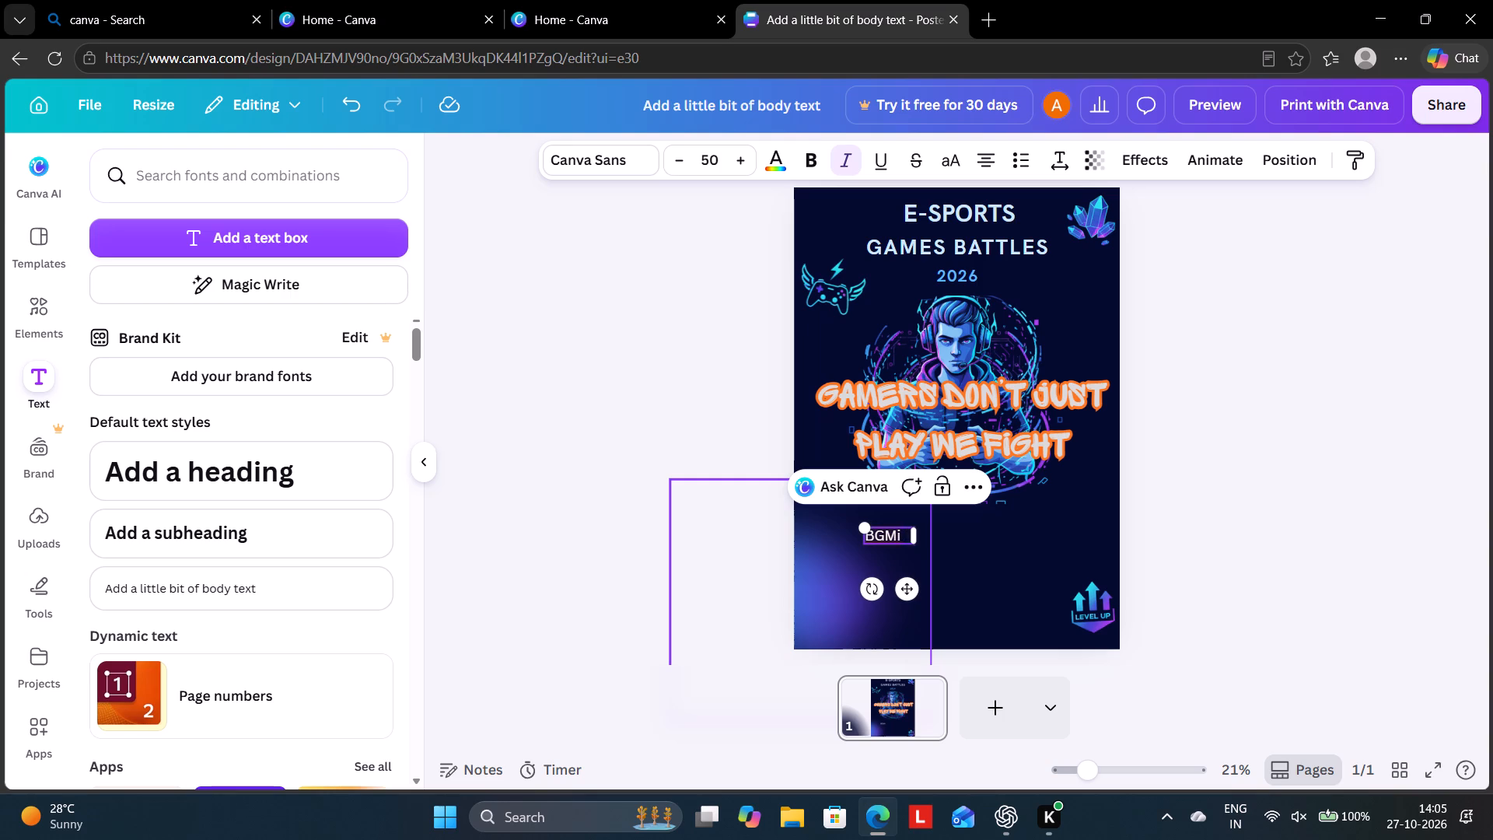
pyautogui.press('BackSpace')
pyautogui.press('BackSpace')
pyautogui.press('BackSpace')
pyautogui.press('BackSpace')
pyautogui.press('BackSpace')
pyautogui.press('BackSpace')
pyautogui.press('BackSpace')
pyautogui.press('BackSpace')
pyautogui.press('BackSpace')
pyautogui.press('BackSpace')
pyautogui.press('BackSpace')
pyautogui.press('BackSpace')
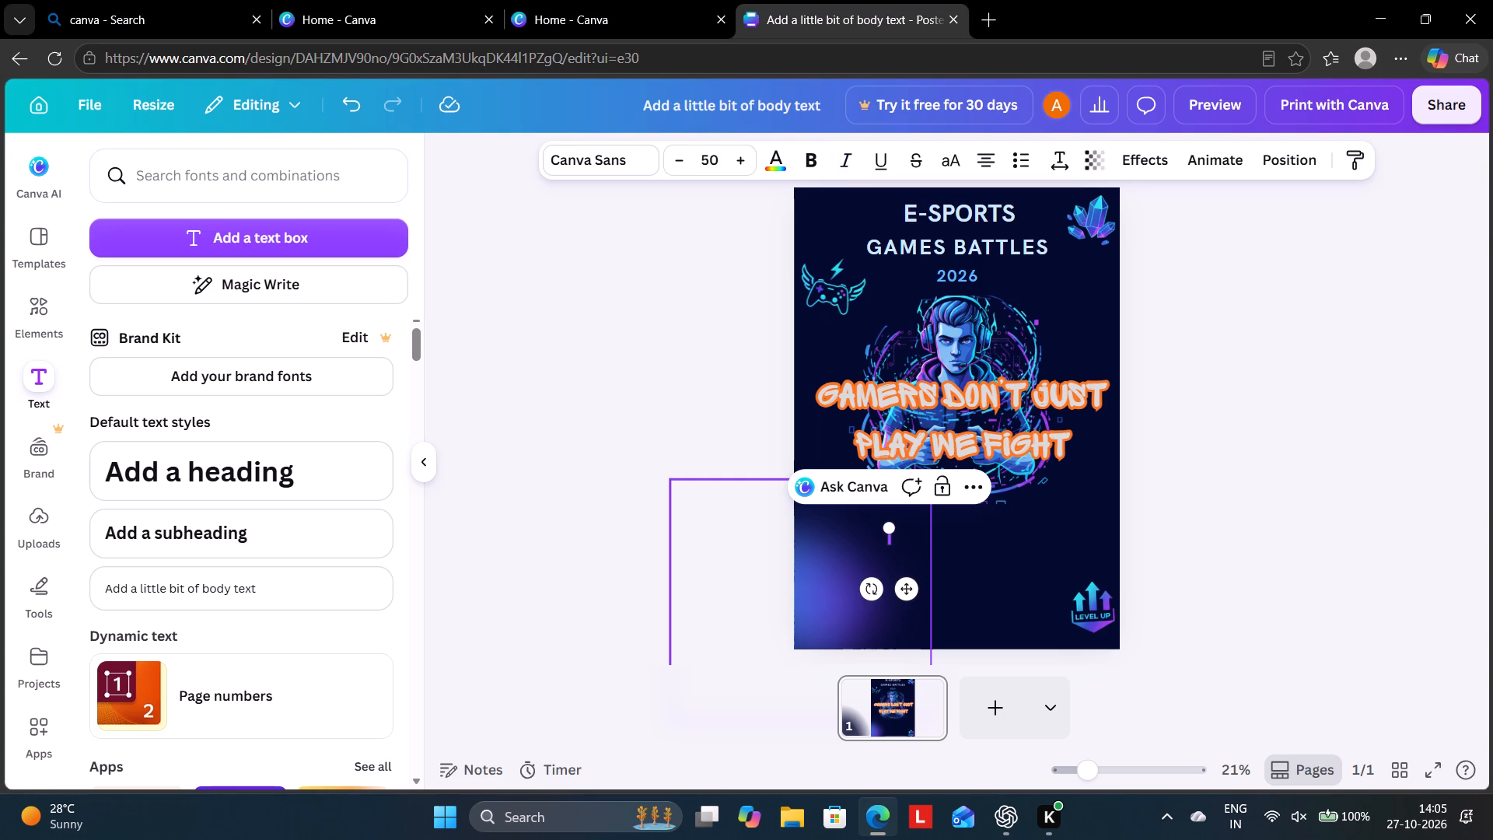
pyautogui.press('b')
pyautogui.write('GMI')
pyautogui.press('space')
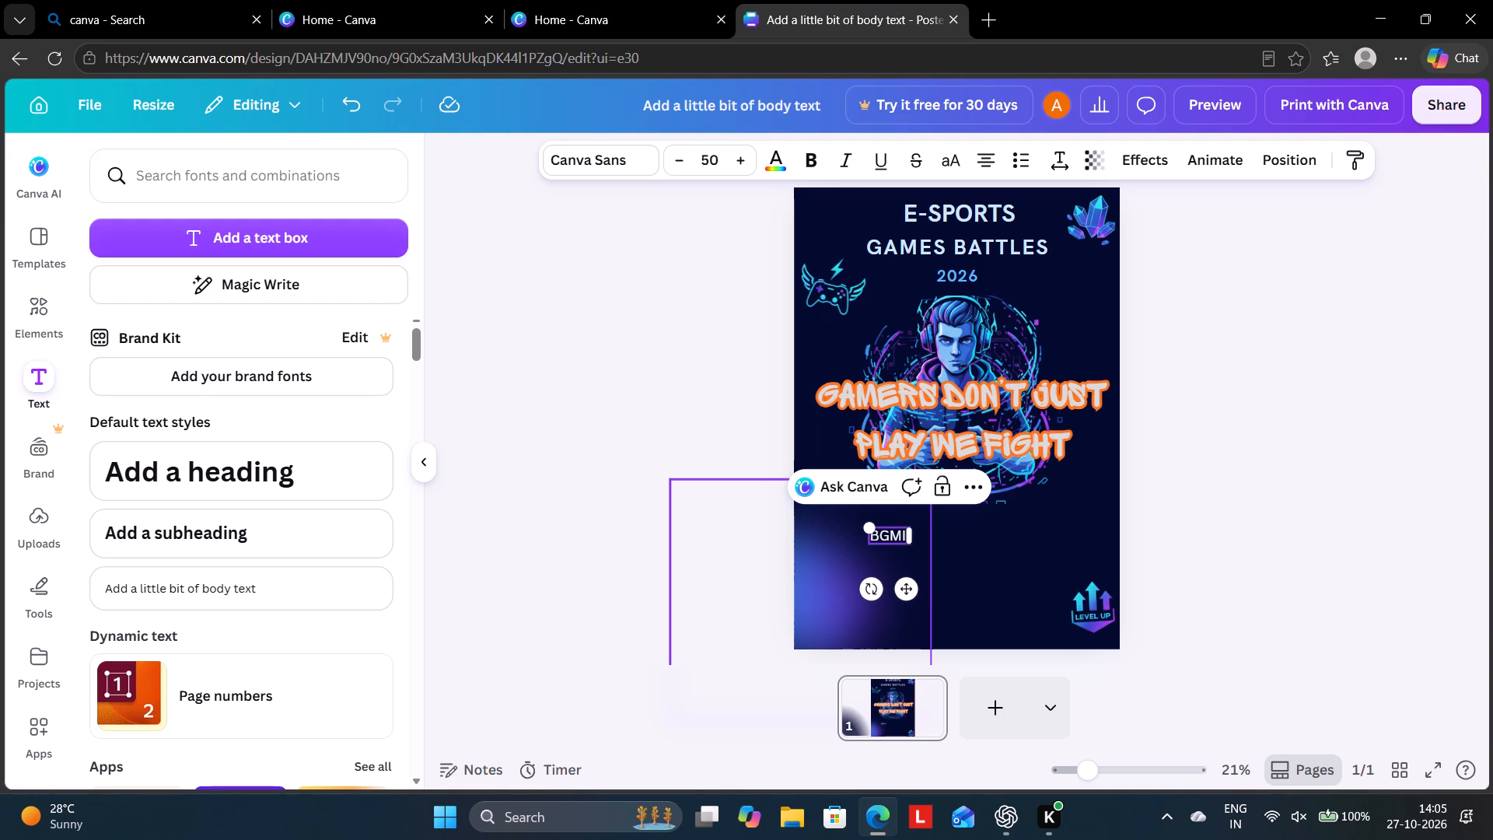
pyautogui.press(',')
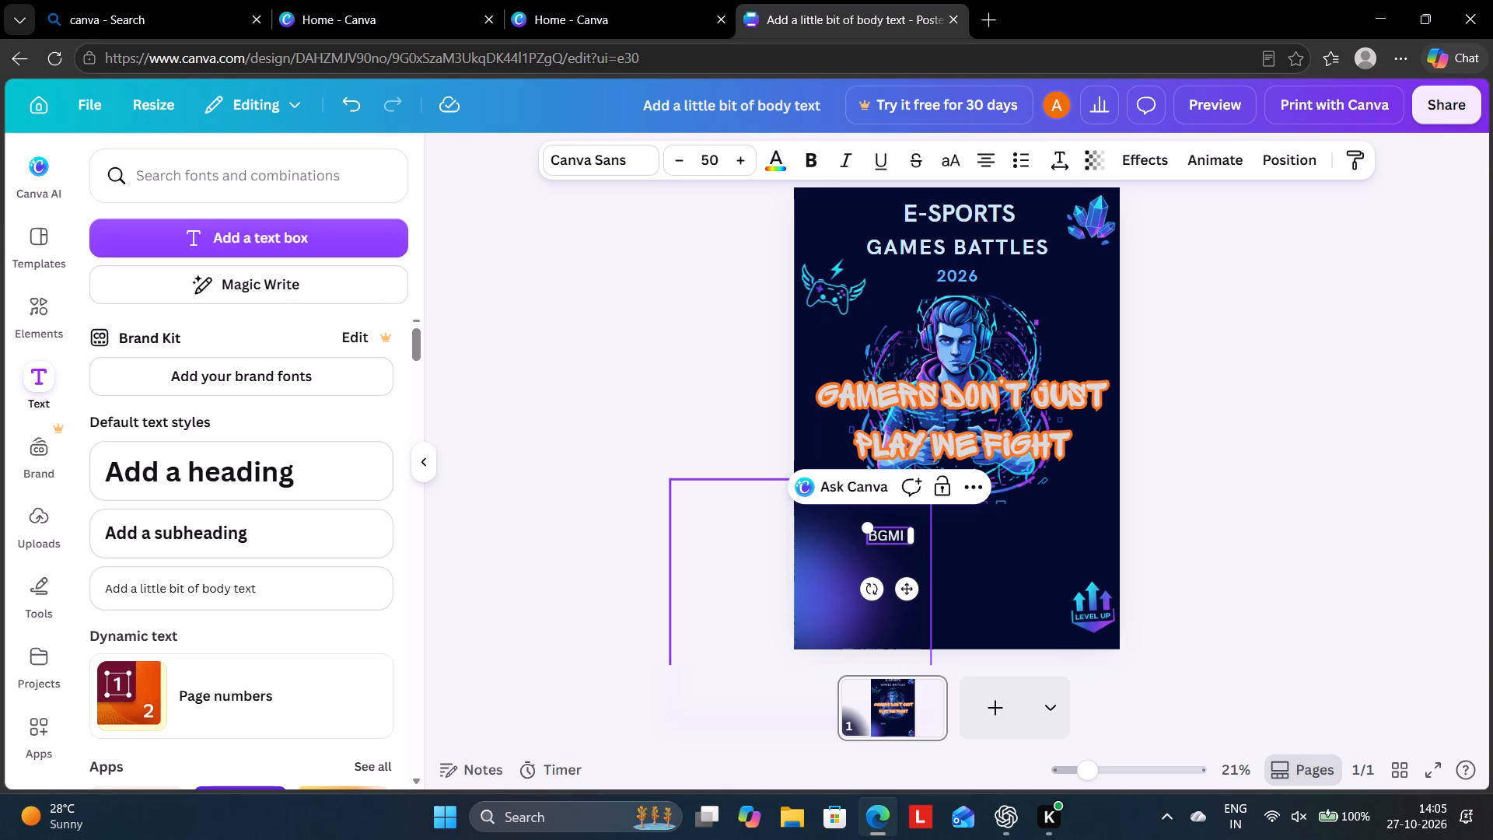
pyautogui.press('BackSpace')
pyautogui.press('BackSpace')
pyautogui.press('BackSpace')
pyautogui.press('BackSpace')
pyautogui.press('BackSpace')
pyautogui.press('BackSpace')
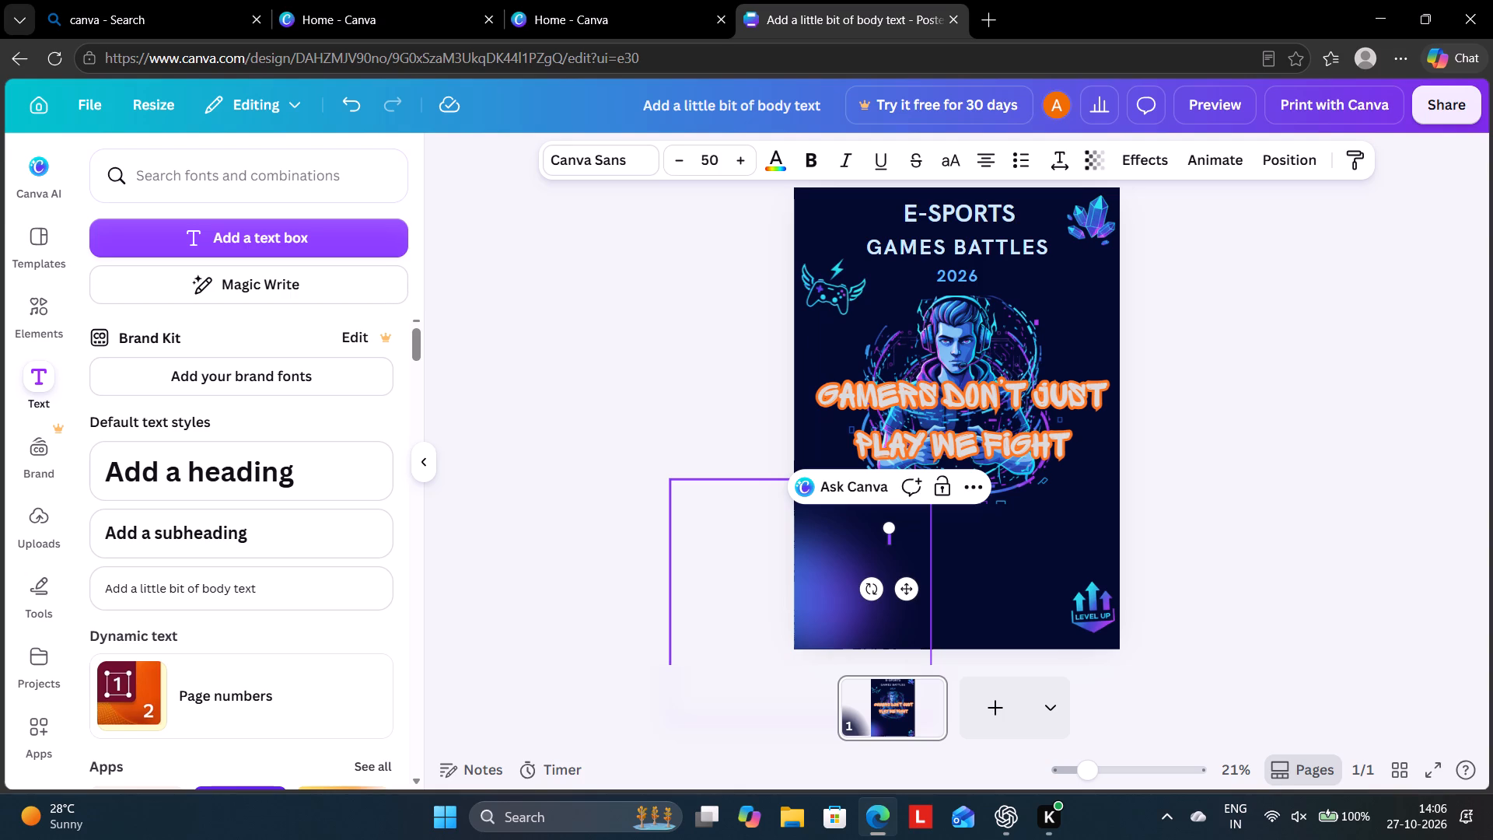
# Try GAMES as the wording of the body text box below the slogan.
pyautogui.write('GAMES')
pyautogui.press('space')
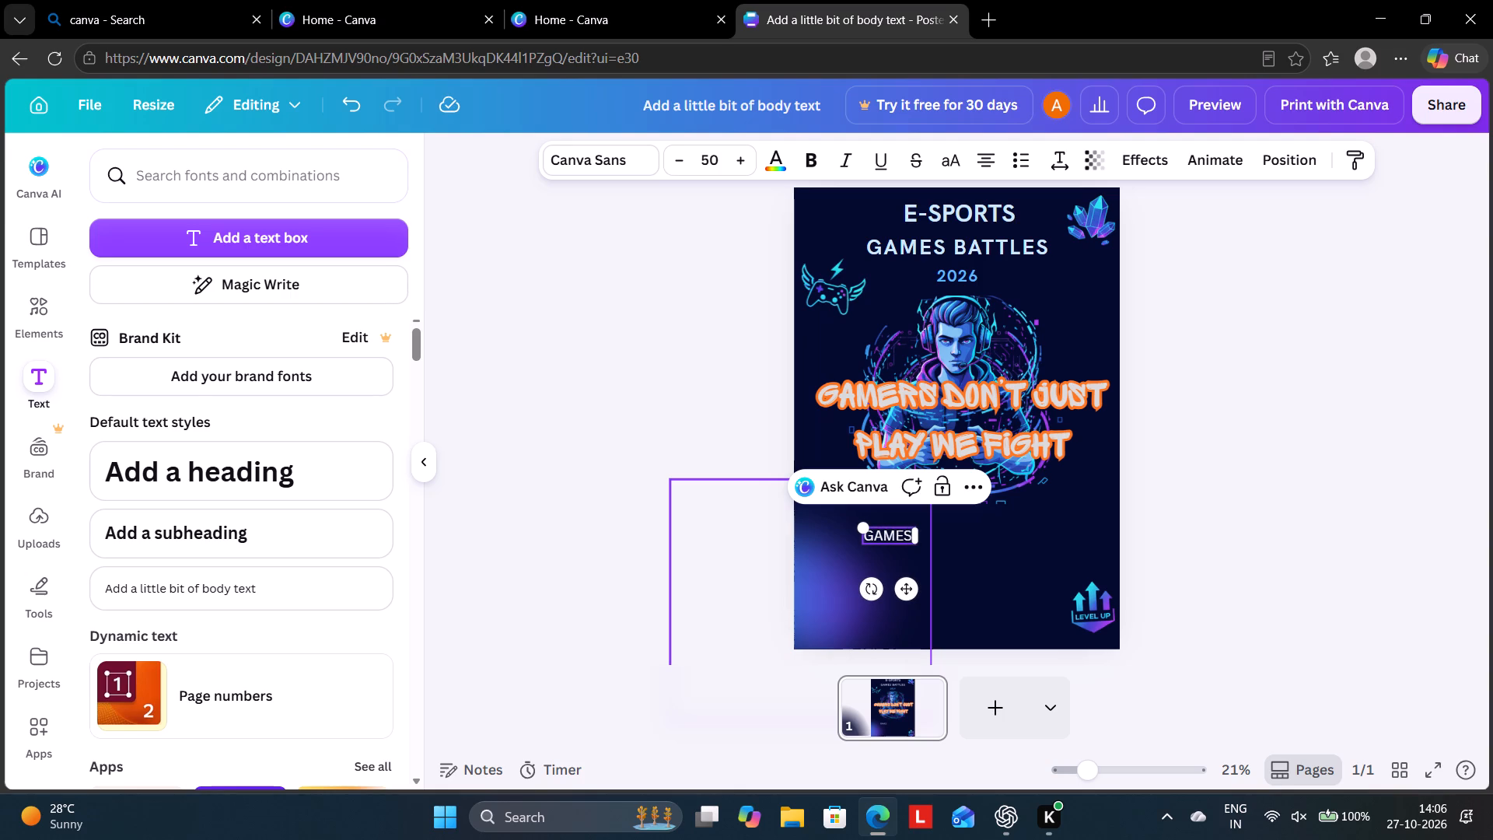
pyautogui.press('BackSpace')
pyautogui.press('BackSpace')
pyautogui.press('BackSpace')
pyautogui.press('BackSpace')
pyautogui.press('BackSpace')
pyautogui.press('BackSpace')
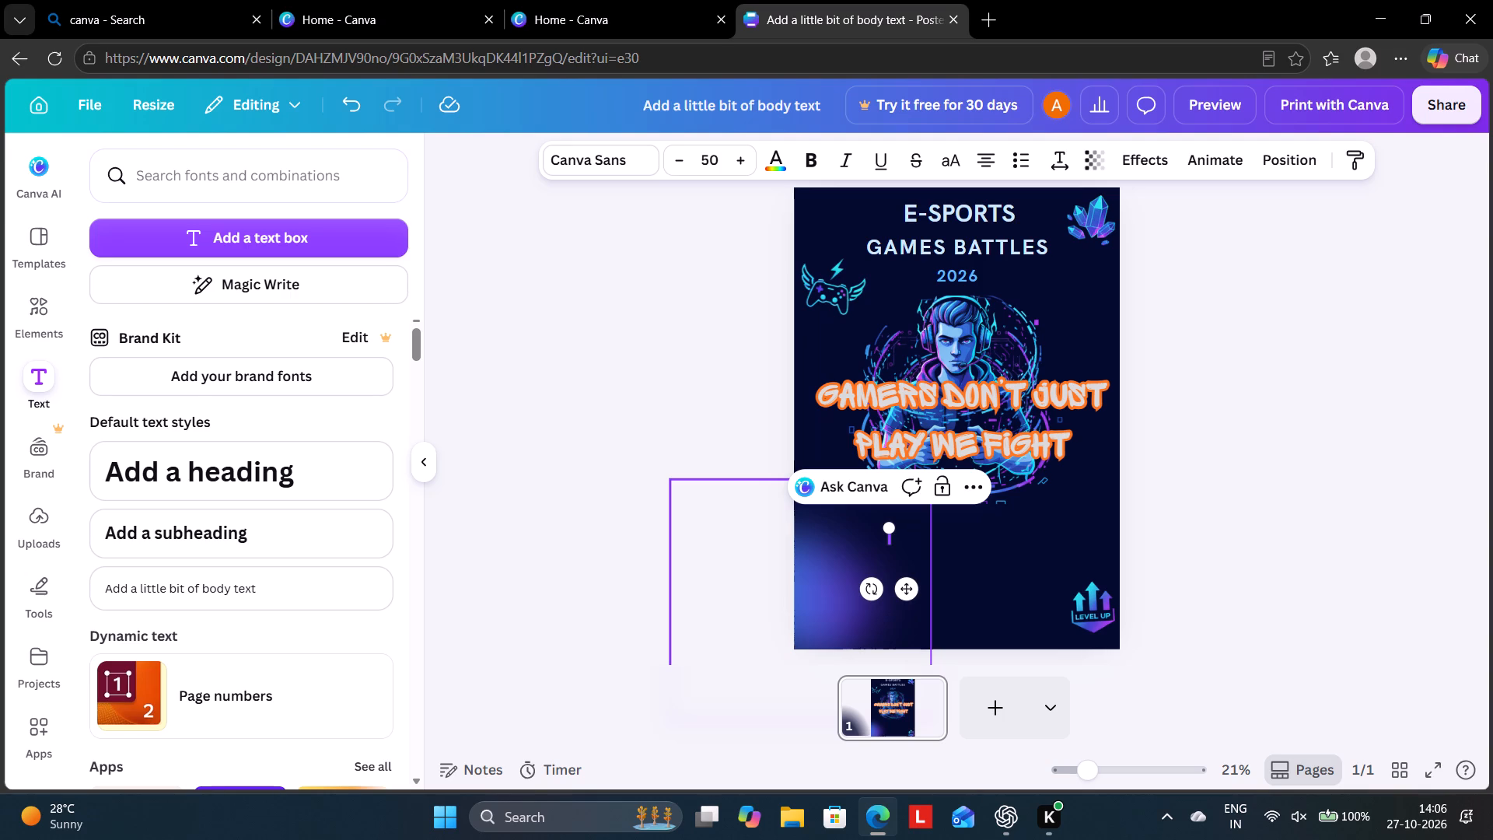
# Enter YOU CAN PARTIICIPATE IN as the opening wording of the body text box below the slogan.
pyautogui.write('YOU CAN PARTI')
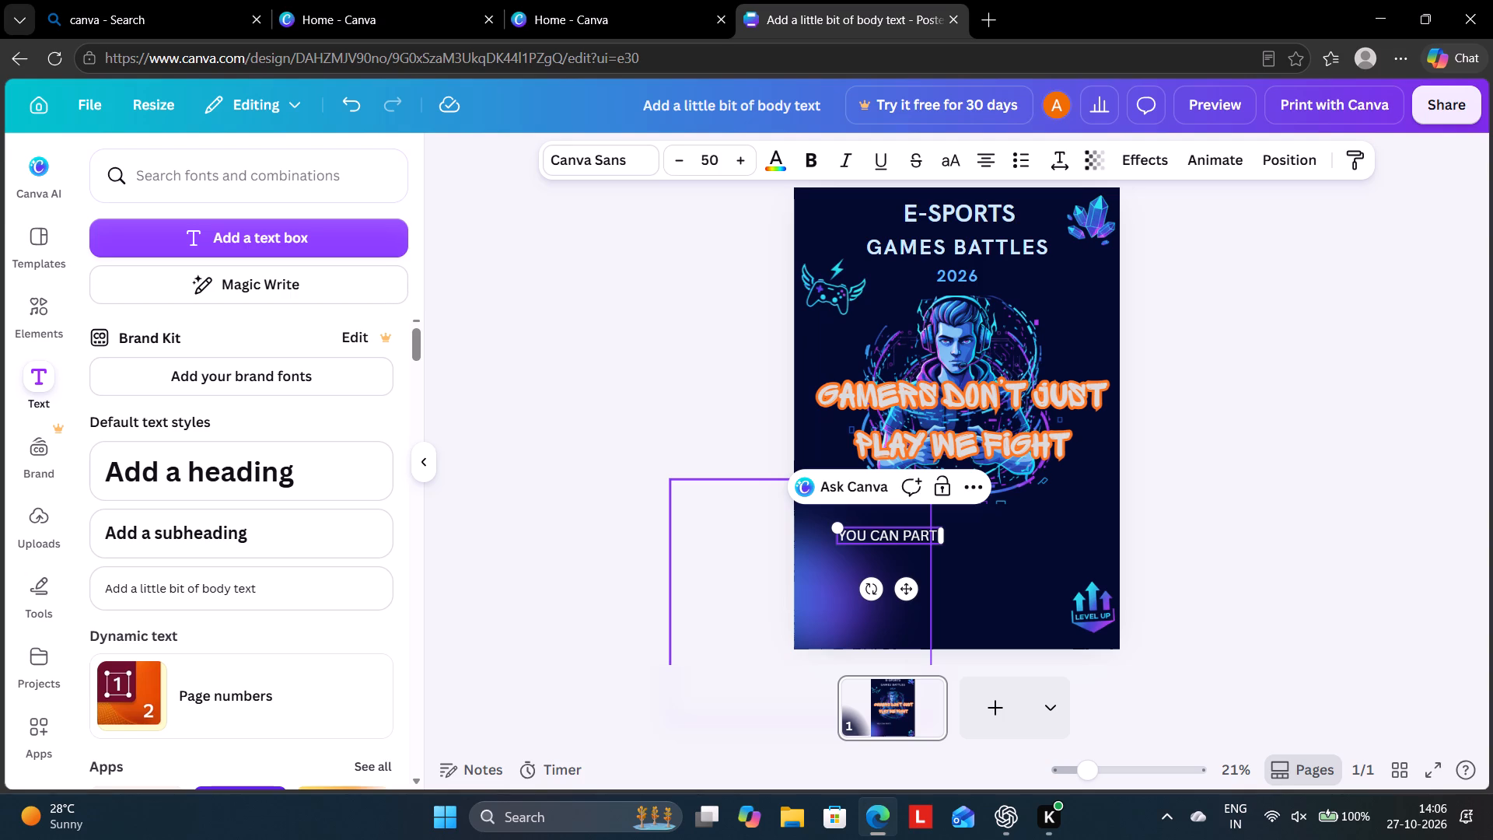
pyautogui.press('i')
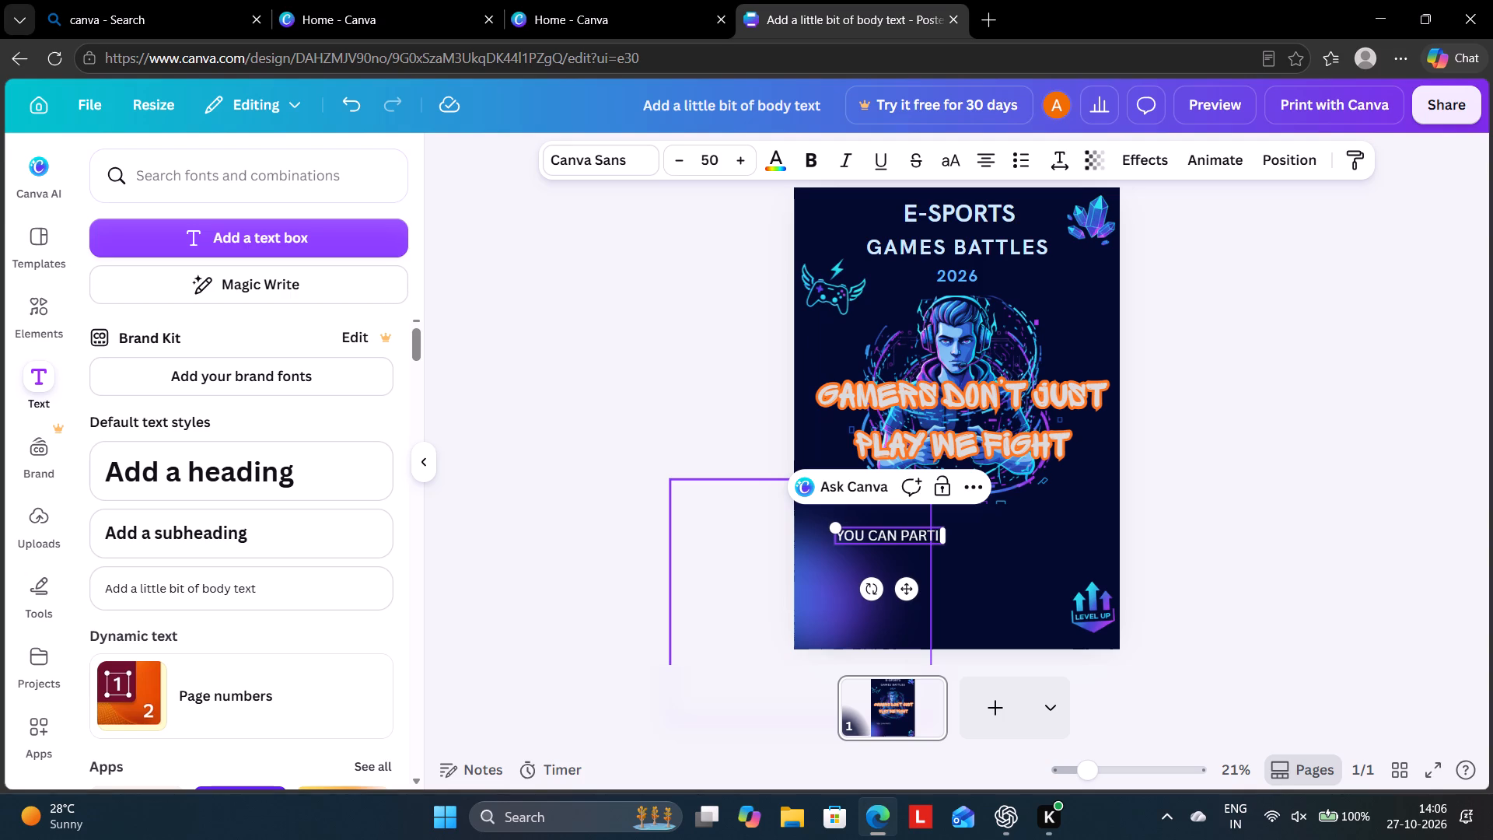
pyautogui.press('c')
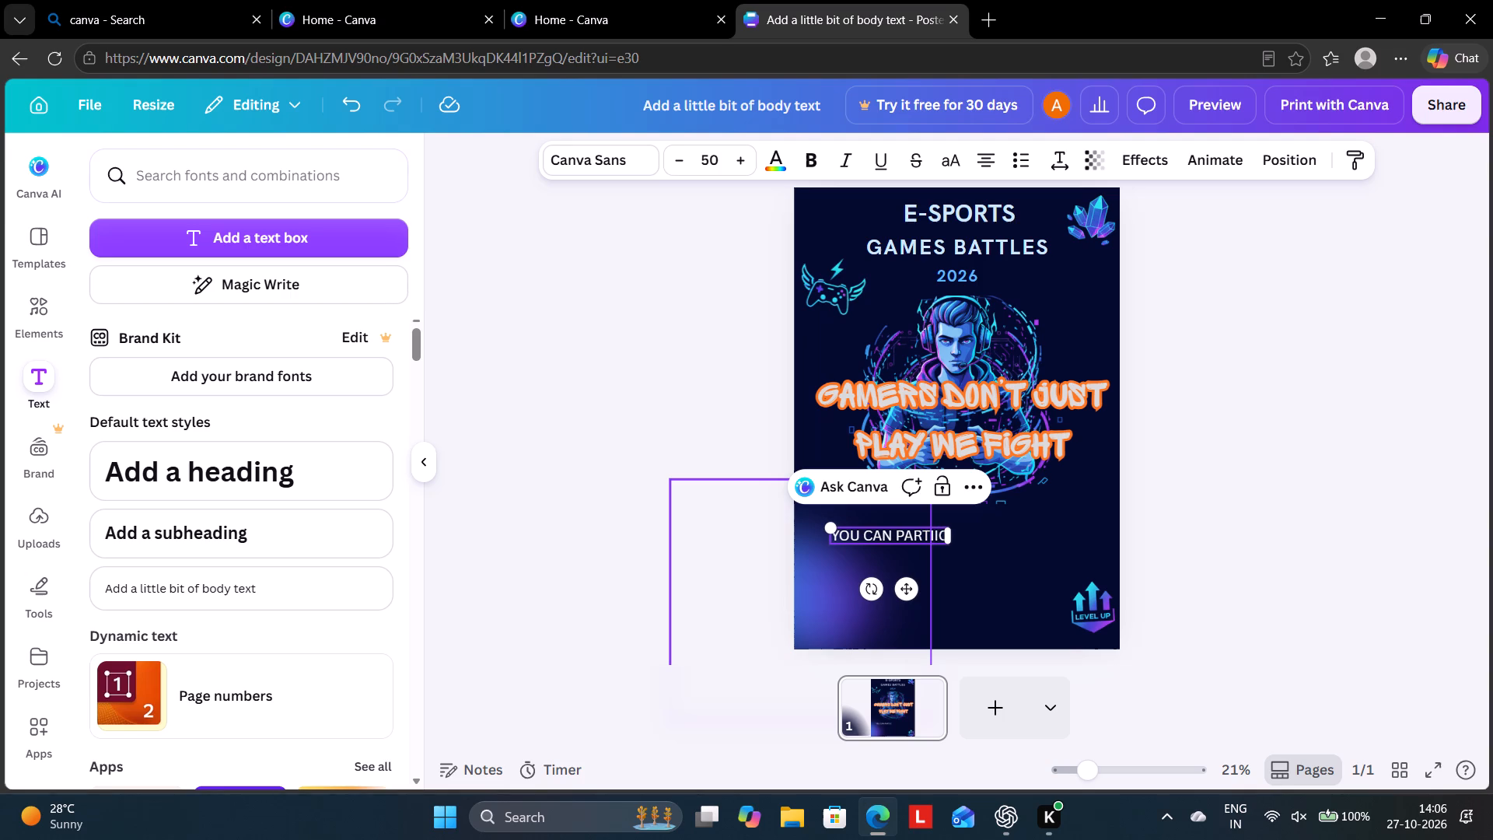
pyautogui.write('IP')
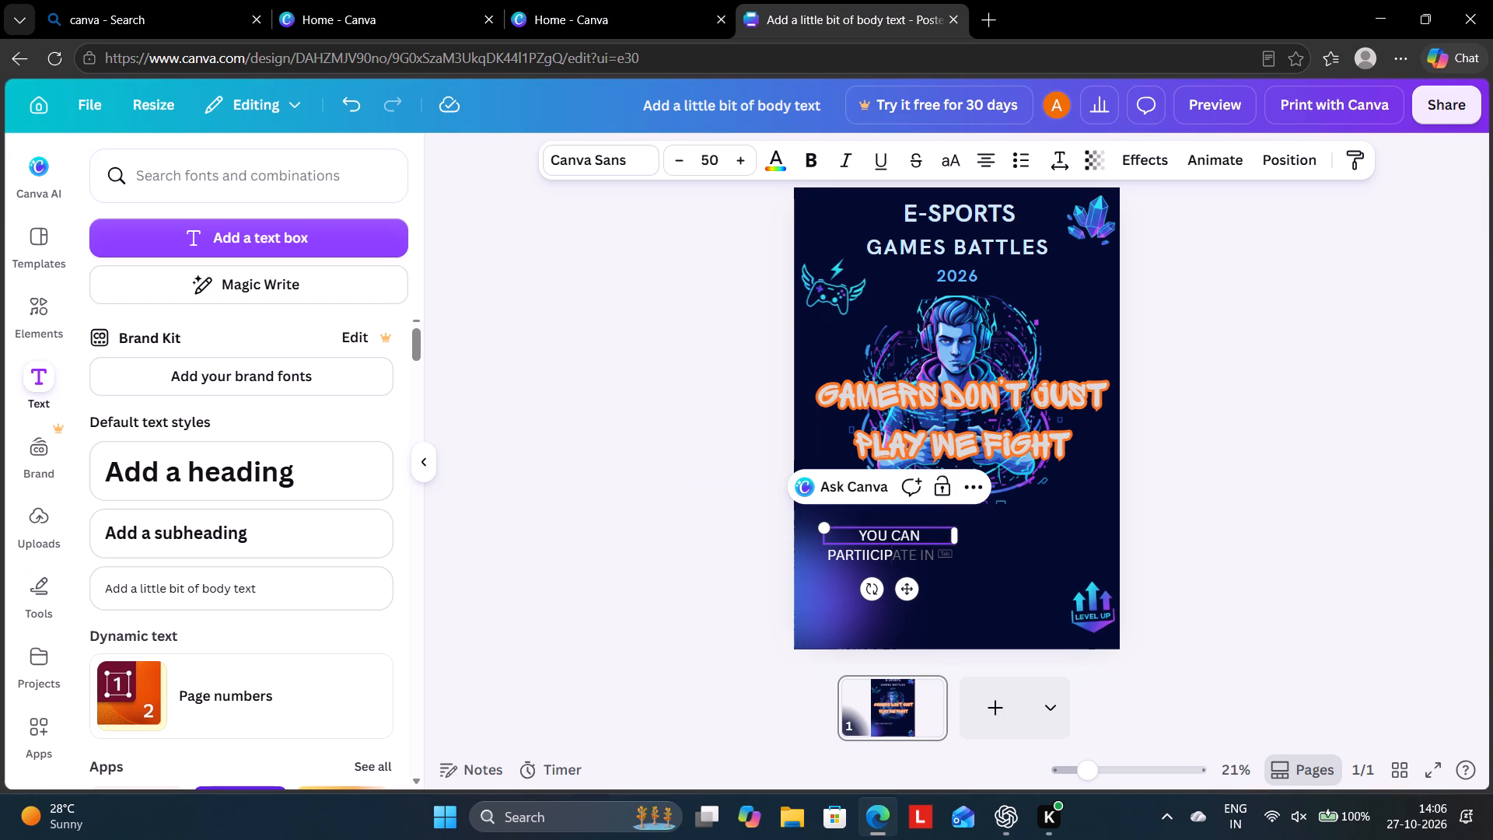
pyautogui.press('Tab')
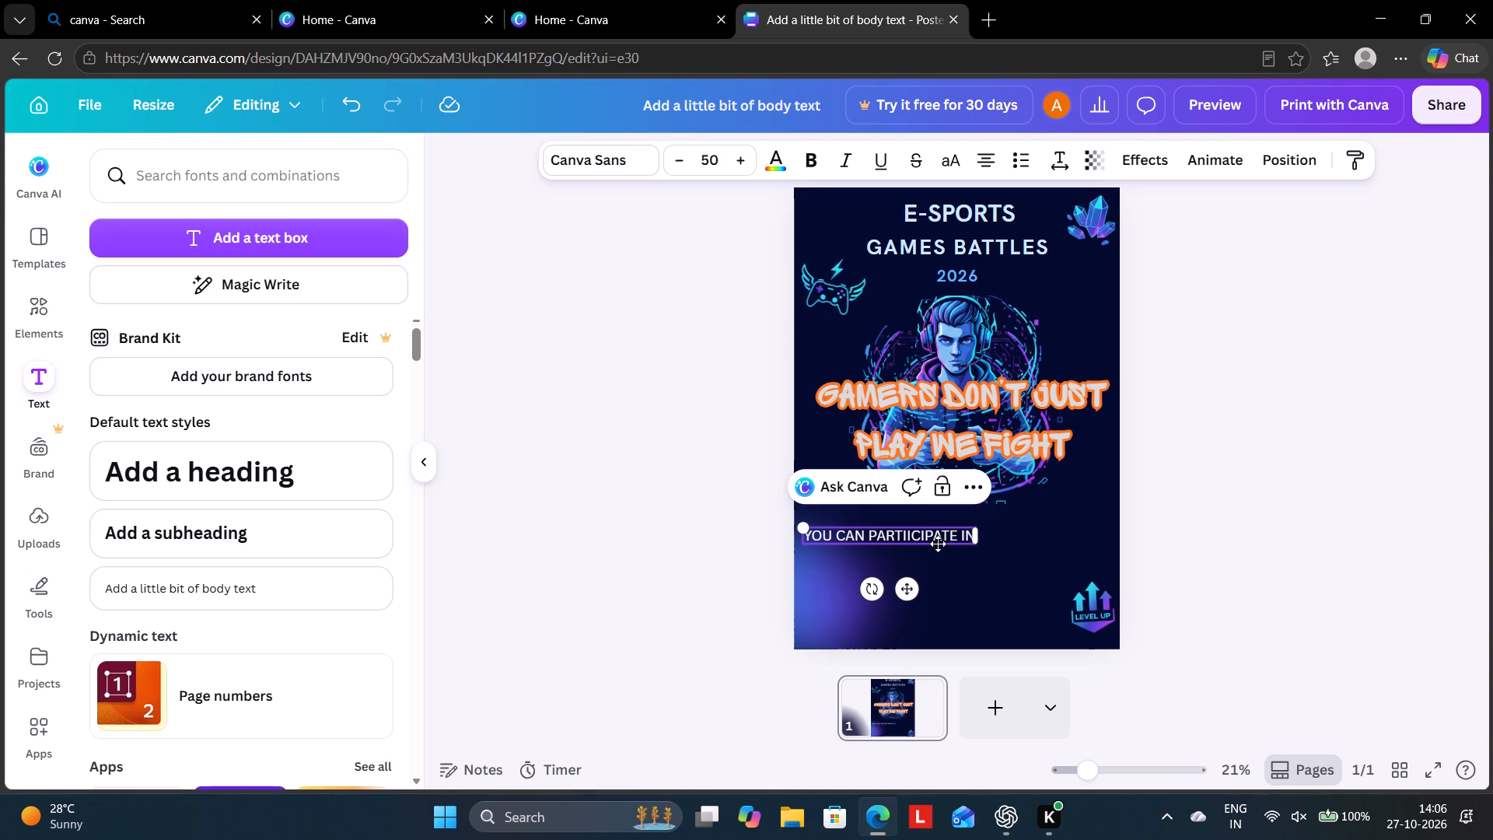
# Continue the body text below the slogan with FOLLOWINGS GAMES after the word IN.
pyautogui.press('space')
pyautogui.write('FO')
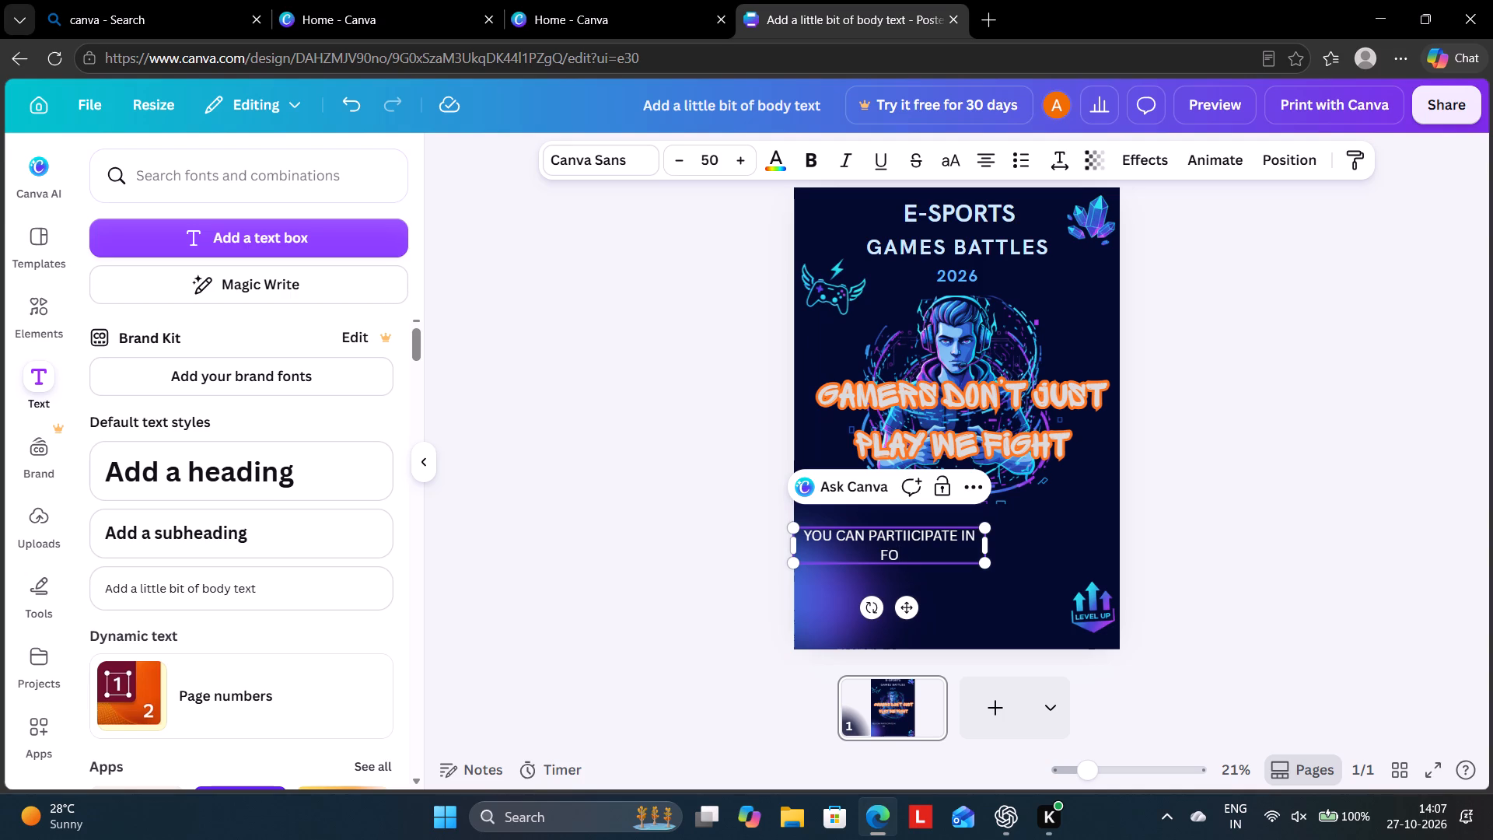
pyautogui.write('LLO')
pyautogui.write('WIN')
pyautogui.press('space')
pyautogui.press('BackSpace')
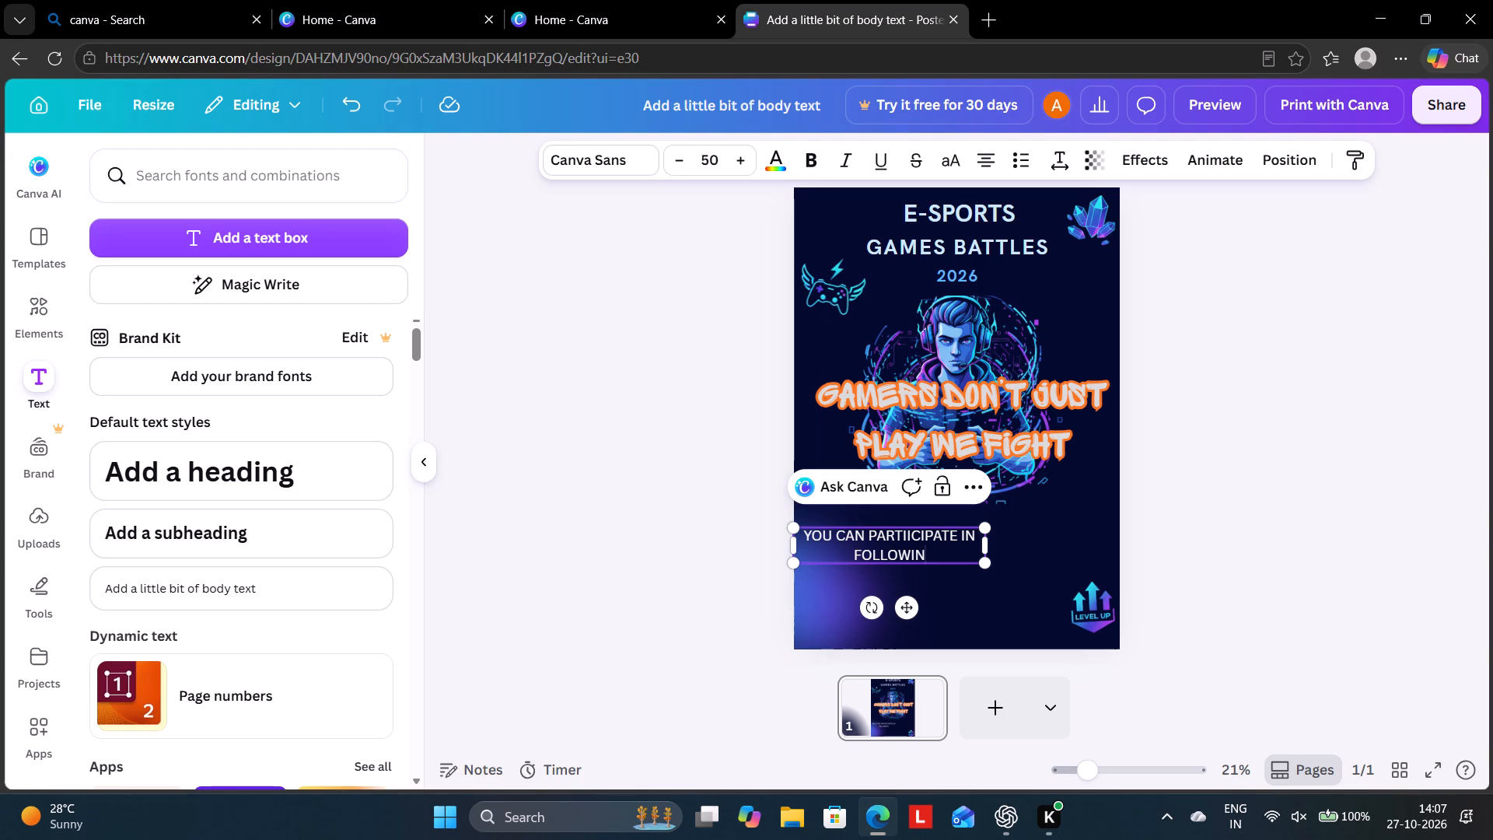
pyautogui.press('s')
pyautogui.press('BackSpace')
pyautogui.press('BackSpace')
pyautogui.press('BackSpace')
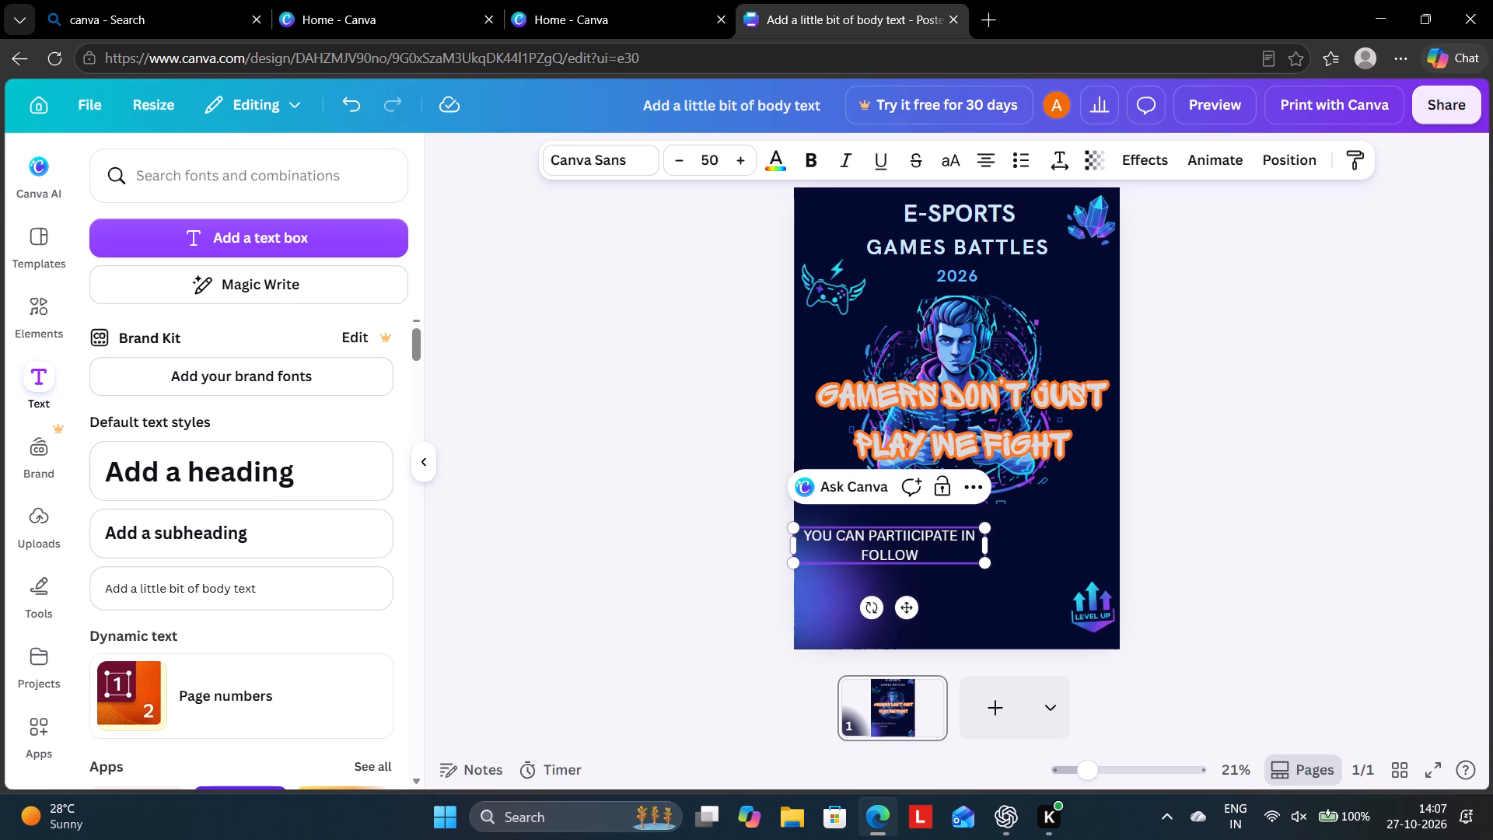
pyautogui.write('INGS')
pyautogui.press('space')
pyautogui.write('GAMES')
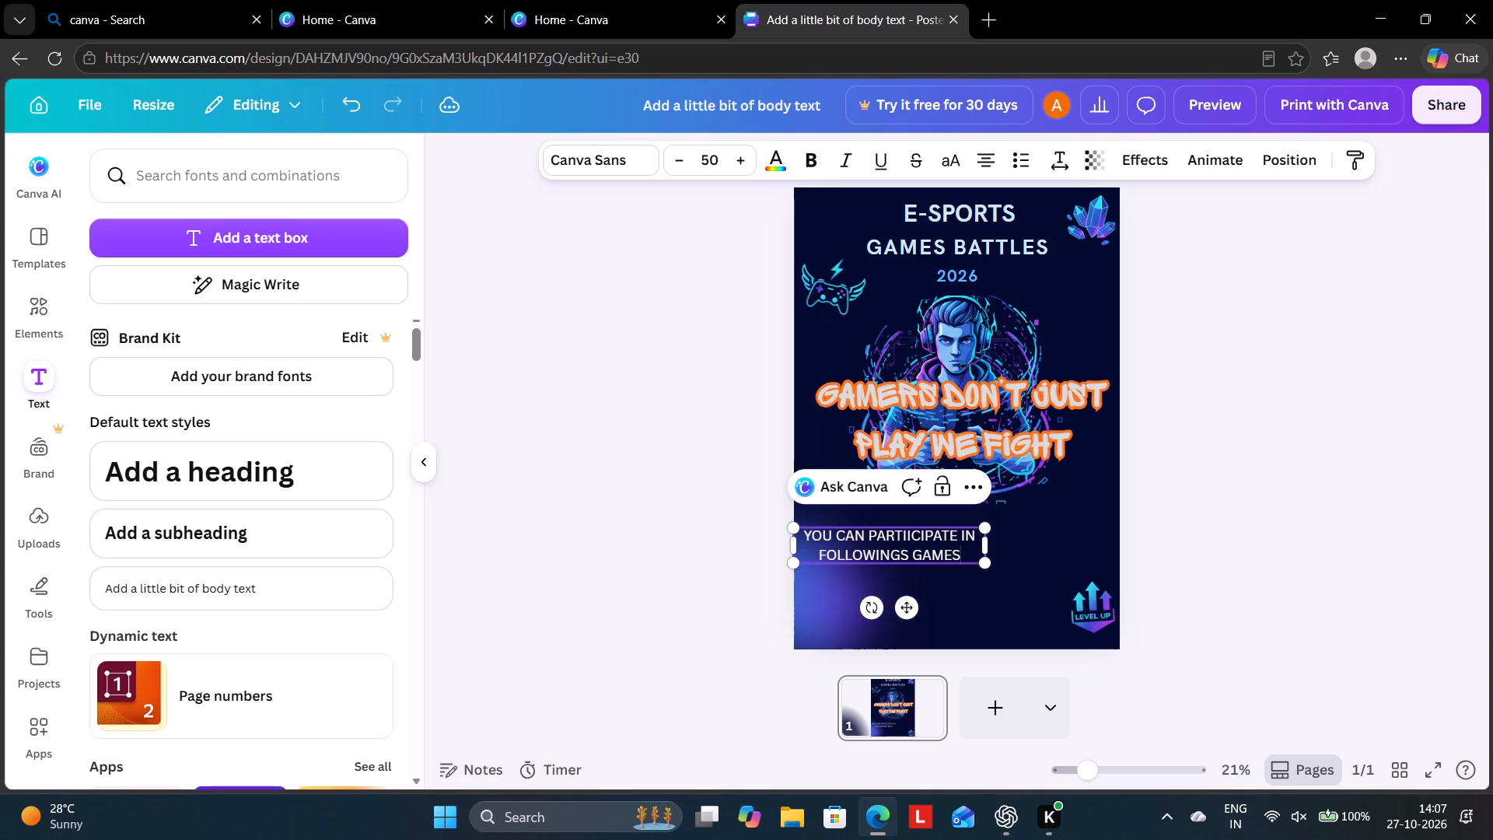
pyautogui.press('space')
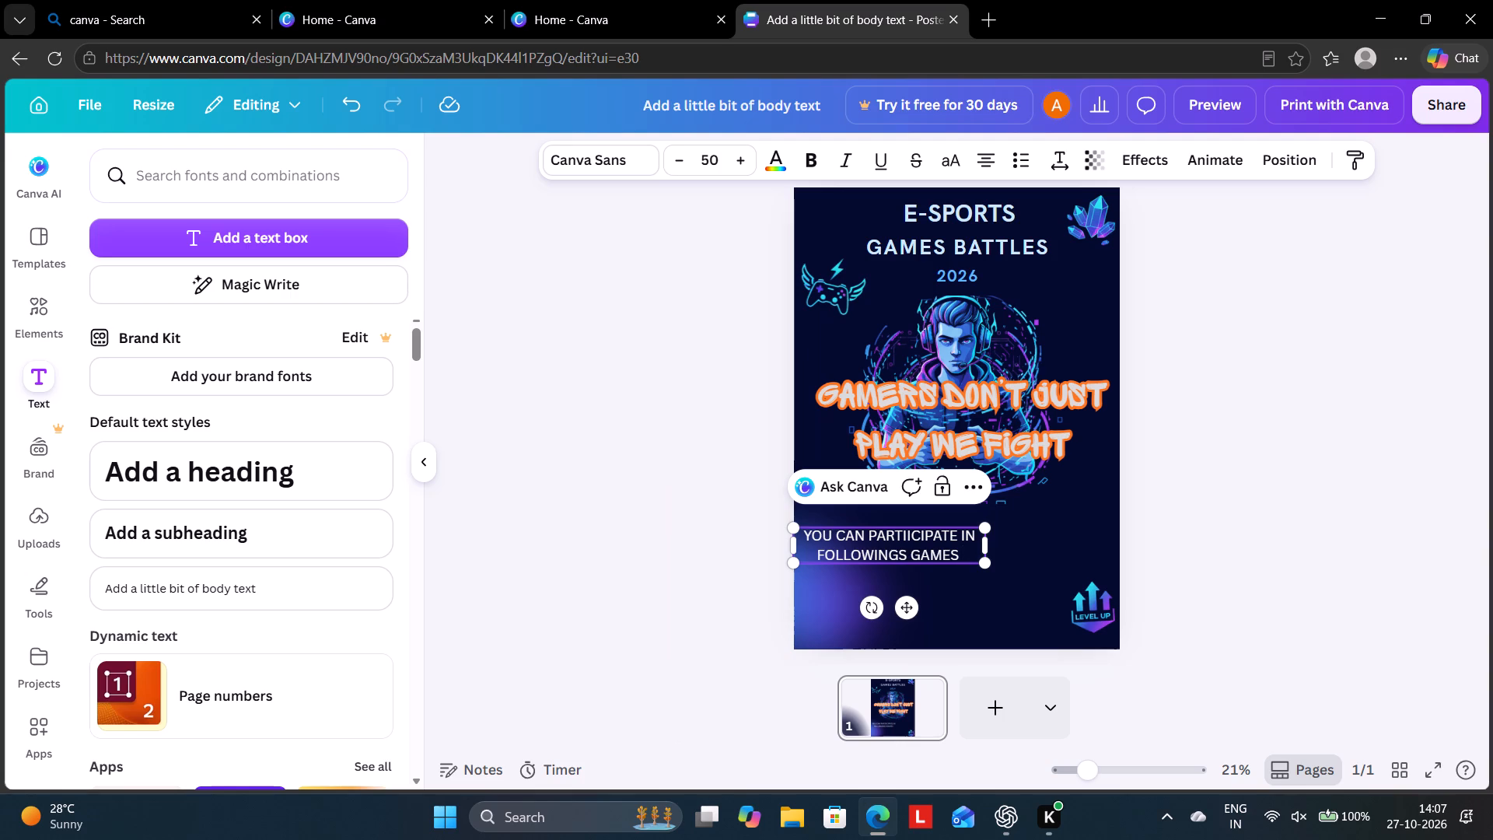
# Reduce the participation text's font size to 40.
pyautogui.moveTo(981, 551); pyautogui.dragTo(970, 561)
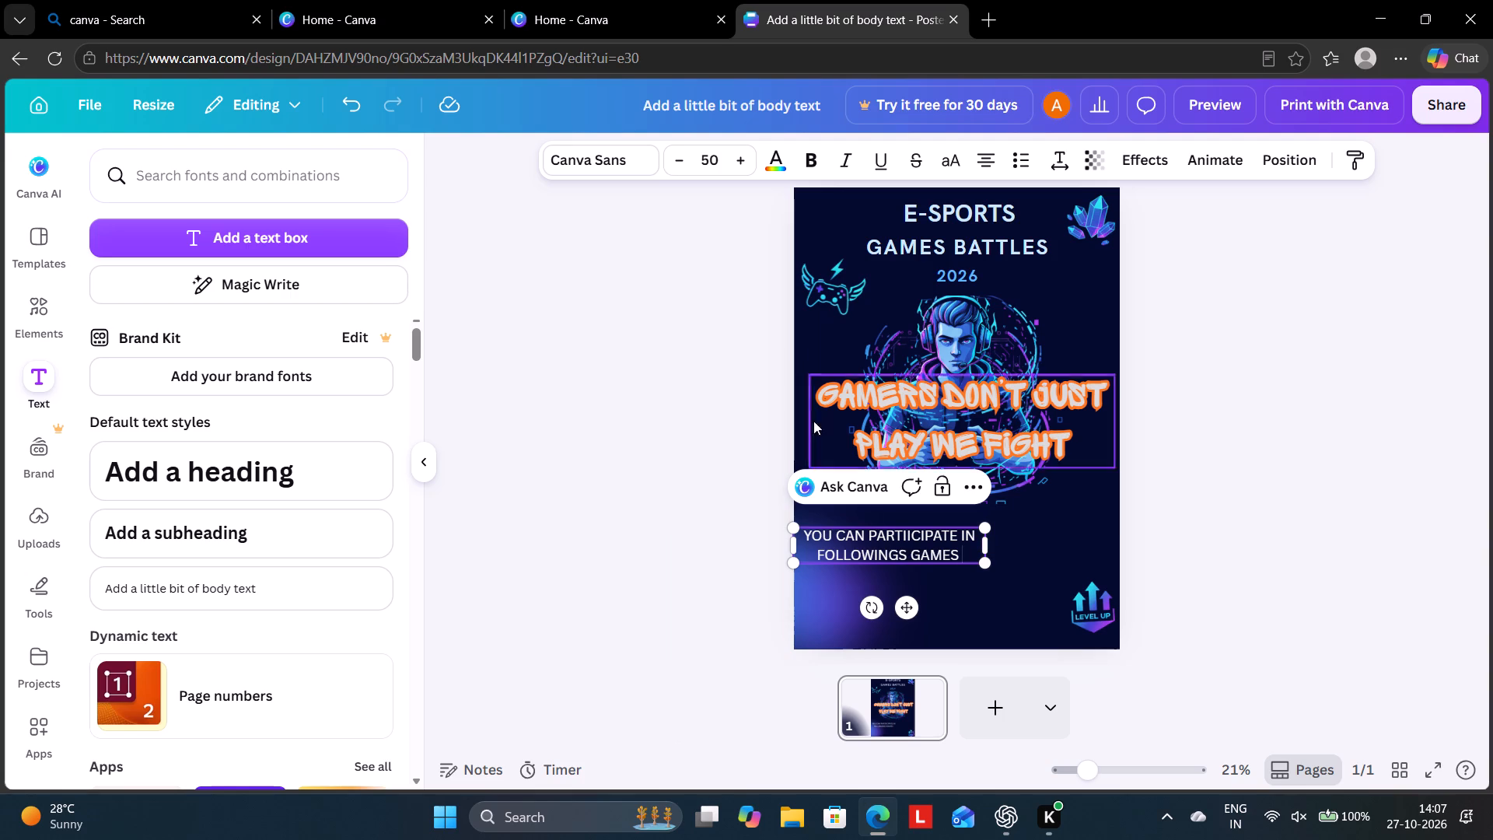
pyautogui.tripleClick(680, 160)
pyautogui.tripleClick(680, 159)
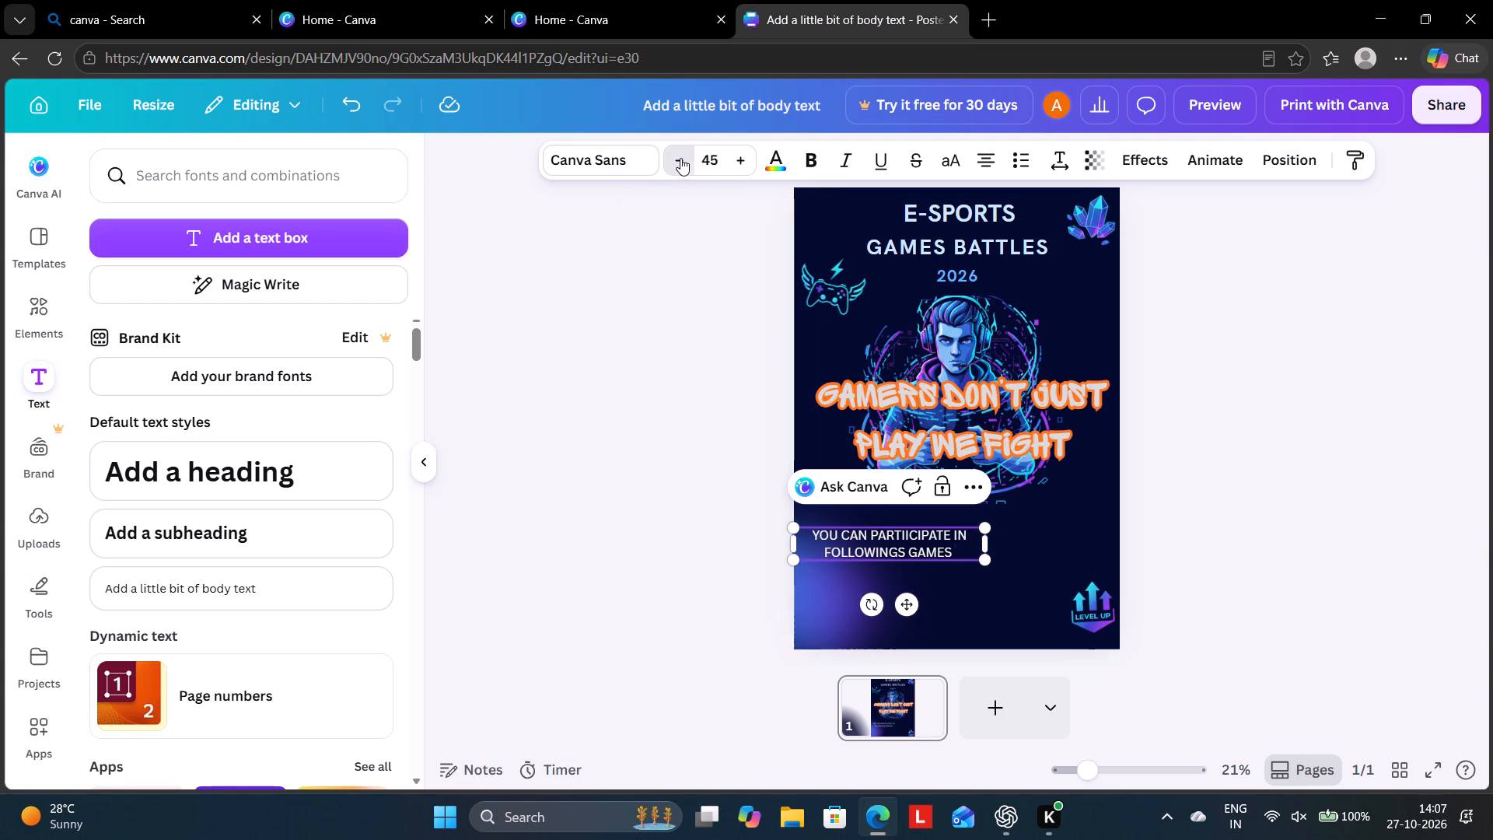
pyautogui.tripleClick(680, 158)
pyautogui.click(680, 158)
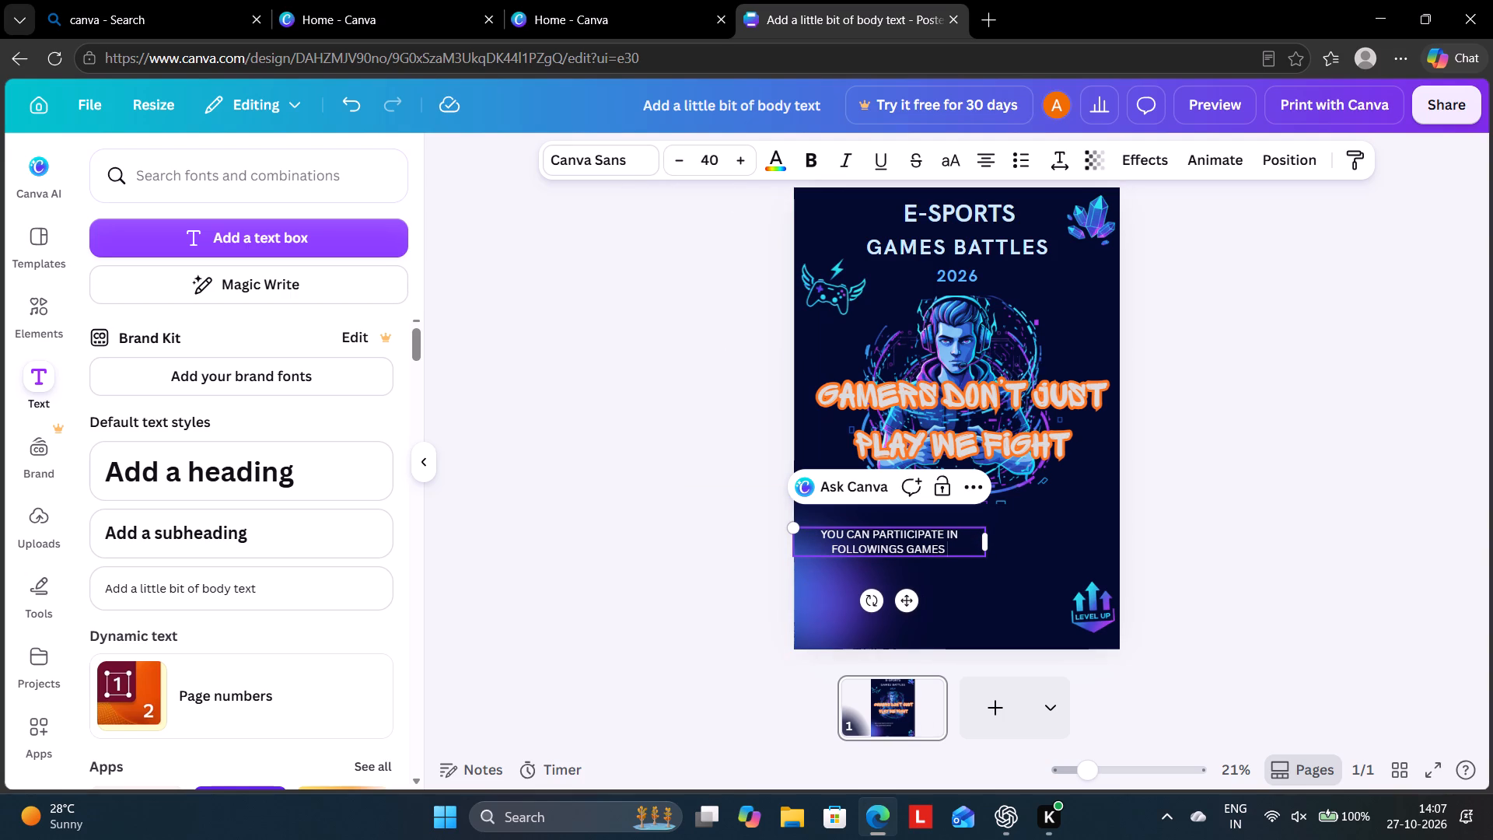
# Narrow the participation text box so it fits closely around its two lines near the poster's left edge.
pyautogui.moveTo(990, 543); pyautogui.dragTo(981, 547)
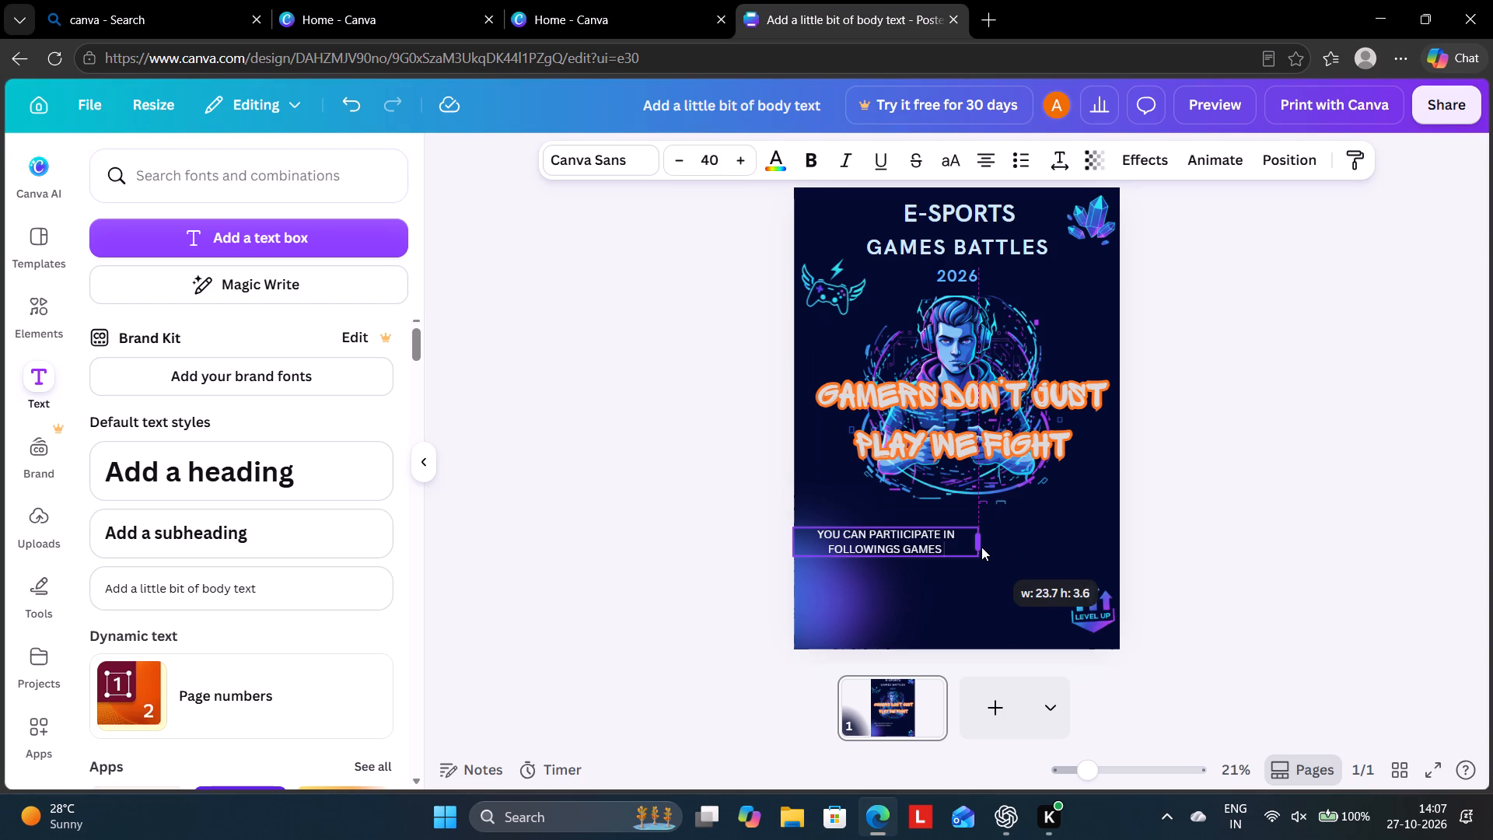
pyautogui.moveTo(981, 547); pyautogui.dragTo(942, 550)
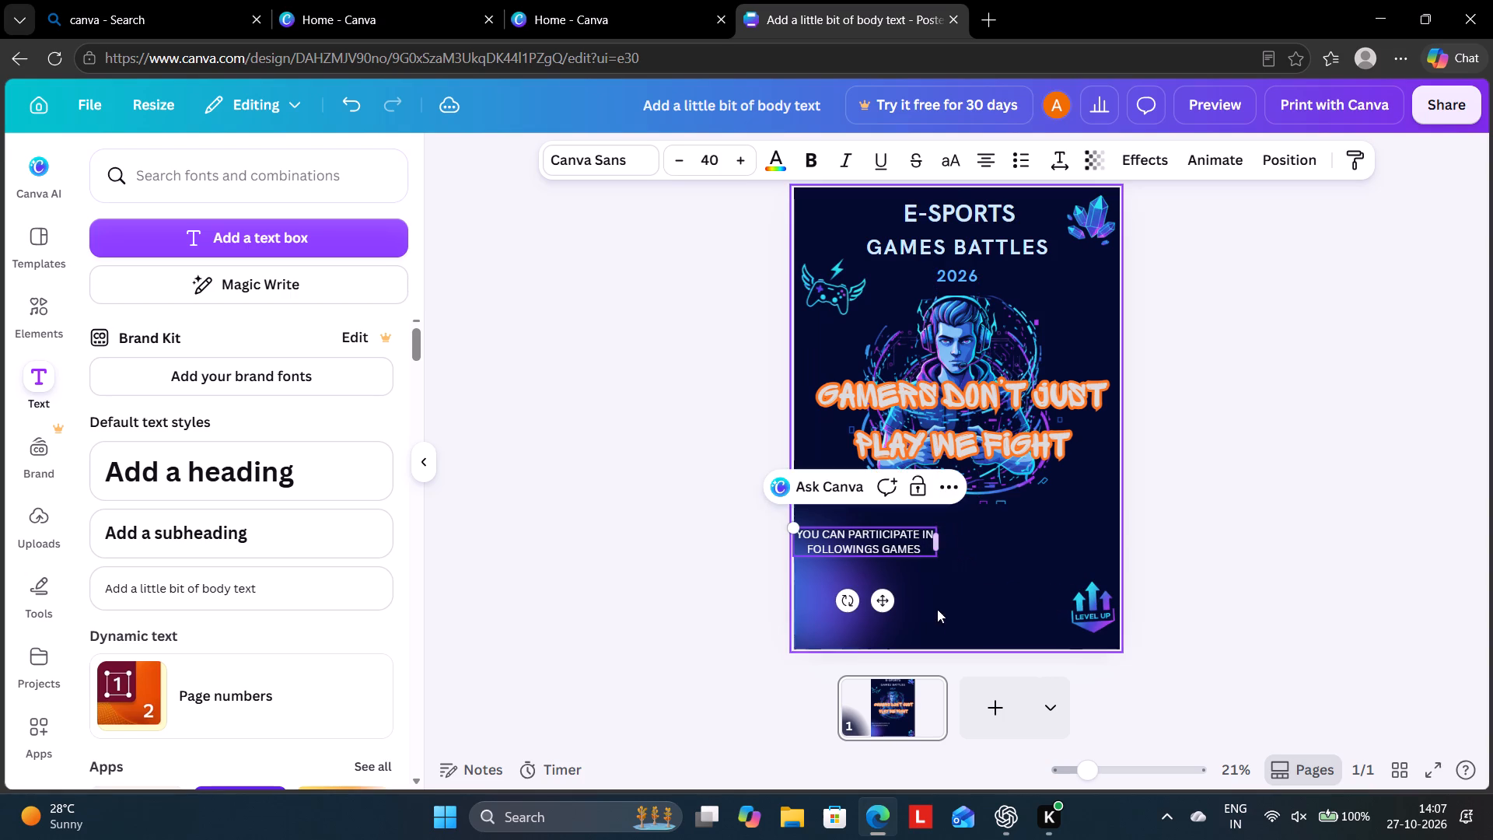
pyautogui.click(960, 584)
pyautogui.click(815, 560)
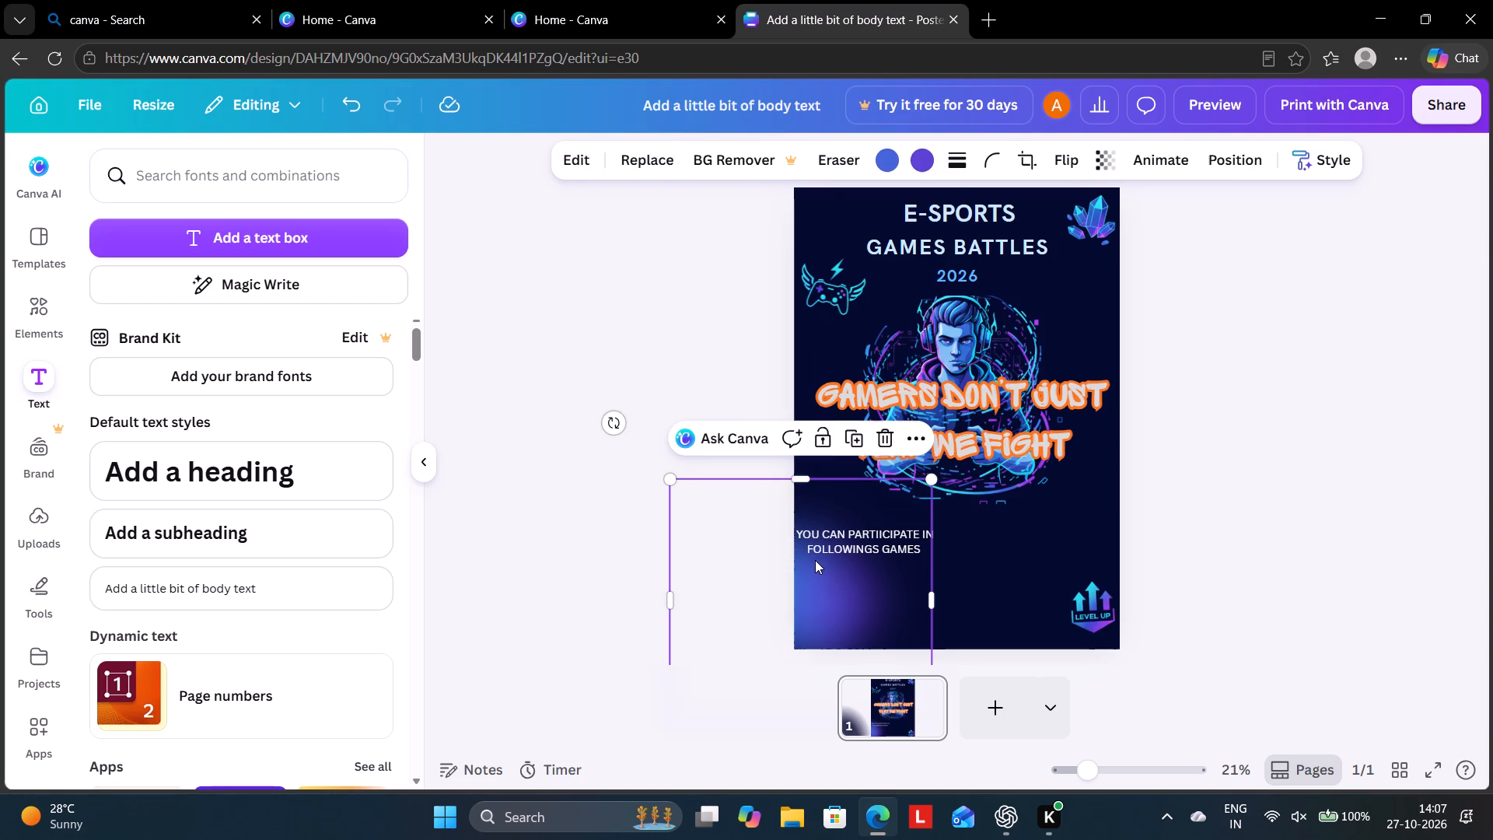
# Add another body text box and place it directly beneath the participation text.
pyautogui.moveTo(404, 578); pyautogui.dragTo(421, 586)
pyautogui.click(278, 586)
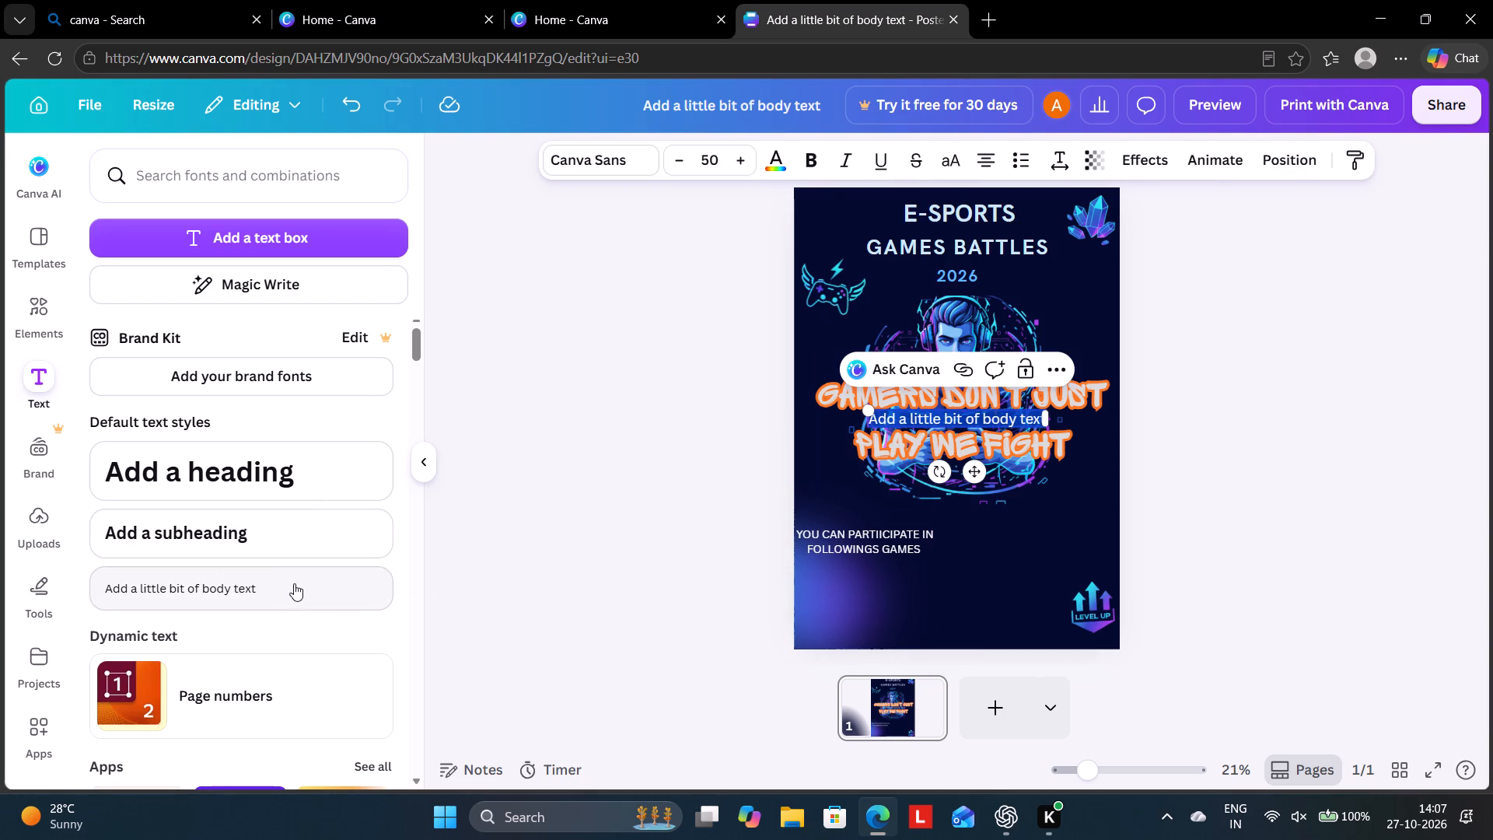
pyautogui.click(238, 577)
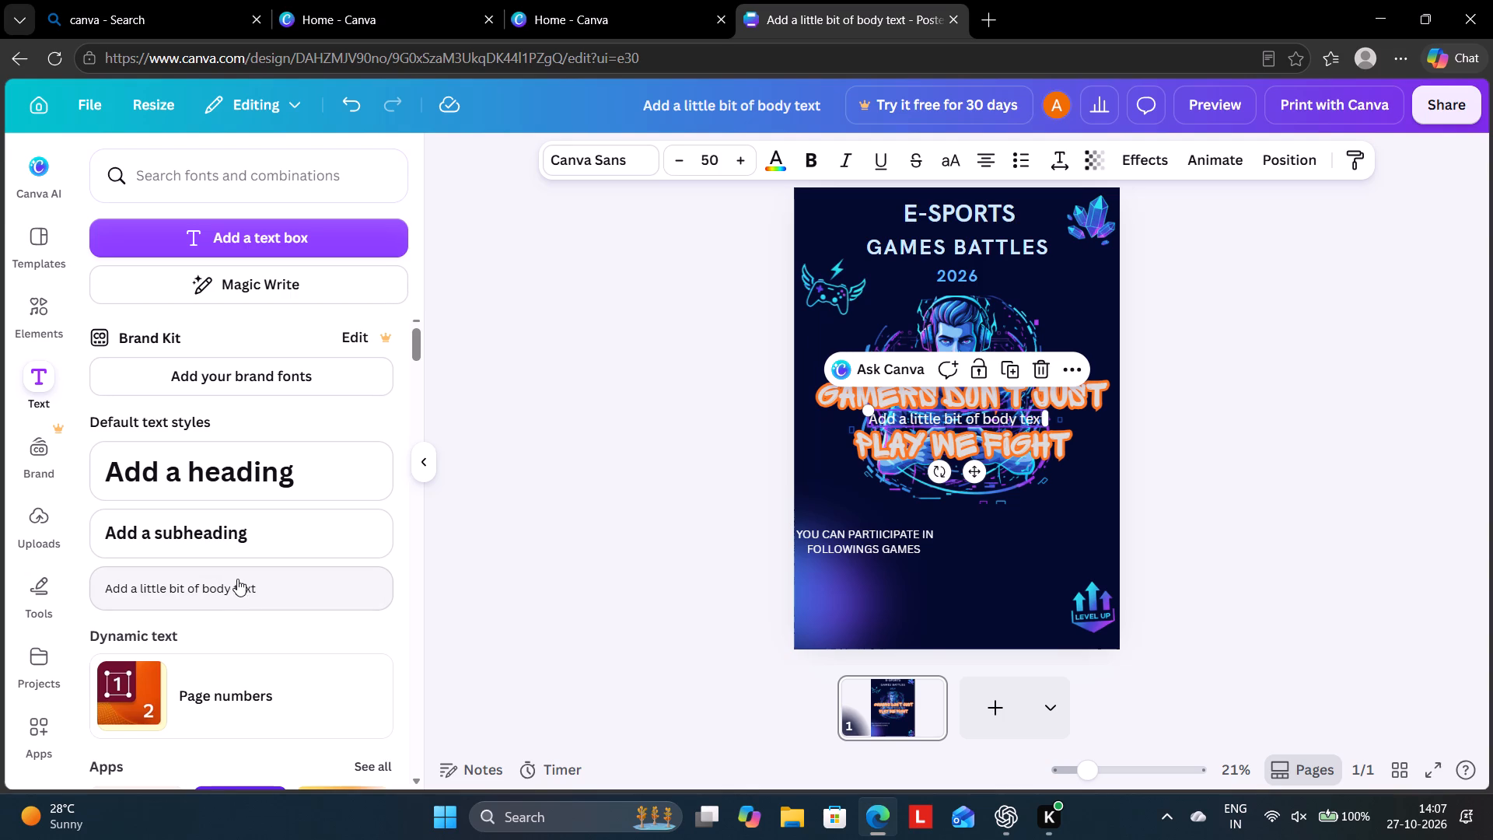
pyautogui.moveTo(957, 417); pyautogui.dragTo(949, 443)
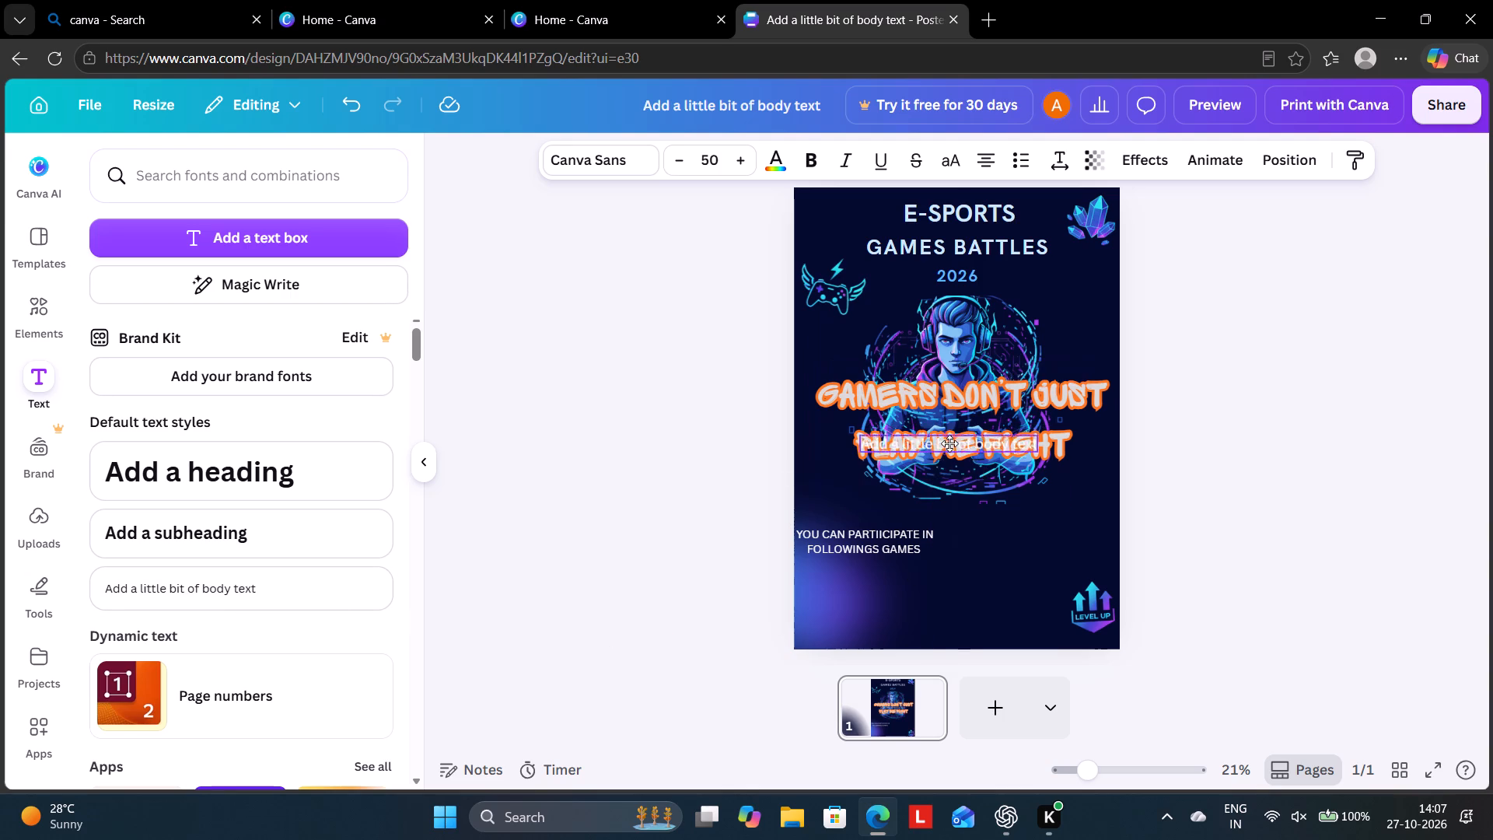
pyautogui.moveTo(949, 443); pyautogui.dragTo(880, 569)
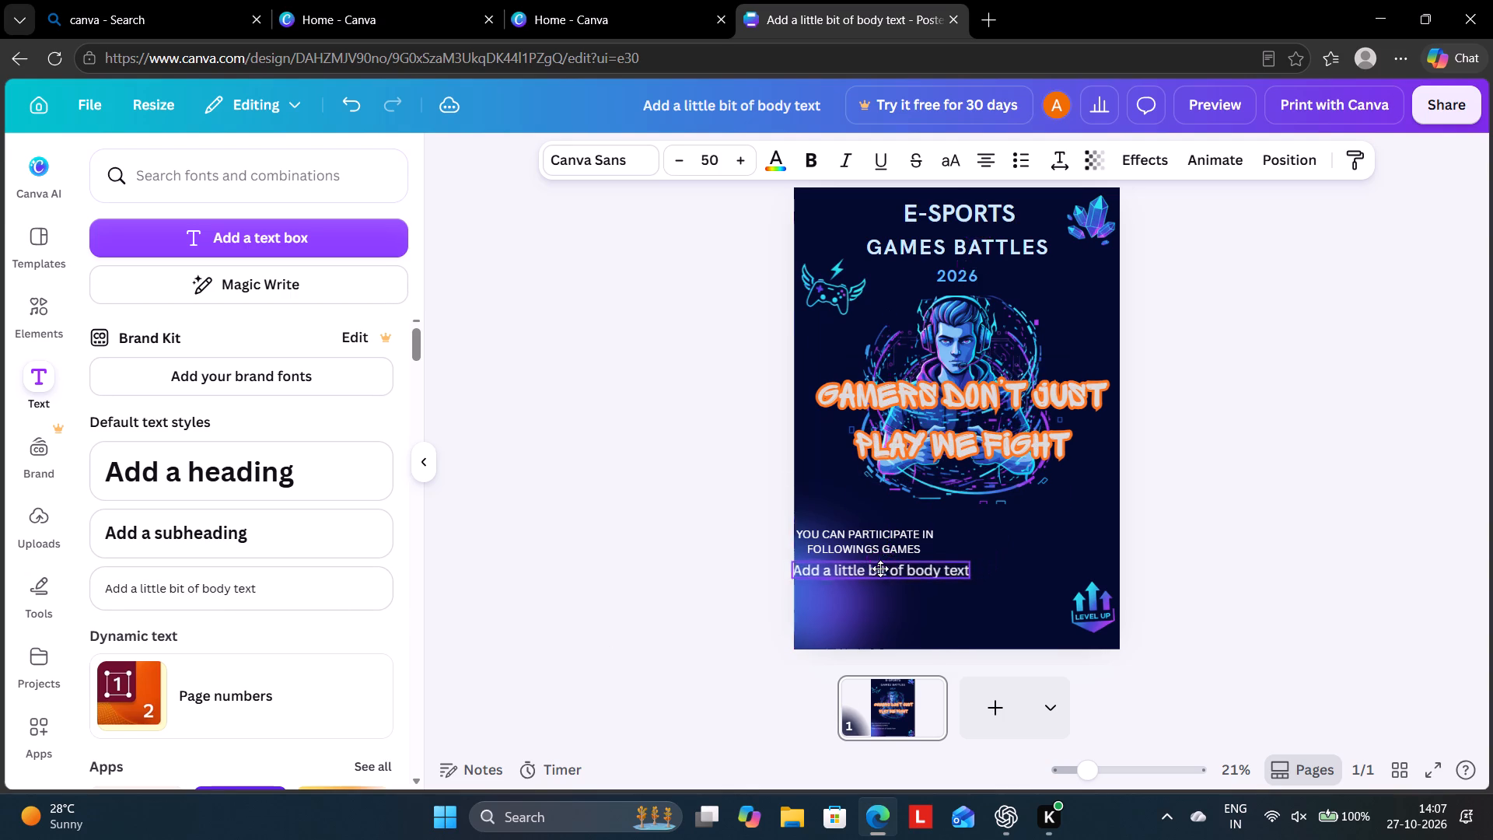
pyautogui.moveTo(880, 569); pyautogui.dragTo(885, 563)
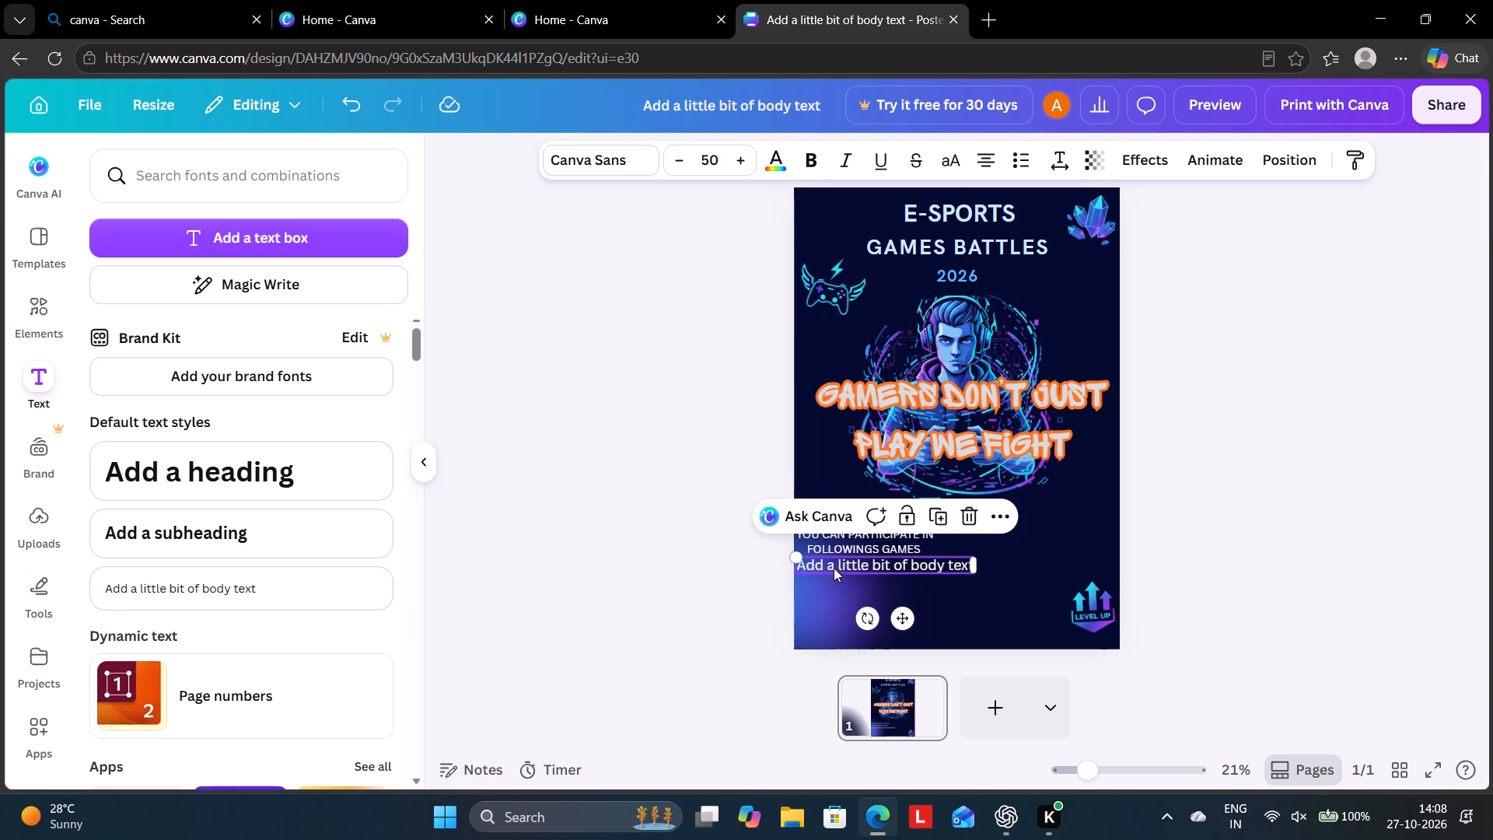
# Replace the placeholder wording in the text box beneath the participation text with BGMI VALORANT.
pyautogui.click(832, 560)
pyautogui.press('BackSpace')
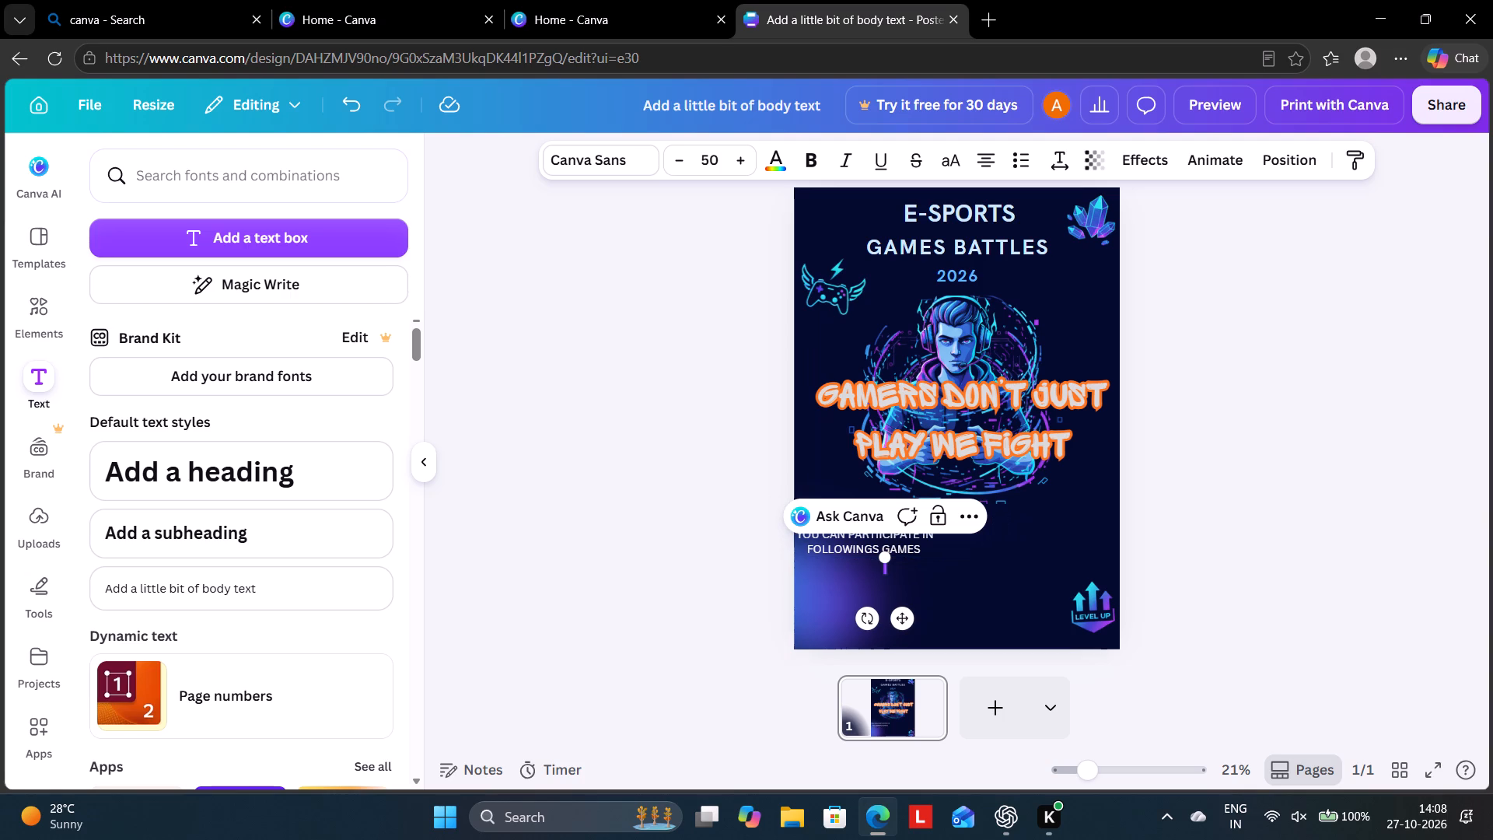
pyautogui.write('BGMI')
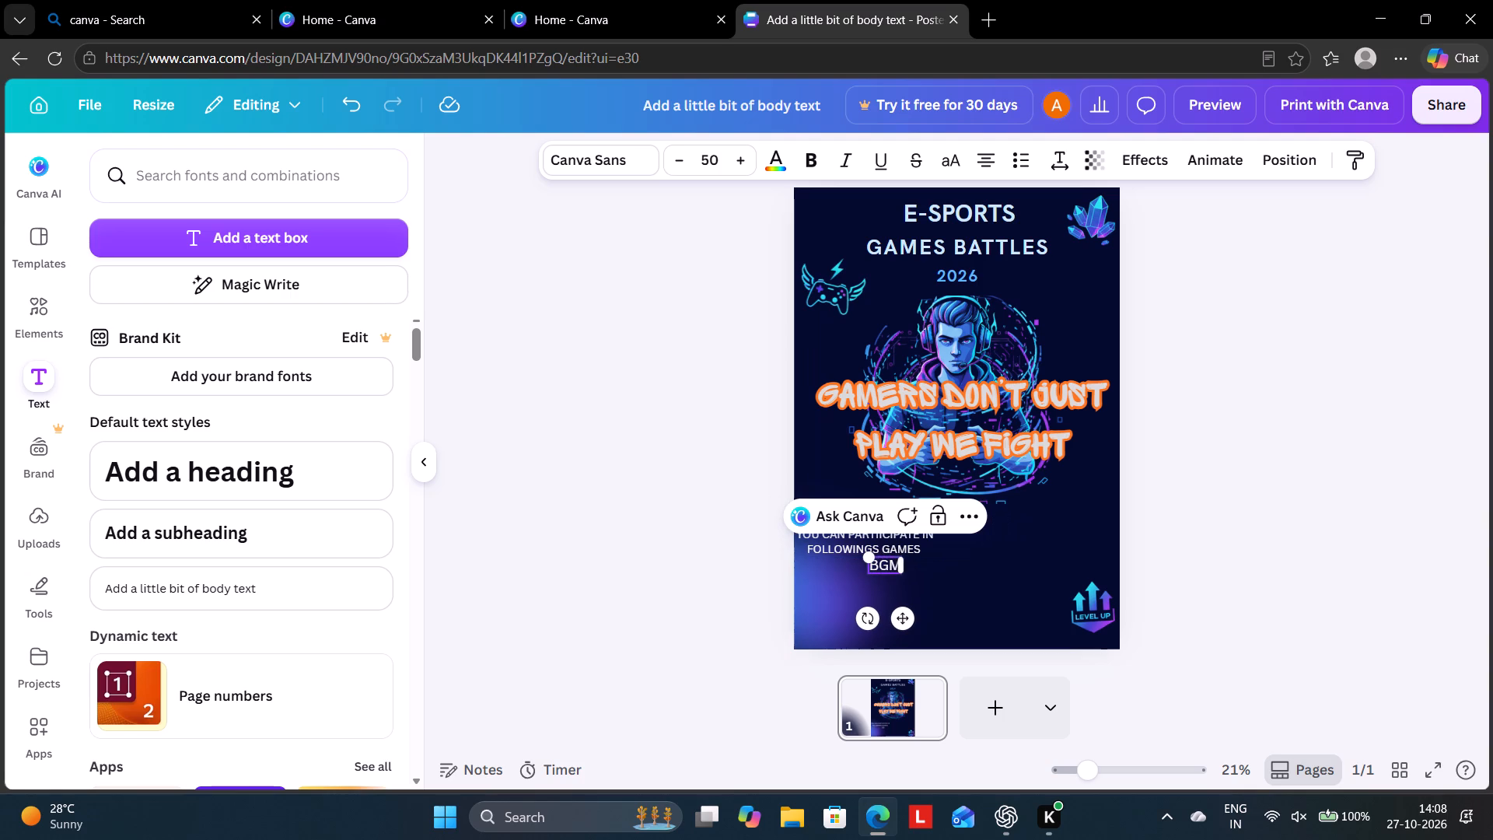
pyautogui.press('space')
pyautogui.write('VALORA')
pyautogui.write('NT')
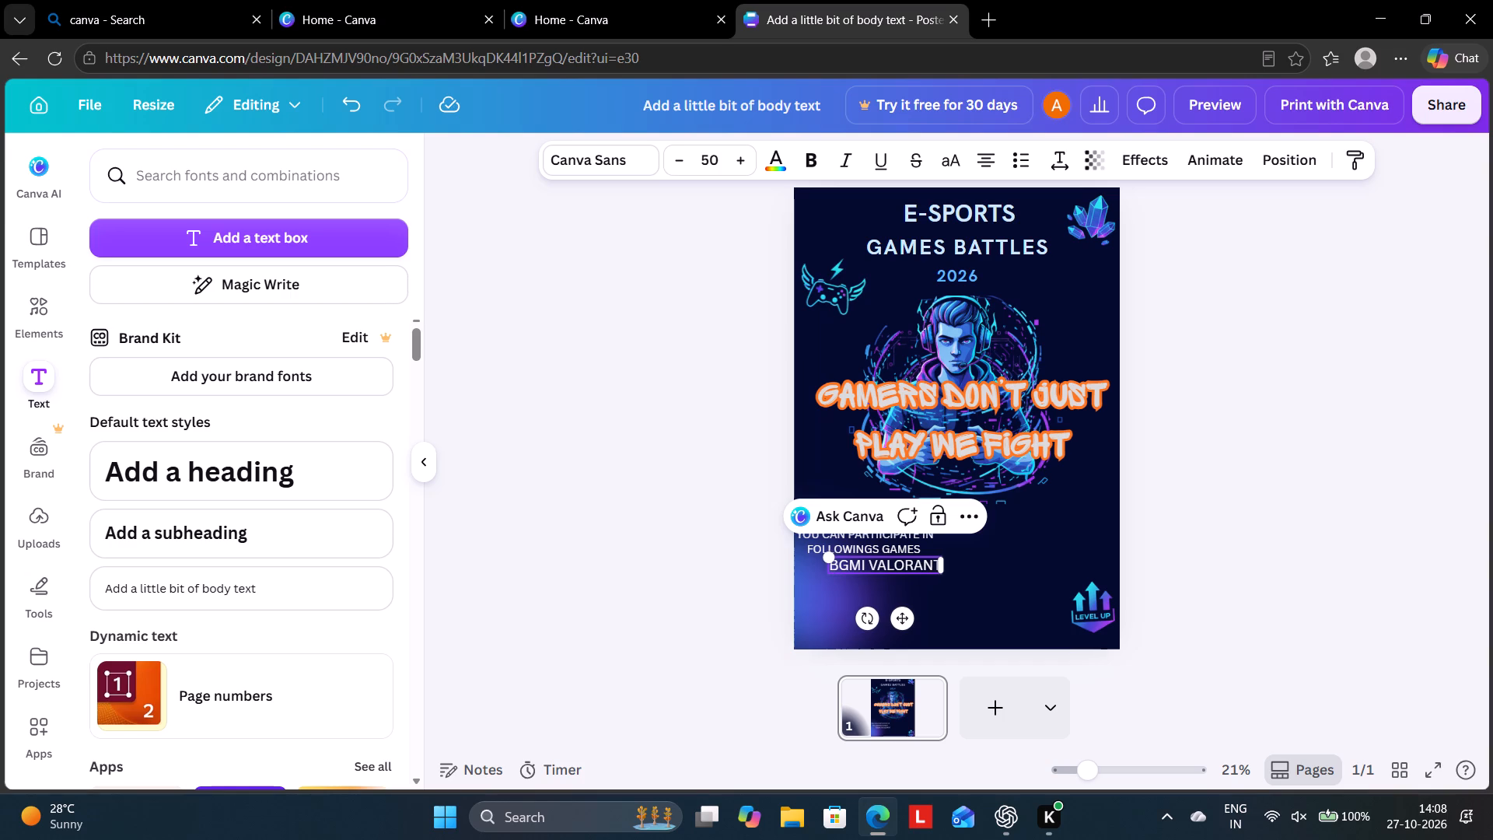
# Insert a comma directly before VALORANT in the games list.
pyautogui.press('Left')
pyautogui.press('Left')
pyautogui.press('Left')
pyautogui.press('Left')
pyautogui.press('Left')
pyautogui.press('Left')
pyautogui.press('Left')
pyautogui.press('Left')
pyautogui.press(',')
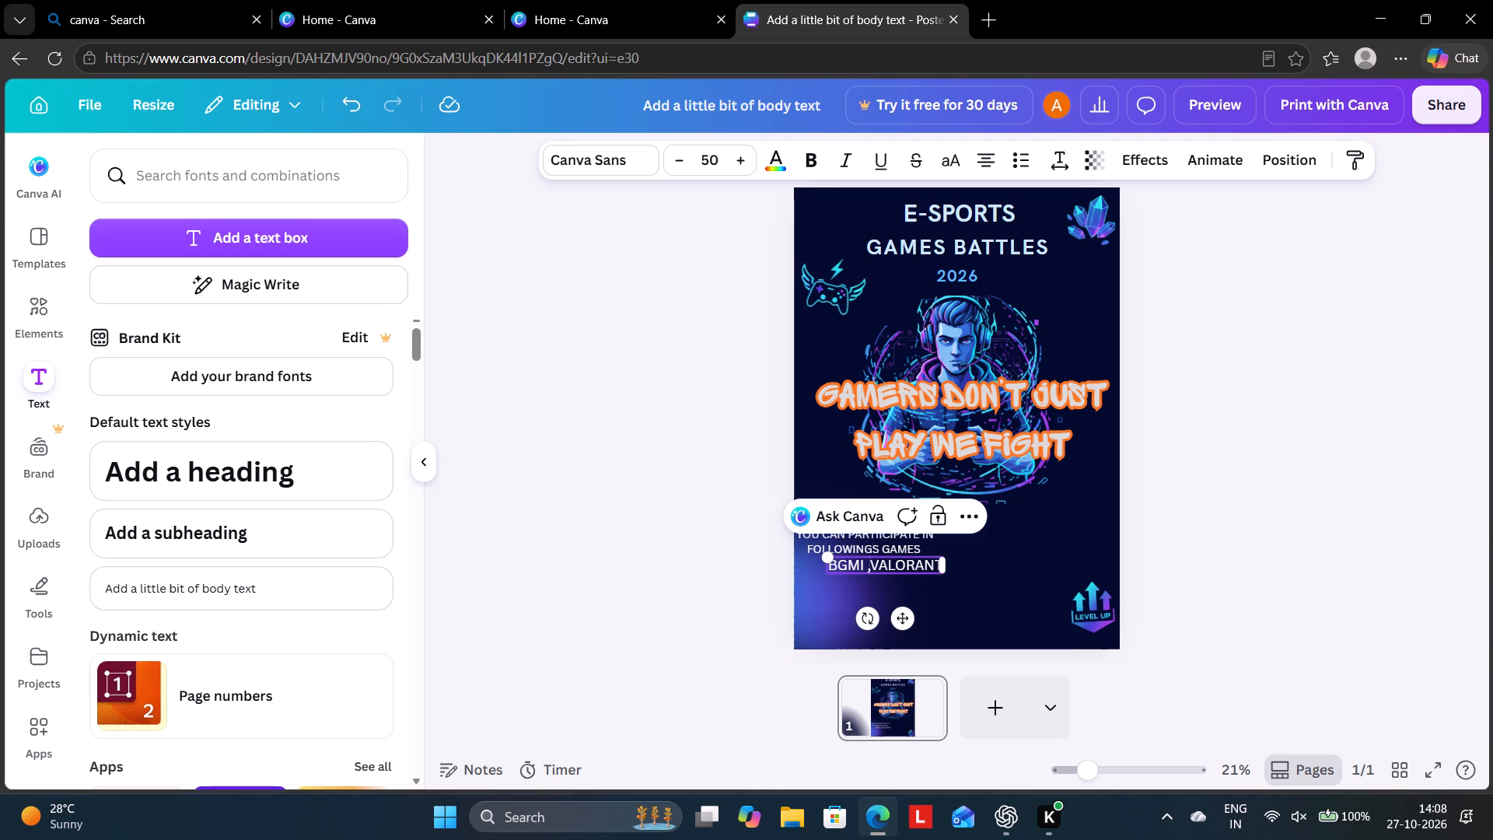
# Append CODM after VALORANT in the games list, separated by a space and a comma.
pyautogui.press('Right')
pyautogui.press('Right')
pyautogui.press('Right')
pyautogui.press('Right')
pyautogui.press('Right')
pyautogui.press('Right')
pyautogui.press('Right')
pyautogui.press('Right')
pyautogui.press('Right')
pyautogui.press('Right')
pyautogui.press('Right')
pyautogui.press('Right')
pyautogui.press('Right')
pyautogui.press('Right')
pyautogui.press('Right')
pyautogui.press('Right')
pyautogui.press('Right')
pyautogui.press('Right')
pyautogui.press('Right')
pyautogui.press('Right')
pyautogui.press('Right')
pyautogui.write('CODM')
pyautogui.press('Left')
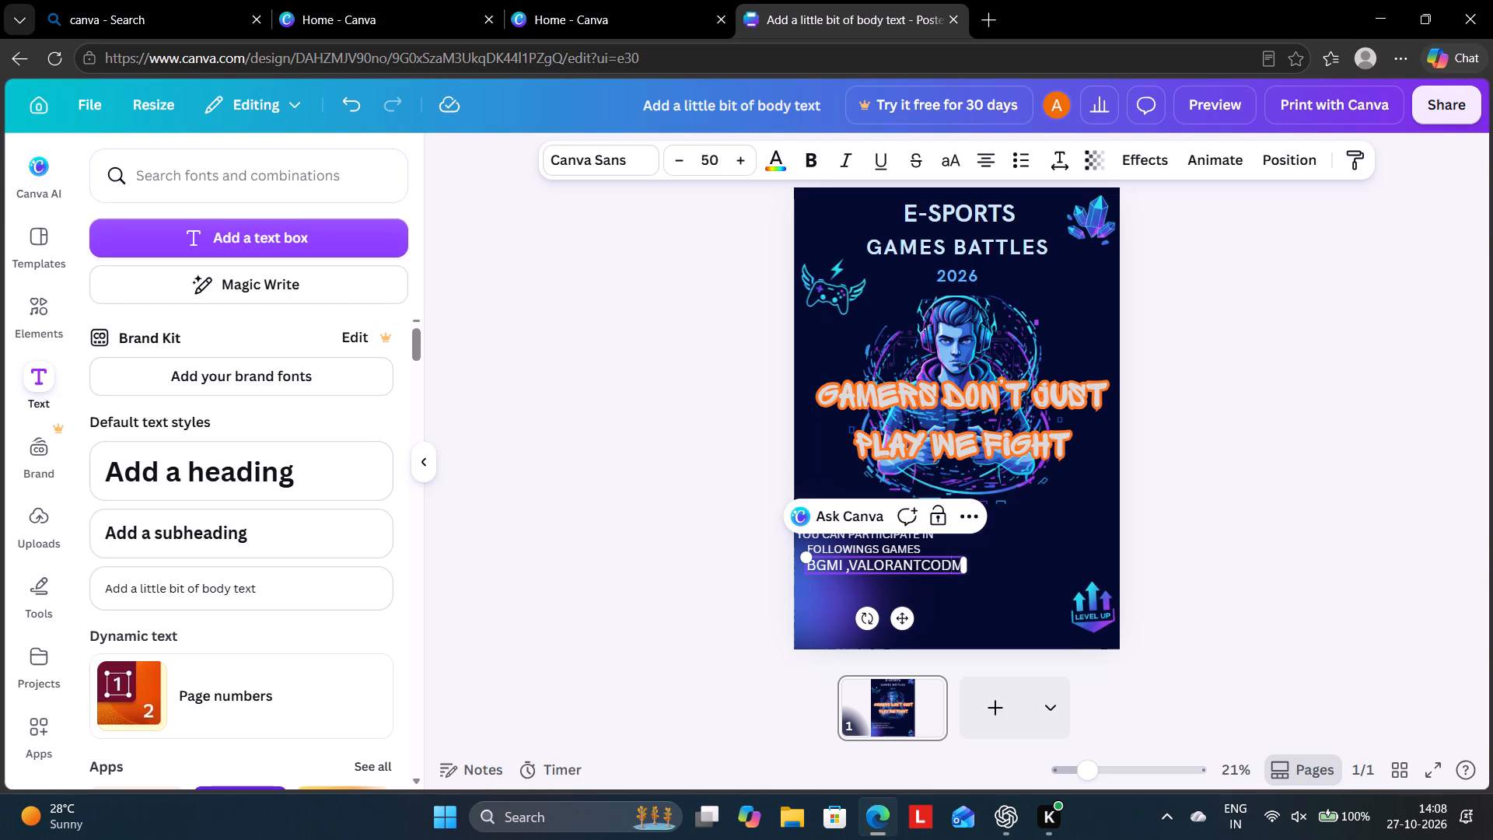
pyautogui.press('Left')
pyautogui.press('Left')
pyautogui.press('Left')
pyautogui.press('space')
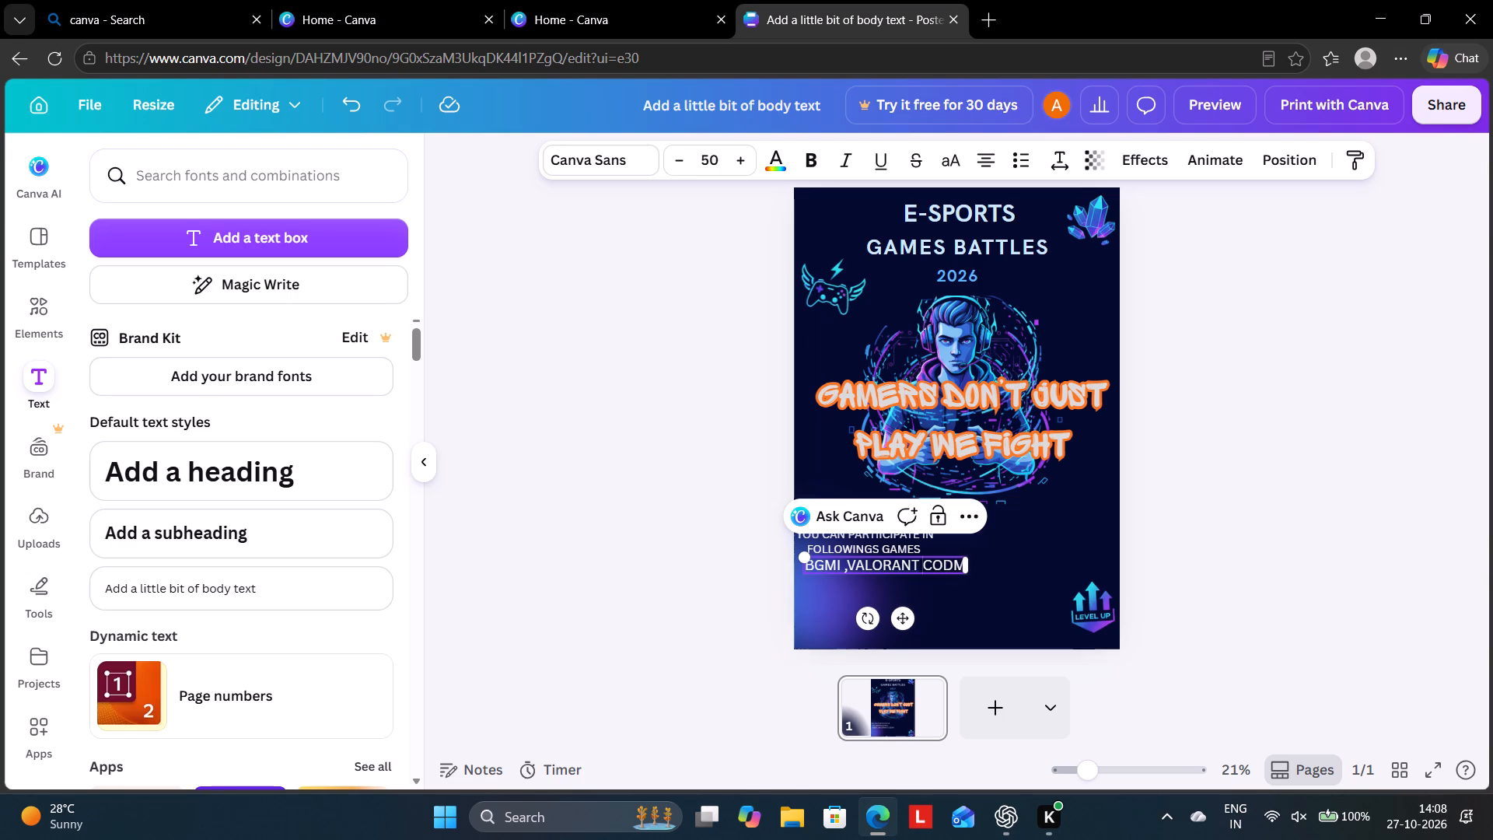
pyautogui.press(',')
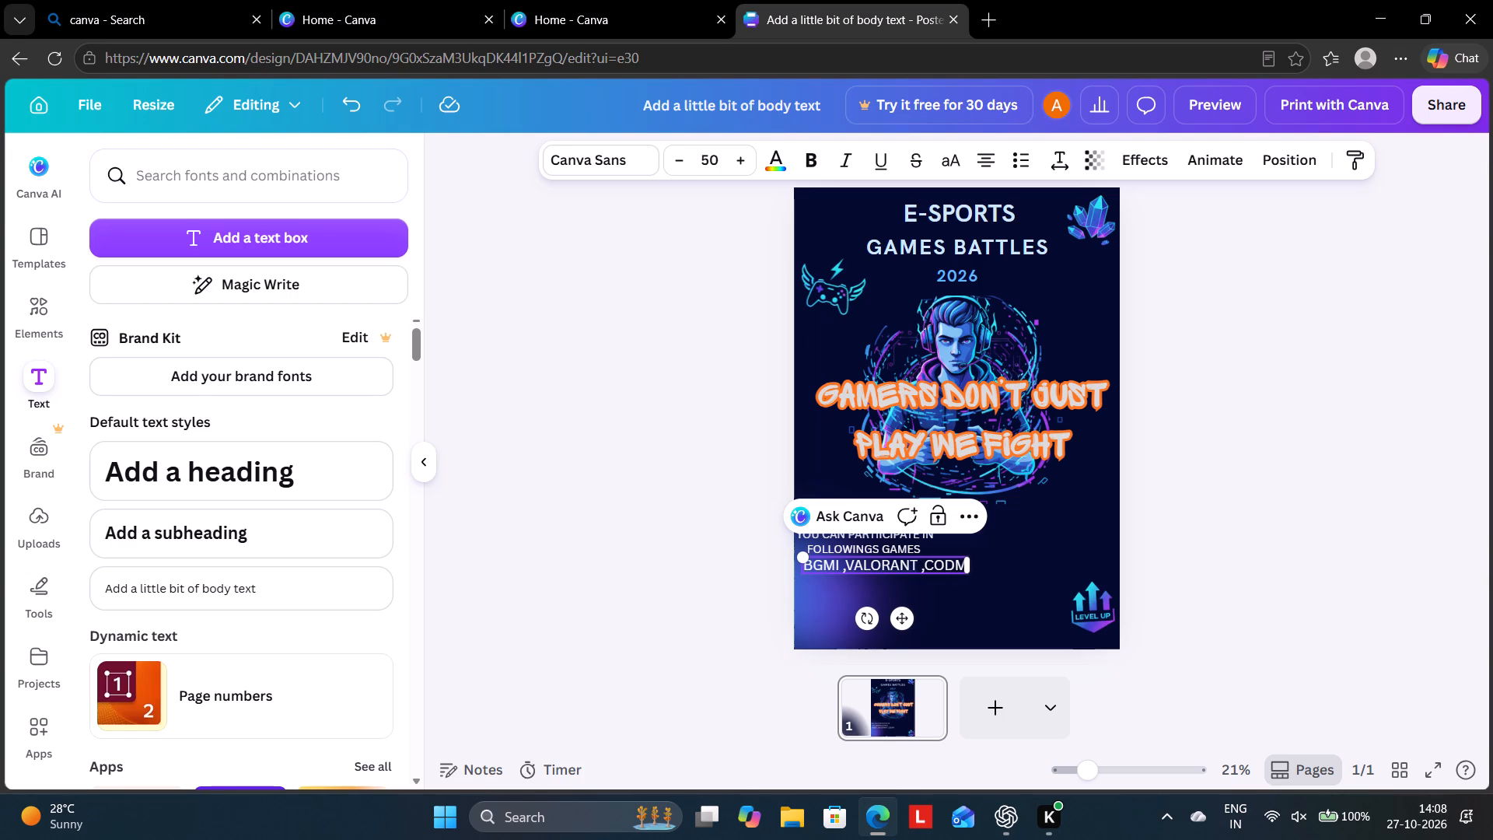
# Insert a space directly before CODM in the games list.
pyautogui.press('space')
pyautogui.press('Right')
pyautogui.press('Right')
pyautogui.press('Right')
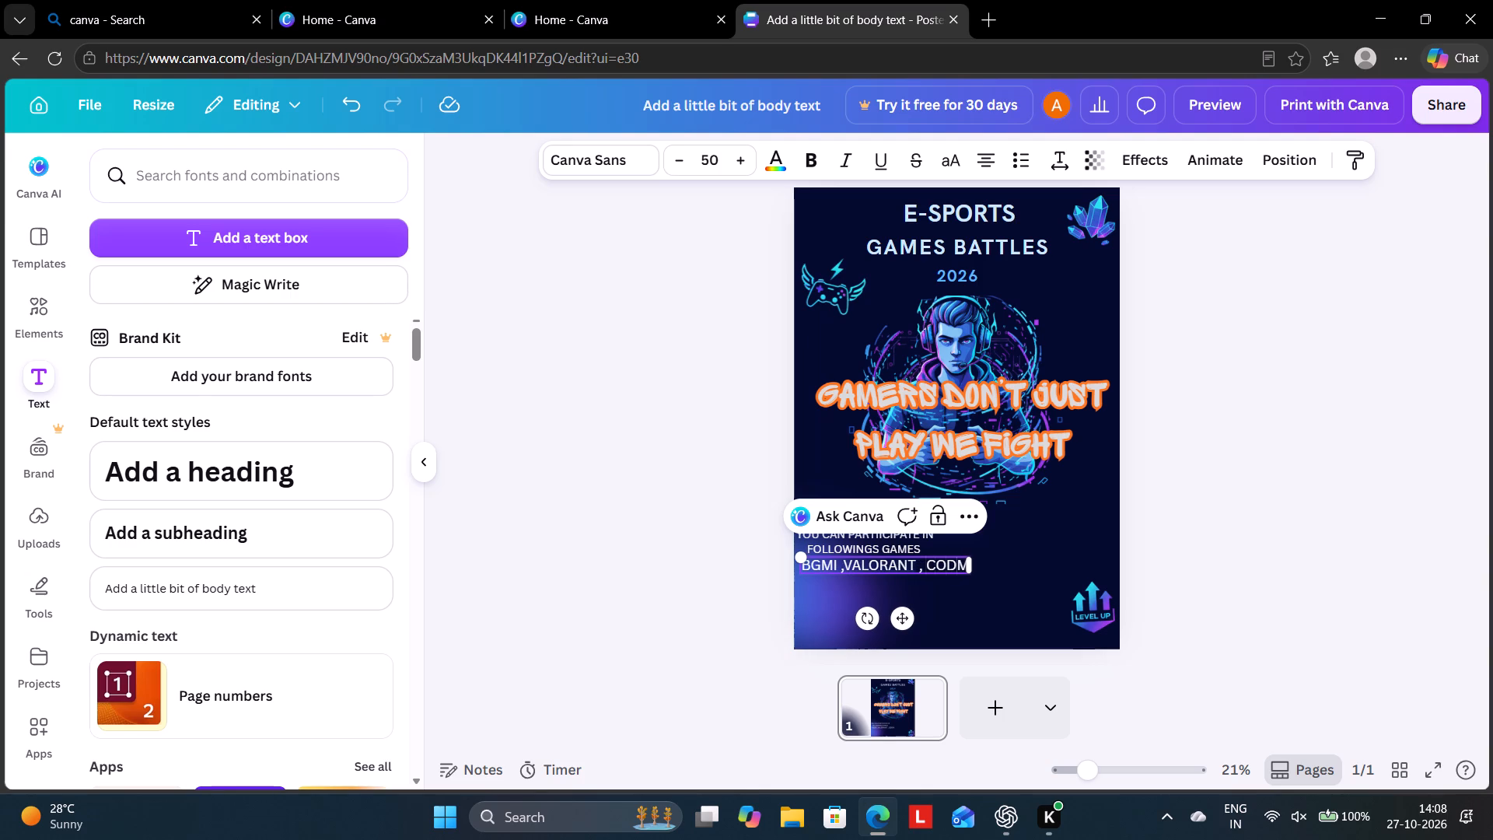
pyautogui.press('Right')
pyautogui.press('Right')
pyautogui.press('Right')
pyautogui.press('Right')
pyautogui.press('Right')
pyautogui.press('Right')
pyautogui.press('Right')
pyautogui.press('Right')
pyautogui.press('Right')
pyautogui.press('Right')
pyautogui.click(998, 585)
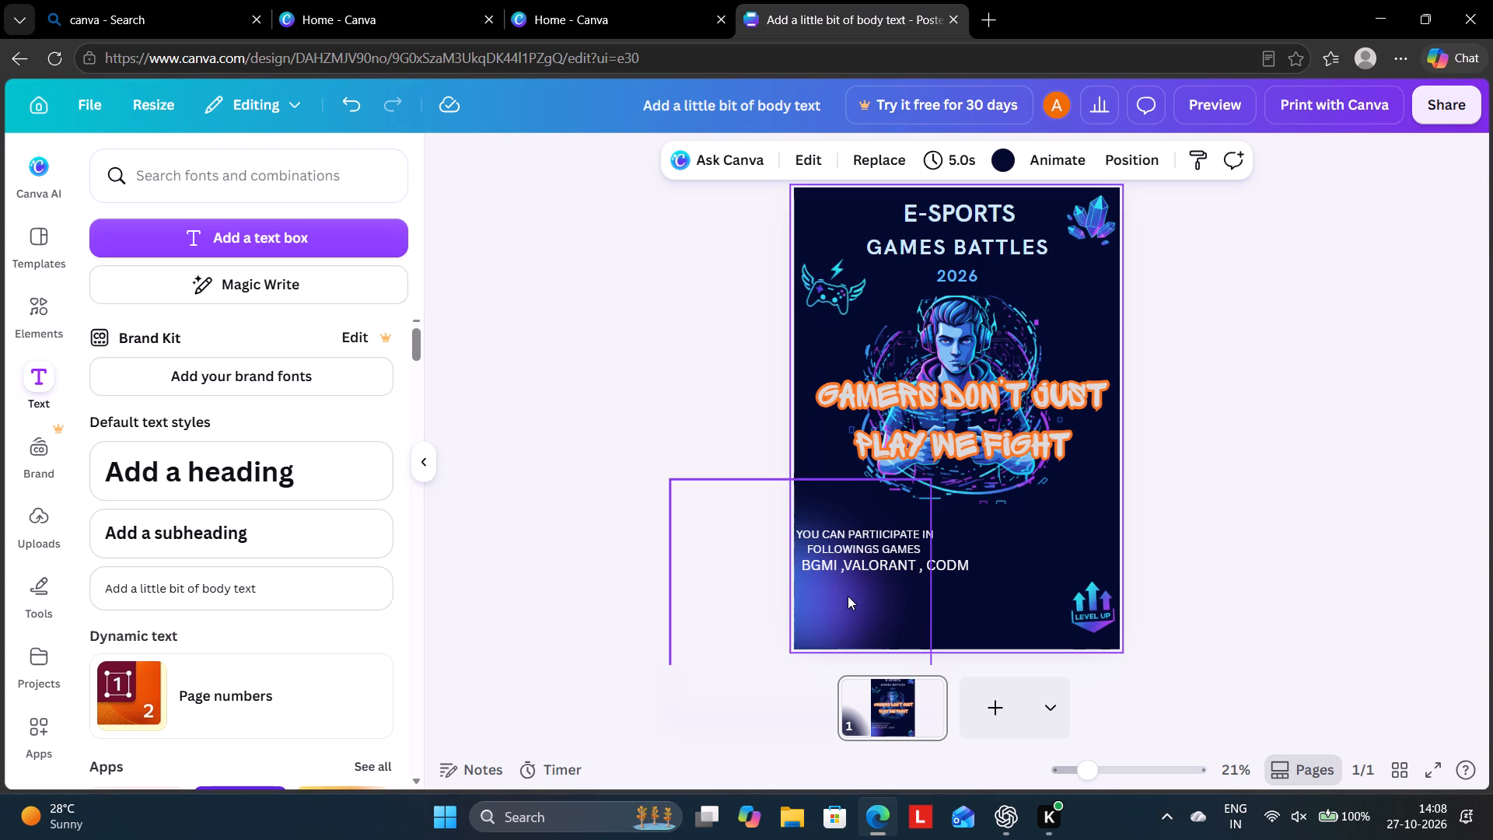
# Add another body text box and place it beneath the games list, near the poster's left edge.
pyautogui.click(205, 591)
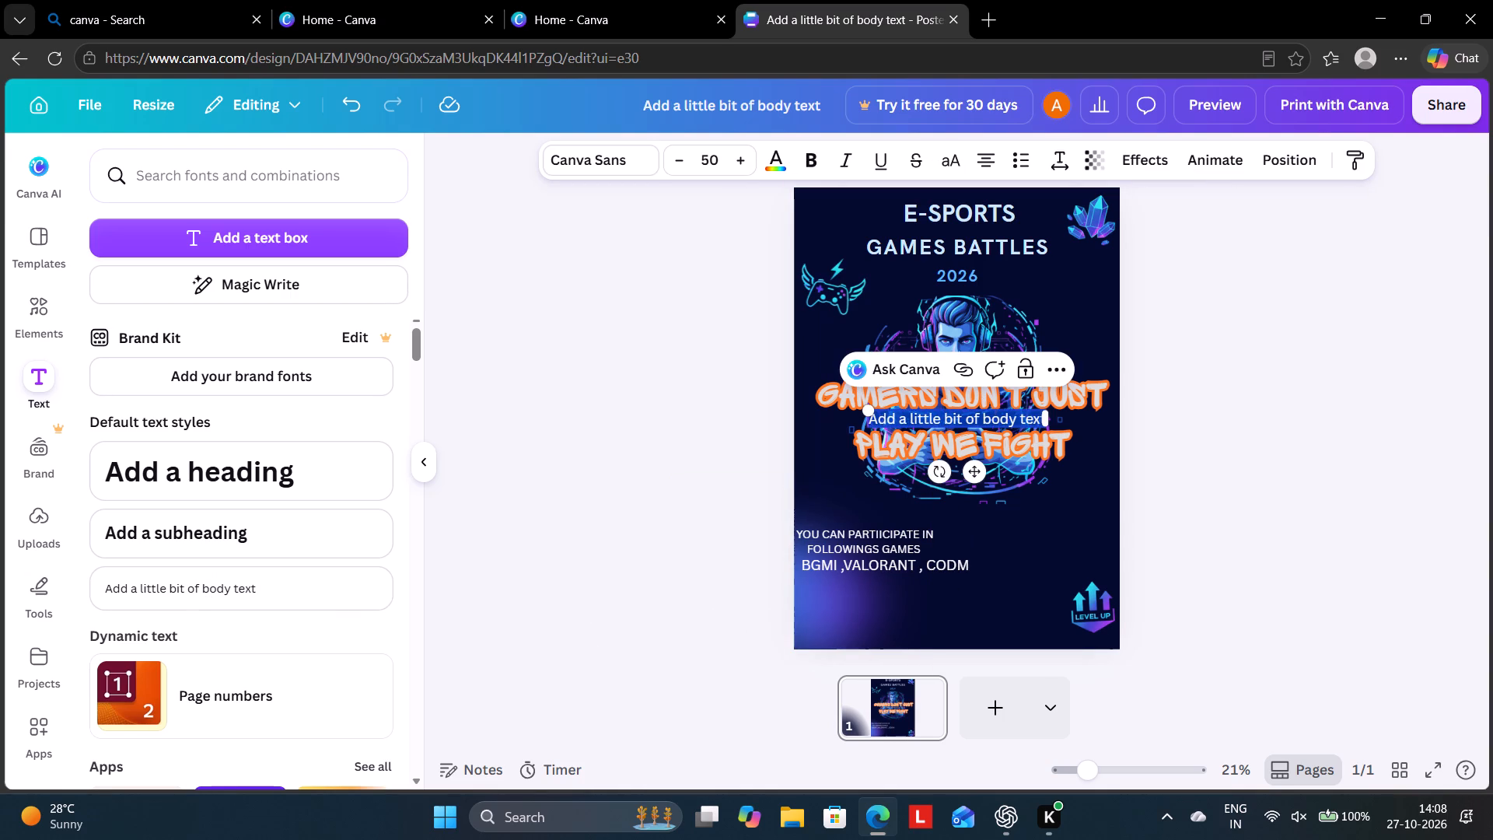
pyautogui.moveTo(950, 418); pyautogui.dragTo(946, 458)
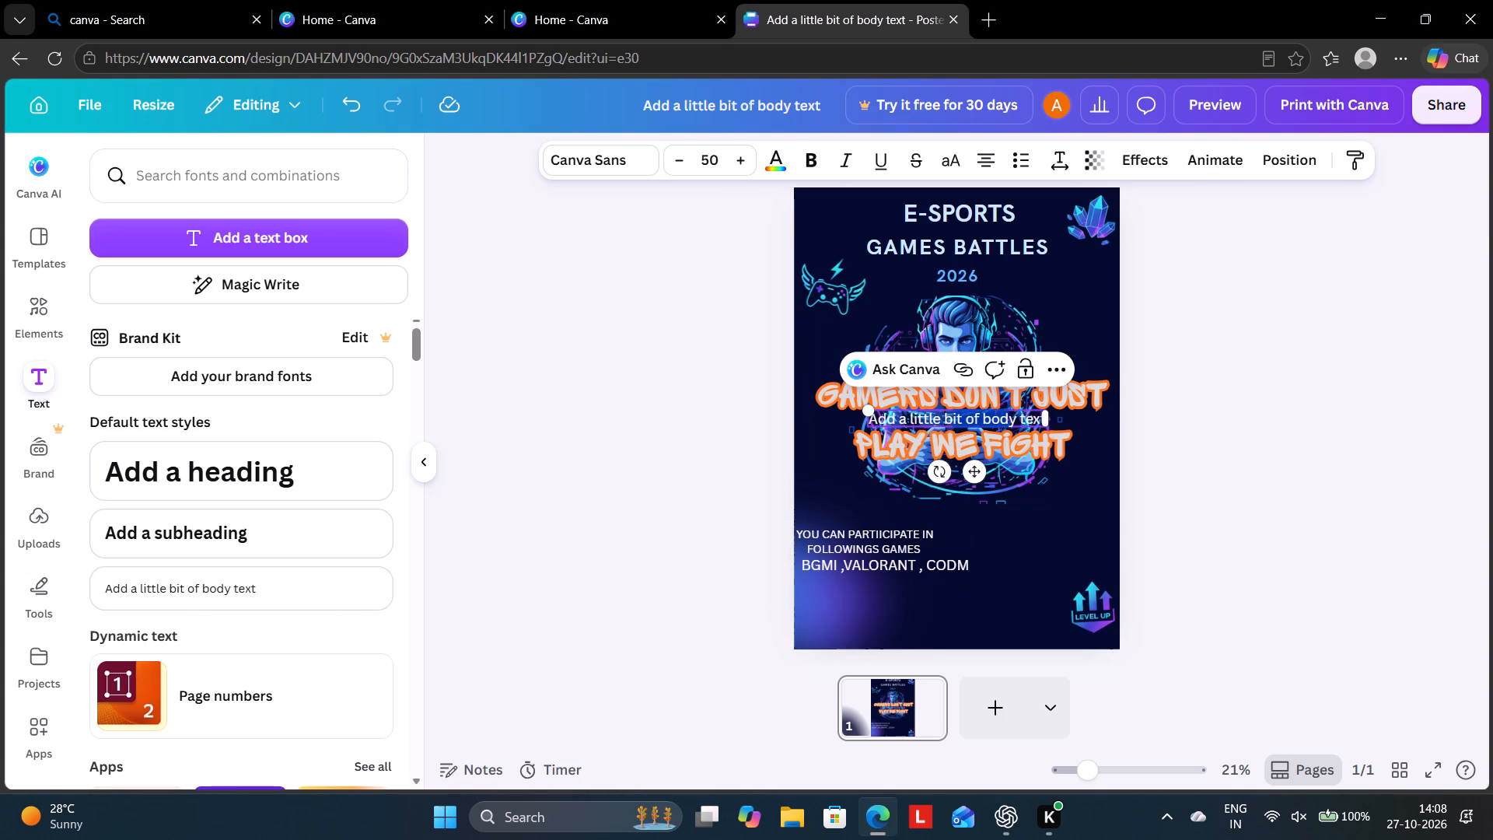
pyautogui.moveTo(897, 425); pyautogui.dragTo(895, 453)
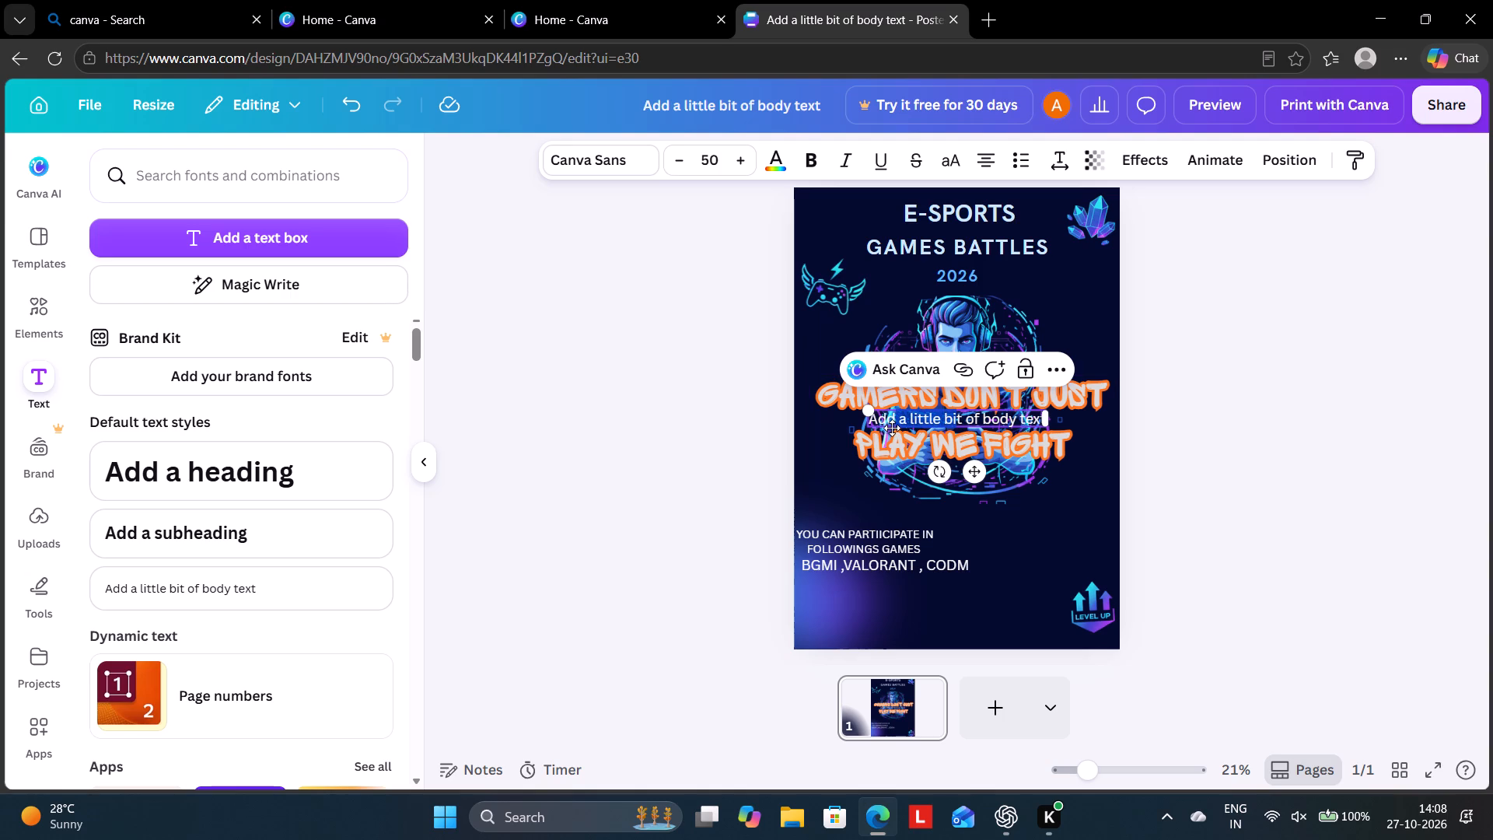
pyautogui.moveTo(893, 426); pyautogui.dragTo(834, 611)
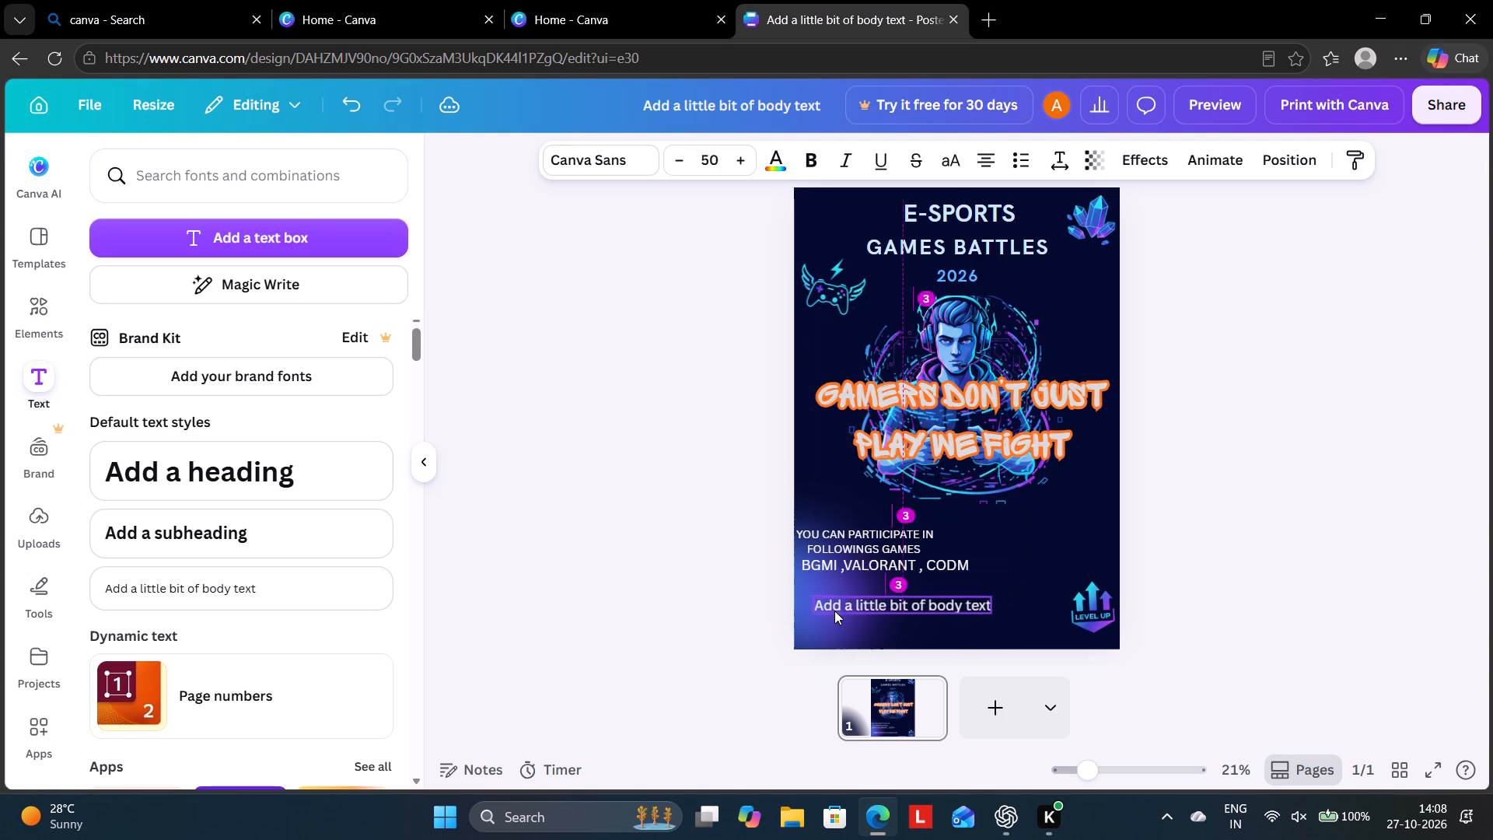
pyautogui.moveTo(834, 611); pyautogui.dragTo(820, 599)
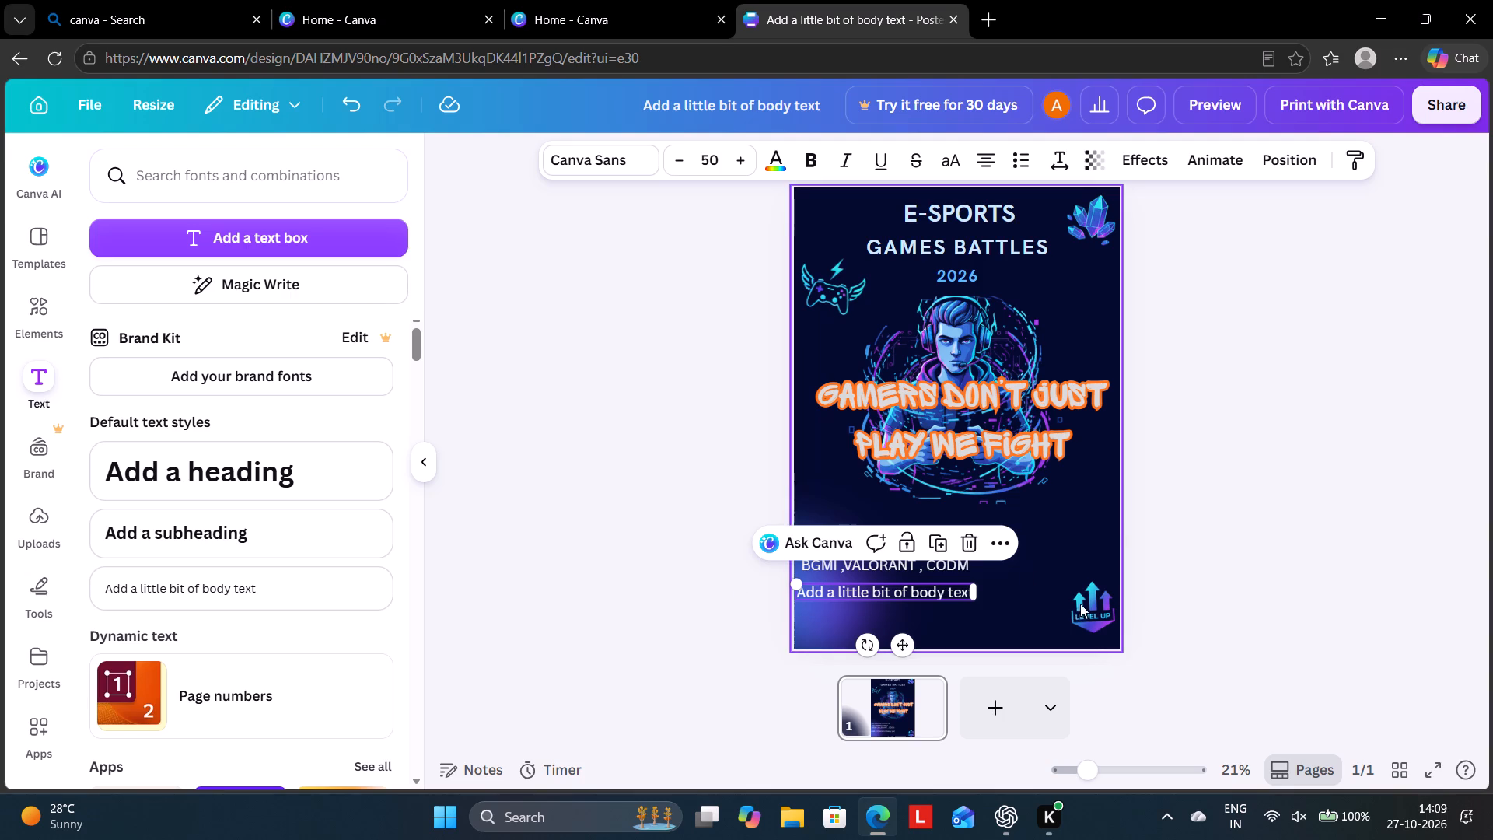
# Move the LEVEL UP graphic from the poster's lower right corner to just below the crystals graphic.
pyautogui.moveTo(1082, 601); pyautogui.dragTo(1079, 300)
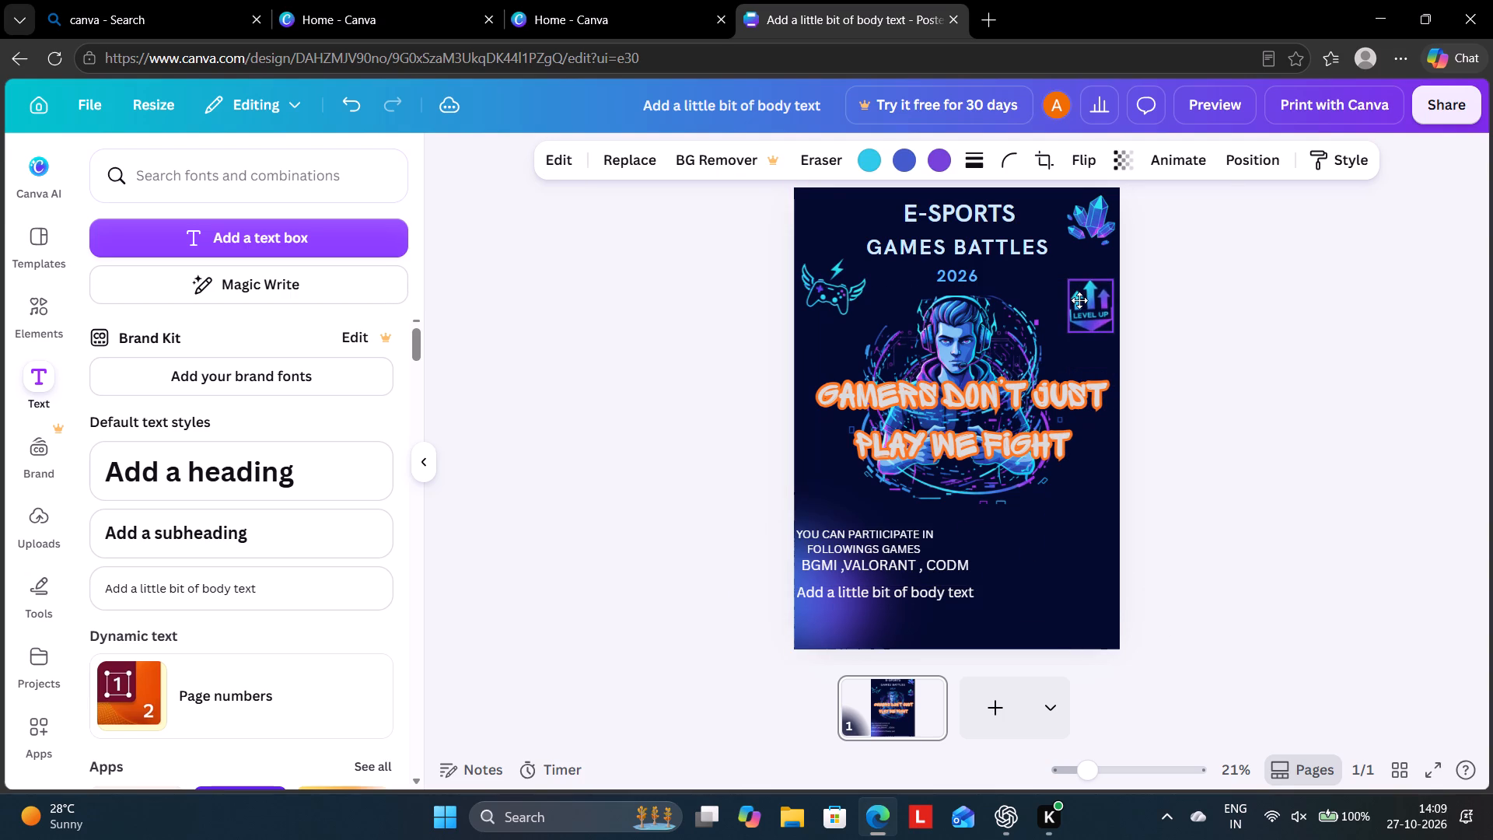
pyautogui.moveTo(1079, 300); pyautogui.dragTo(1070, 312)
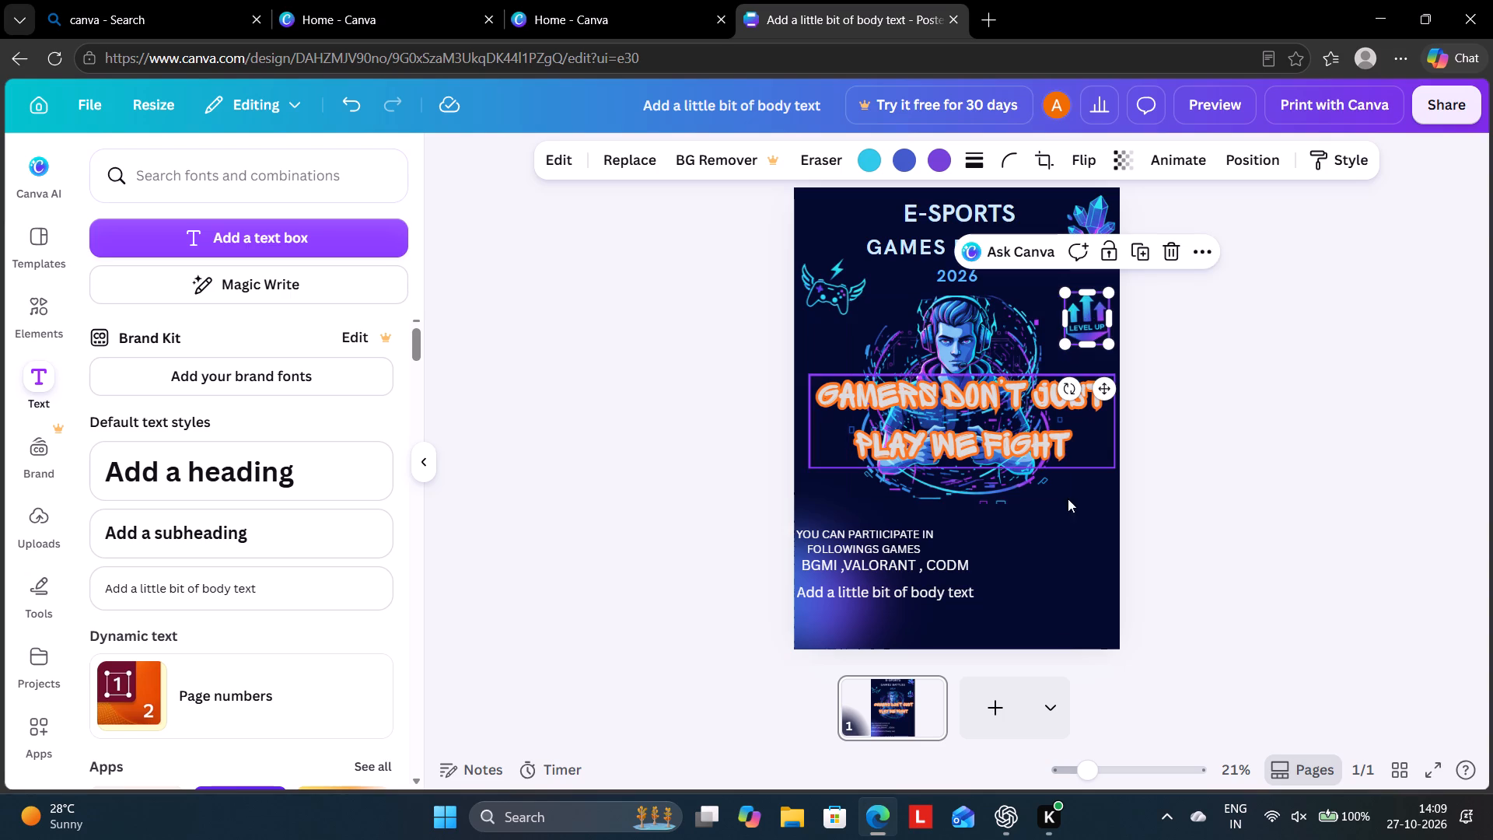
pyautogui.click(1035, 544)
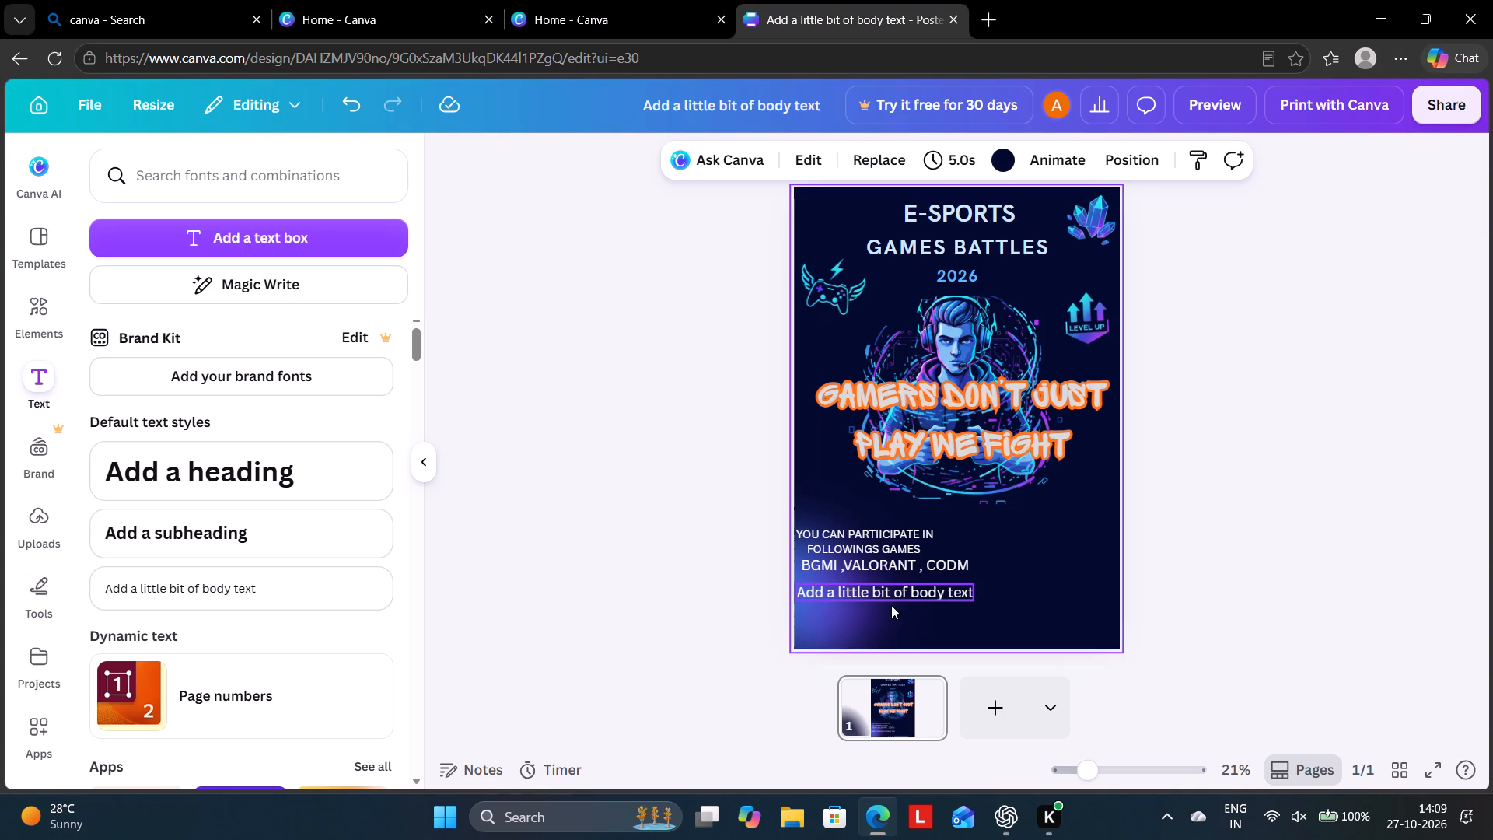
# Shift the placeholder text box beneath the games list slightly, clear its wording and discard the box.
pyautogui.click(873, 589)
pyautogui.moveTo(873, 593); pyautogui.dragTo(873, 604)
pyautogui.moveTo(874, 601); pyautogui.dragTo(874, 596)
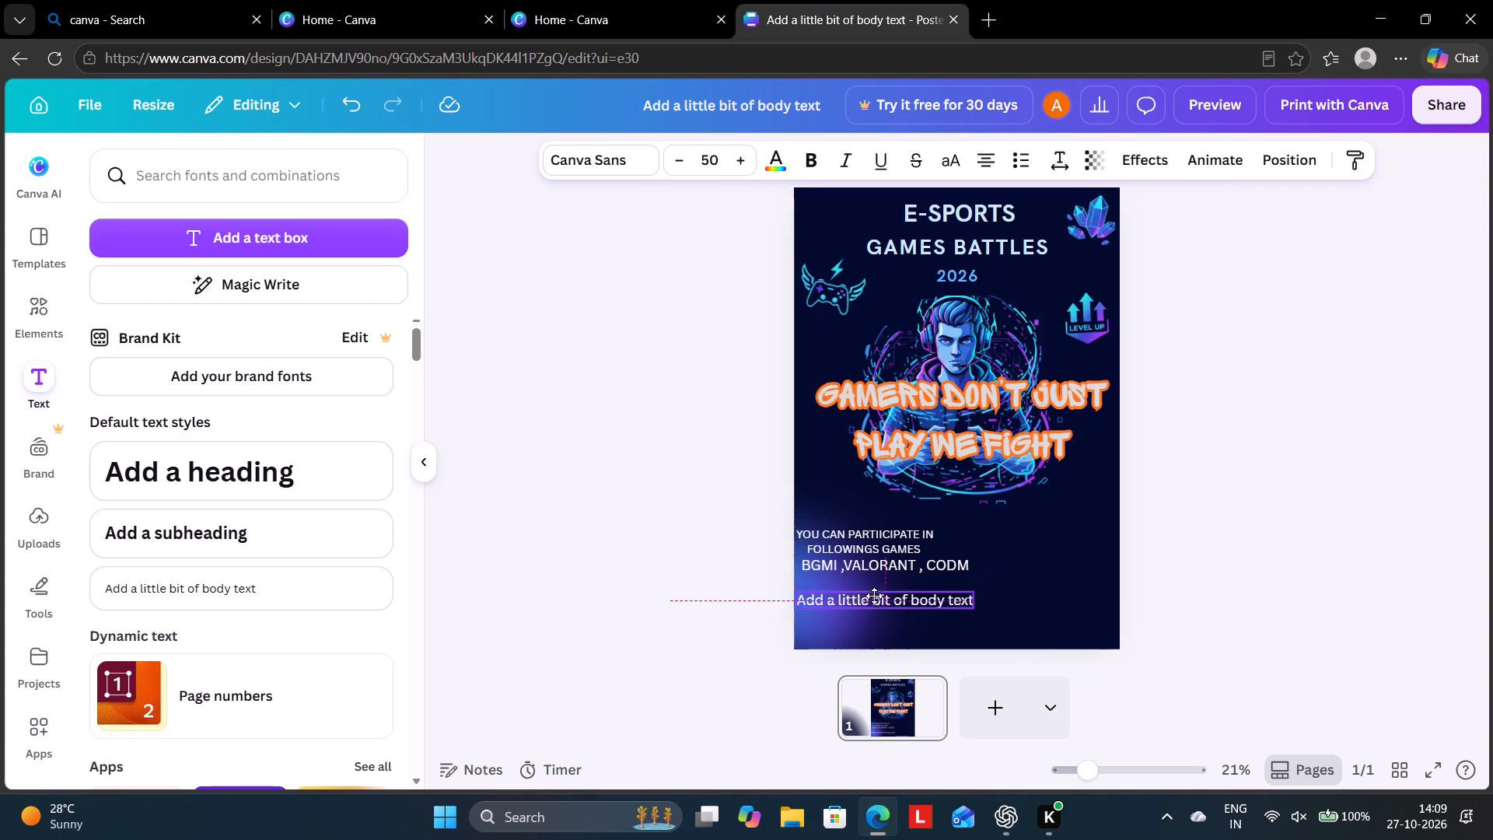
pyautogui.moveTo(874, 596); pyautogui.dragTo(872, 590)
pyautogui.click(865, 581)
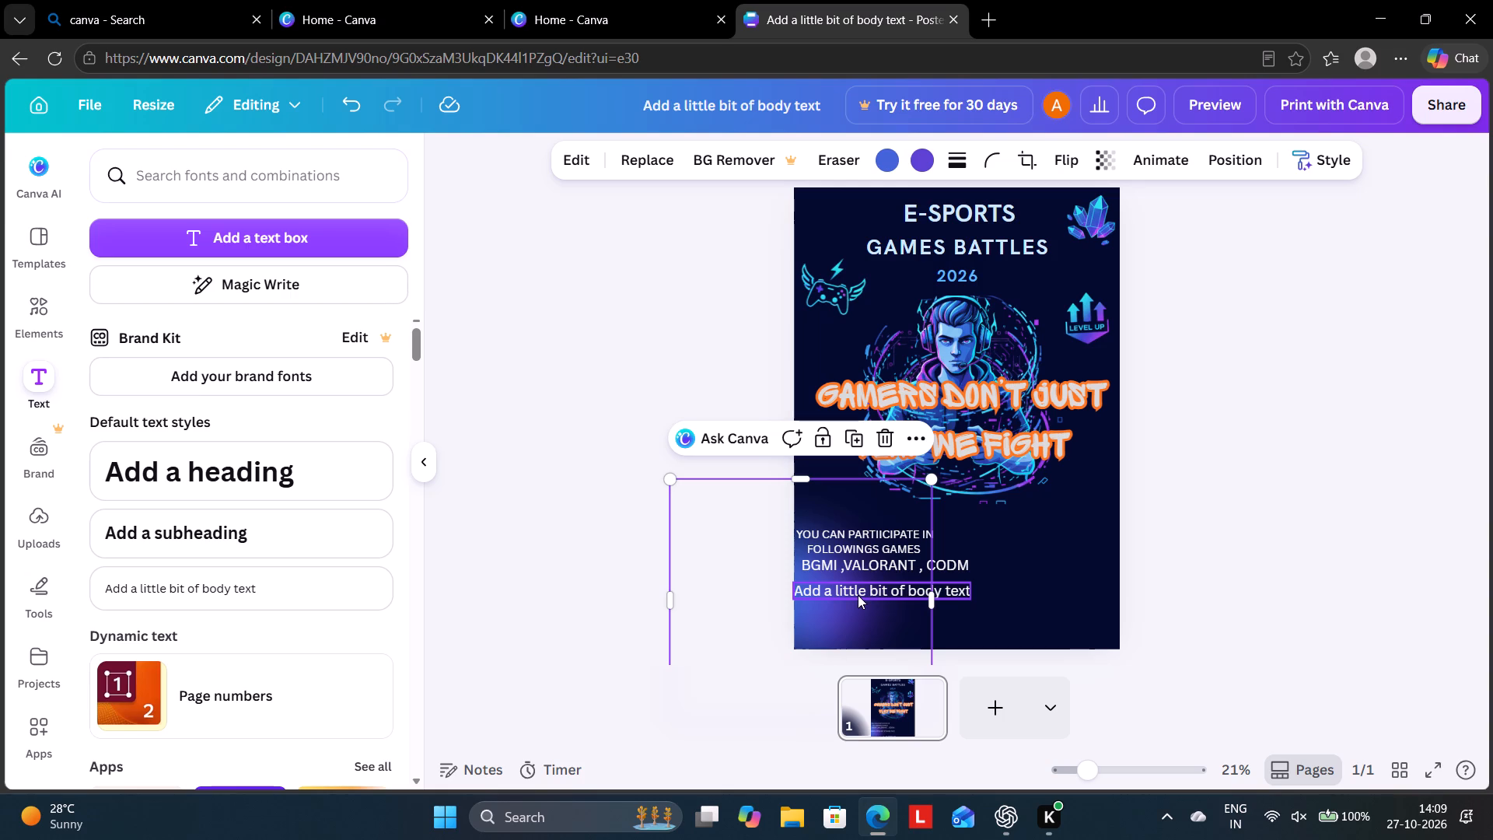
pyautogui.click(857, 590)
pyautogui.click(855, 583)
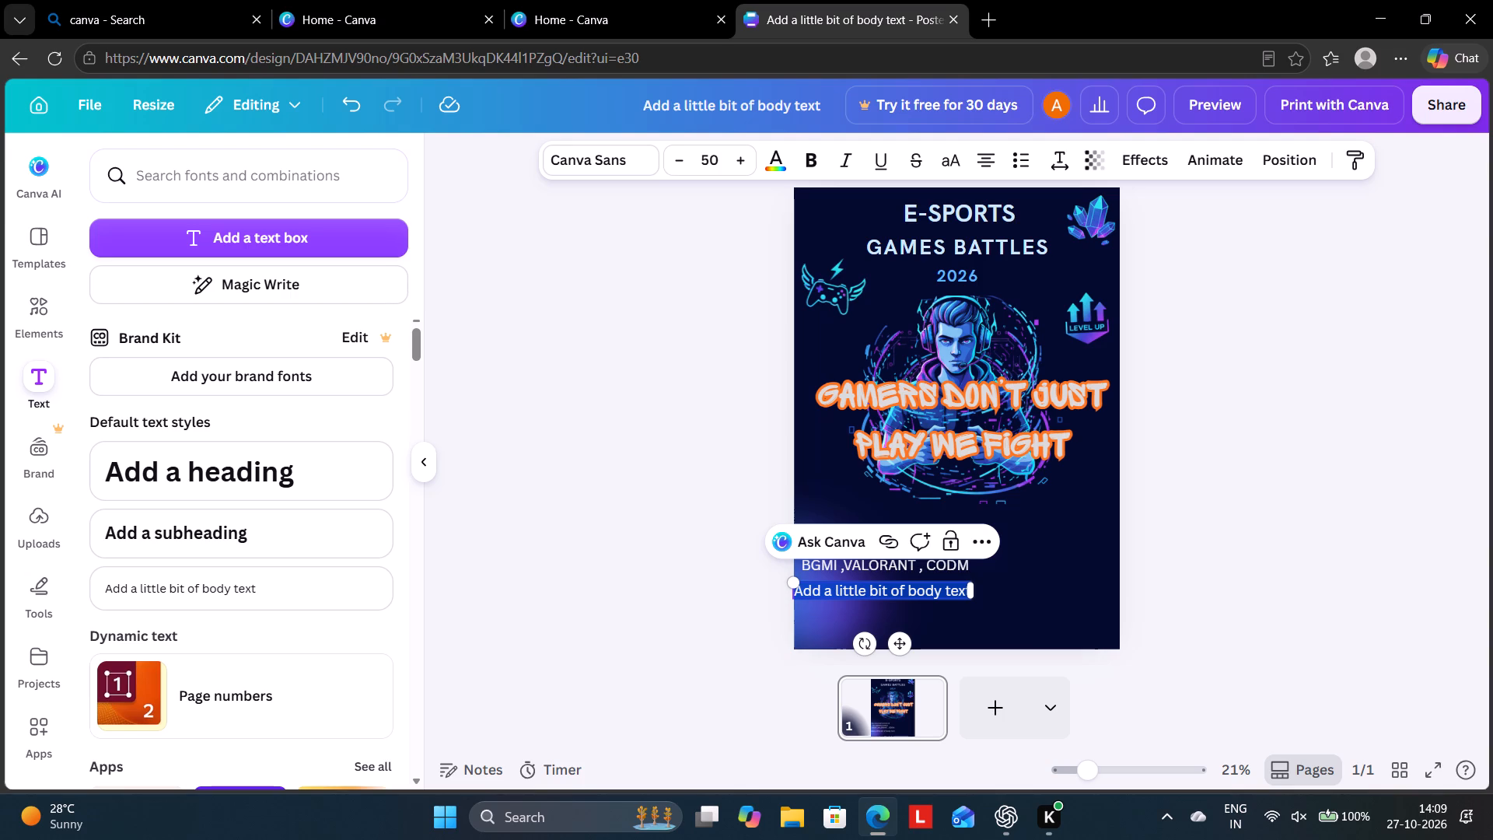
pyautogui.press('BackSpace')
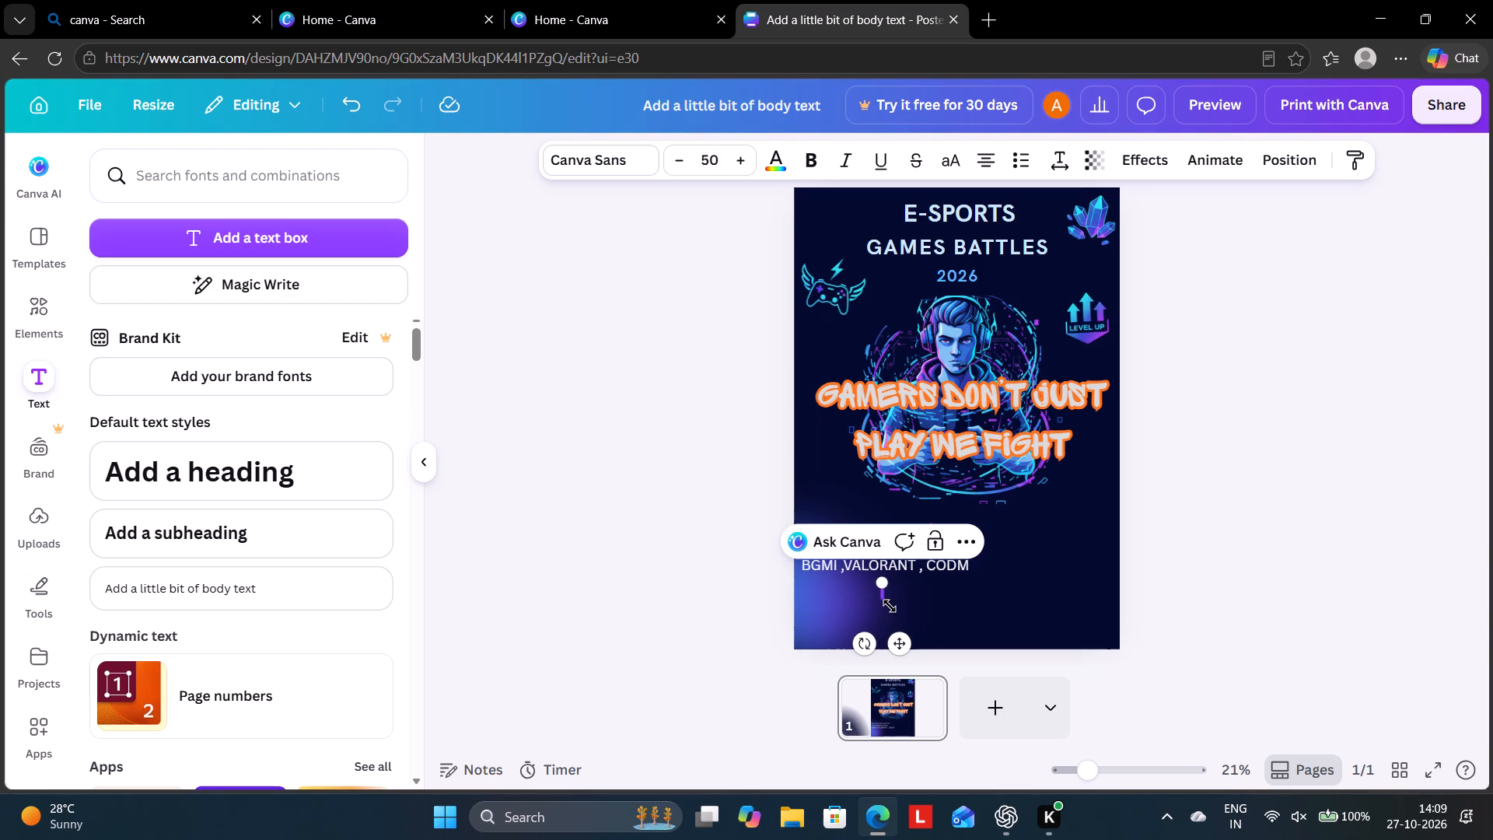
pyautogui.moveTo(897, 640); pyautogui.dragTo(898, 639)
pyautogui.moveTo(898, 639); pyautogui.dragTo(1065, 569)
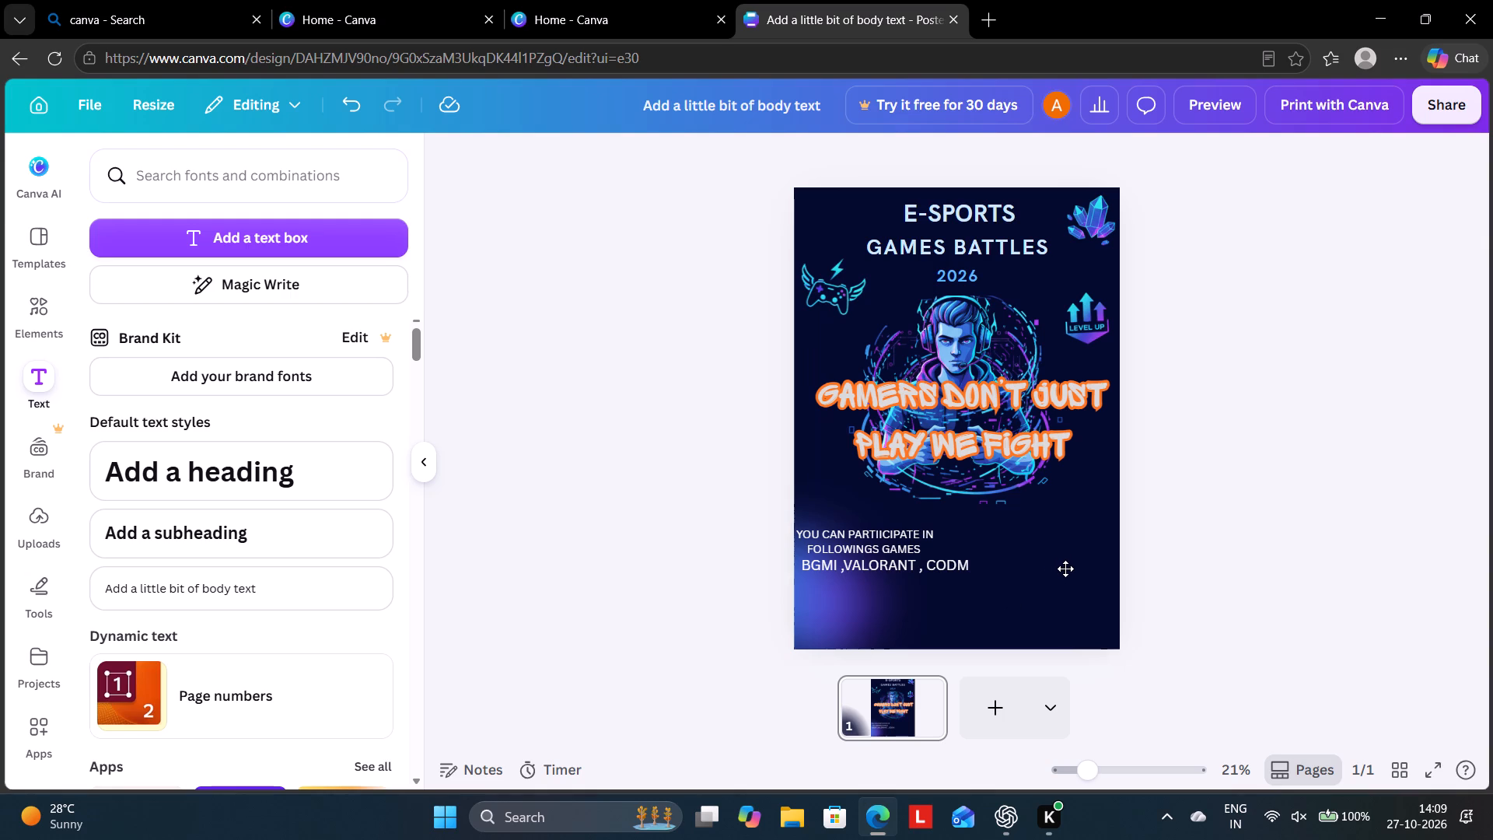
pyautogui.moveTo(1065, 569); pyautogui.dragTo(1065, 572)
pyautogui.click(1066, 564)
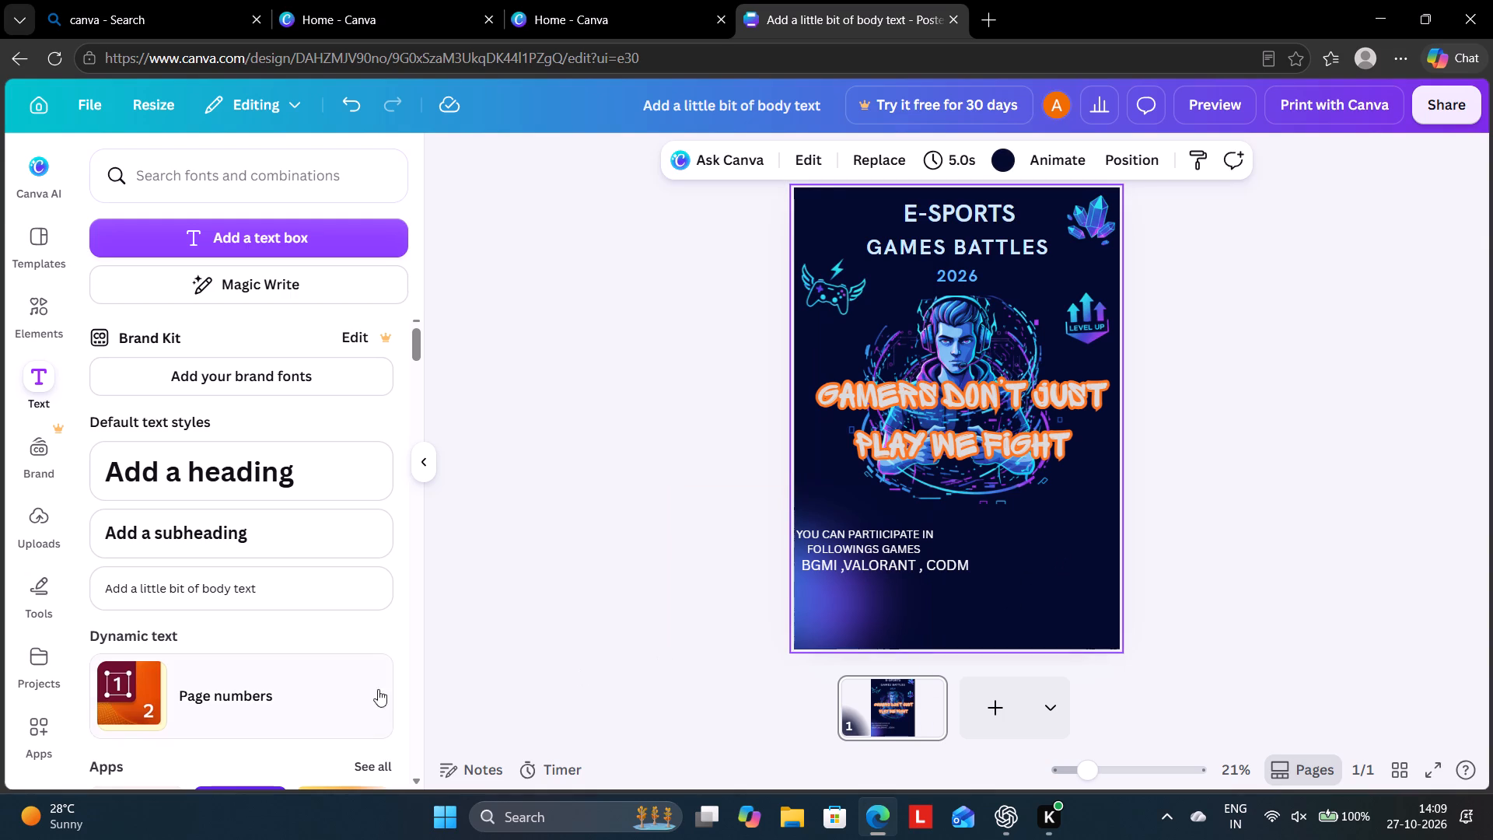
# Add a new body text box and place it in the poster's lower right area, slightly below the games list.
pyautogui.click(216, 584)
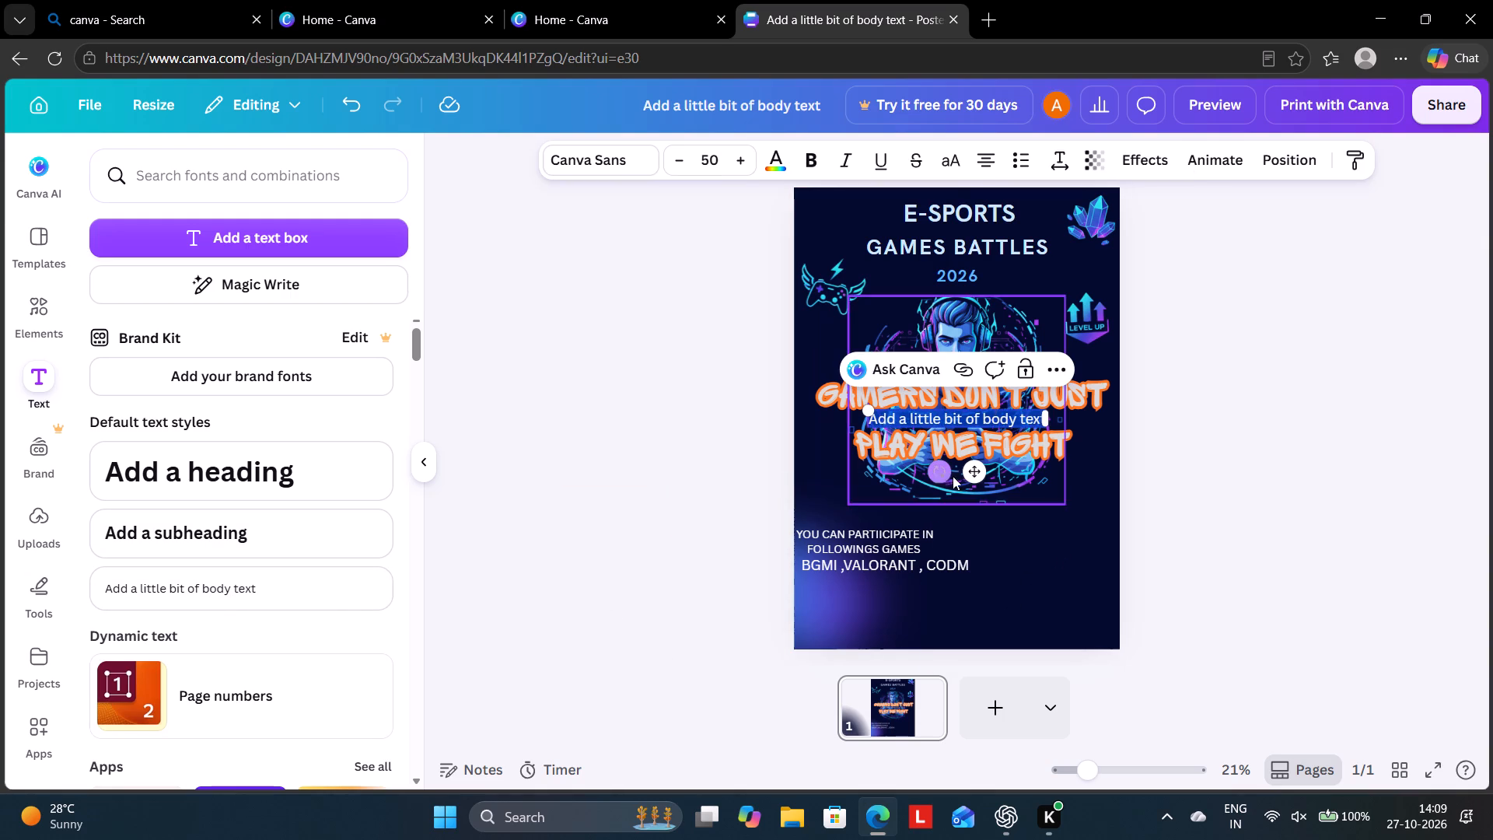
pyautogui.moveTo(968, 469); pyautogui.dragTo(988, 527)
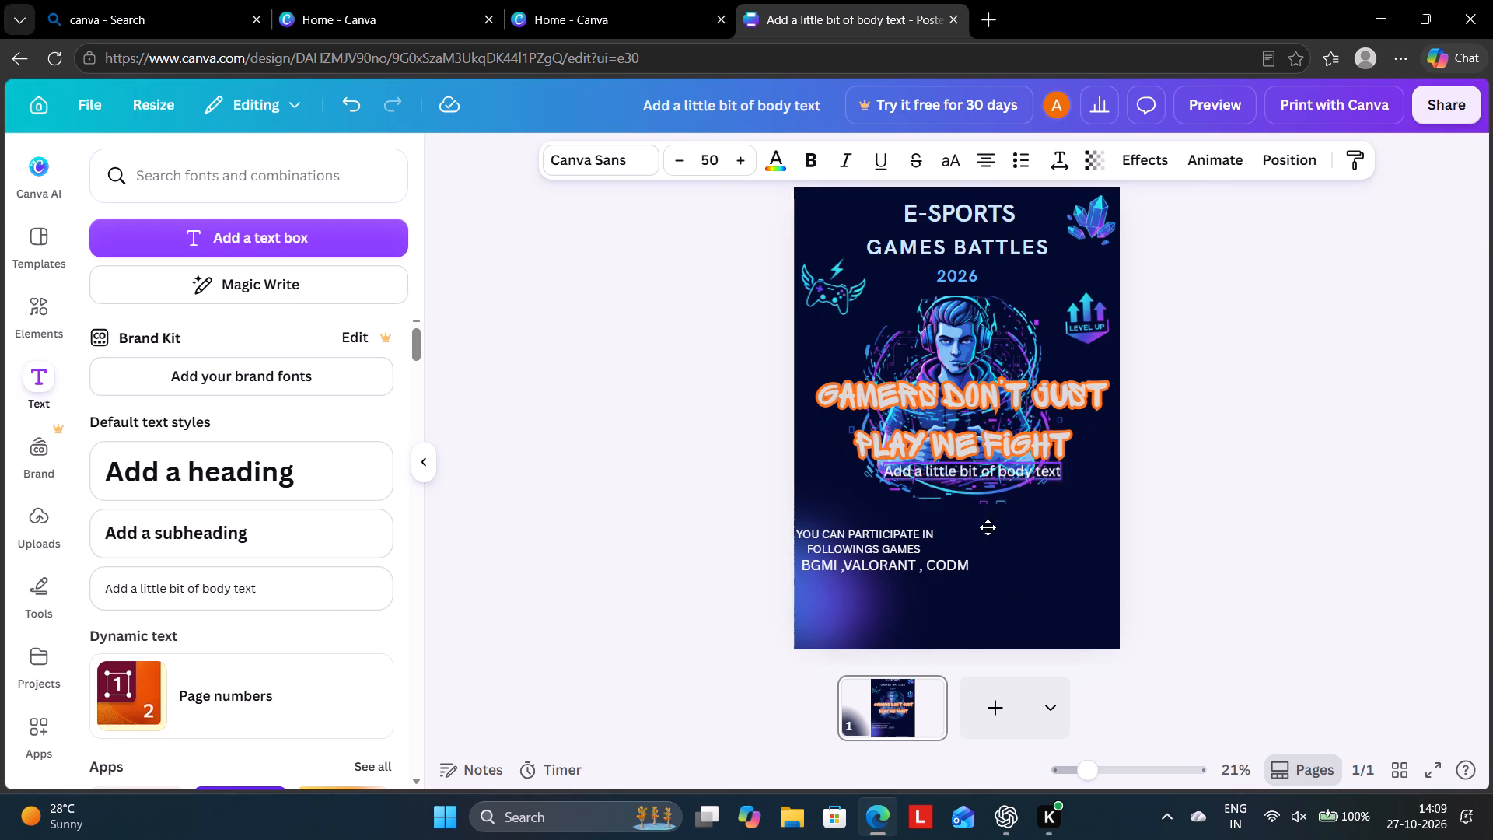
pyautogui.moveTo(988, 527); pyautogui.dragTo(1032, 632)
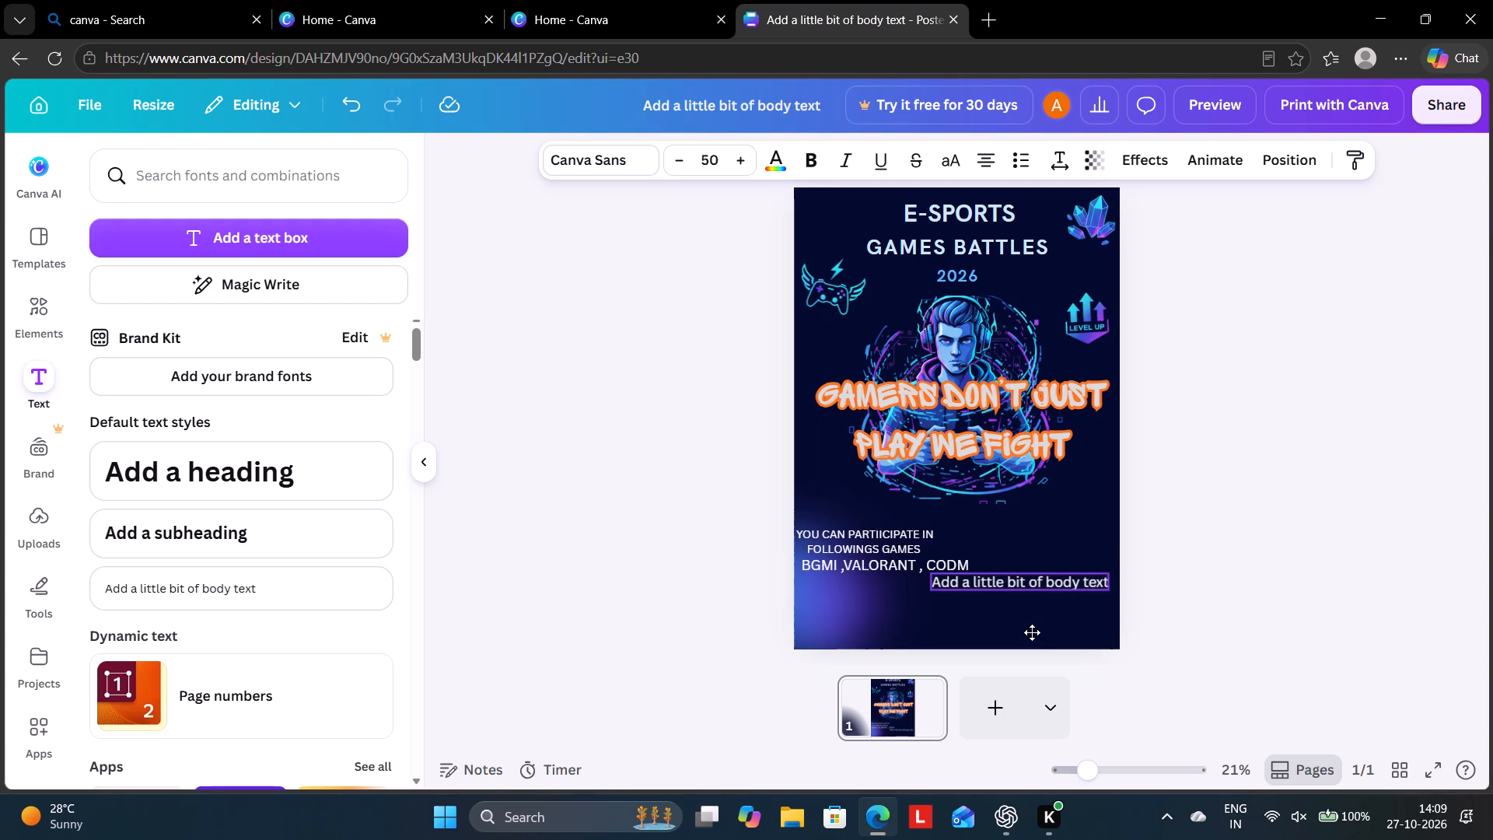
pyautogui.moveTo(1032, 632); pyautogui.dragTo(1032, 637)
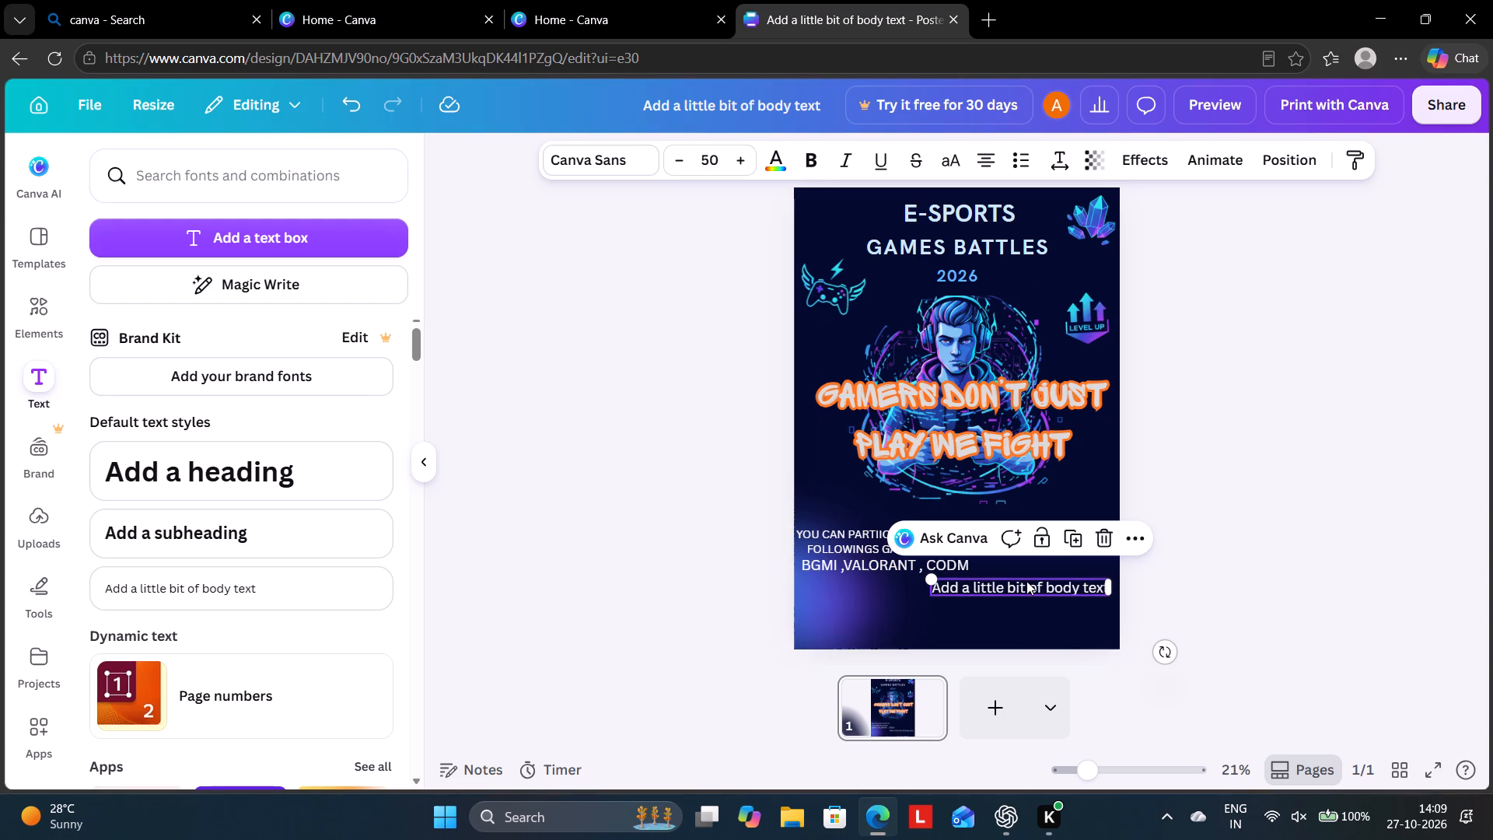
# Replace the placeholder wording in the lower right text box with PRICE POOL in capitals.
pyautogui.click(1026, 580)
pyautogui.press('BackSpace')
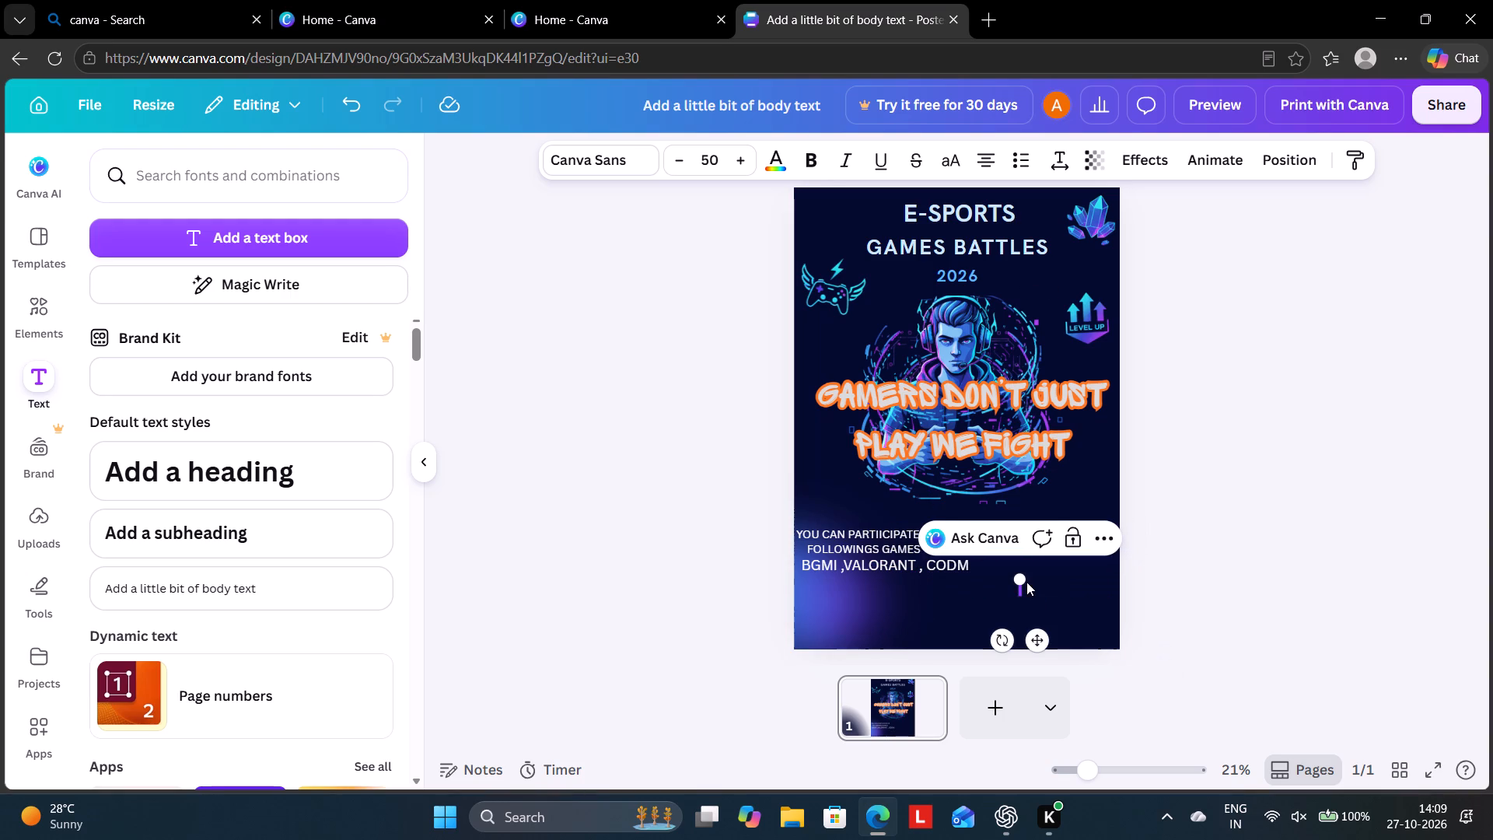
pyautogui.write('price')
pyautogui.press('BackSpace')
pyautogui.press('BackSpace')
pyautogui.press('BackSpace')
pyautogui.press('BackSpace')
pyautogui.press('BackSpace')
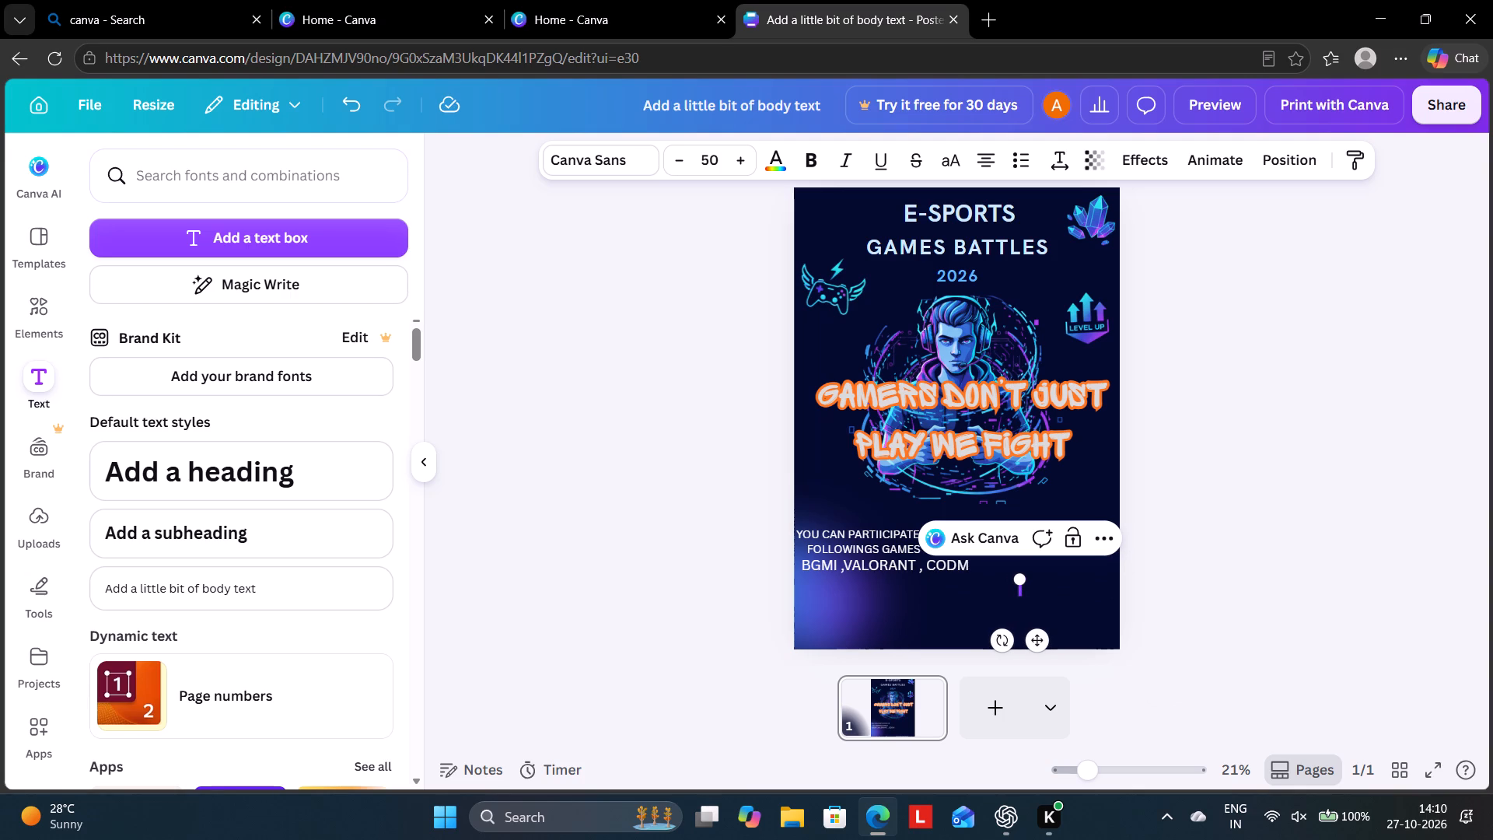
pyautogui.press('p')
pyautogui.write('RI')
pyautogui.write('CE POOL')
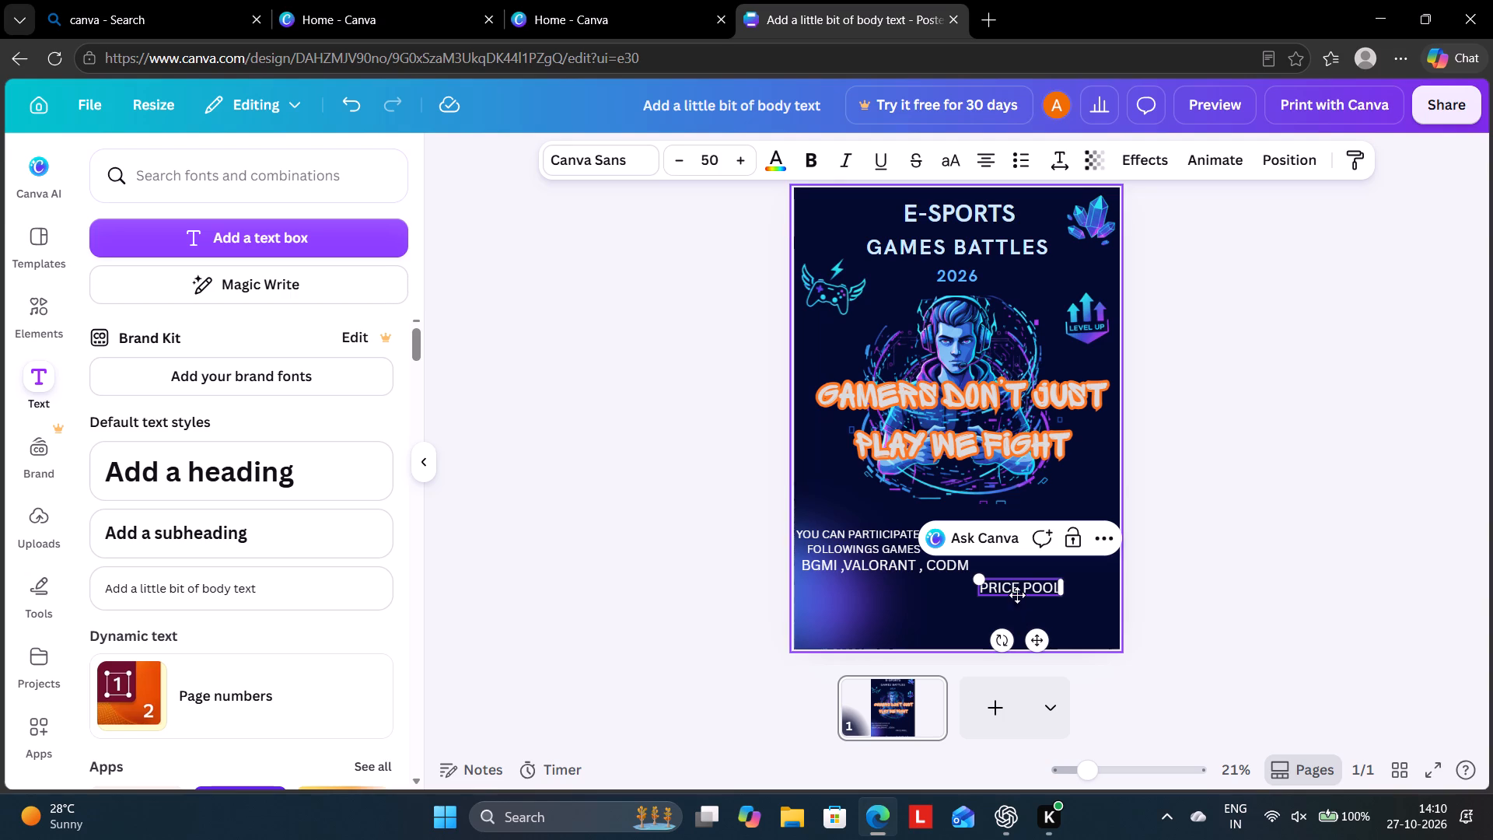
# Move the PRICE POOL text slightly up and to the right, beside the games list.
pyautogui.moveTo(1017, 593); pyautogui.dragTo(1023, 611)
pyautogui.moveTo(1015, 596); pyautogui.dragTo(1037, 580)
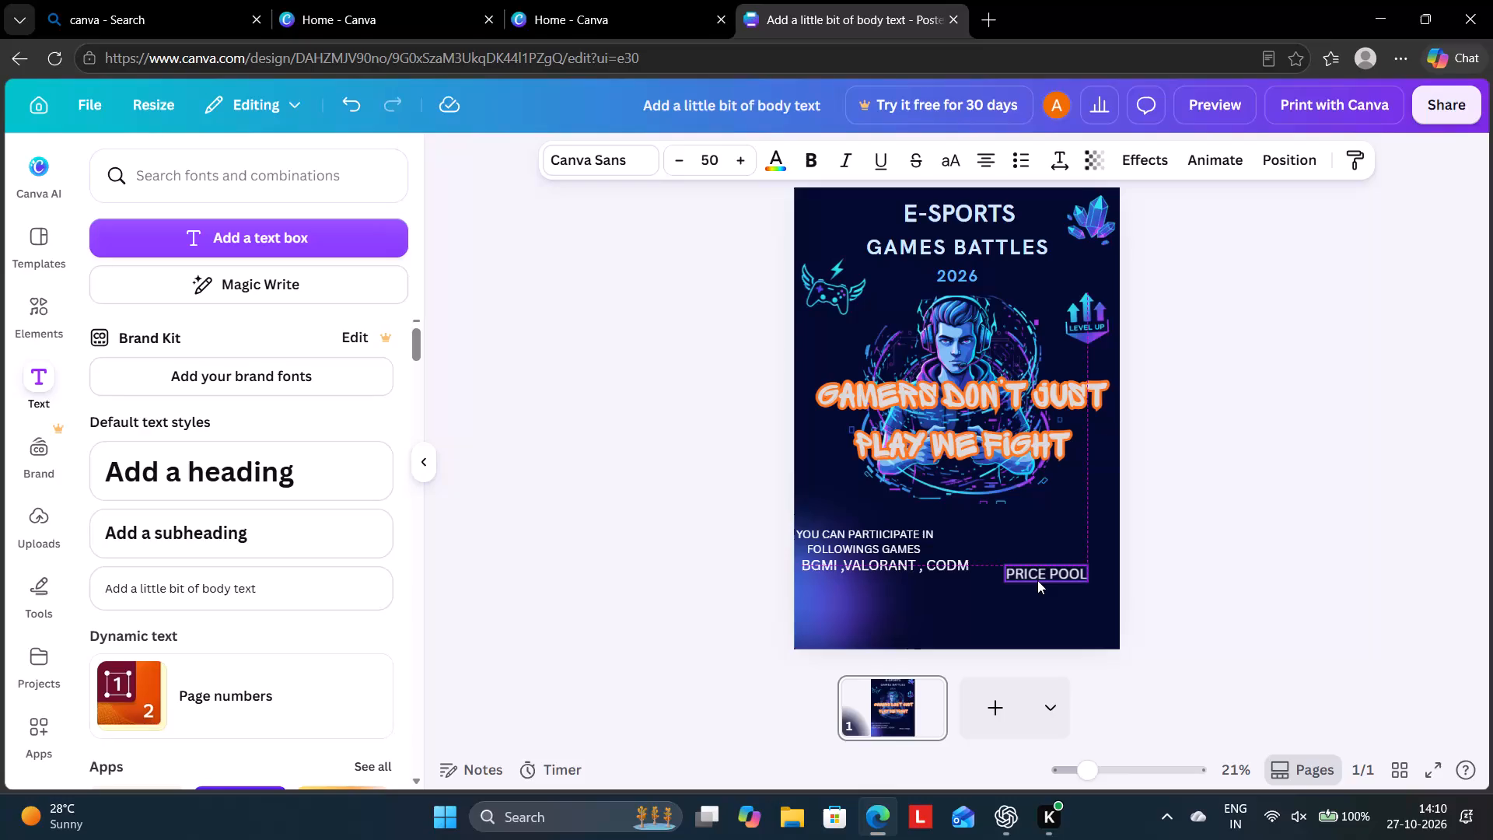
pyautogui.moveTo(1037, 580); pyautogui.dragTo(1037, 583)
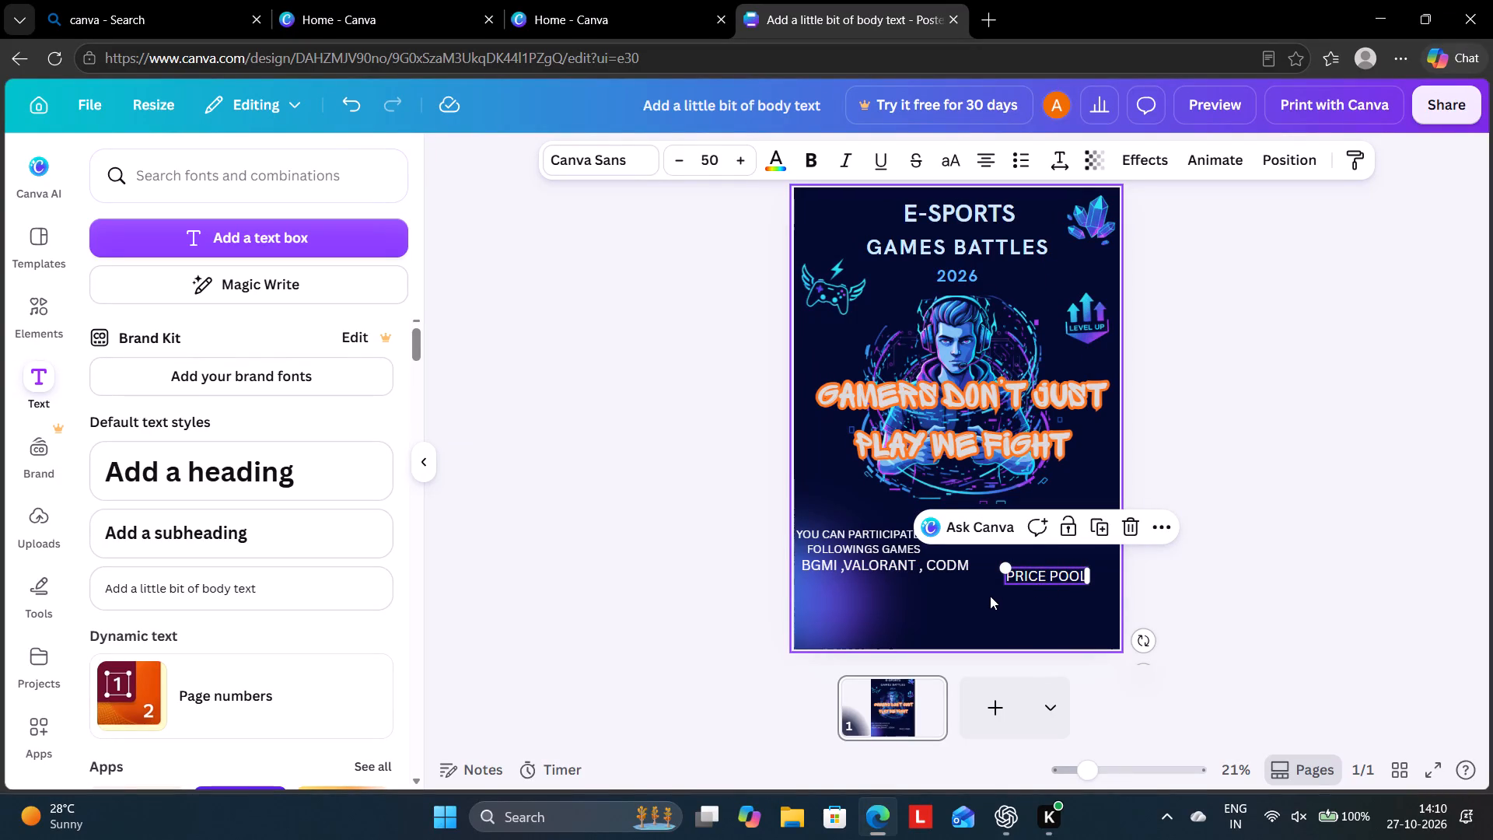
# Add a new body text box directly beneath the PRICE POOL text.
pyautogui.click(260, 584)
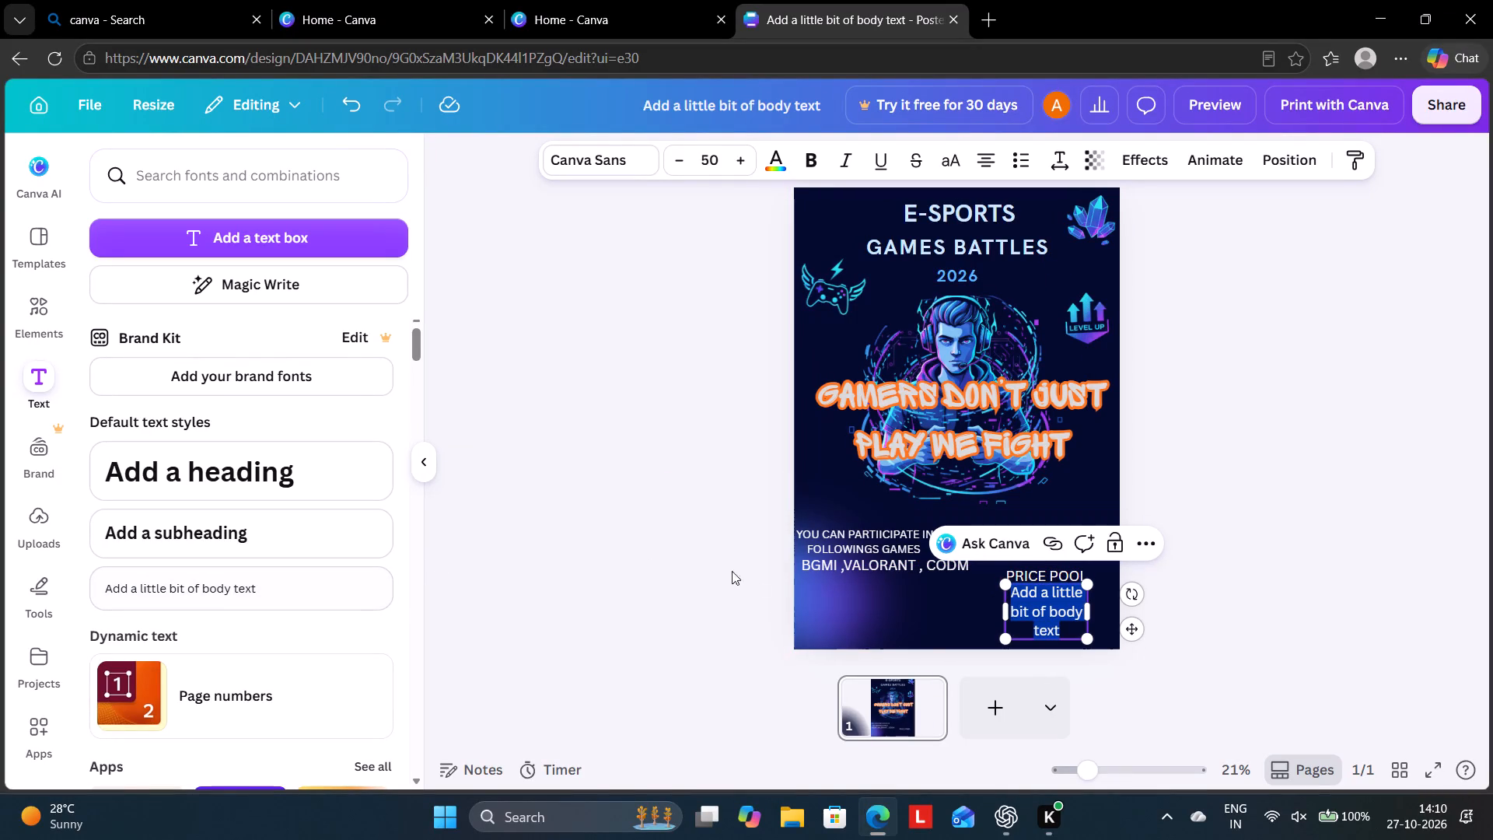
pyautogui.click(1048, 622)
pyautogui.click(1047, 618)
pyautogui.rightClick(1047, 618)
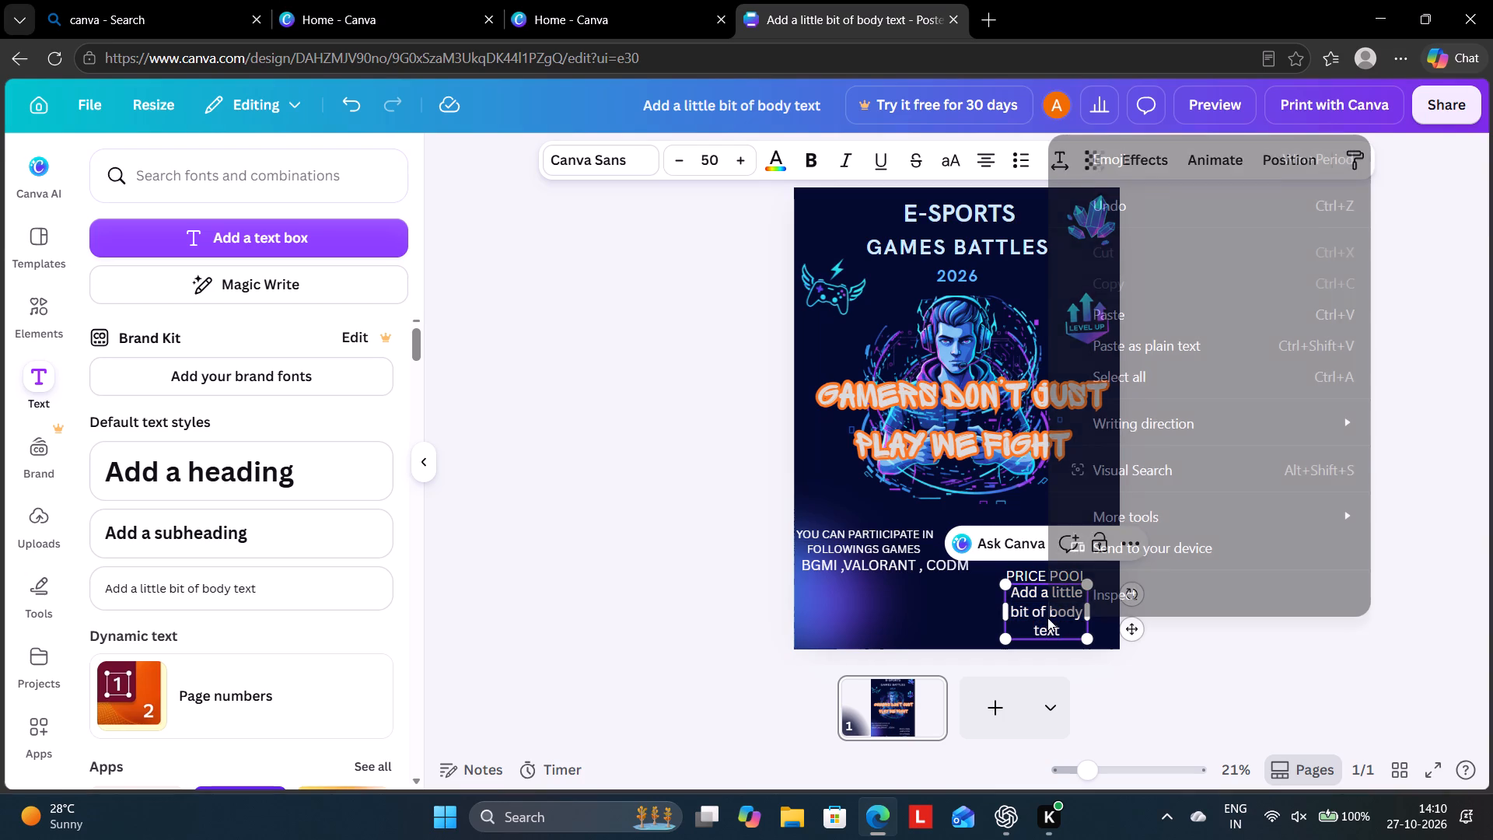
pyautogui.click(943, 613)
# Replace the placeholder wording beneath PRICE POOL with the amount Rs 50000.
pyautogui.click(1033, 604)
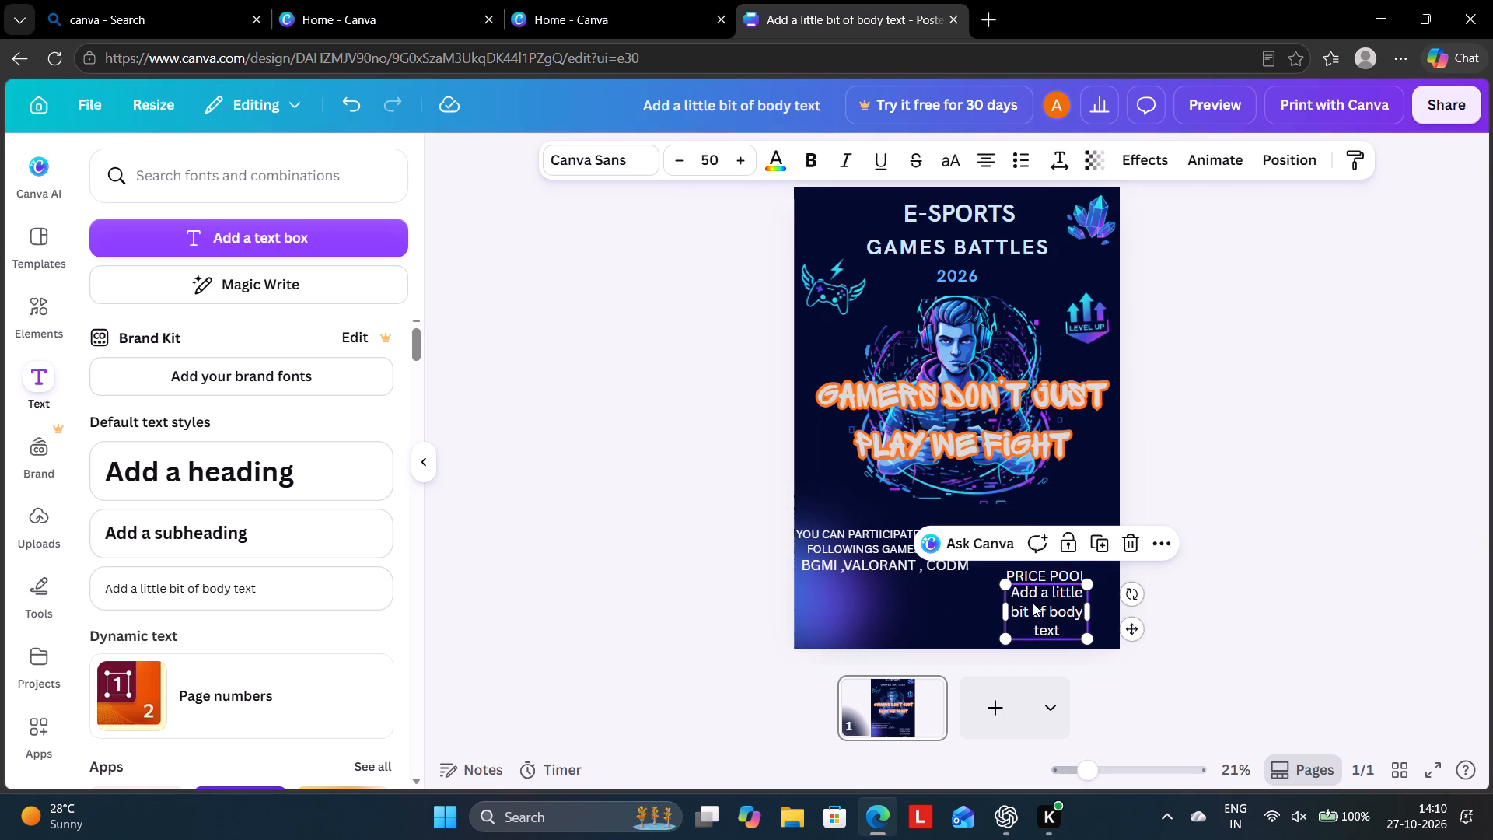
pyautogui.click(1033, 604)
pyautogui.press('BackSpace')
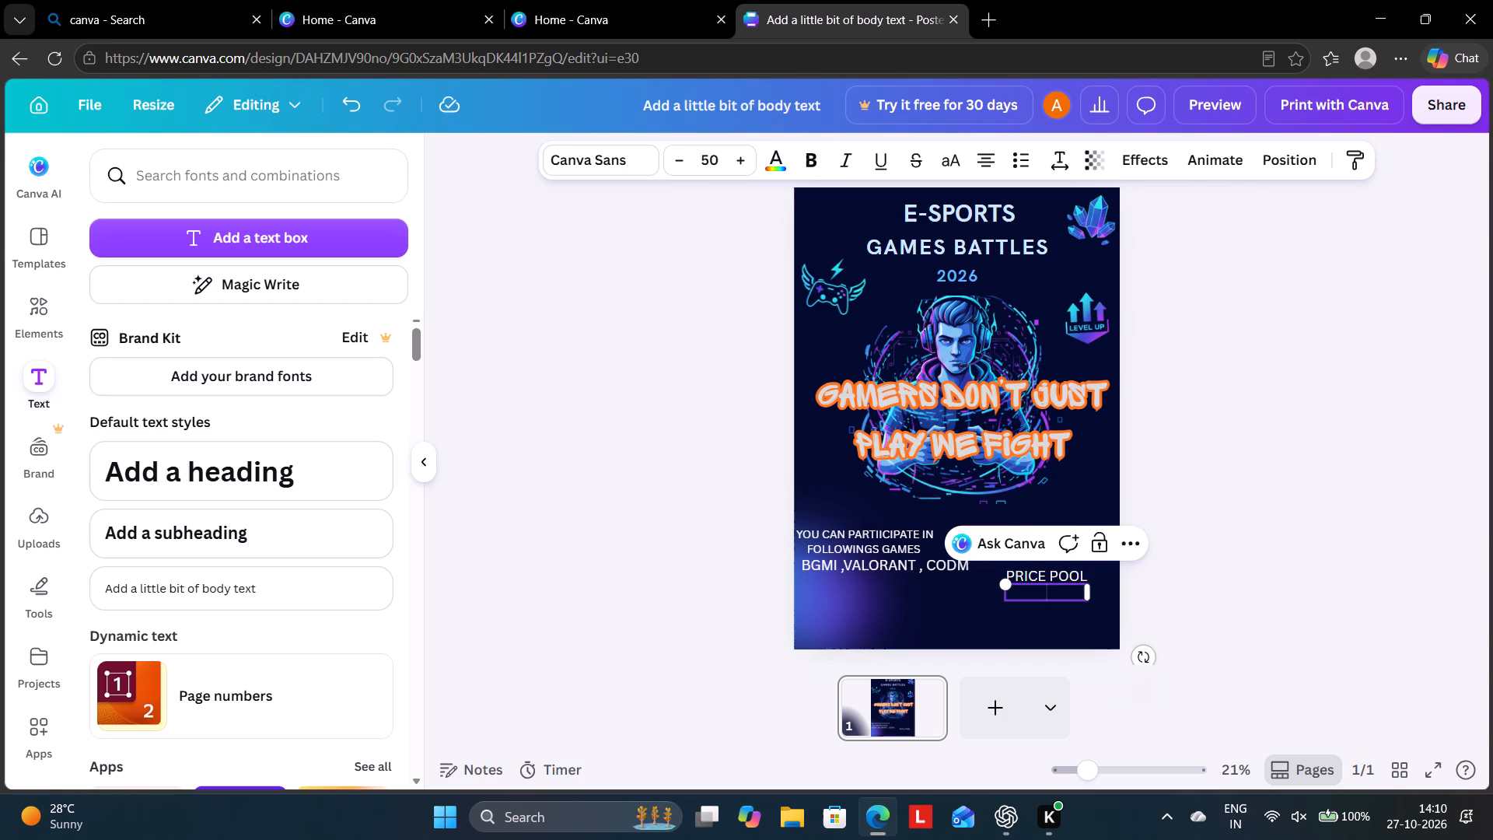
pyautogui.hotkey('shift', 'r')
pyautogui.press('BackSpace')
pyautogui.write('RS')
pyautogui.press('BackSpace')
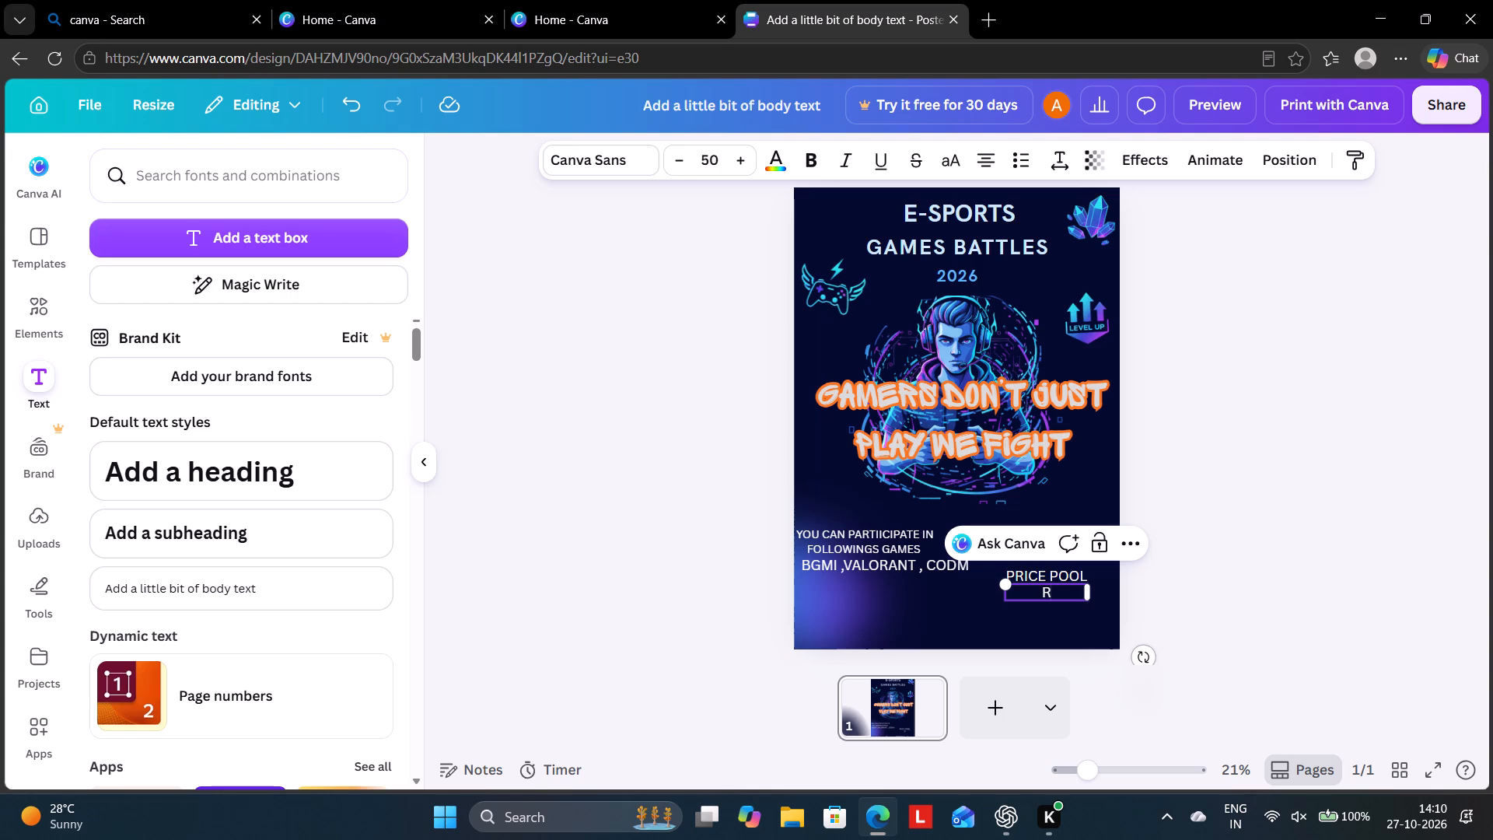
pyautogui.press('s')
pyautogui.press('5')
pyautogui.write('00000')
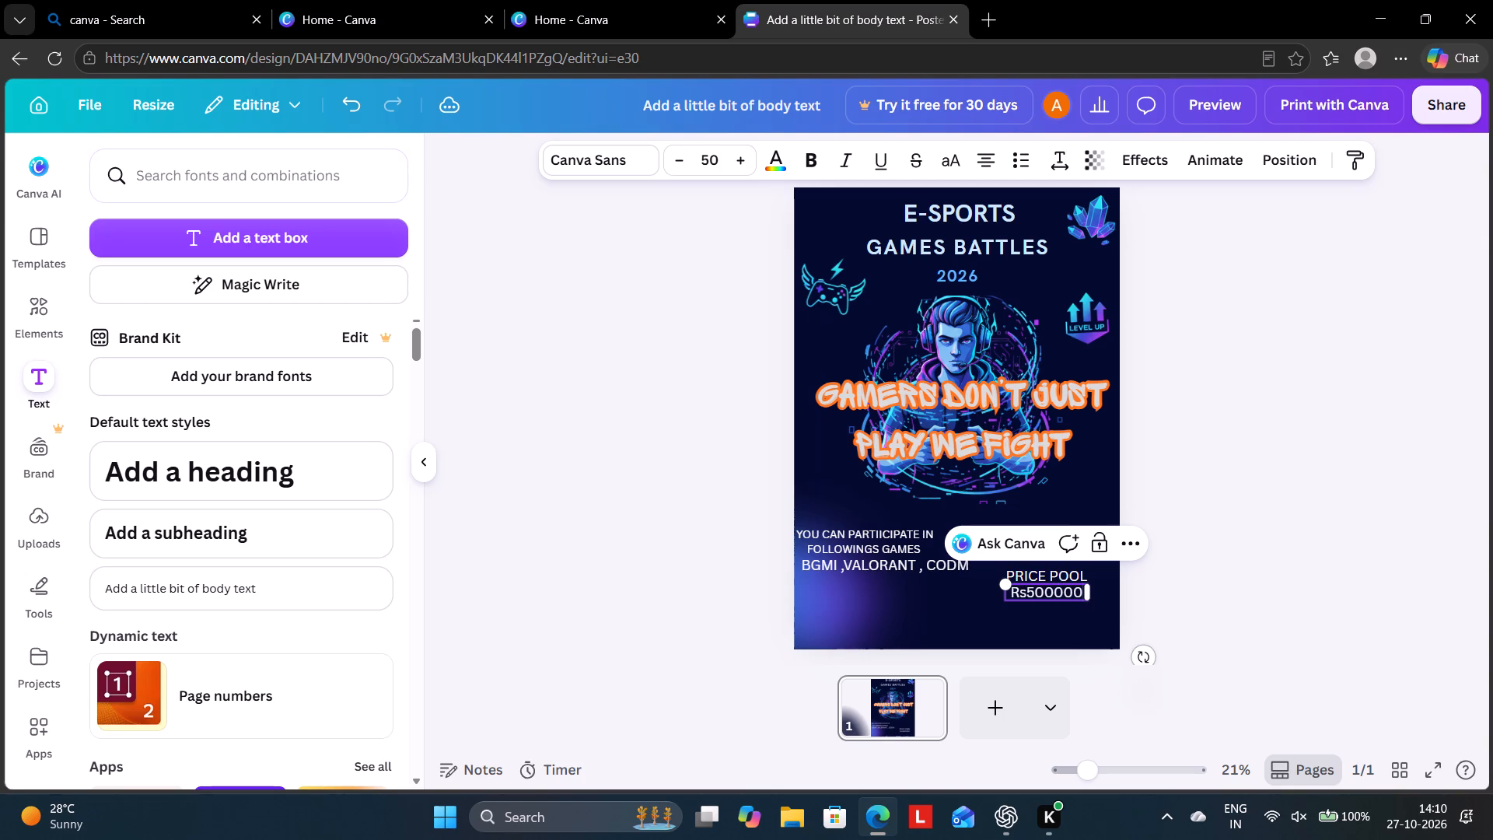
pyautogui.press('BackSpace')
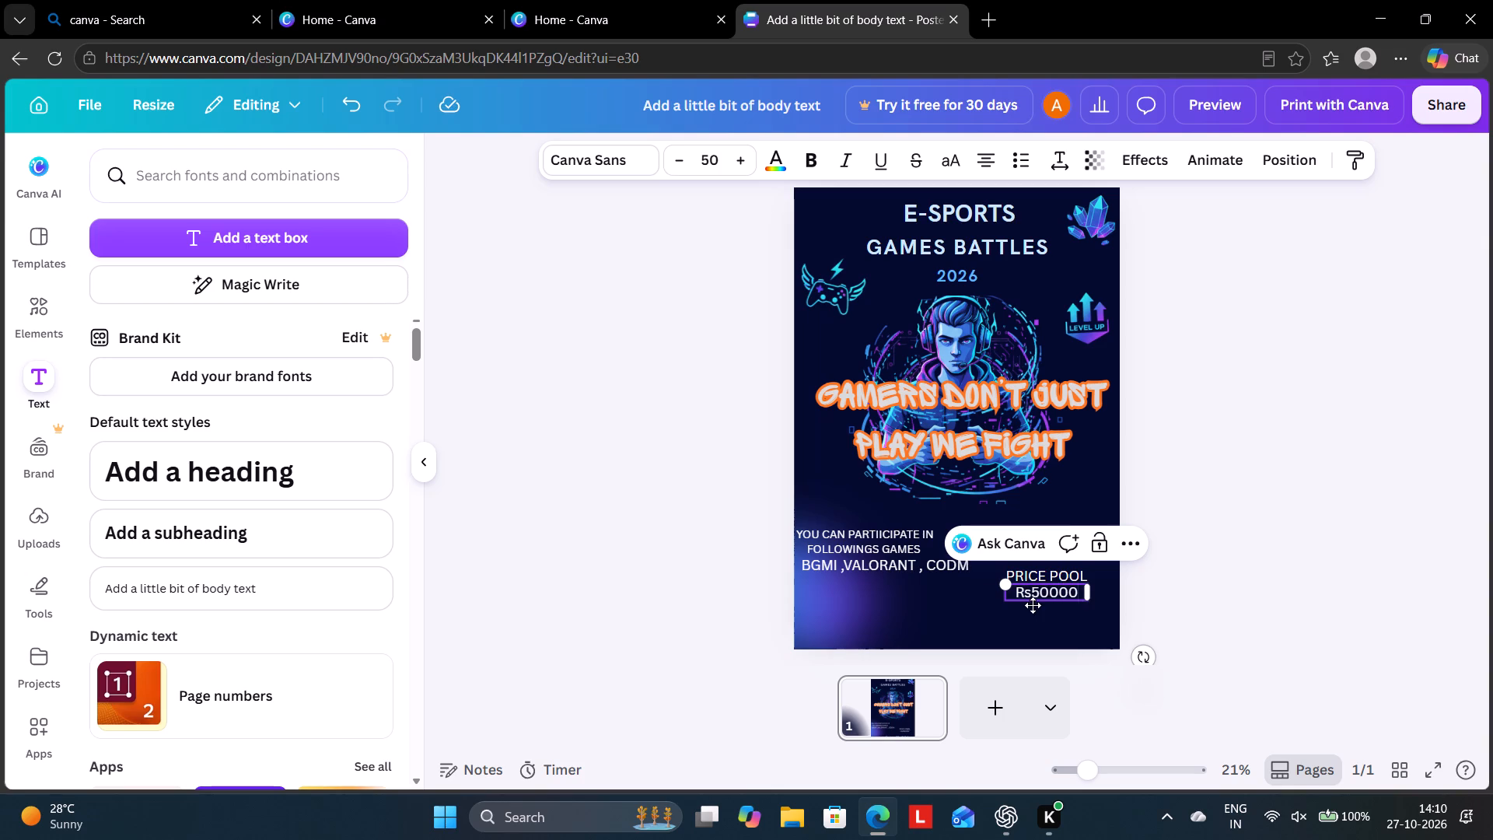
pyautogui.click(1032, 593)
pyautogui.press('space')
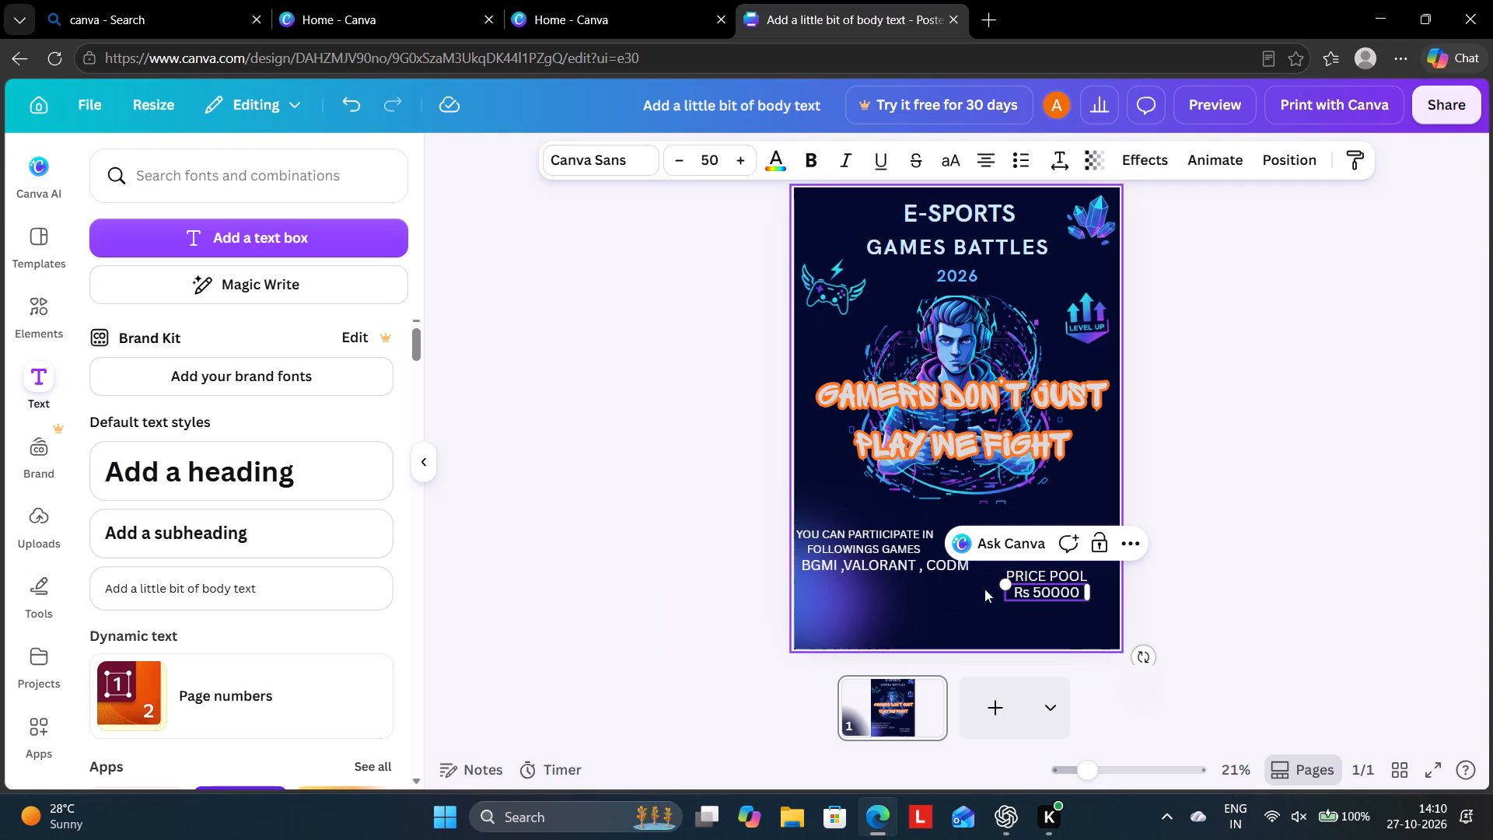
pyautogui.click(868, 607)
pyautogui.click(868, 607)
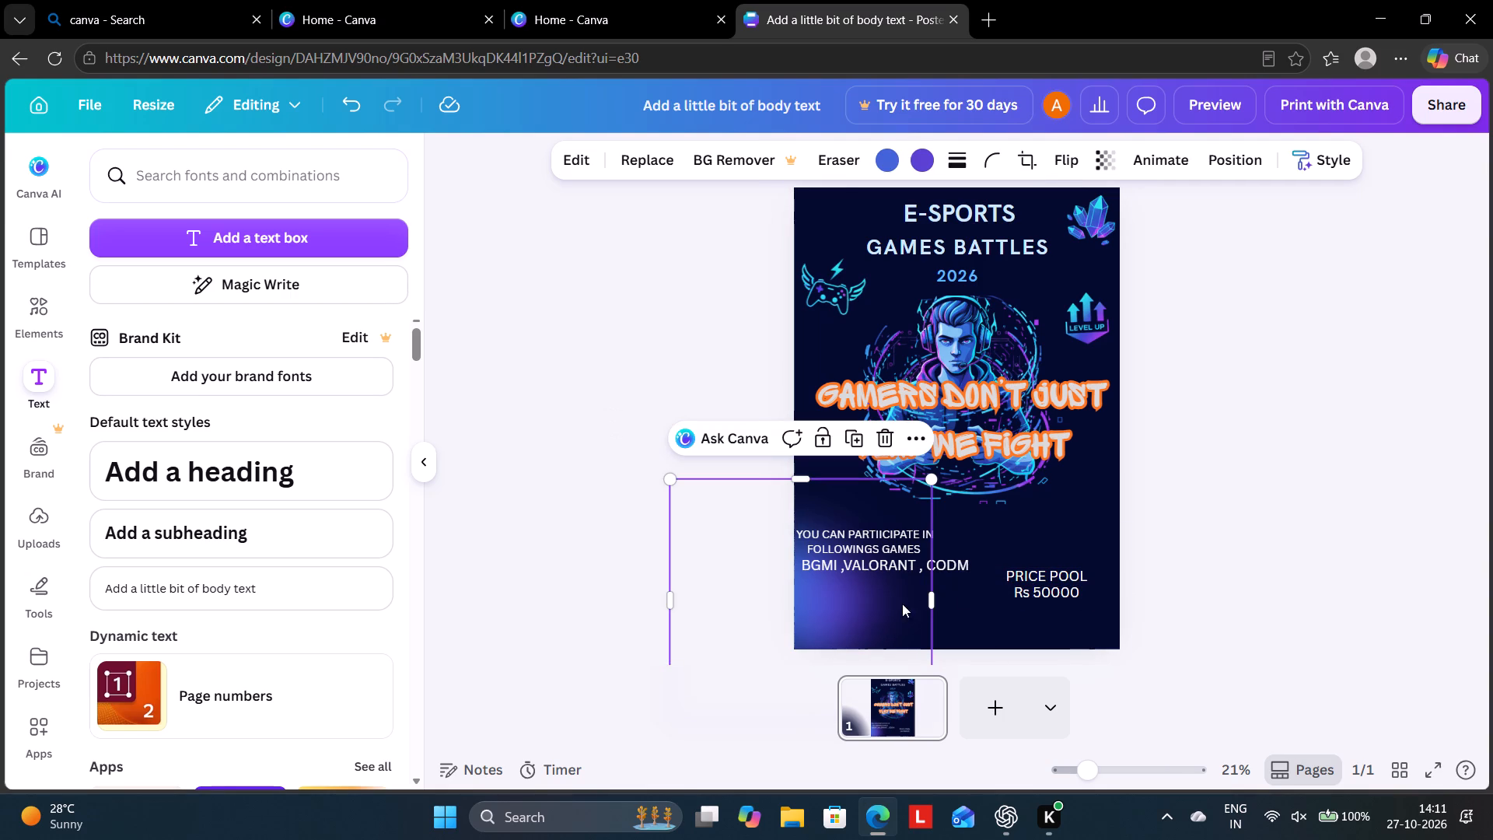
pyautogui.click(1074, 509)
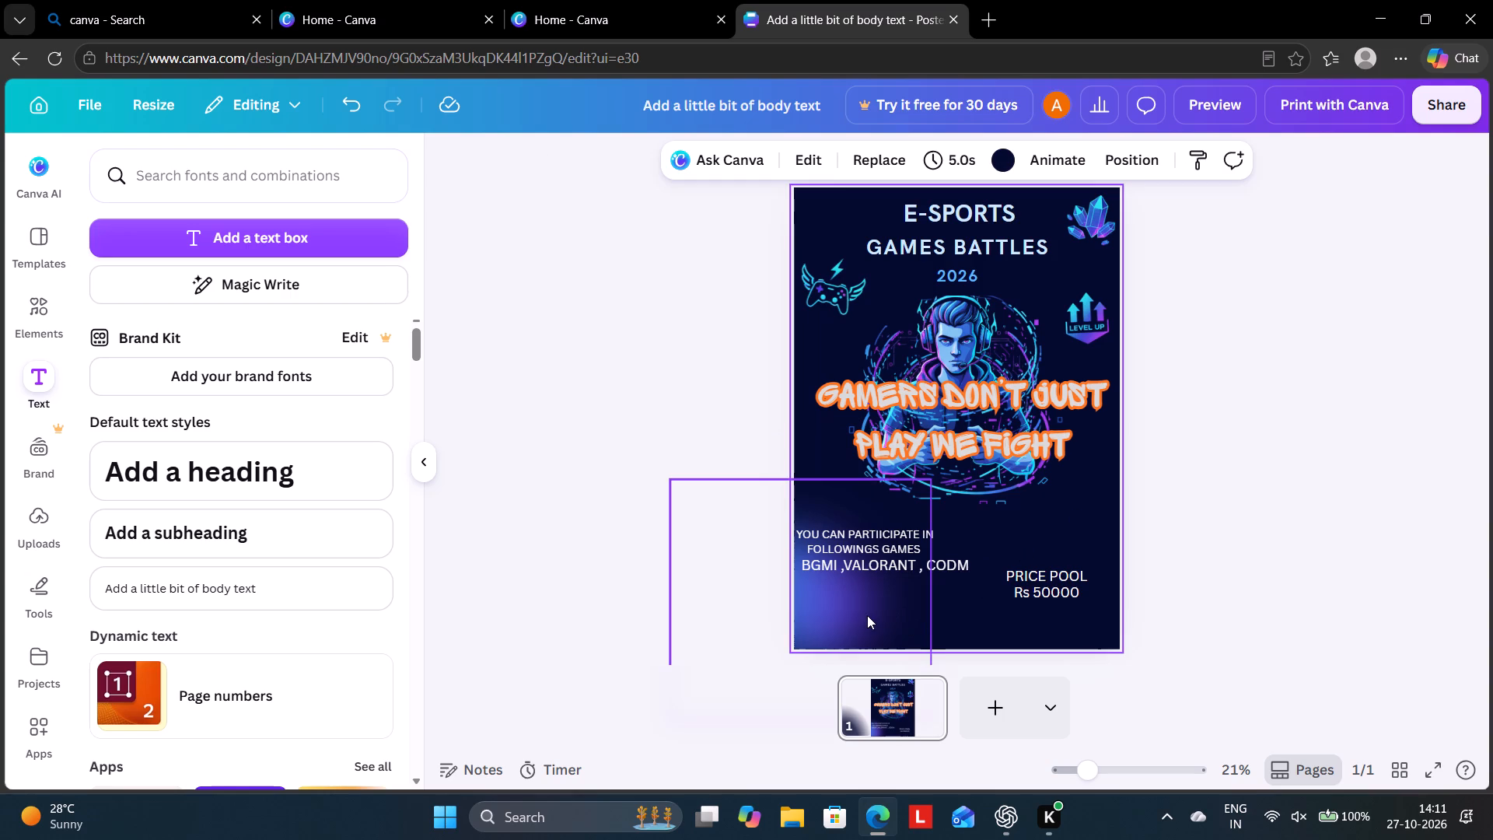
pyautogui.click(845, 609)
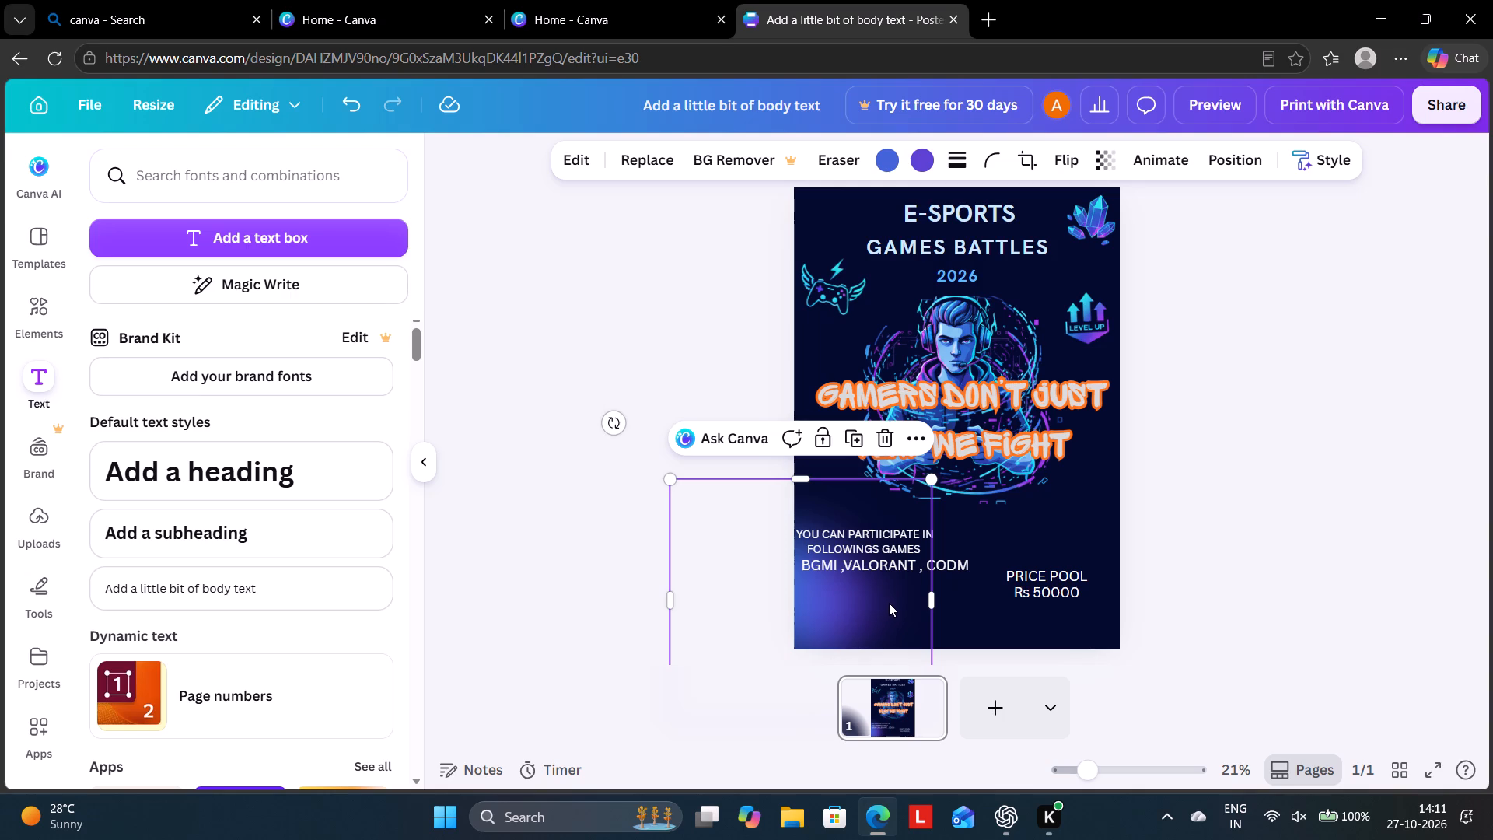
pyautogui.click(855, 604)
# Add another body text box and place it centred near the poster's bottom edge, just below the prize amount.
pyautogui.click(268, 569)
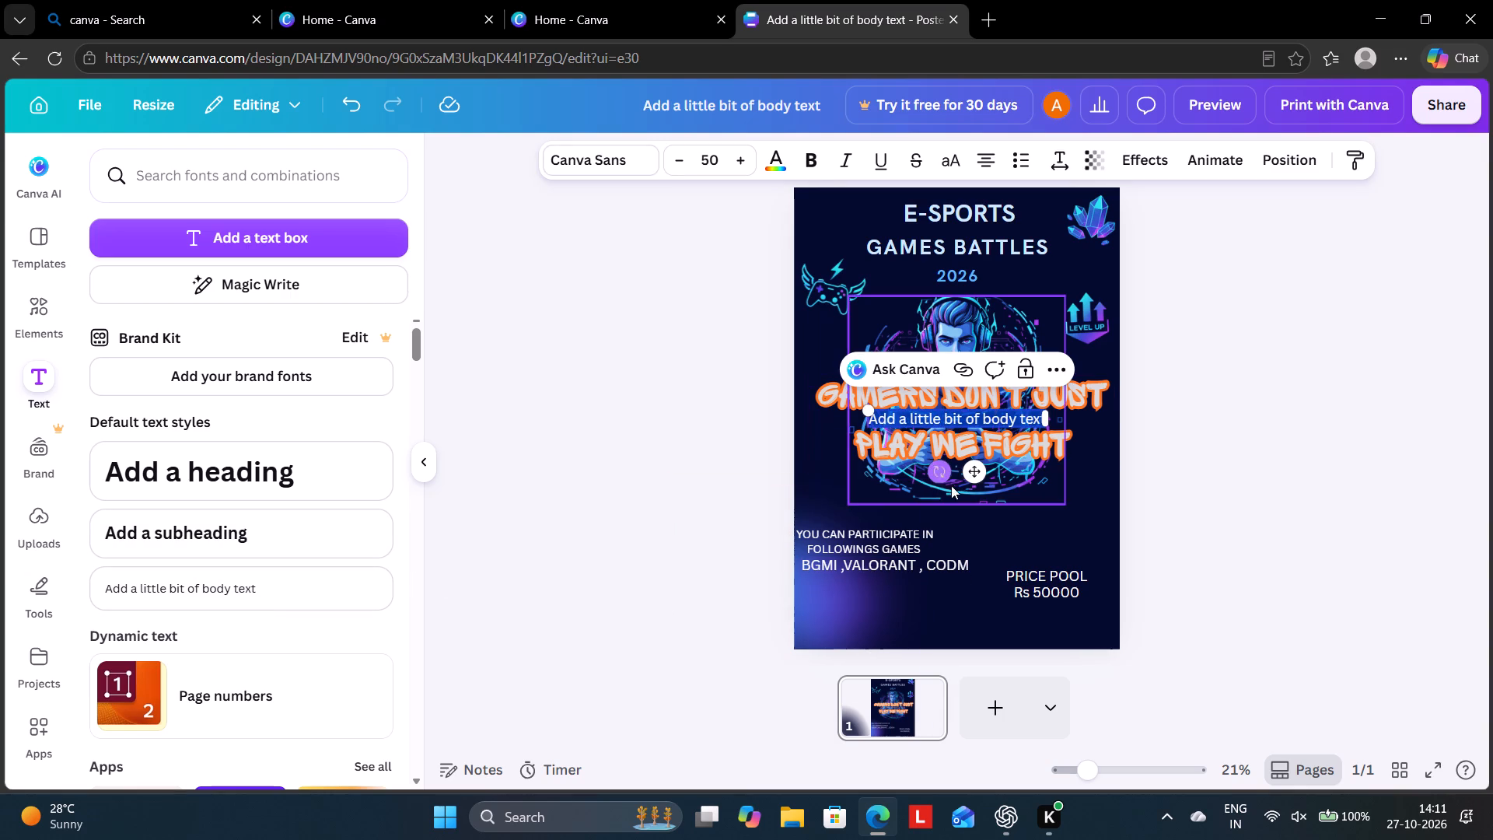
pyautogui.moveTo(972, 473); pyautogui.dragTo(977, 609)
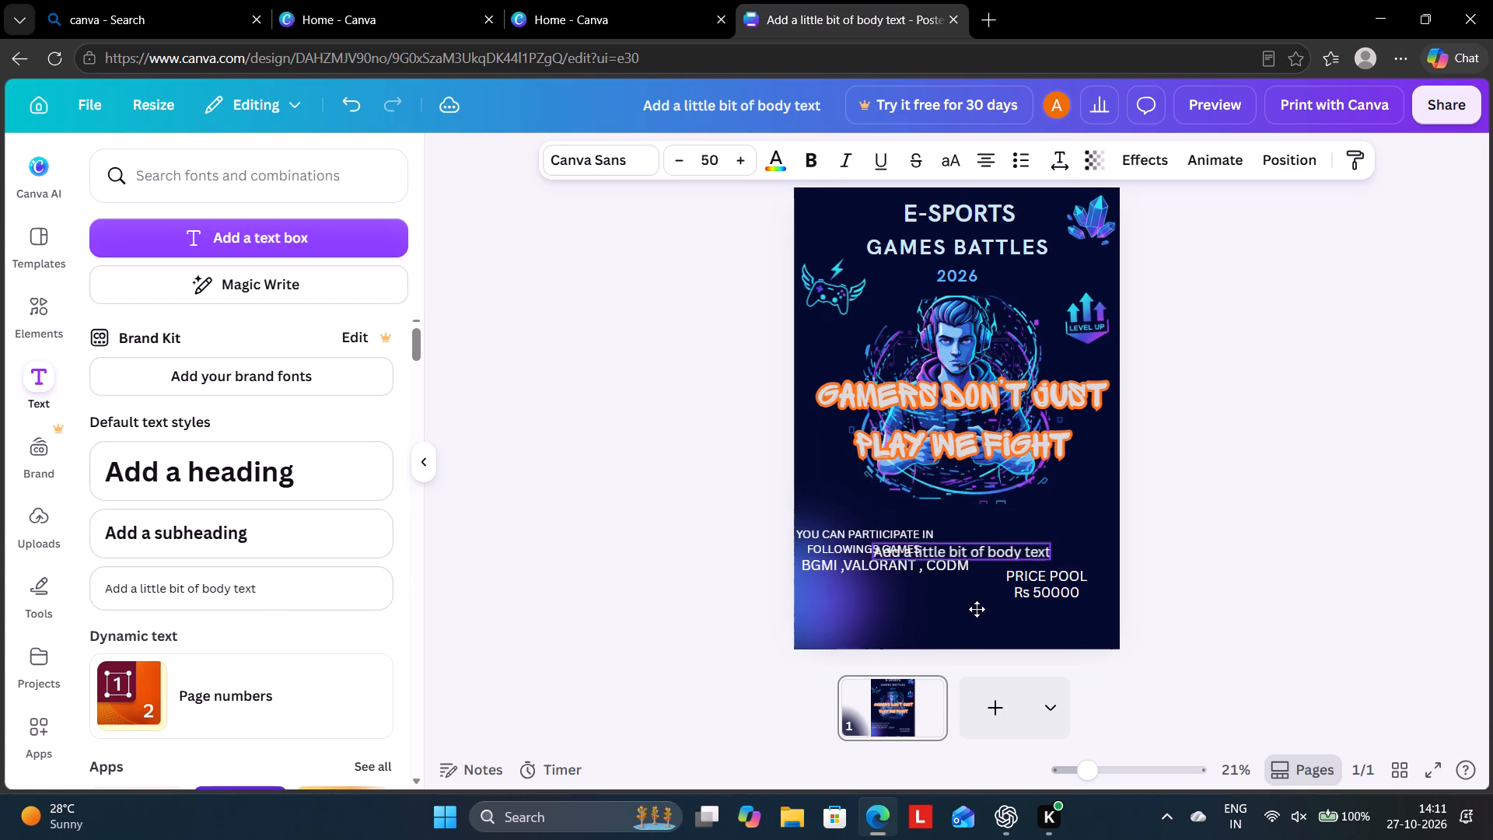
pyautogui.moveTo(977, 609); pyautogui.dragTo(966, 664)
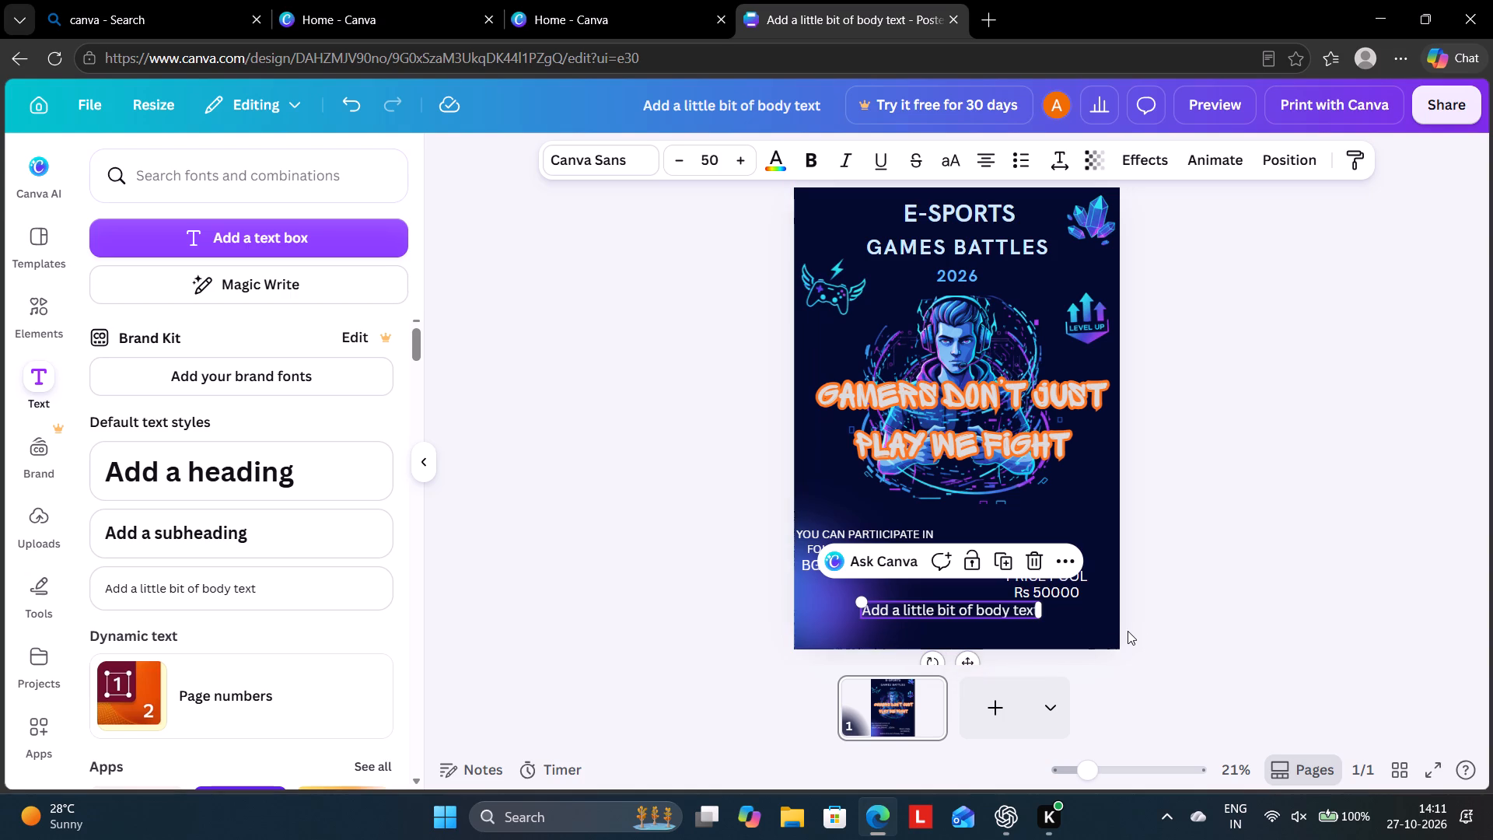
# Replace the placeholder wording in the bottom text box with "You can also register on our web site".
pyautogui.click(974, 604)
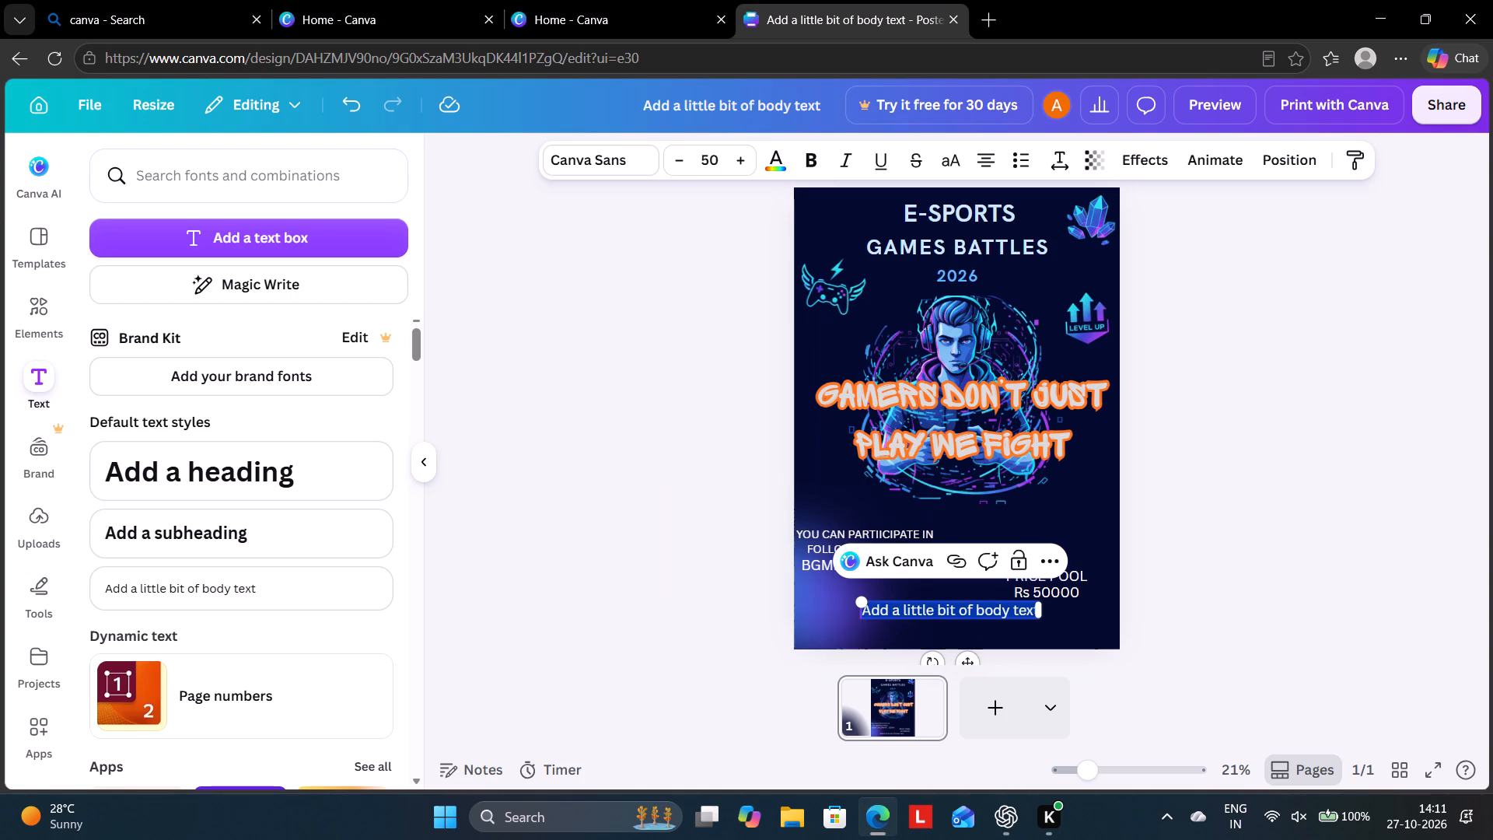
pyautogui.press('BackSpace')
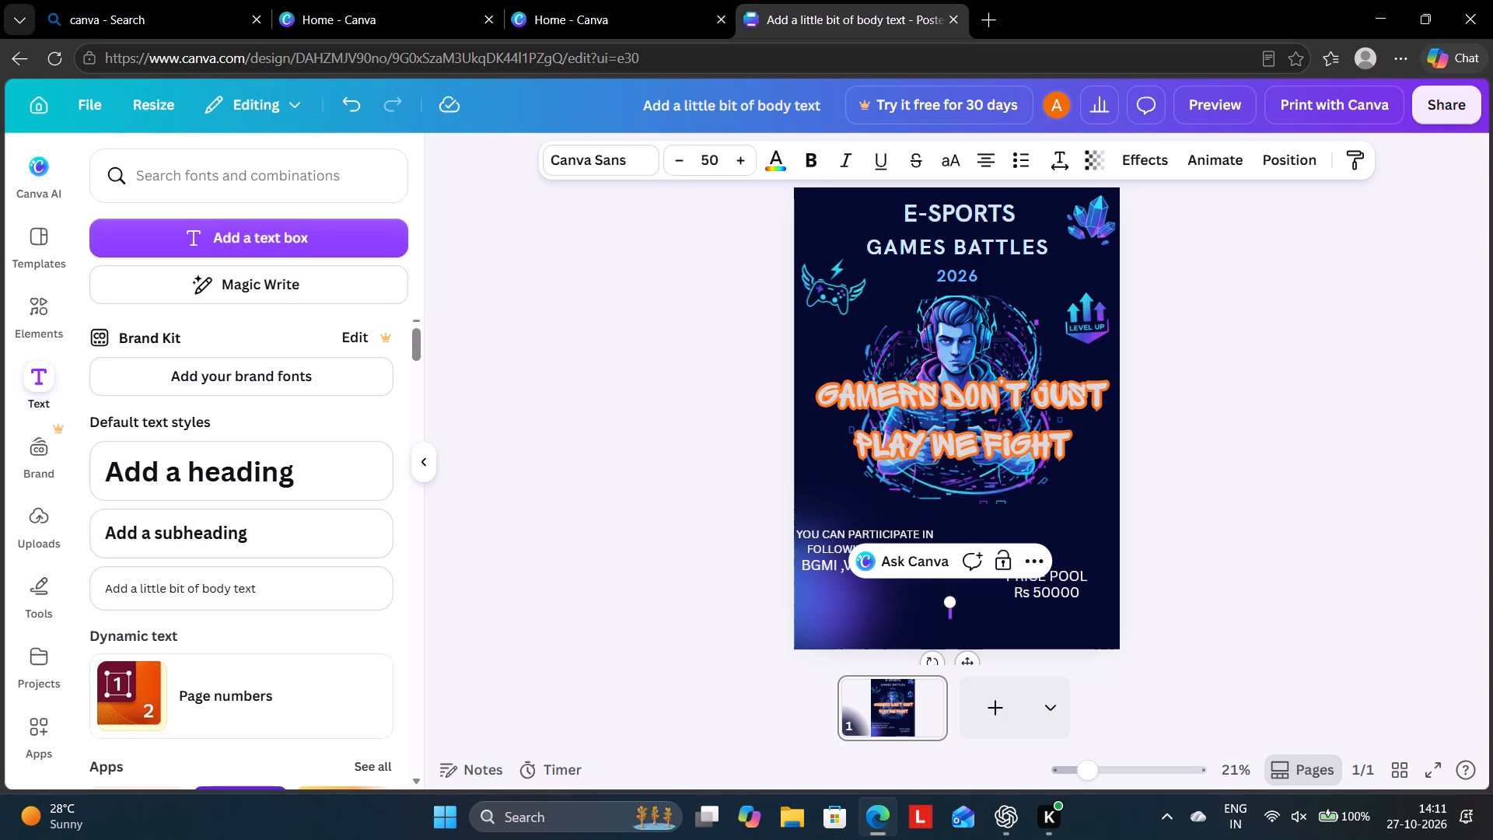
pyautogui.hotkey('shift', 'y')
pyautogui.write('ou can')
pyautogui.press('space')
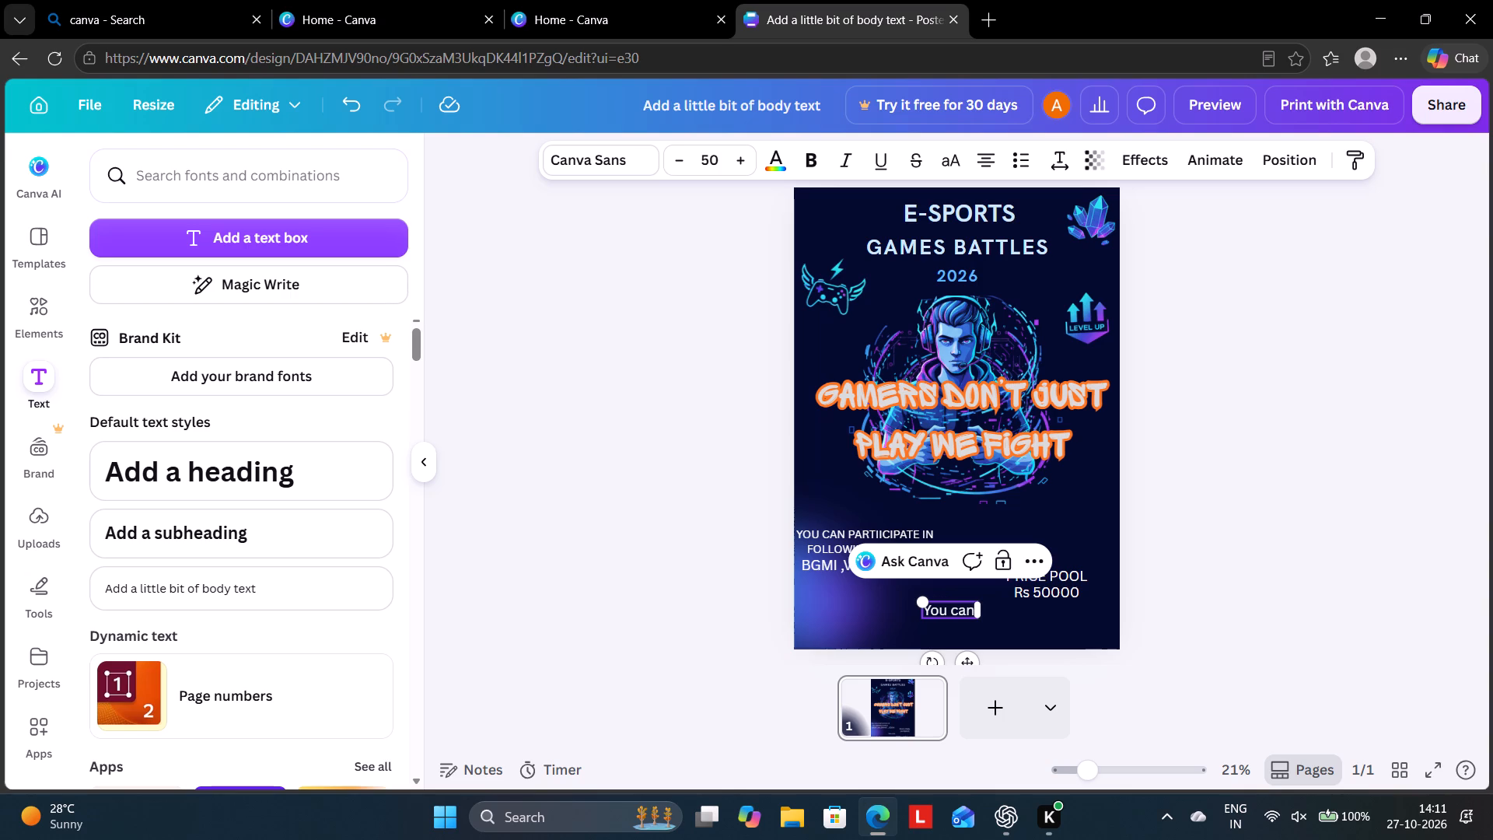
pyautogui.write('also re')
pyautogui.write('gist')
pyautogui.write('er on')
pyautogui.press('space')
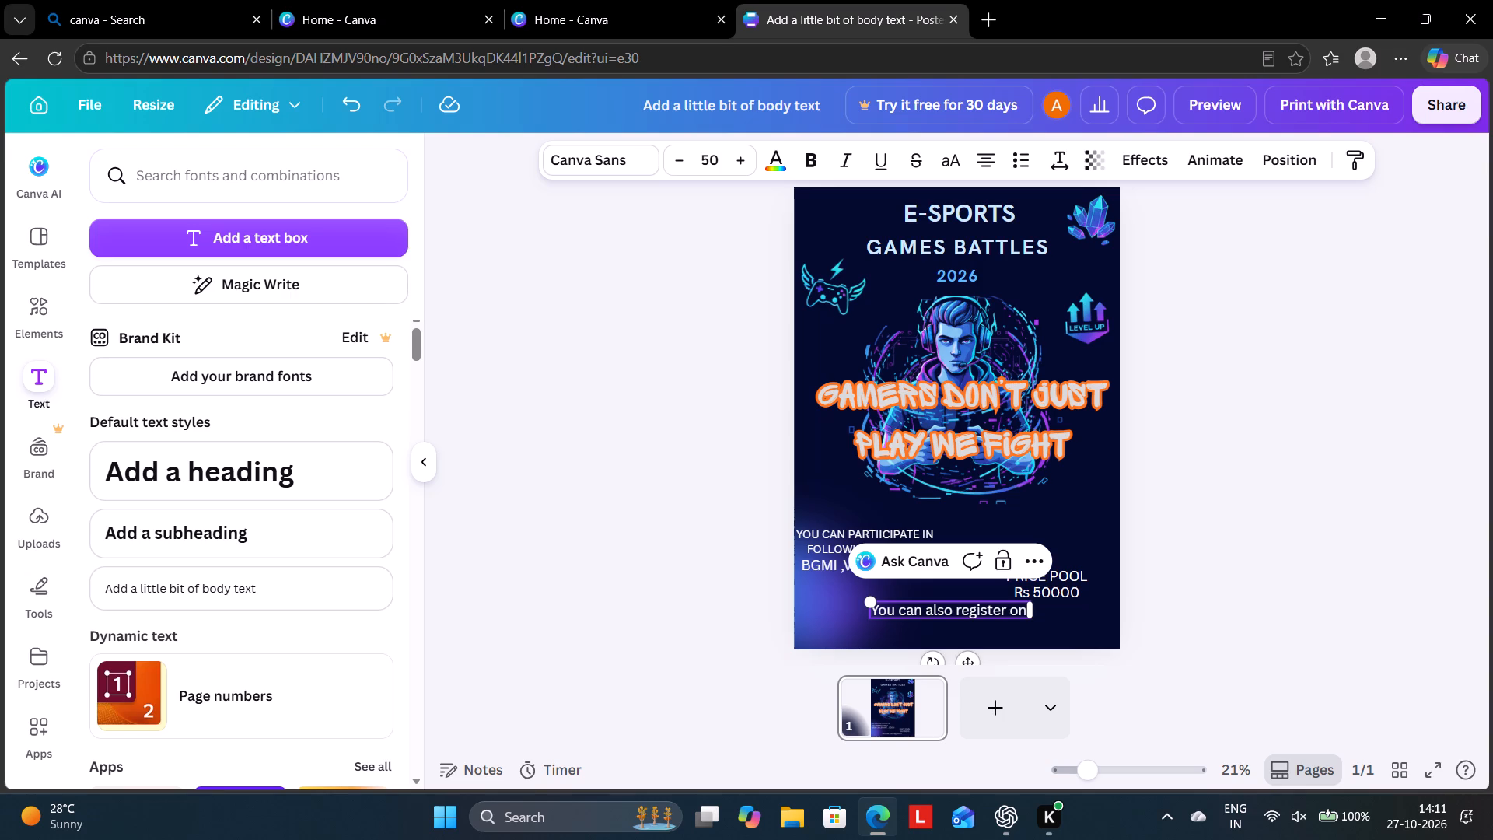
pyautogui.write('our')
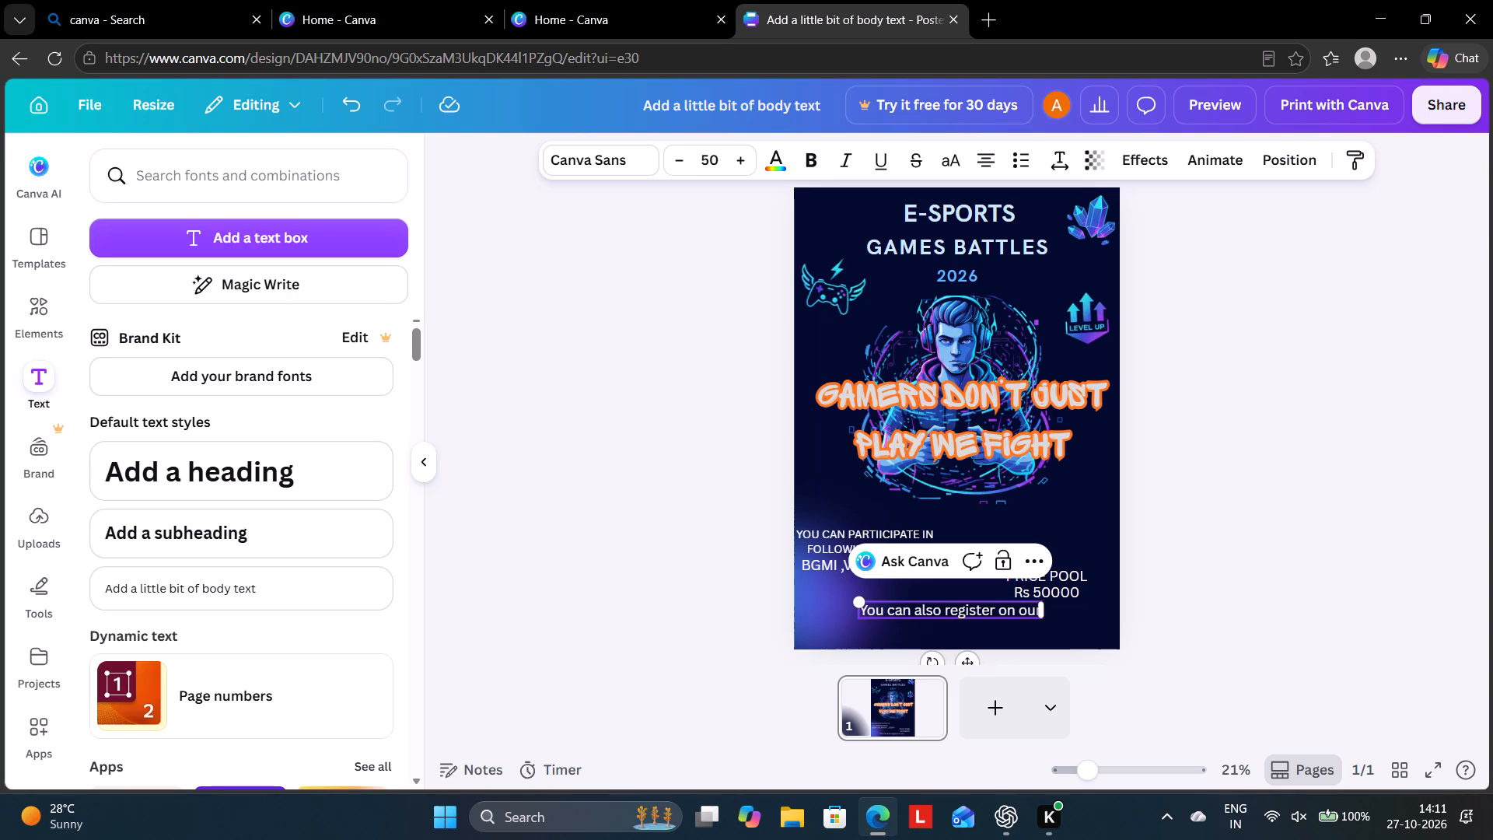
pyautogui.press('space')
pyautogui.write('web site')
pyautogui.press('space')
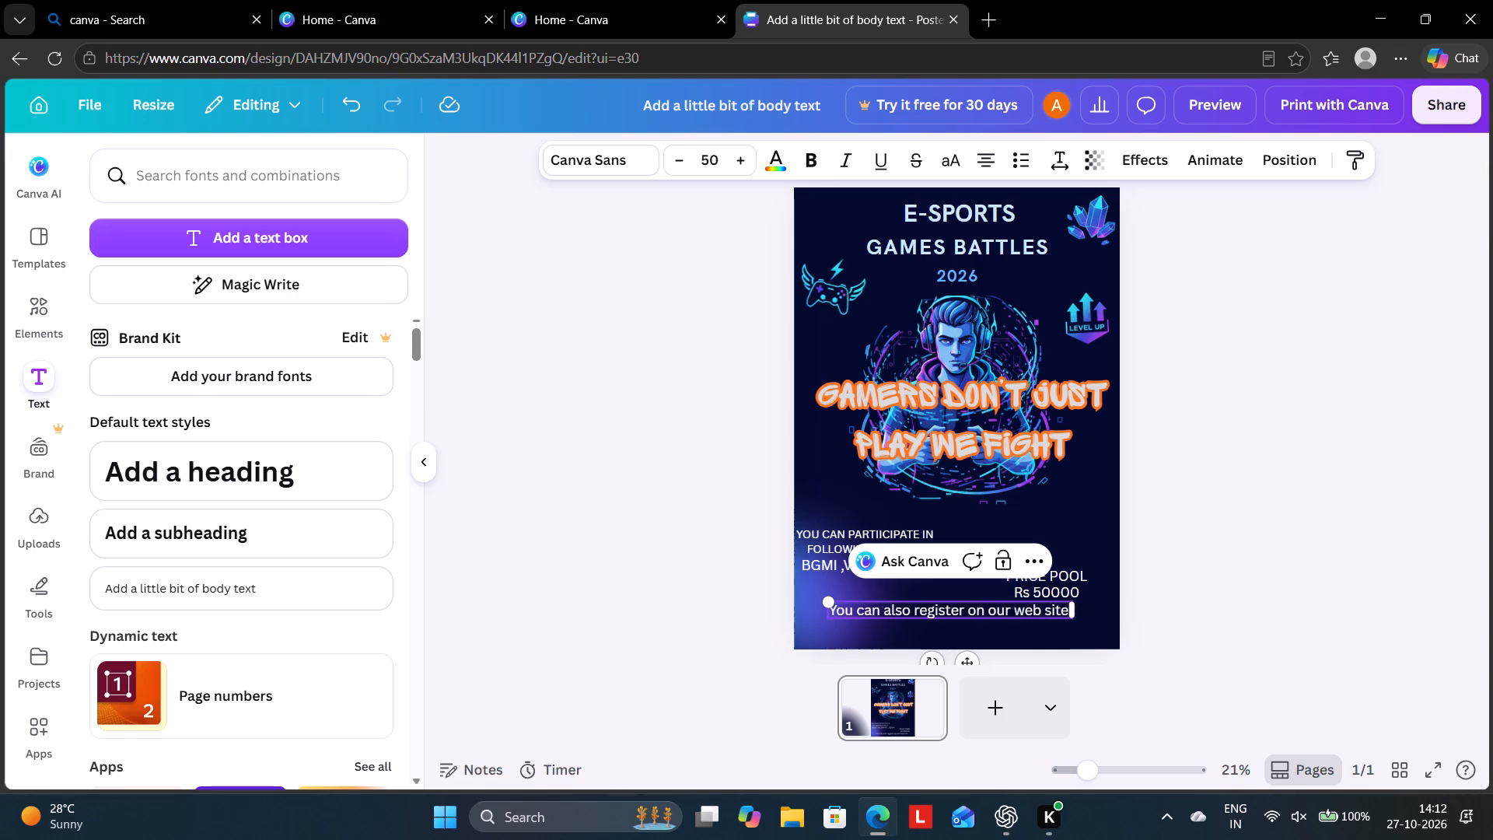
pyautogui.press('.')
pyautogui.write('www')
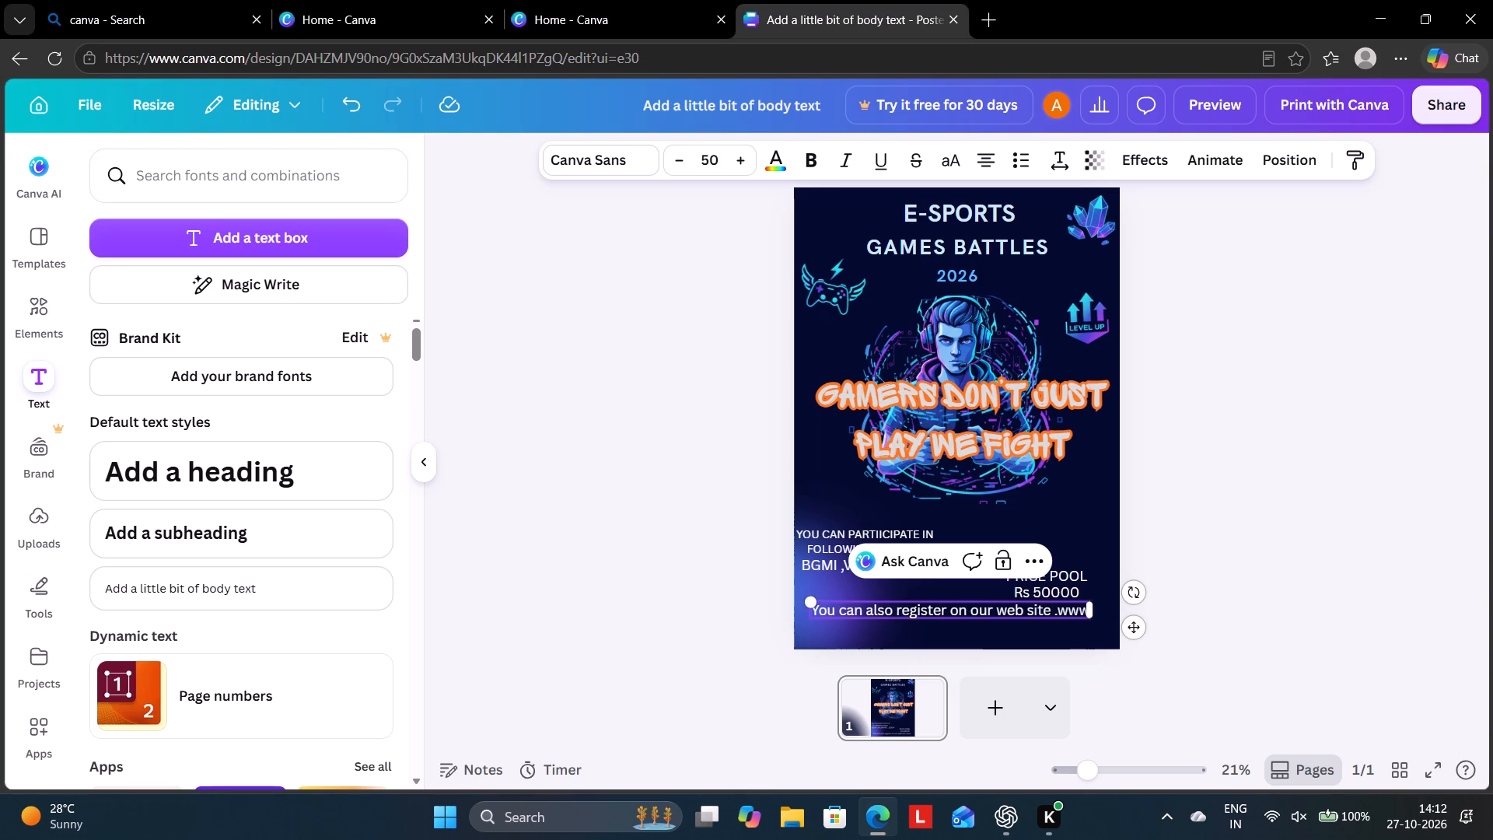
pyautogui.press('.')
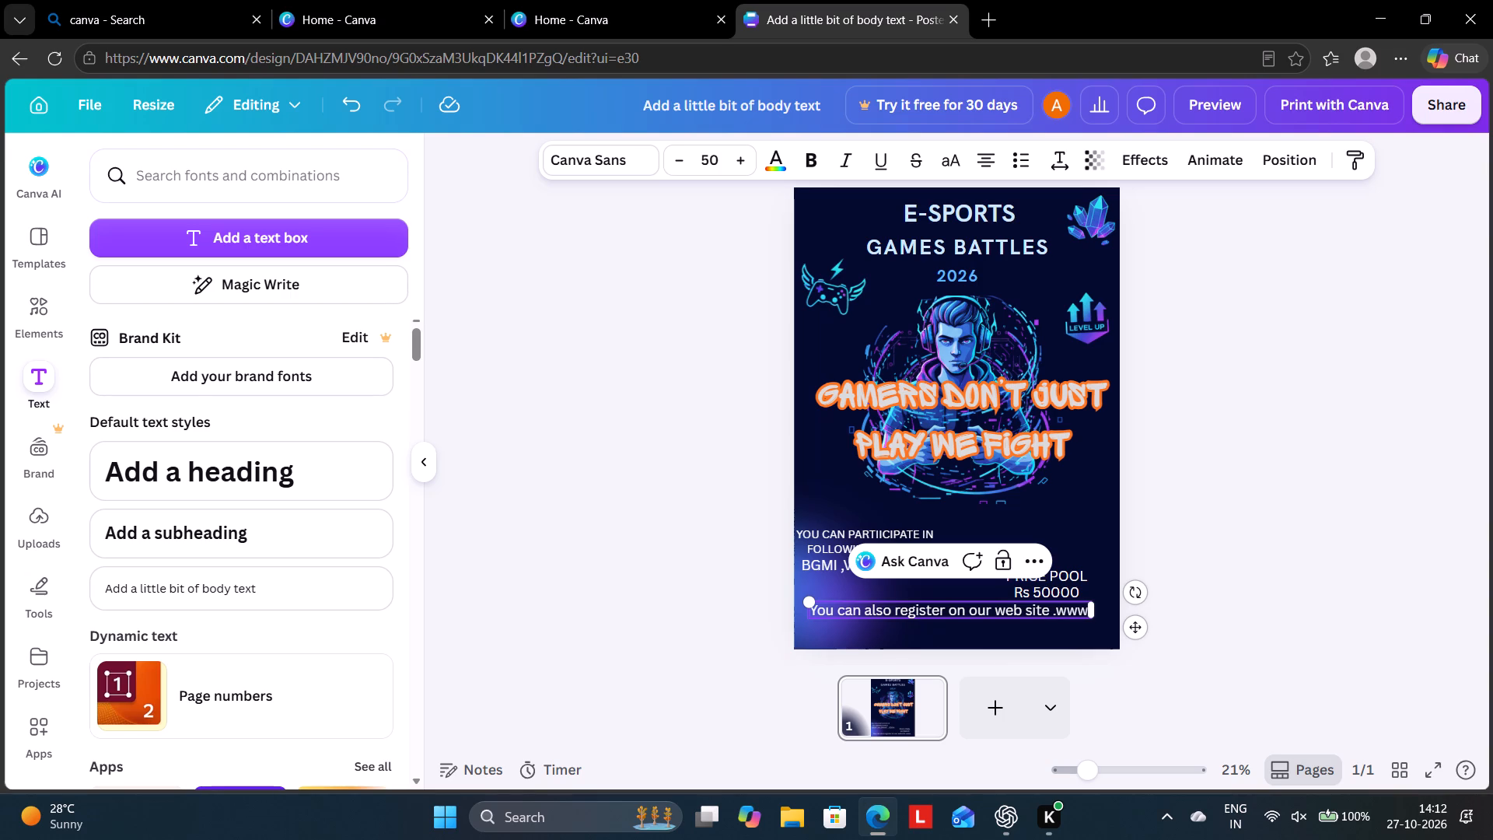
pyautogui.write('esports')
pyautogui.press('space')
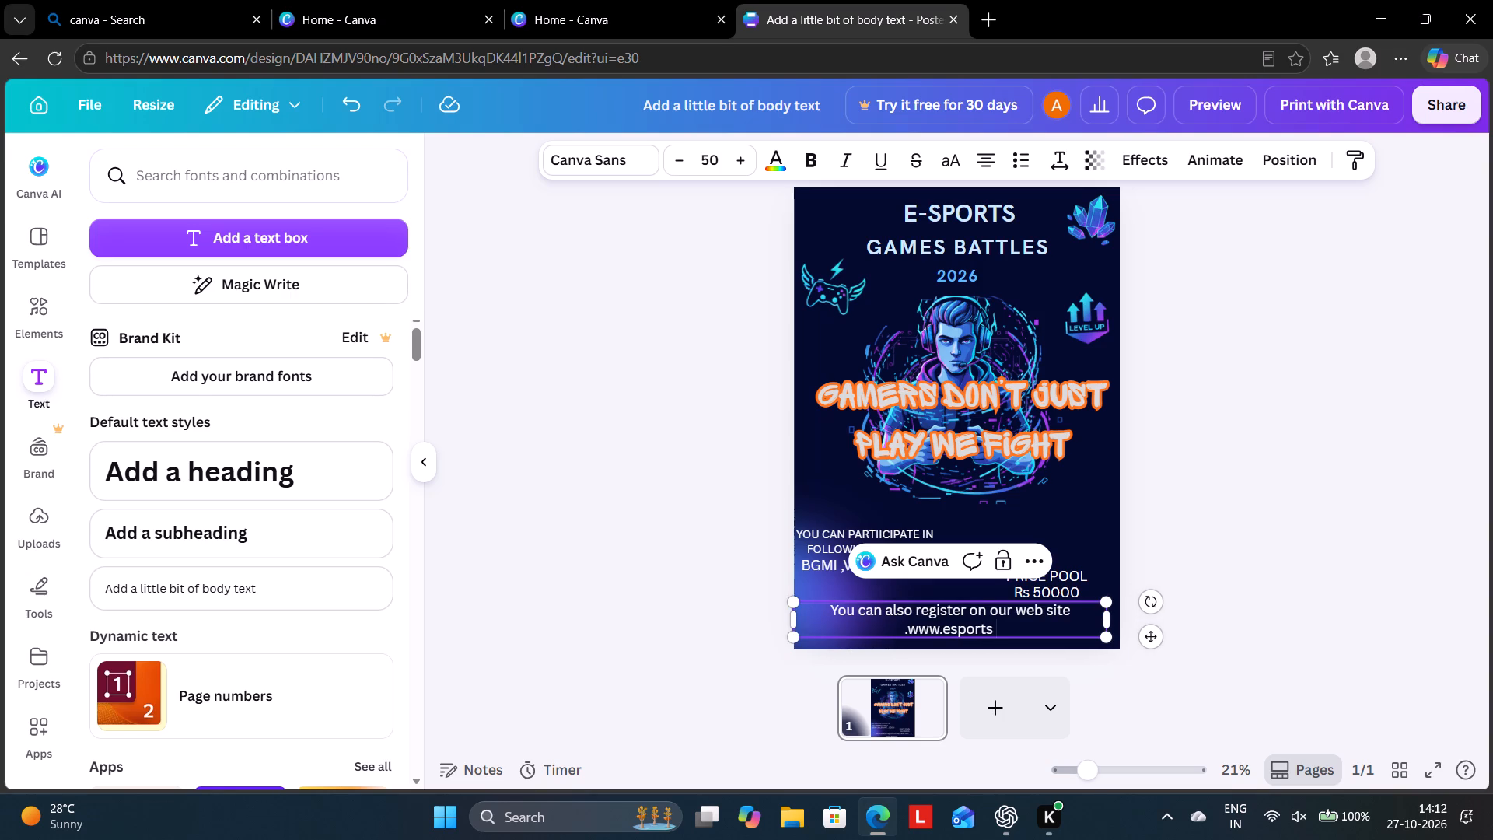
pyautogui.press('BackSpace')
pyautogui.write('gan')
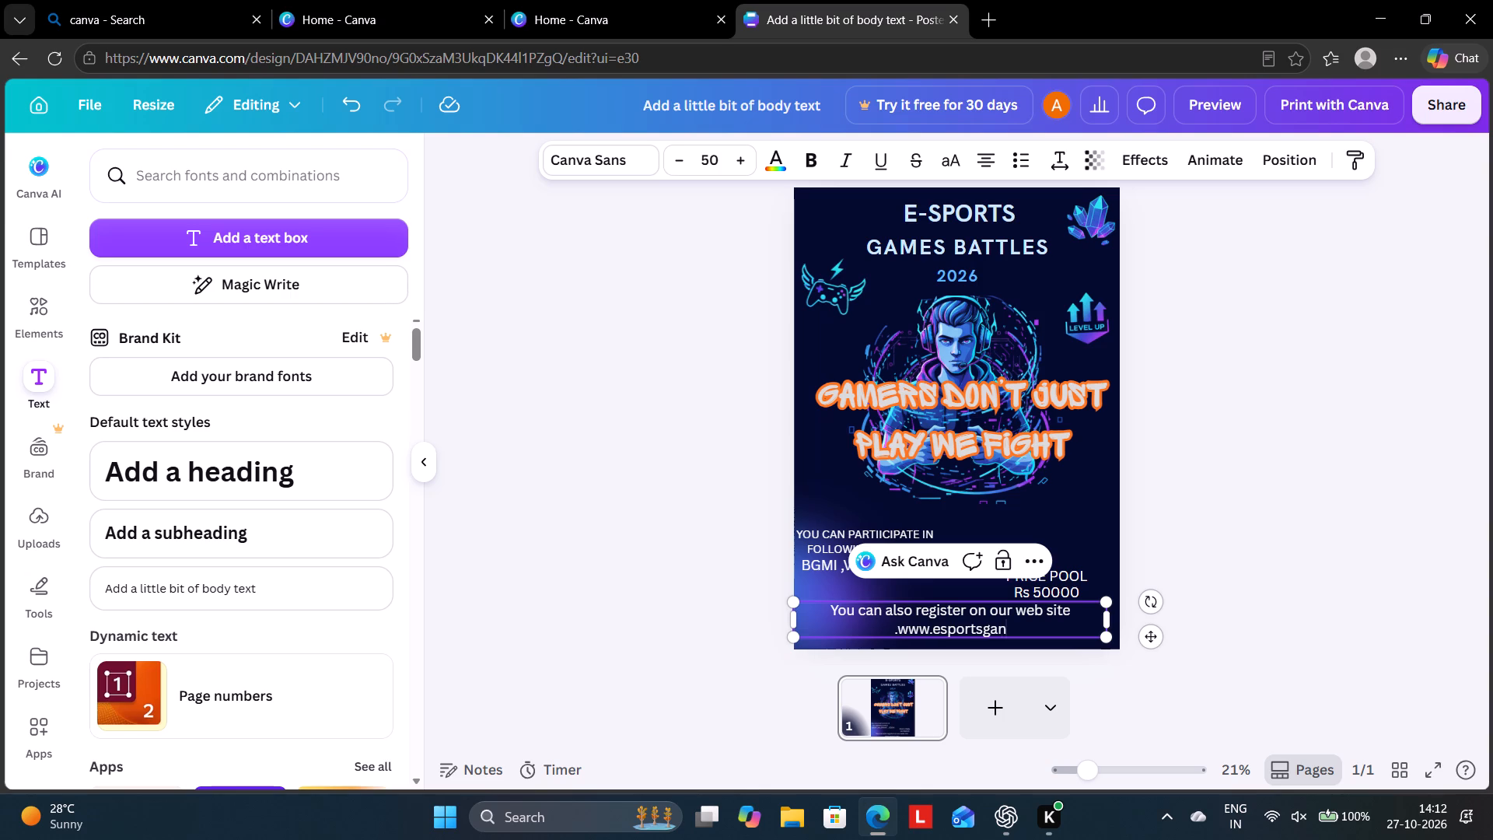
pyautogui.press('BackSpace')
pyautogui.write('me')
pyautogui.press('s')
pyautogui.write('batt')
pyautogui.write('le')
pyautogui.write('.com')
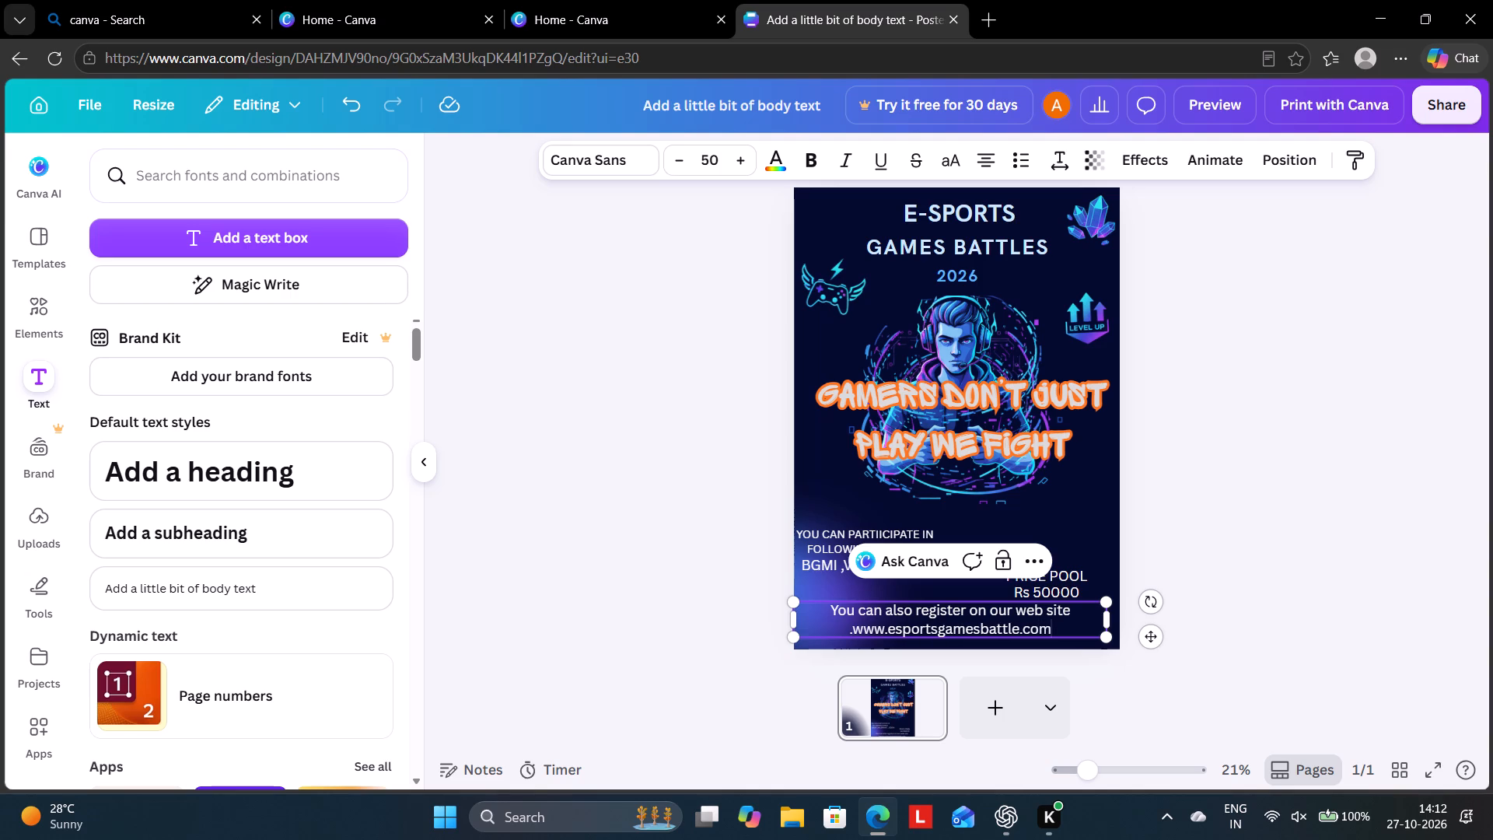
pyautogui.click(851, 628)
pyautogui.press('BackSpace')
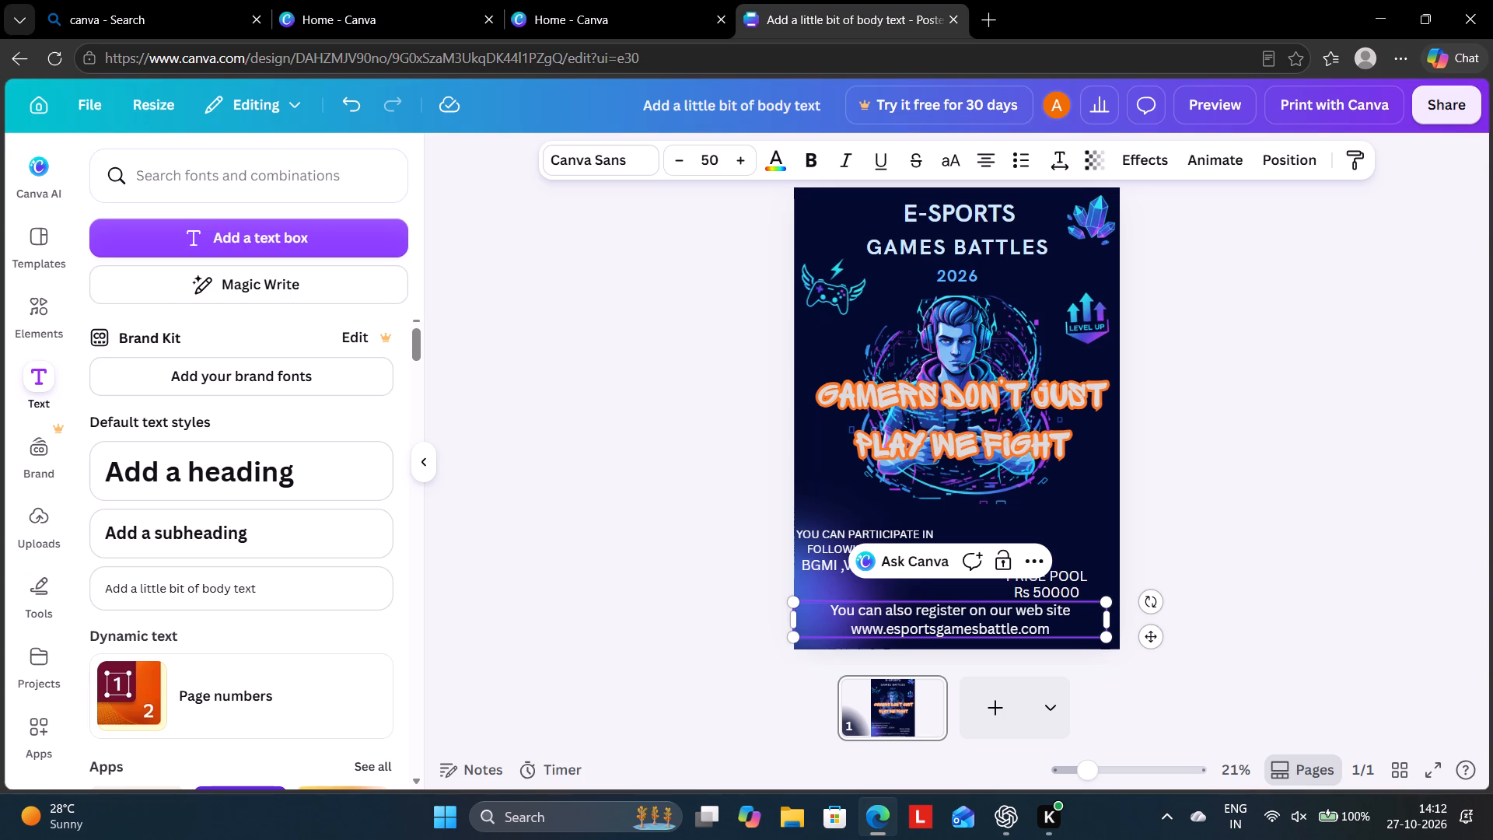
# Delete the word "also" from the registration sentence at the poster's bottom.
pyautogui.click(912, 609)
pyautogui.press('BackSpace')
pyautogui.press('BackSpace')
pyautogui.press('BackSpace')
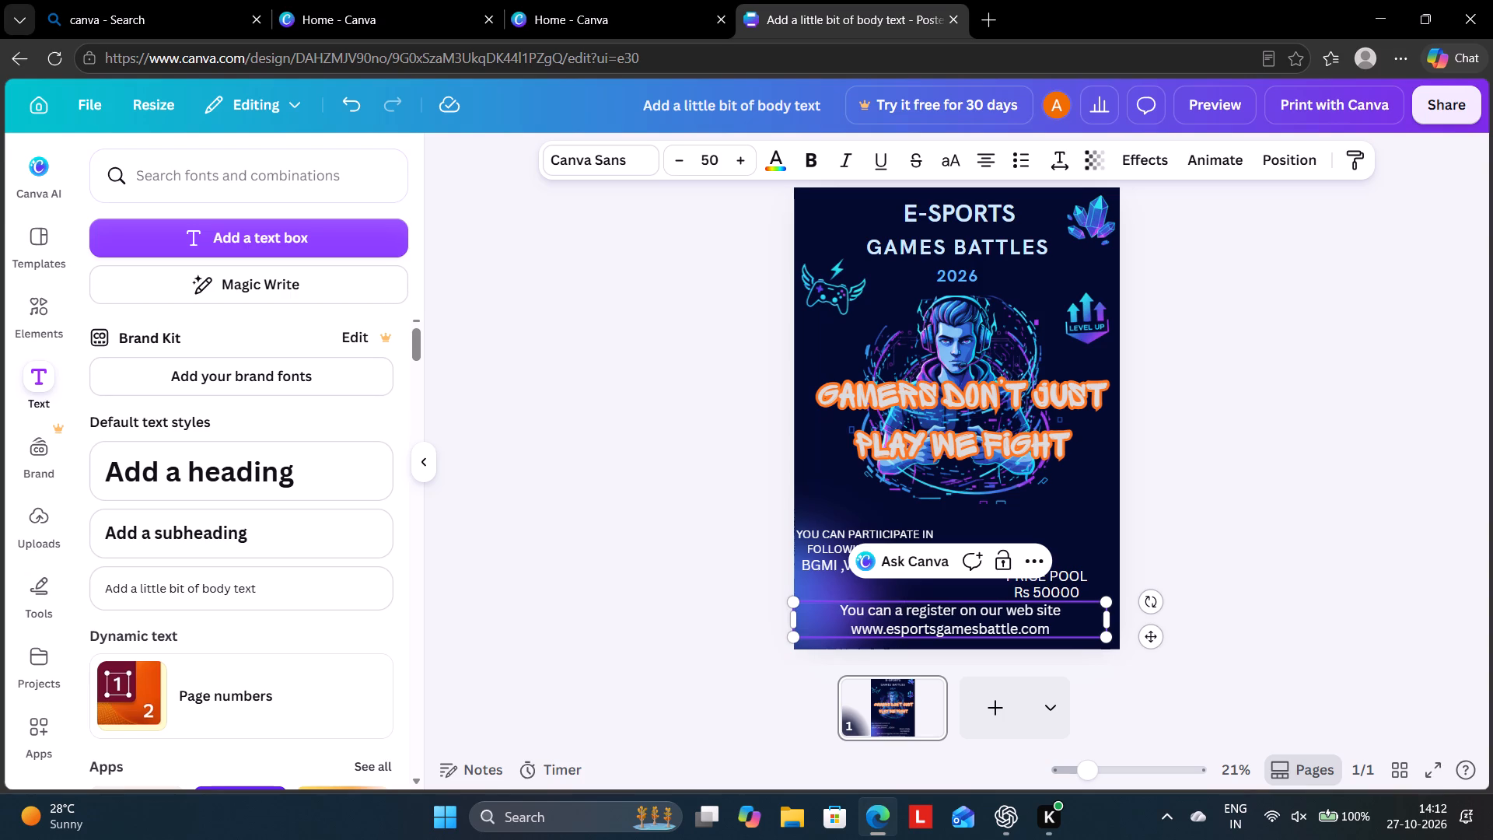
pyautogui.press('BackSpace')
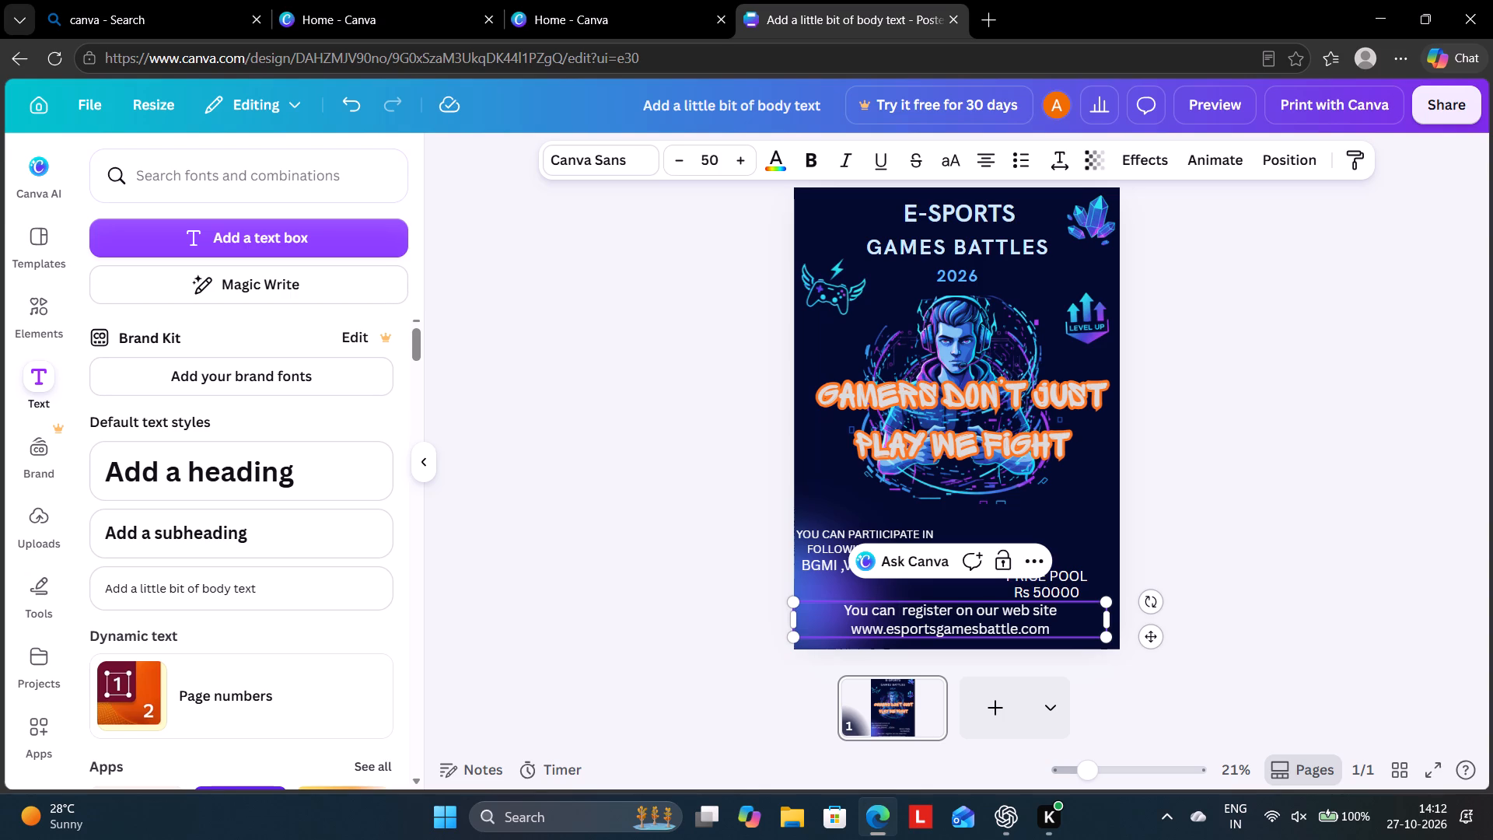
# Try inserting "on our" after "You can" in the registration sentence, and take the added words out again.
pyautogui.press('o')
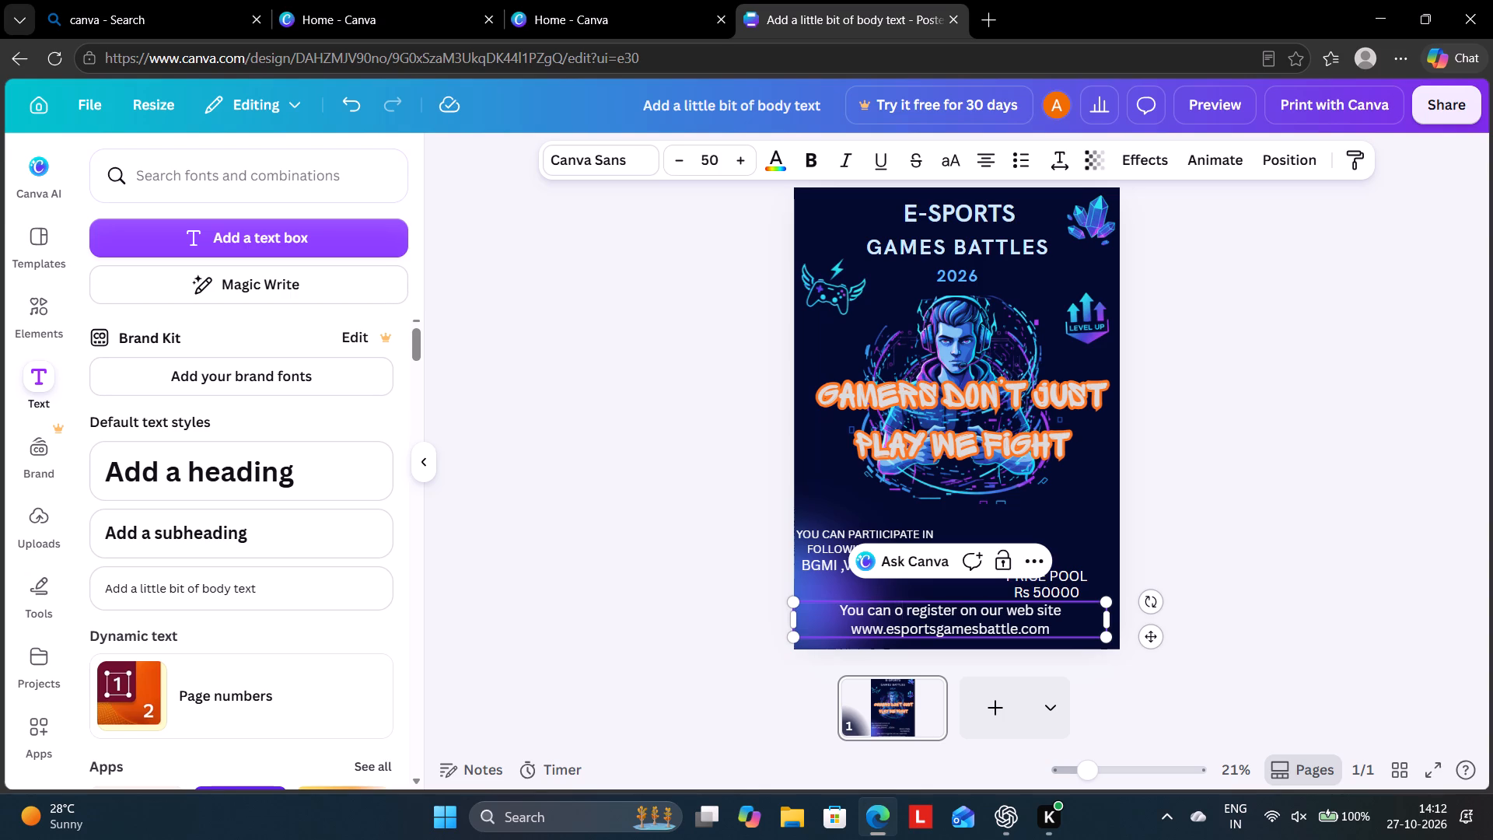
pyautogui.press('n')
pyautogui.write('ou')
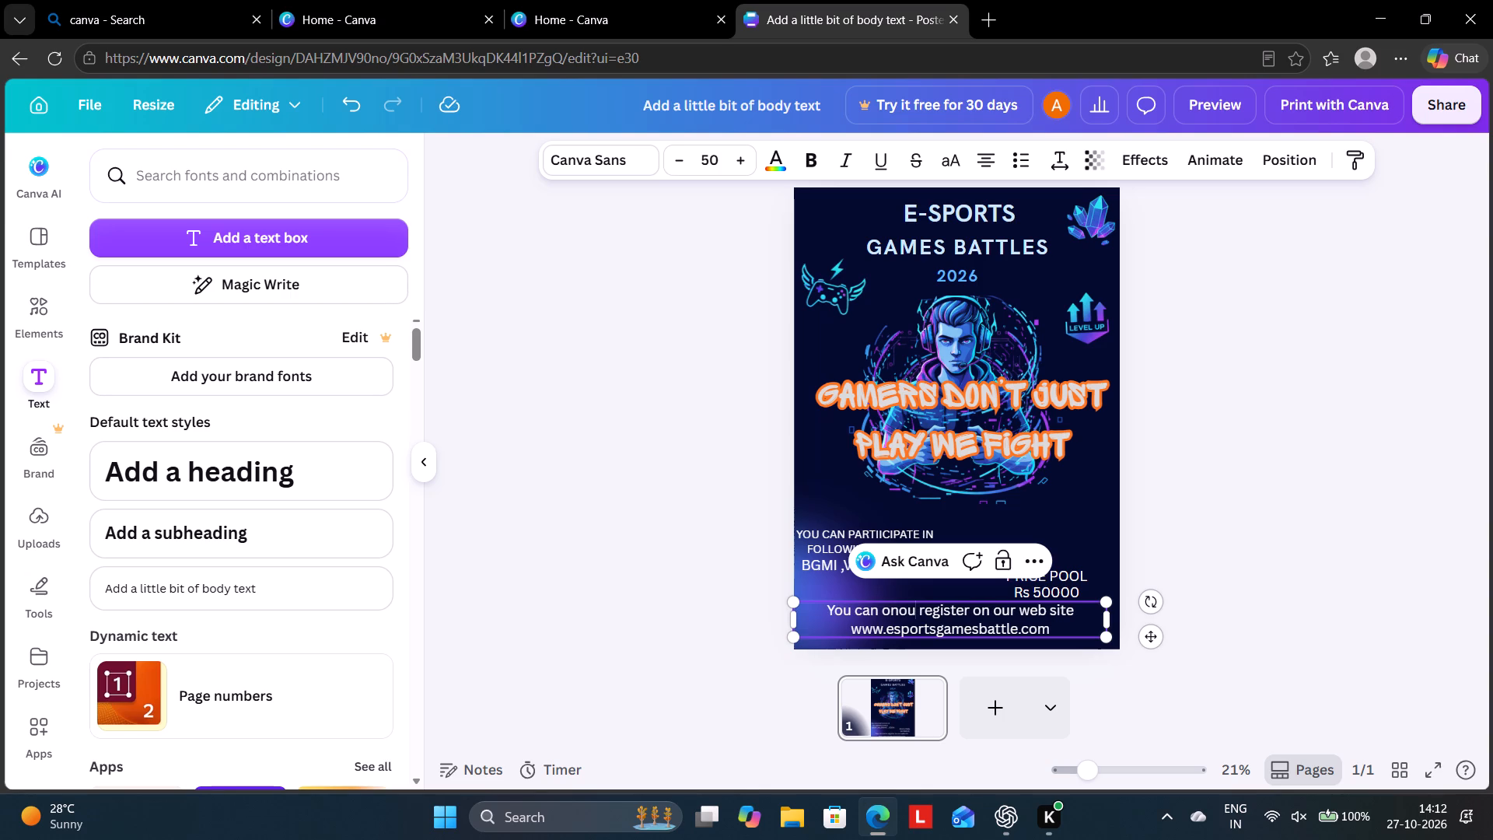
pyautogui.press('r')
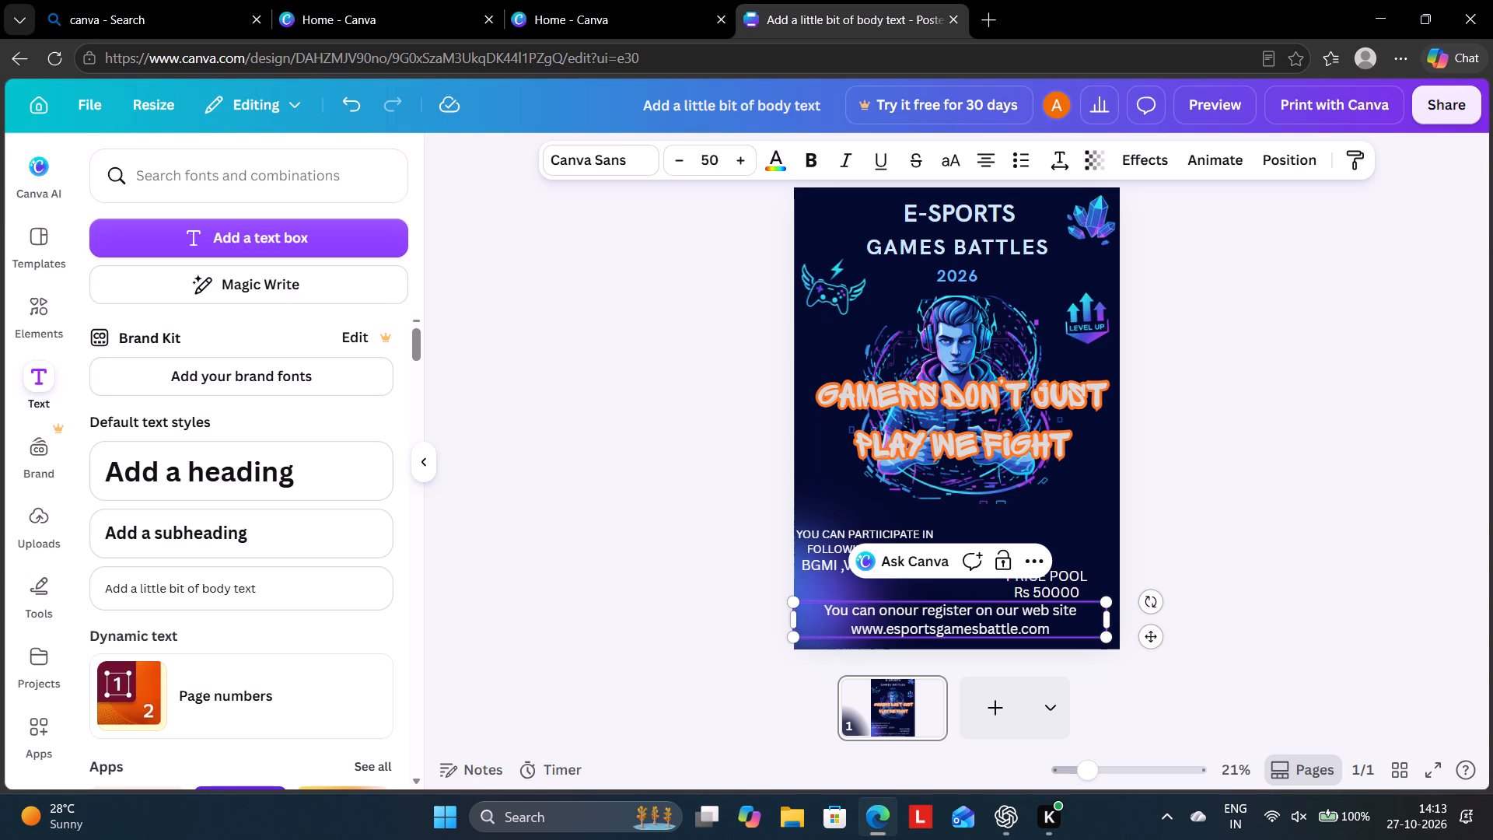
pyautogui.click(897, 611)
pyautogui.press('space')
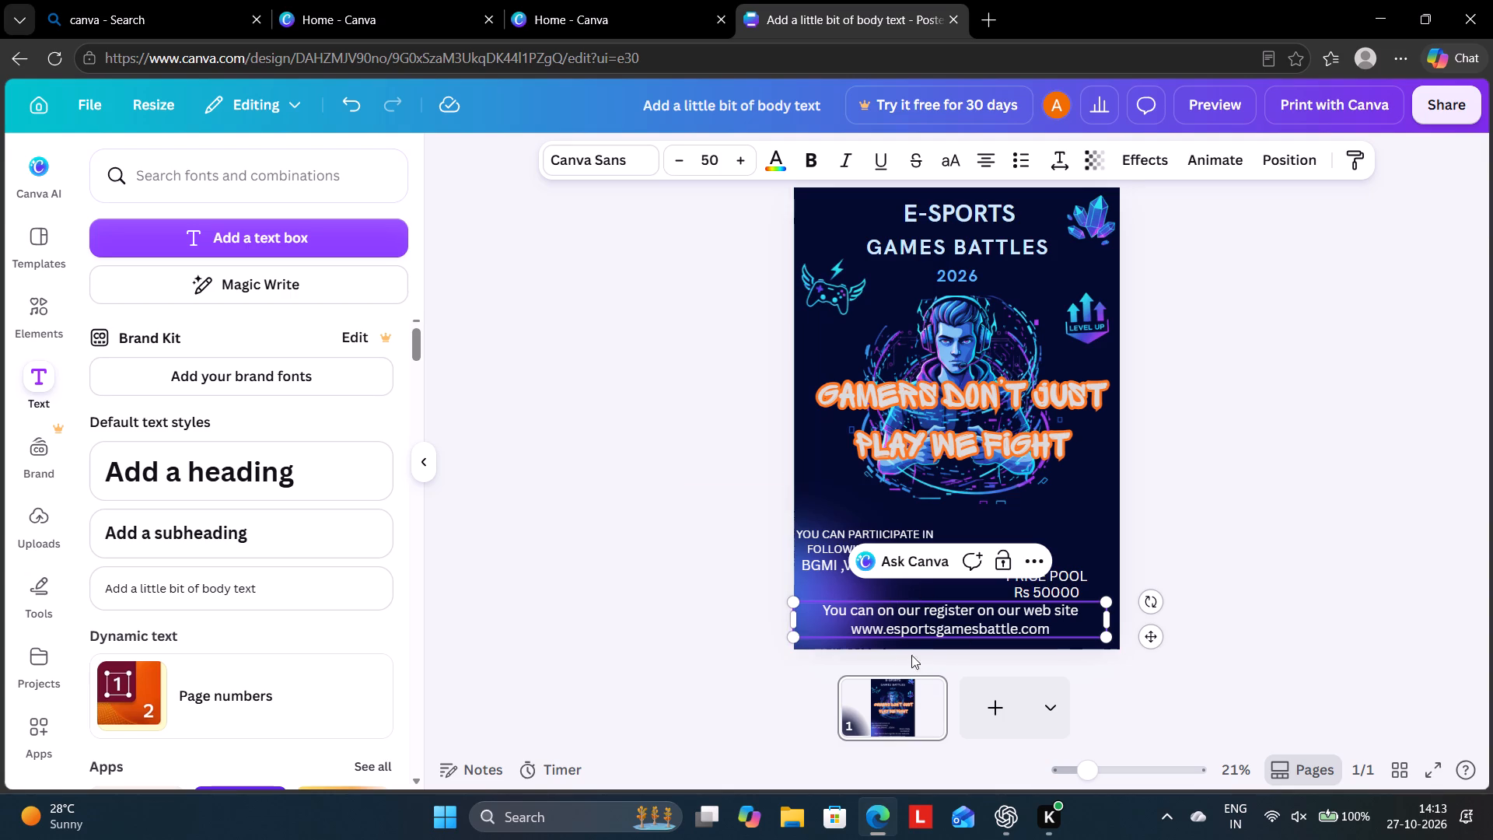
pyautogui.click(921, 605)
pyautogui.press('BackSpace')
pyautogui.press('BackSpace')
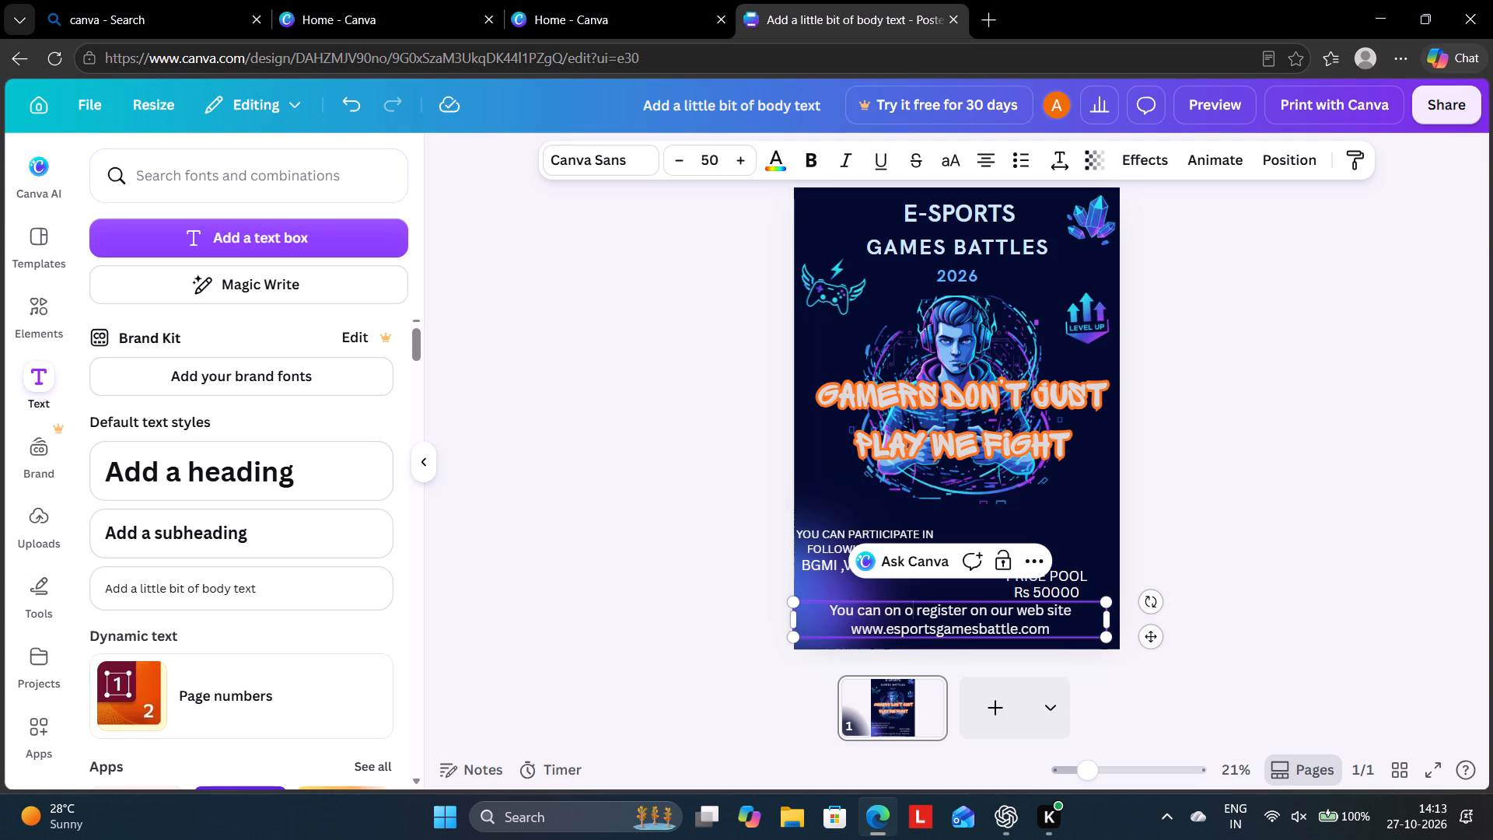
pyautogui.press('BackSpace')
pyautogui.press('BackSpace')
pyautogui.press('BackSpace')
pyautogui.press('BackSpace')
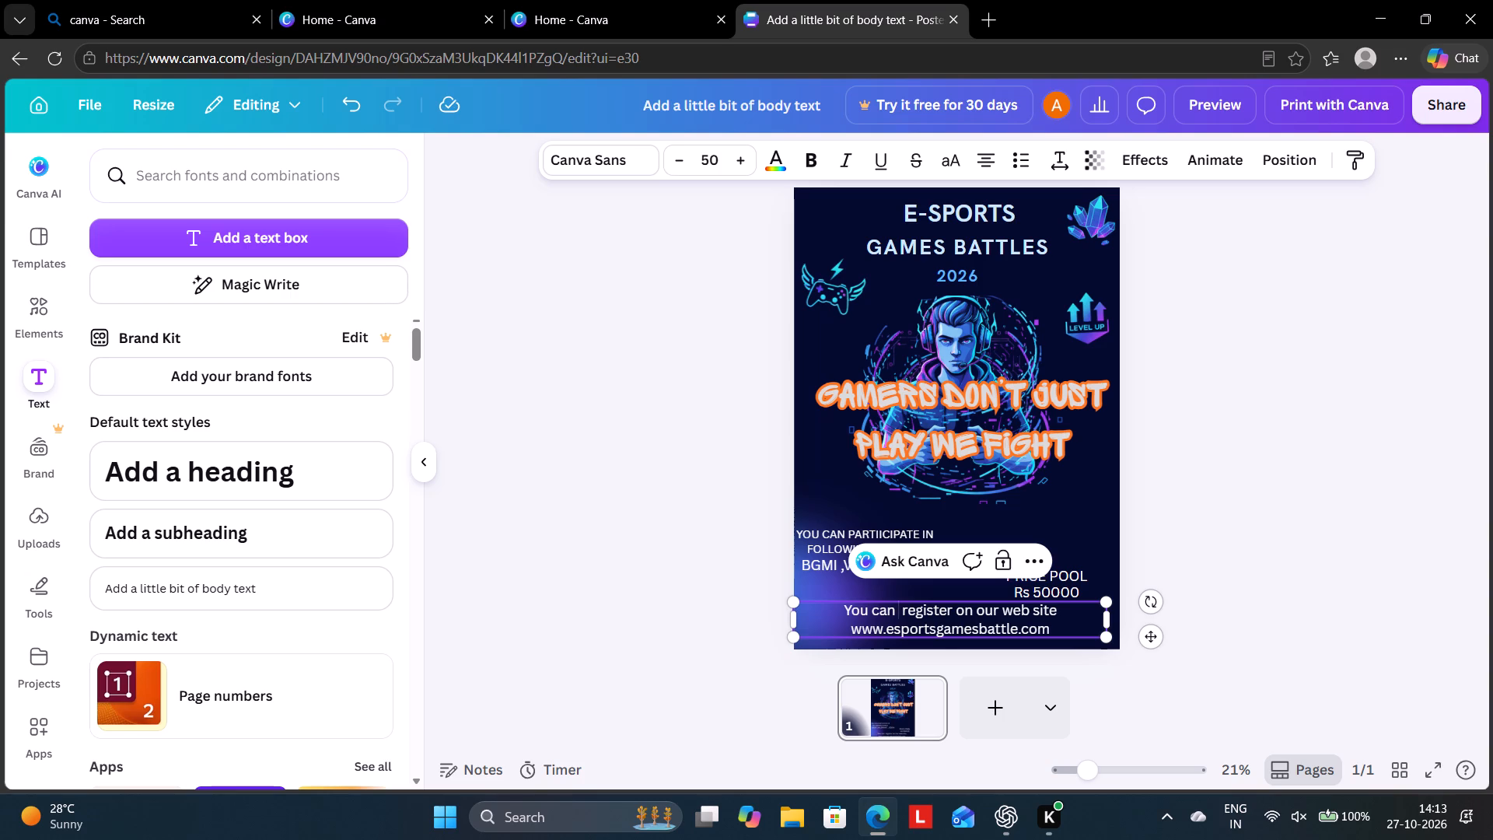
# Join "web site" into the single word "website" in the registration sentence.
pyautogui.click(1029, 608)
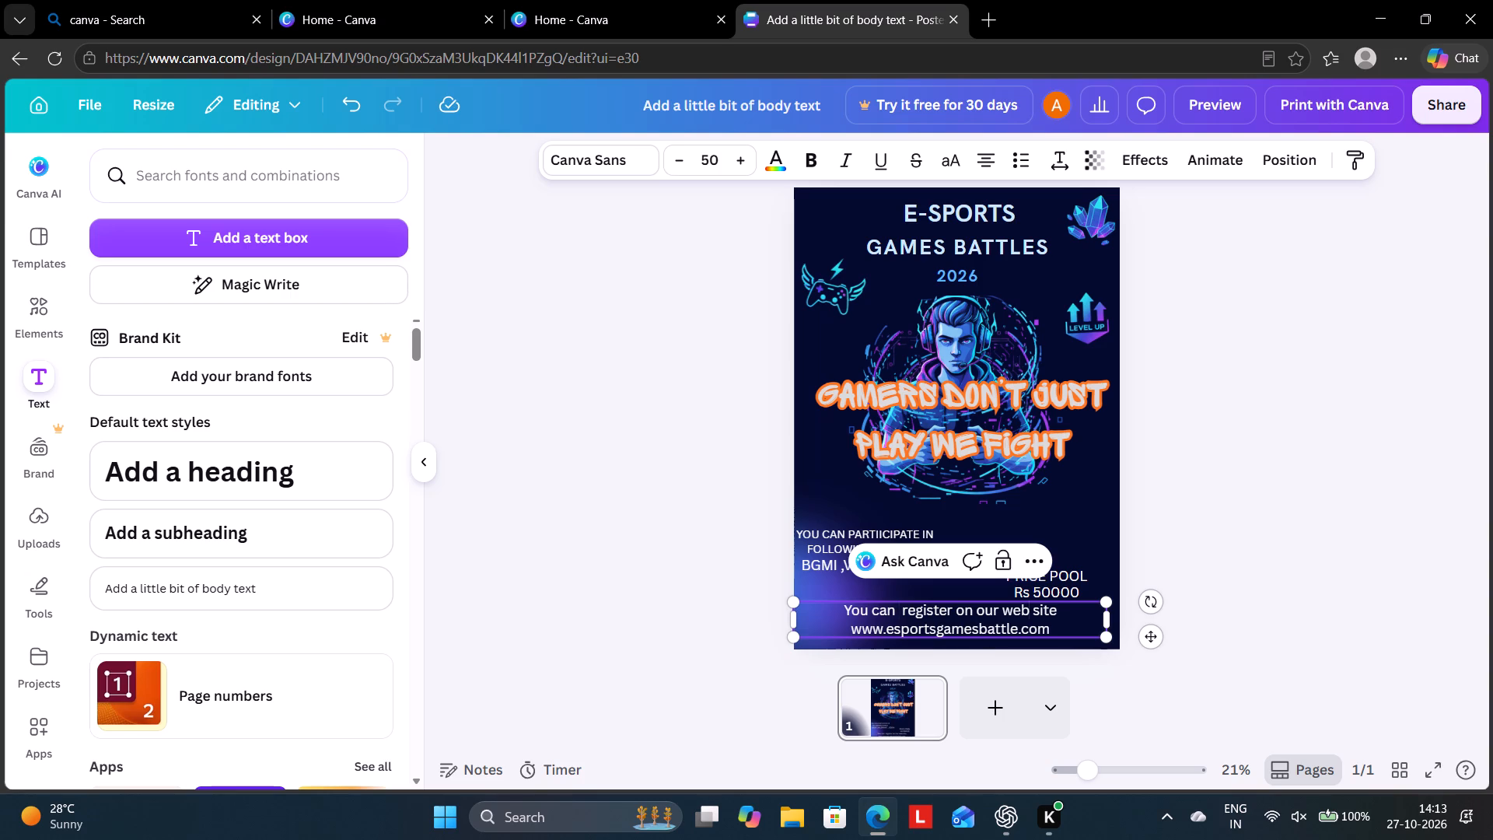
pyautogui.click(1033, 610)
pyautogui.click(1032, 613)
pyautogui.press('BackSpace')
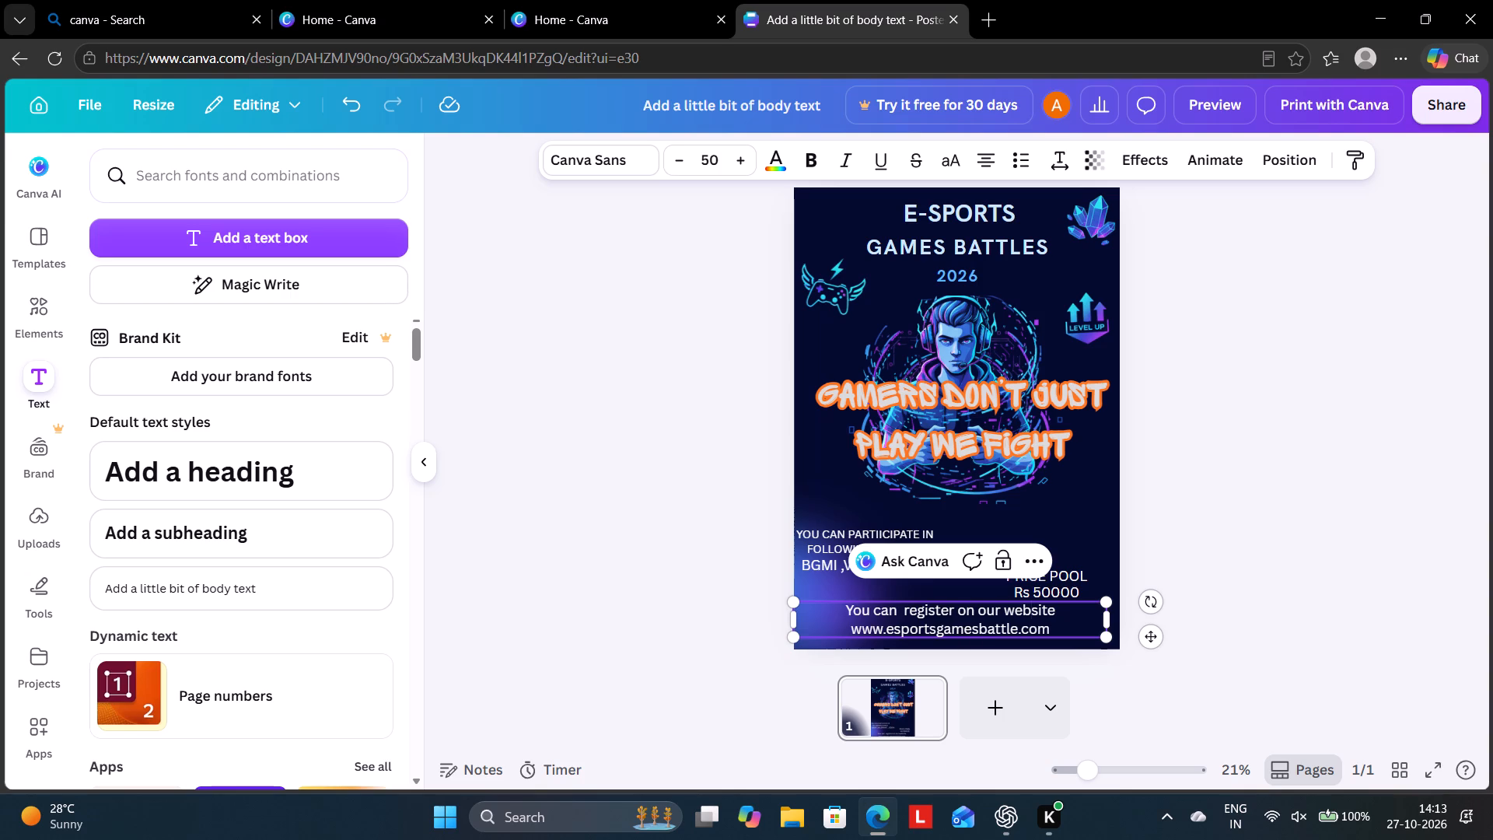
# Remove the extra space before "register" so the sentence reads "You can register on our website", and deselect the text.
pyautogui.moveTo(899, 608); pyautogui.dragTo(900, 621)
pyautogui.click(900, 604)
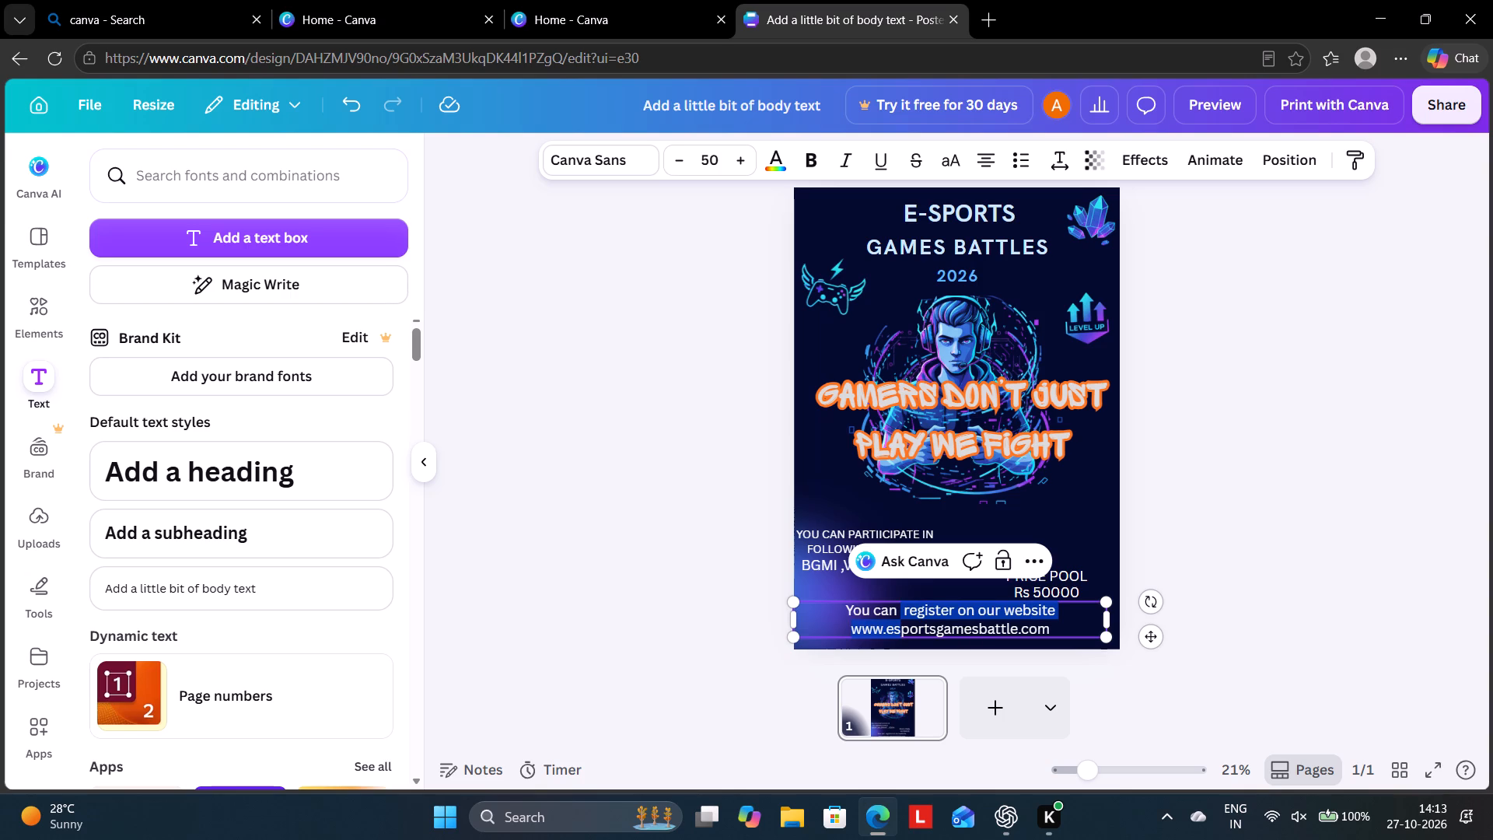
pyautogui.click(900, 607)
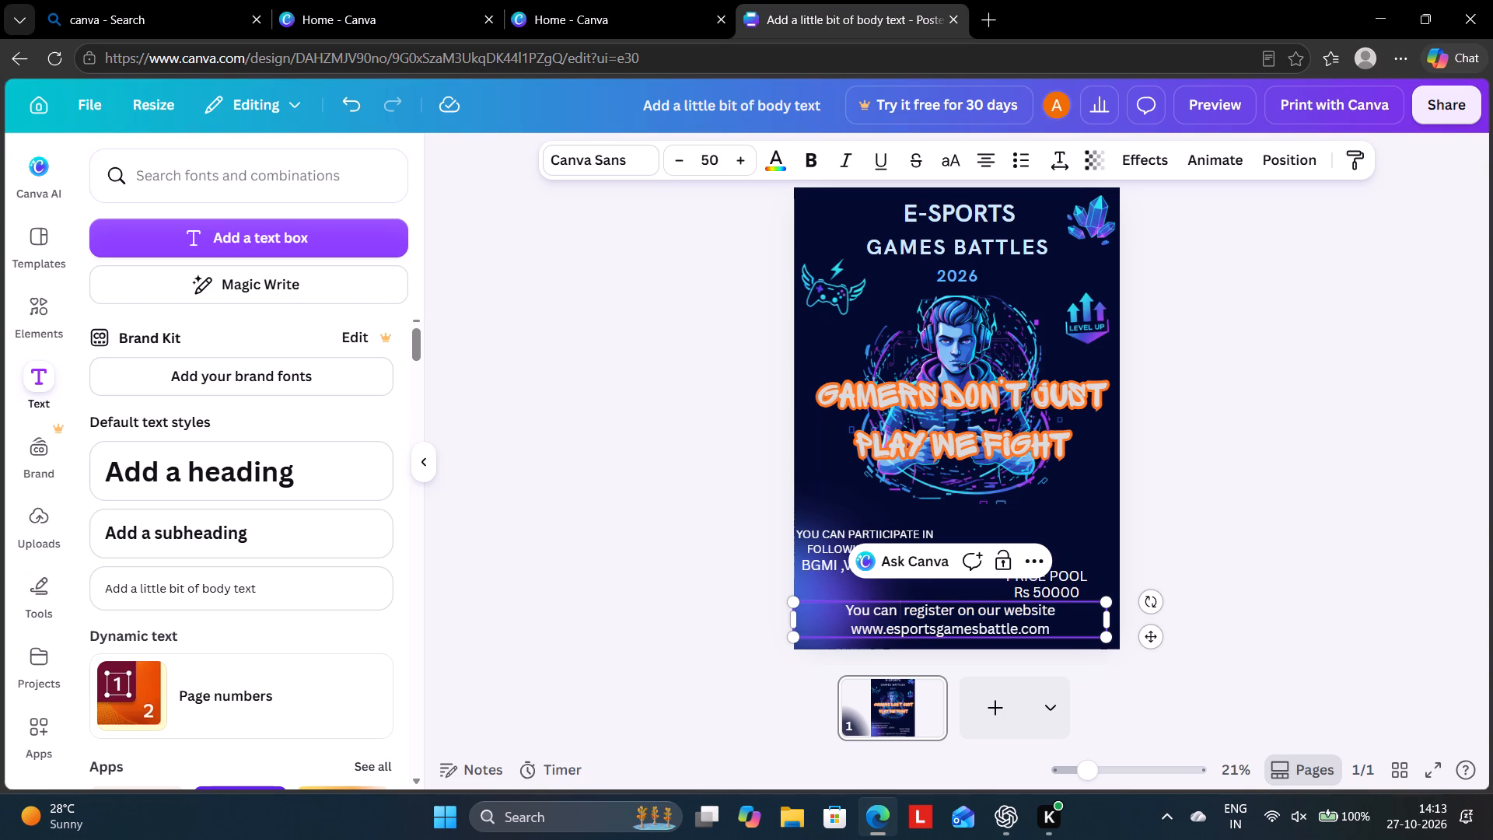
pyautogui.press('BackSpace')
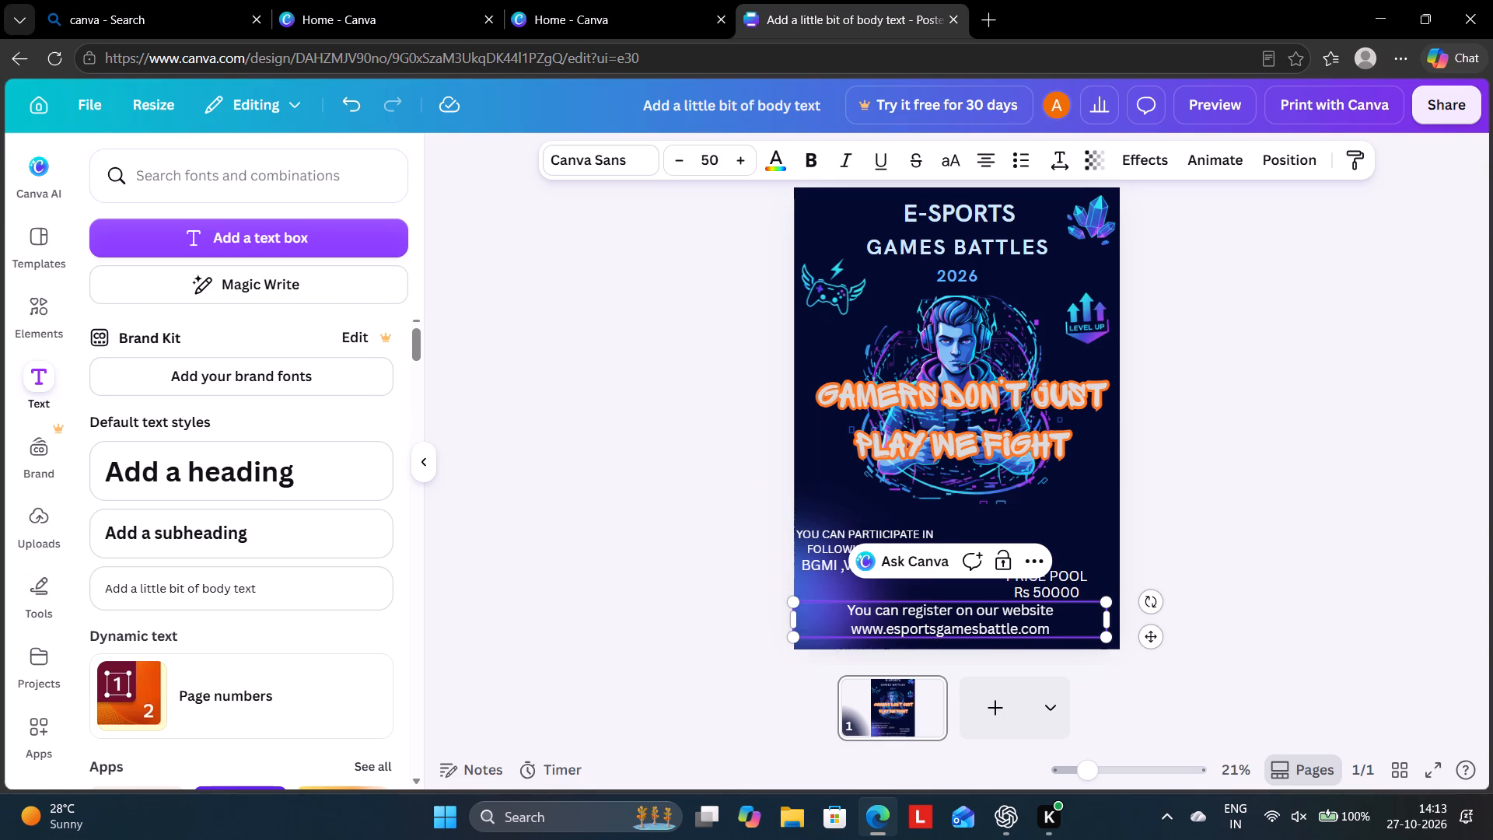
pyautogui.click(1052, 499)
pyautogui.click(1092, 522)
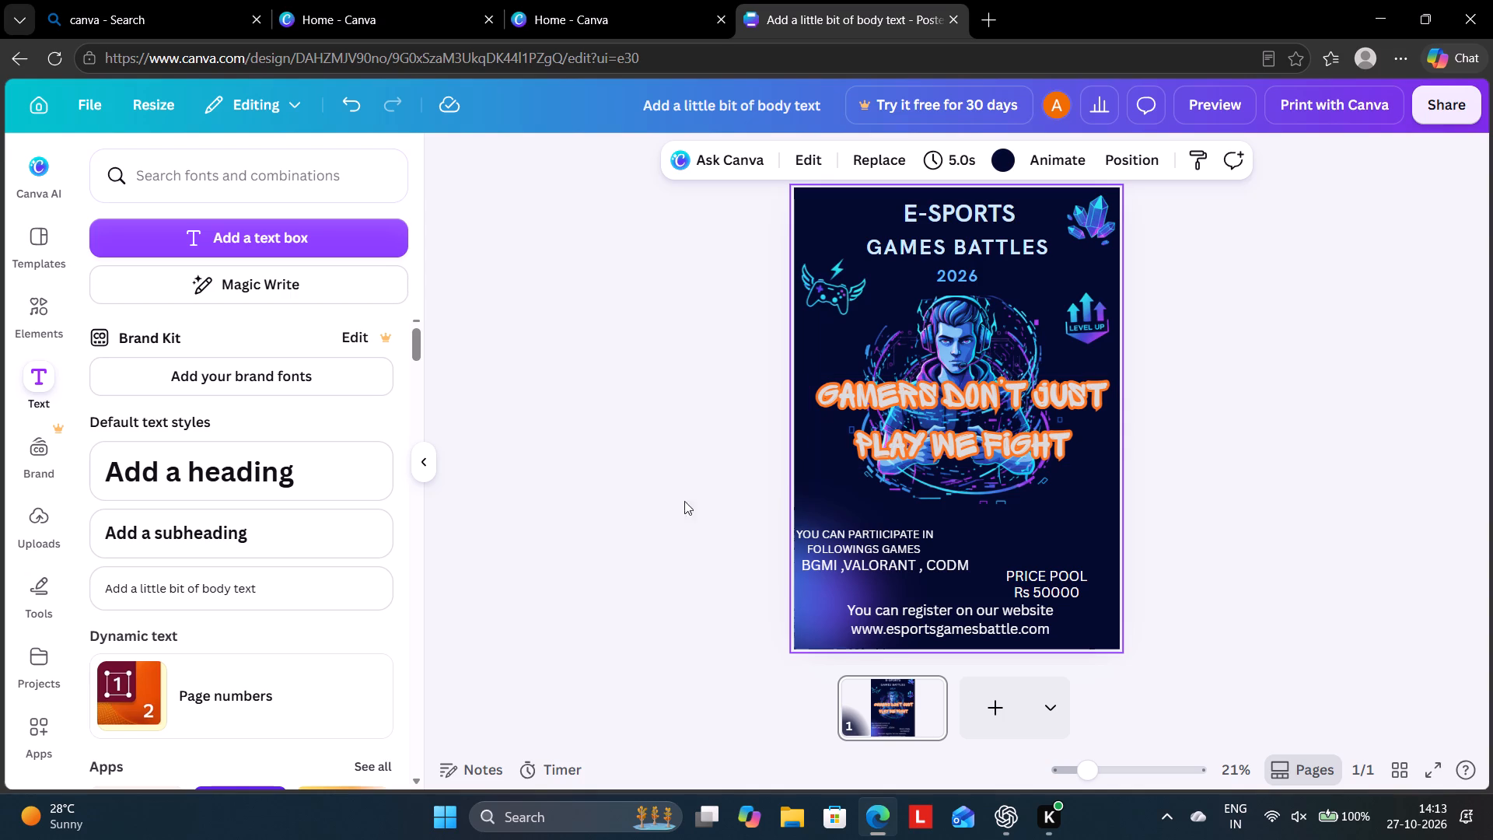
pyautogui.click(498, 329)
# Check the save status of the poster design.
pyautogui.click(442, 100)
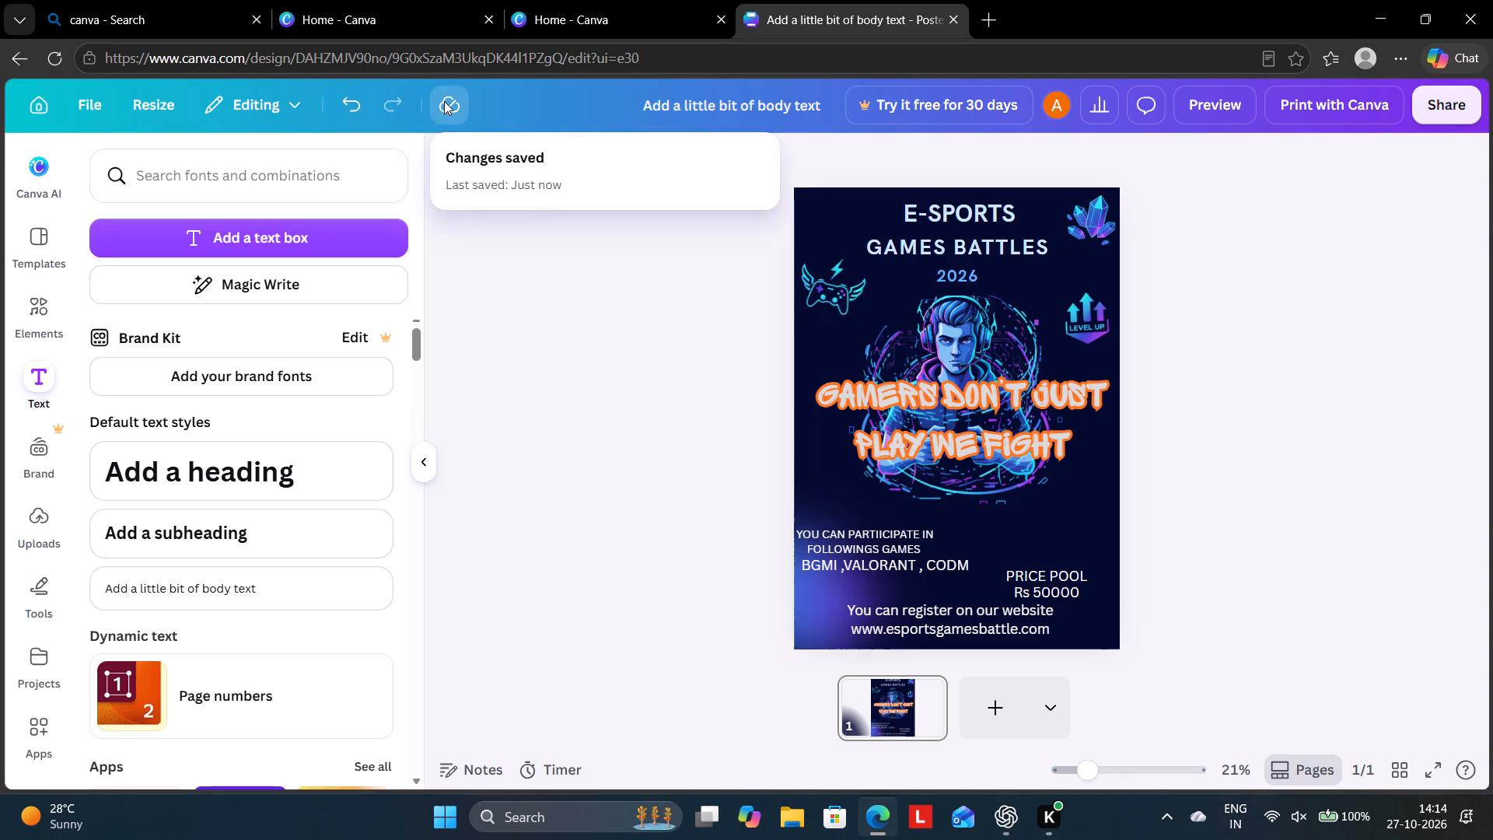
pyautogui.click(583, 469)
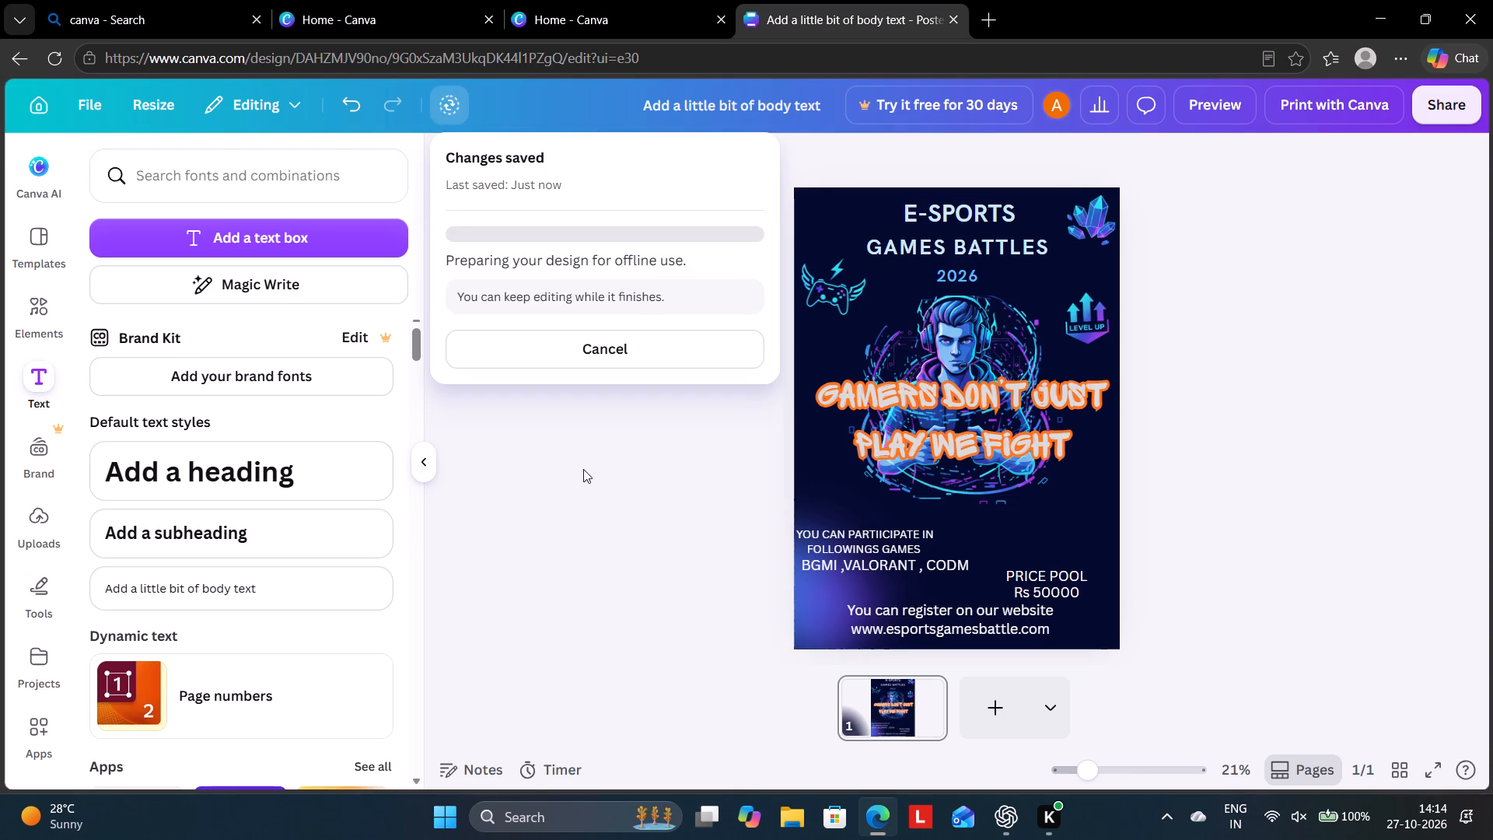